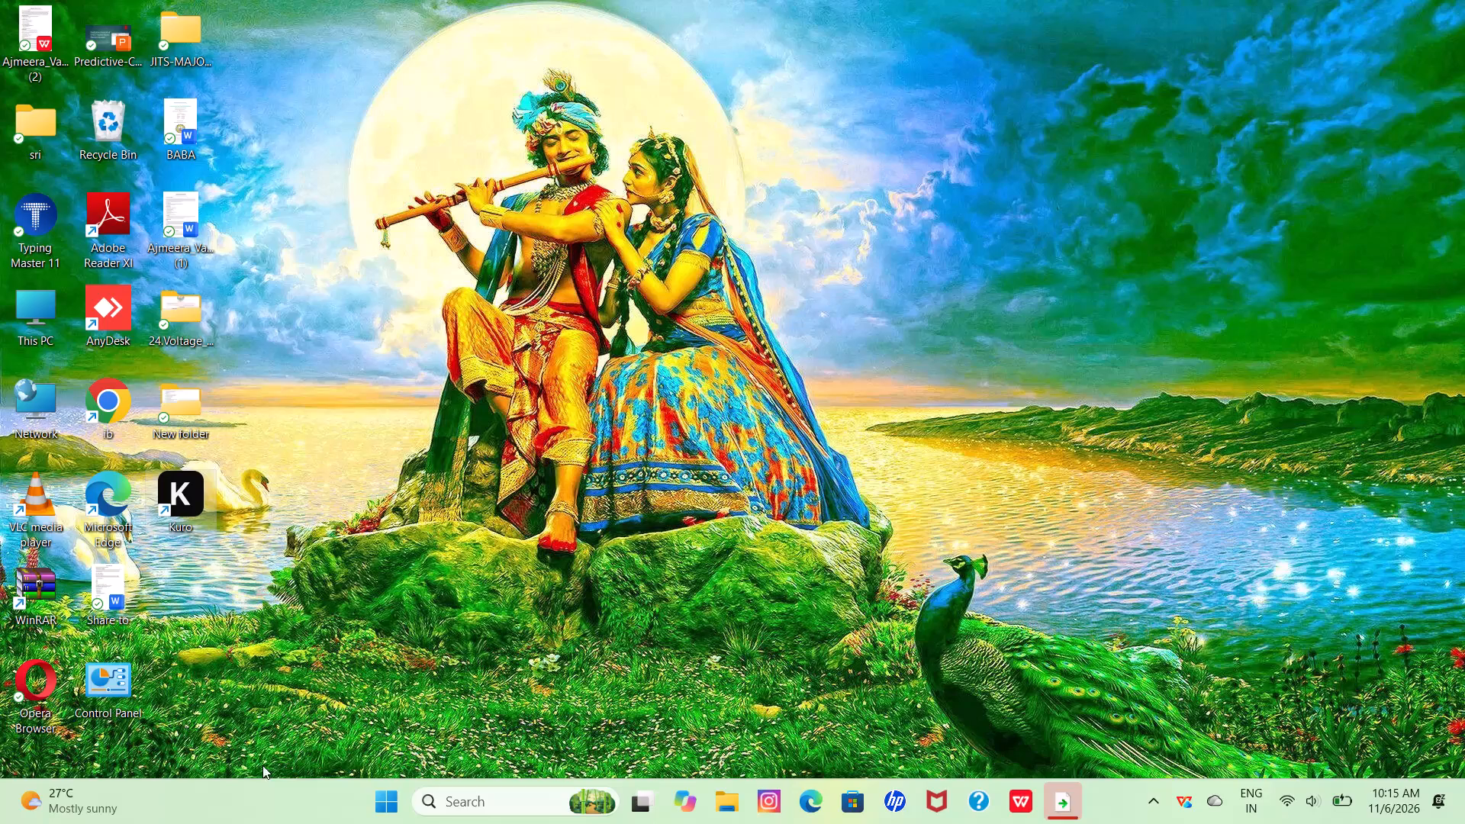
Bring up the Windows Start overview of pinned and installed apps.
left_click(388, 797)
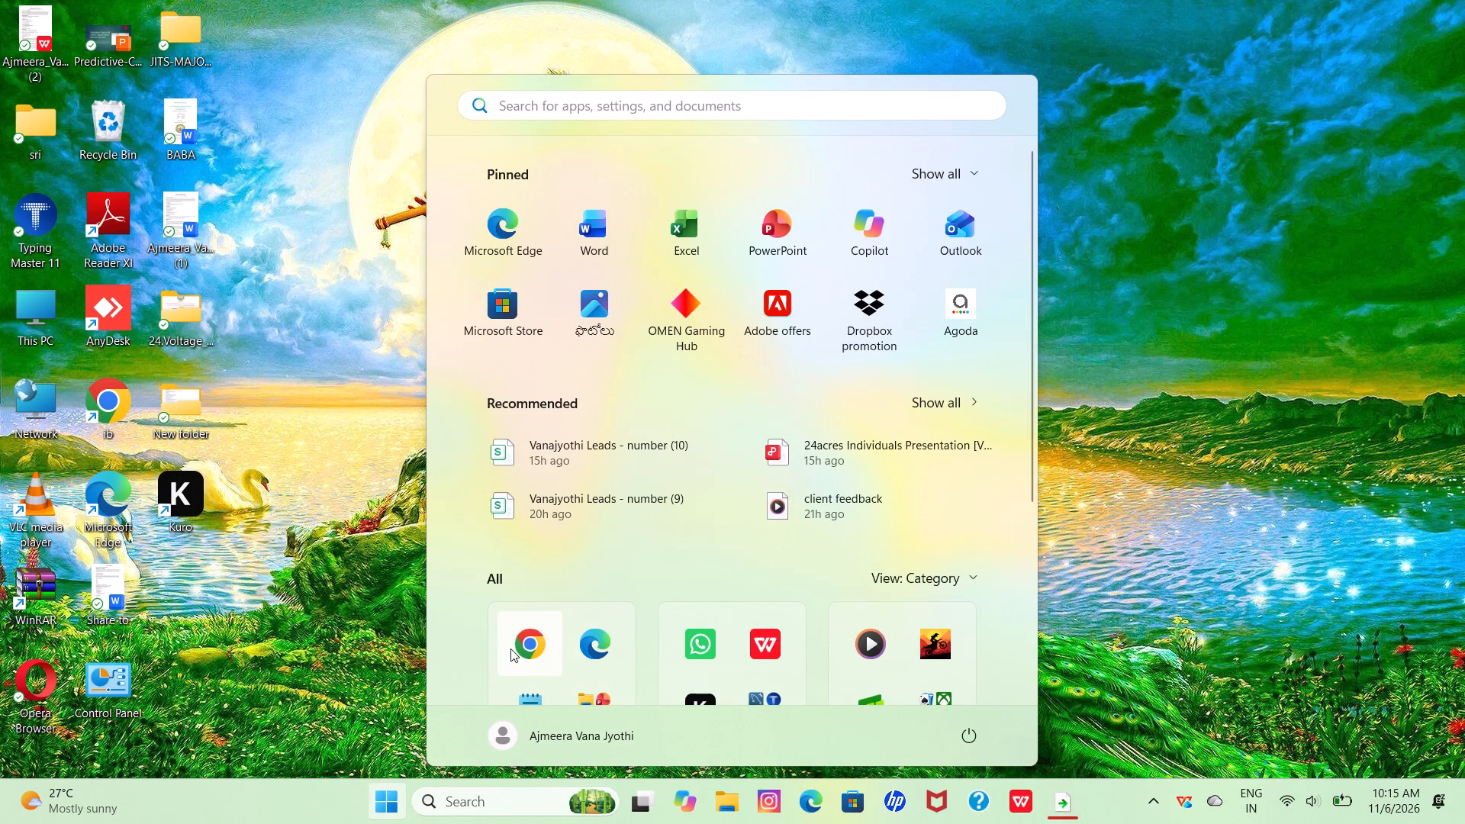
Launch Google Chrome and open a browser window with the profile labelled Your Chrome.
left_click(514, 645)
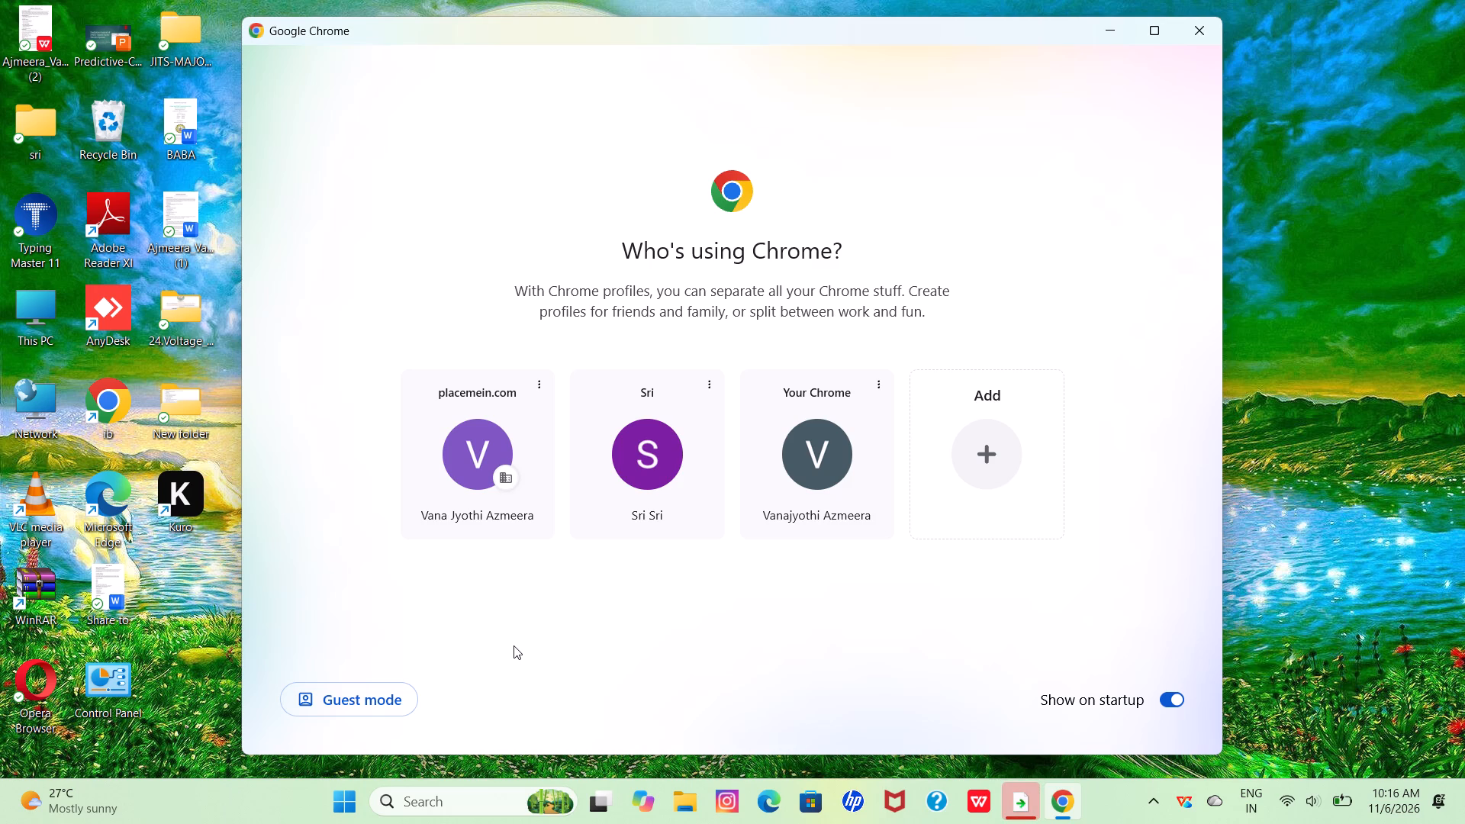
left_click(853, 442)
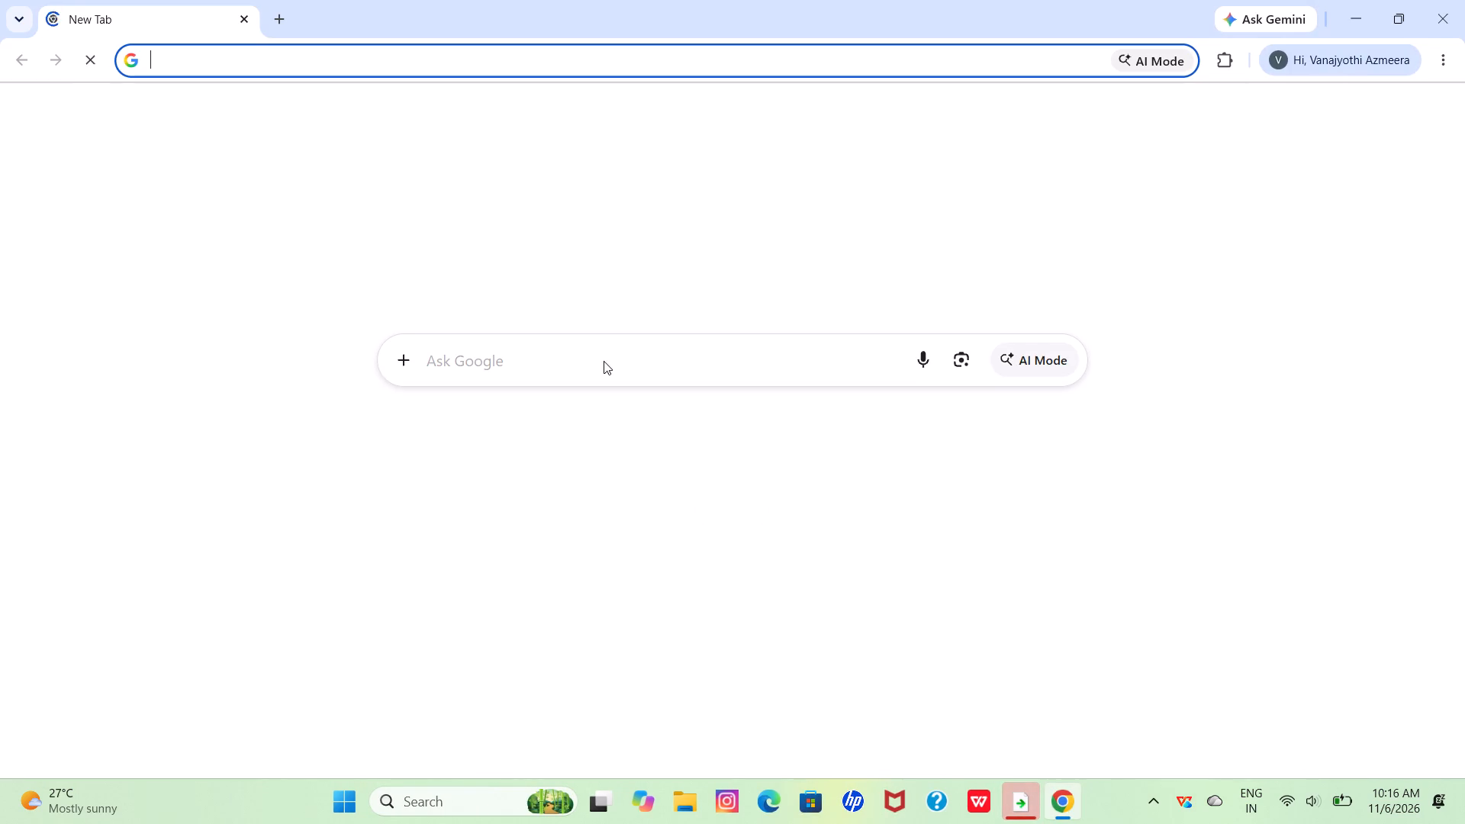
Open the Google search box on the new tab page to show the recent search suggestions.
left_click(477, 351)
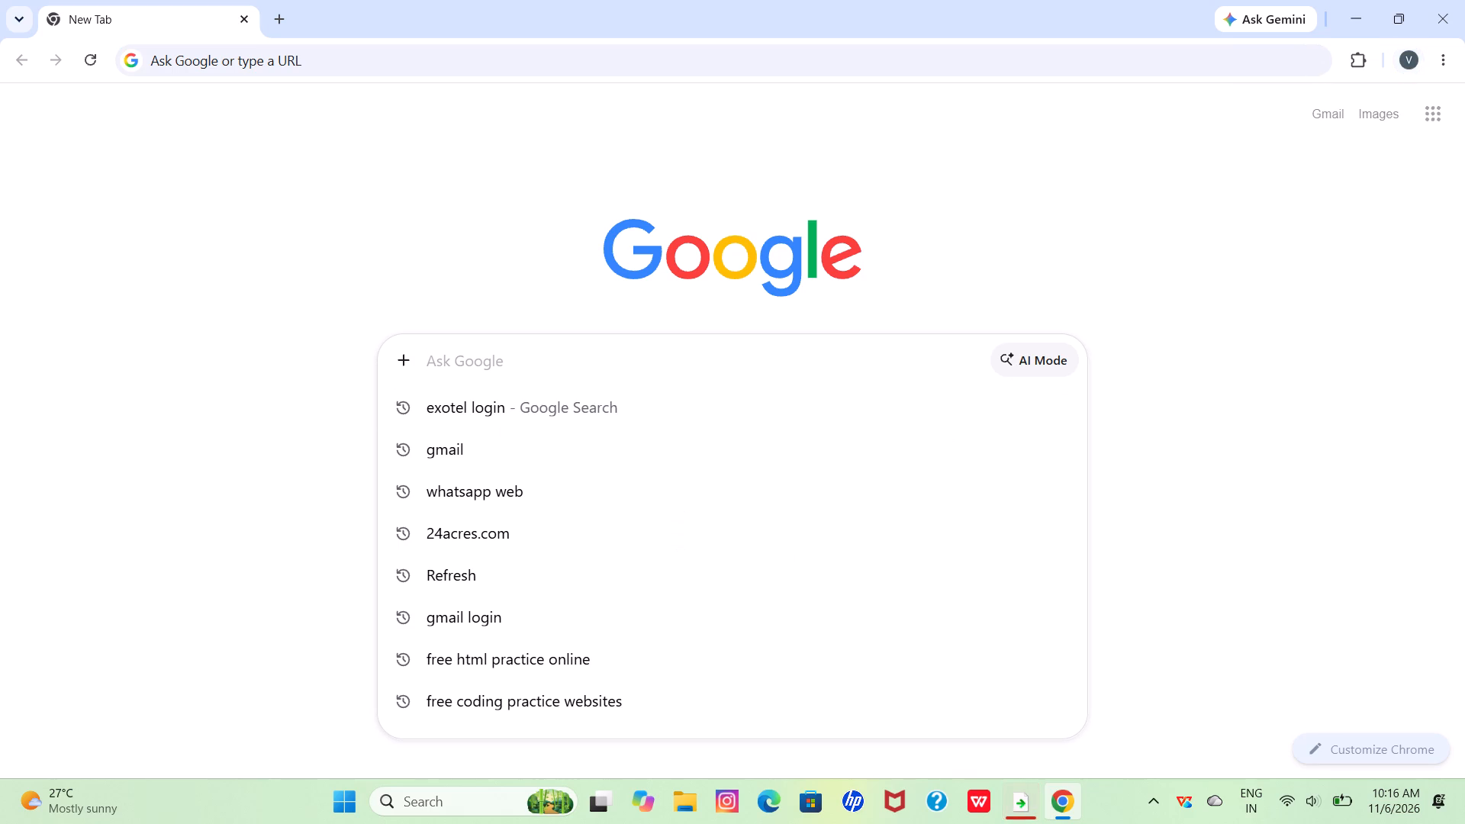
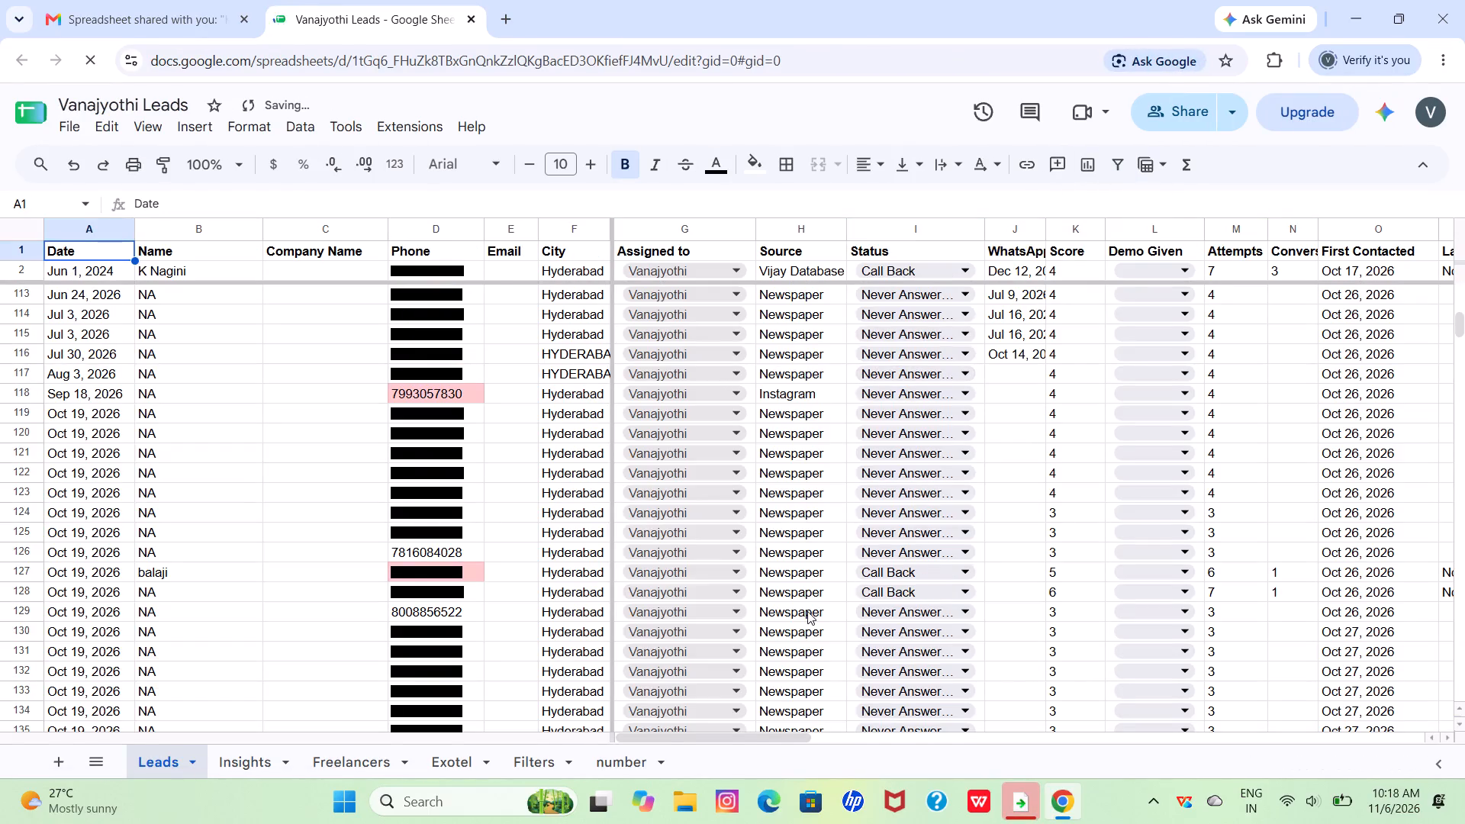
Return to the first lead records at the top of the Leads sheet to examine them.
scroll(807, 611, "up", 11)
scroll(807, 611, "up", 13)
scroll(807, 611, "up", 11)
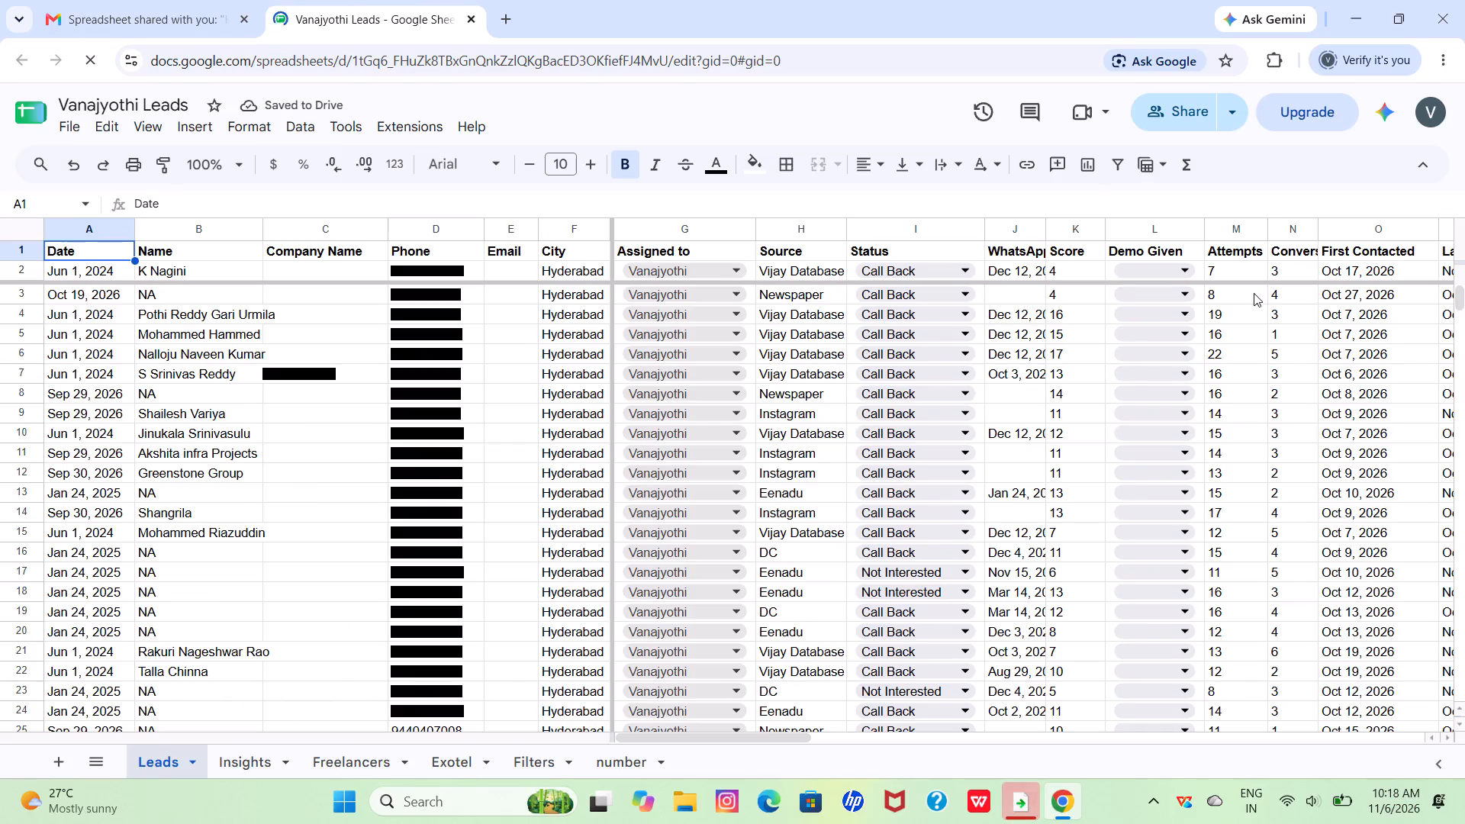
Add a filter to the Leads sheet and limit the Status column to only the value Interested.
left_click(1122, 172)
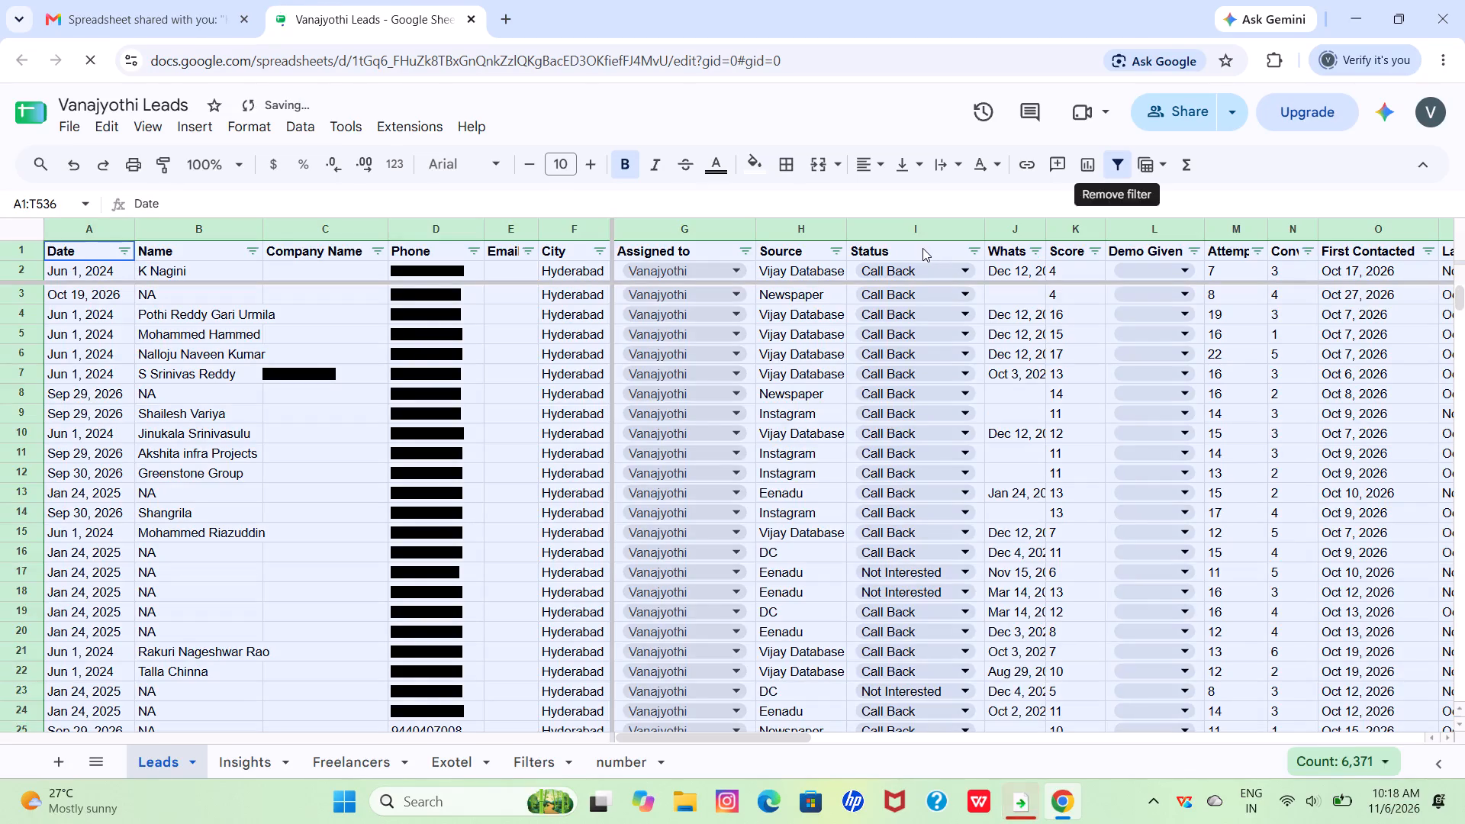
left_click(974, 251)
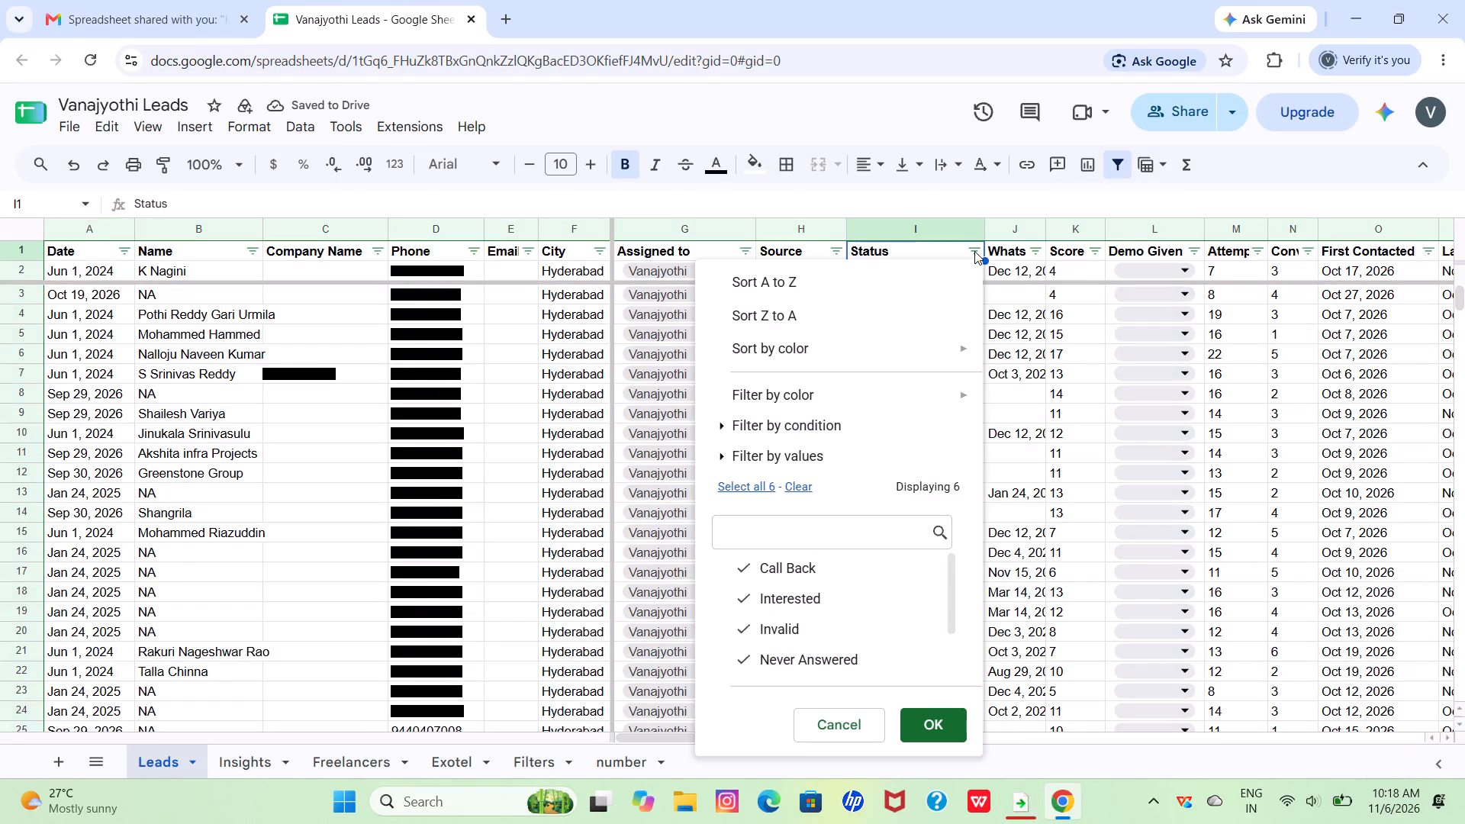
left_click(798, 491)
left_click(801, 598)
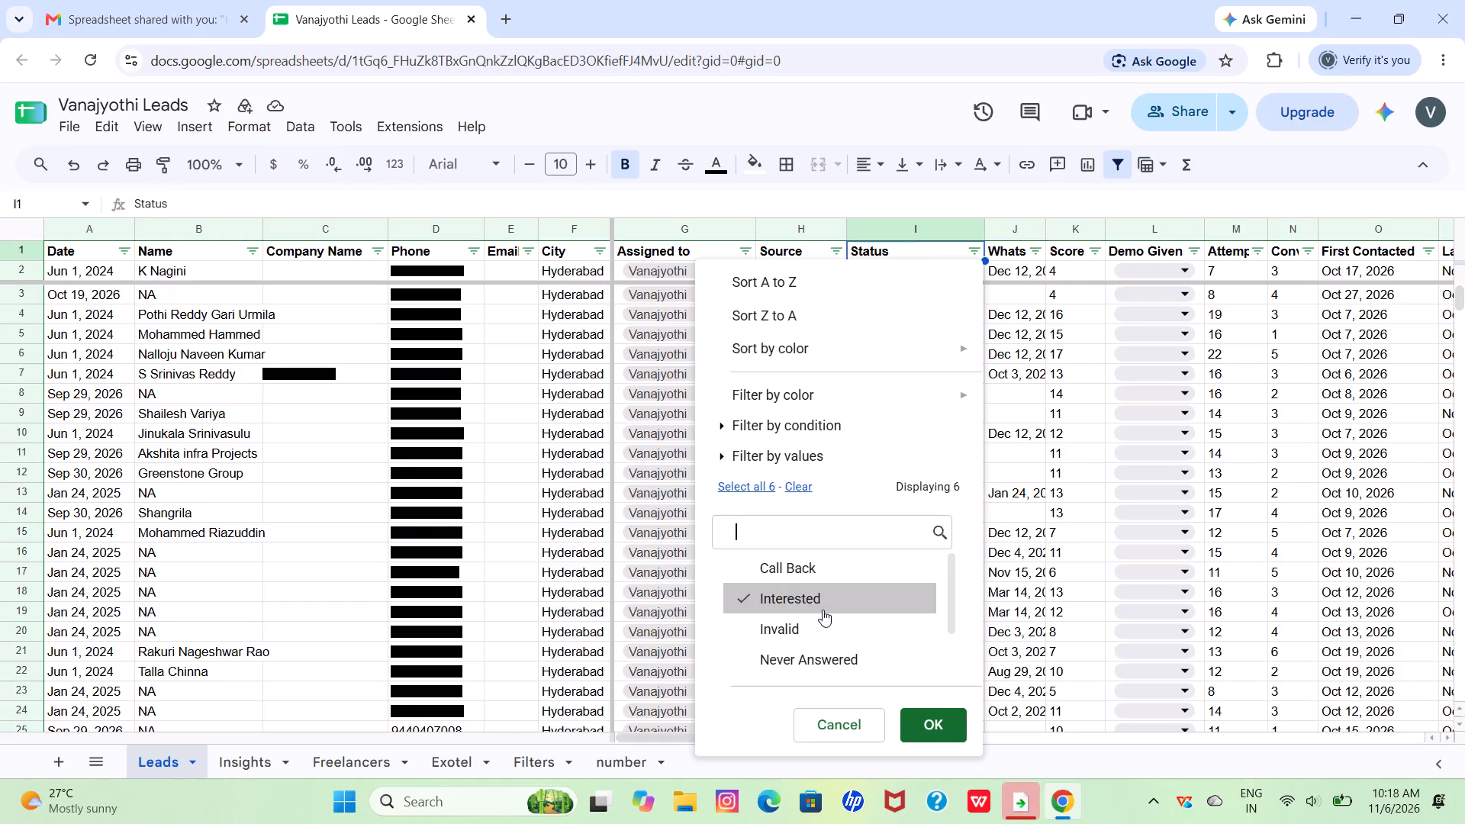
left_click(937, 726)
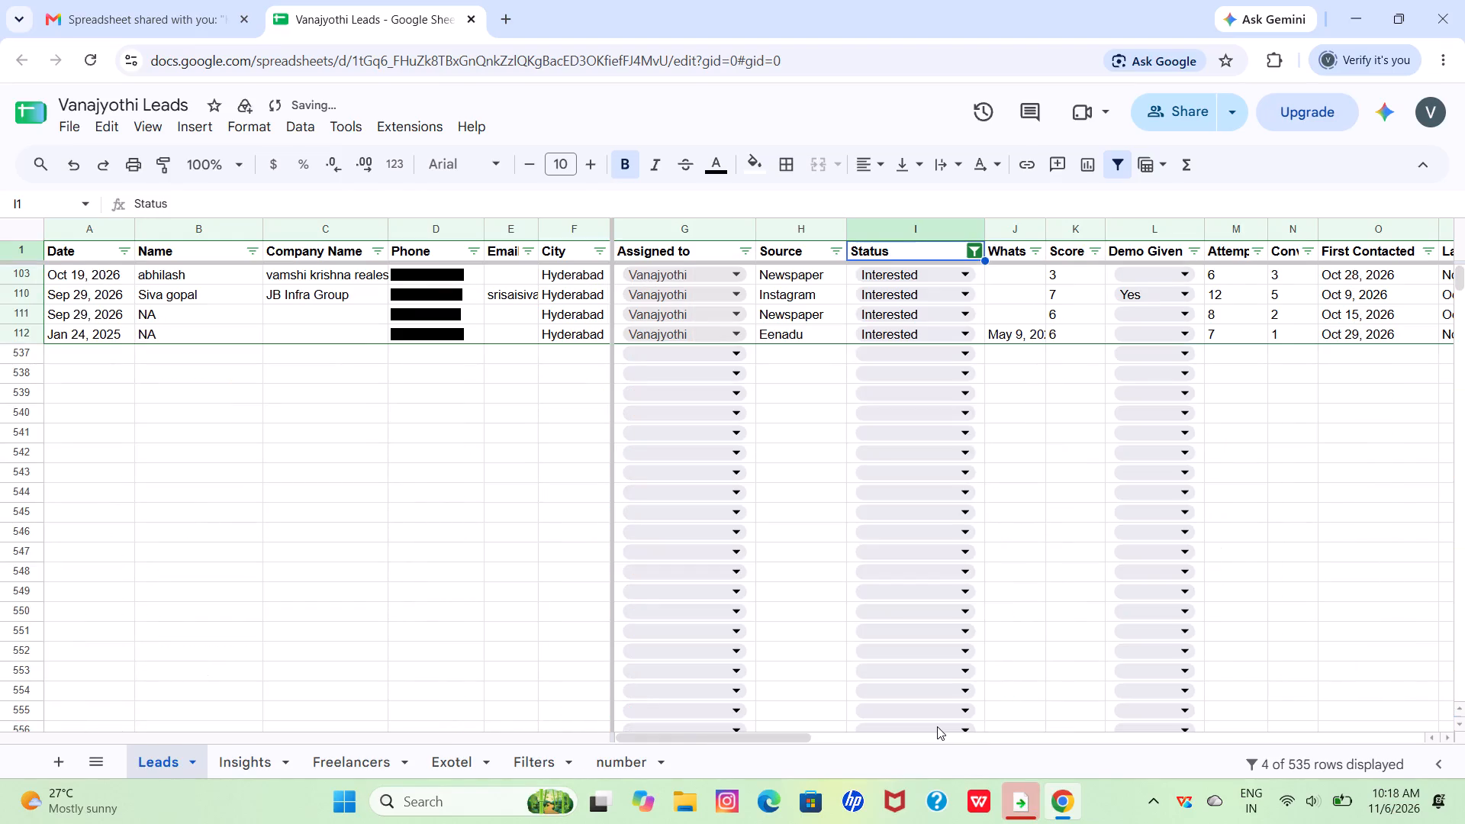
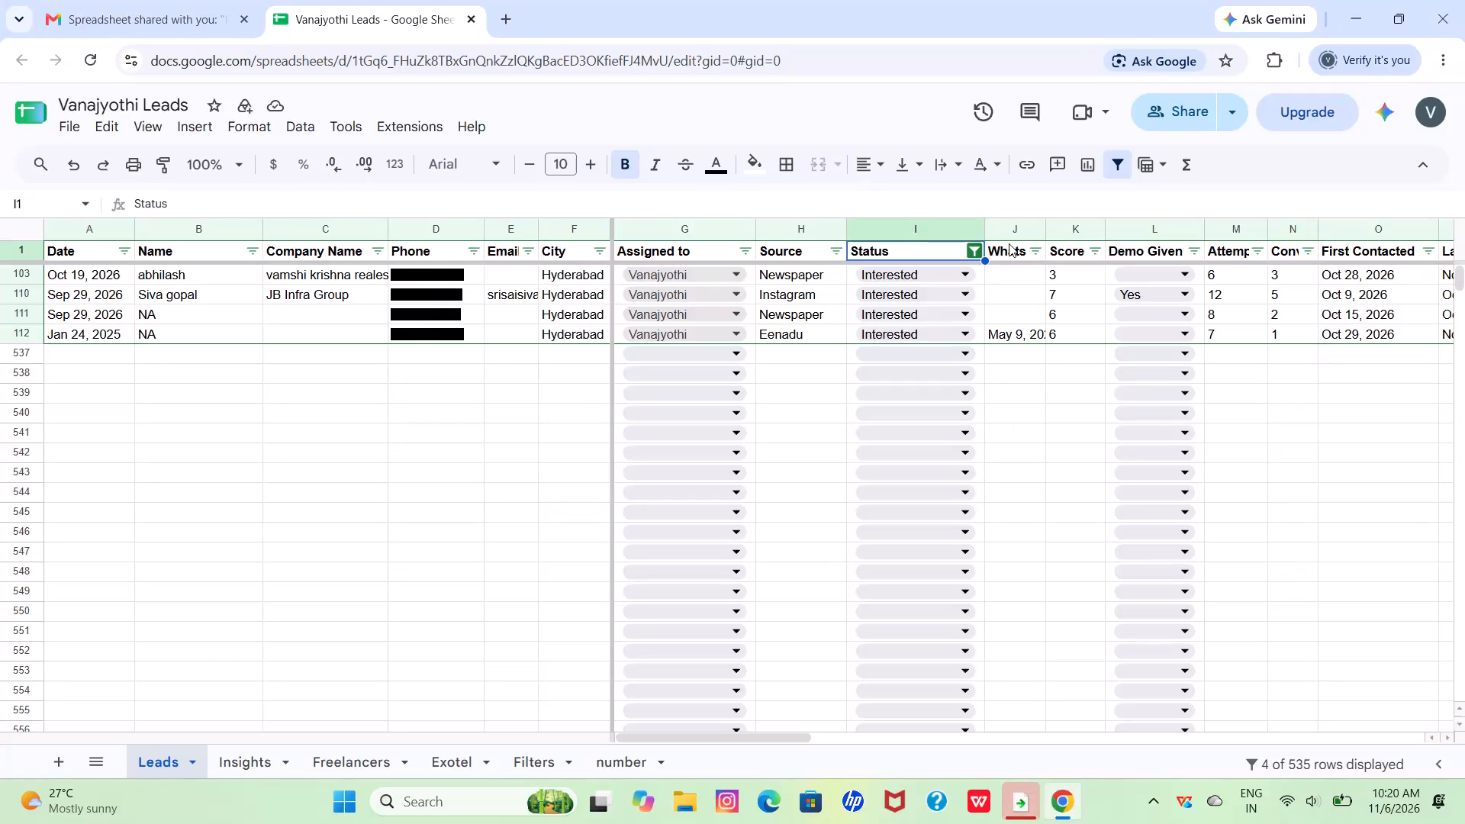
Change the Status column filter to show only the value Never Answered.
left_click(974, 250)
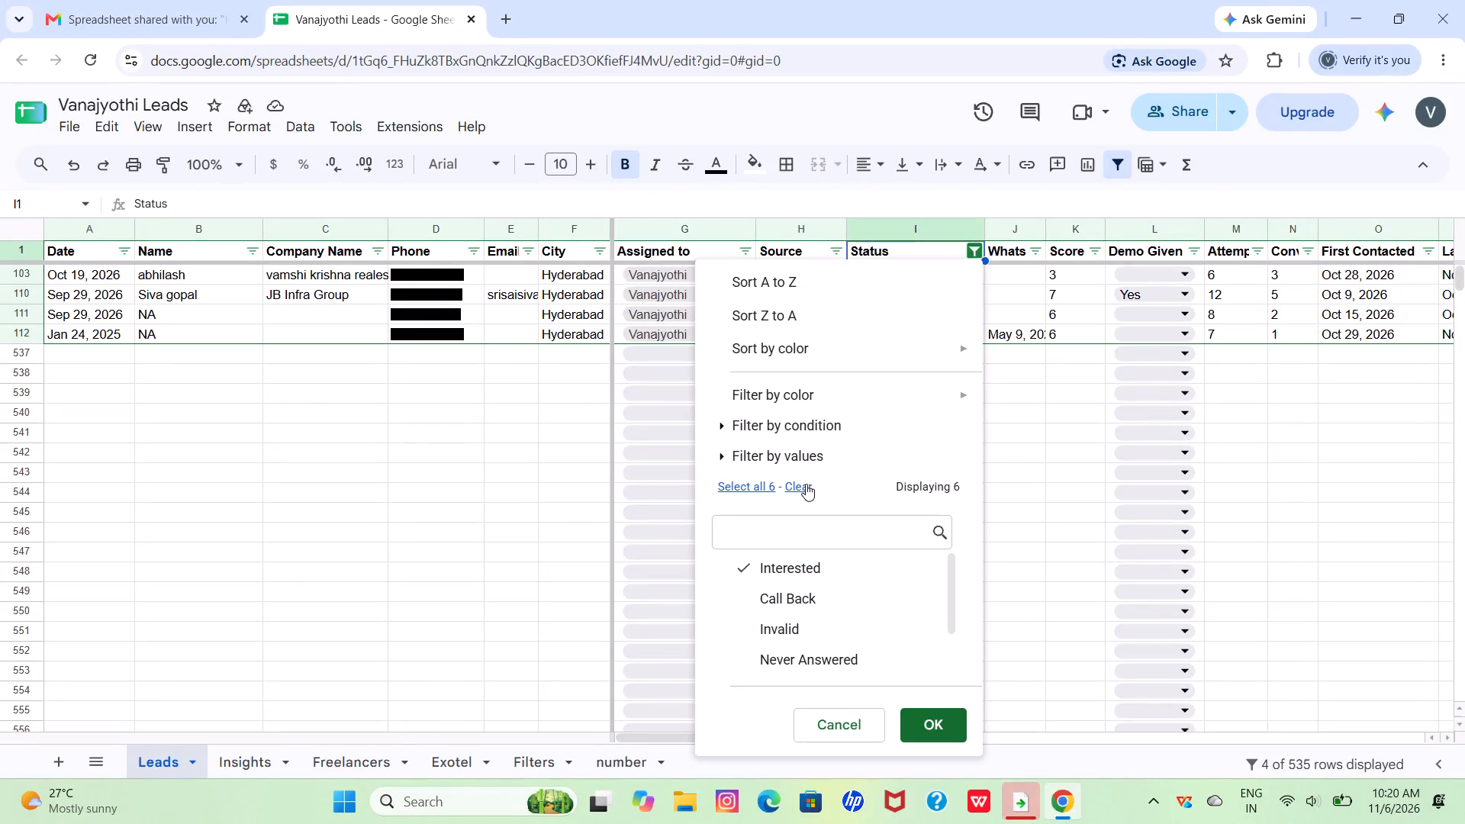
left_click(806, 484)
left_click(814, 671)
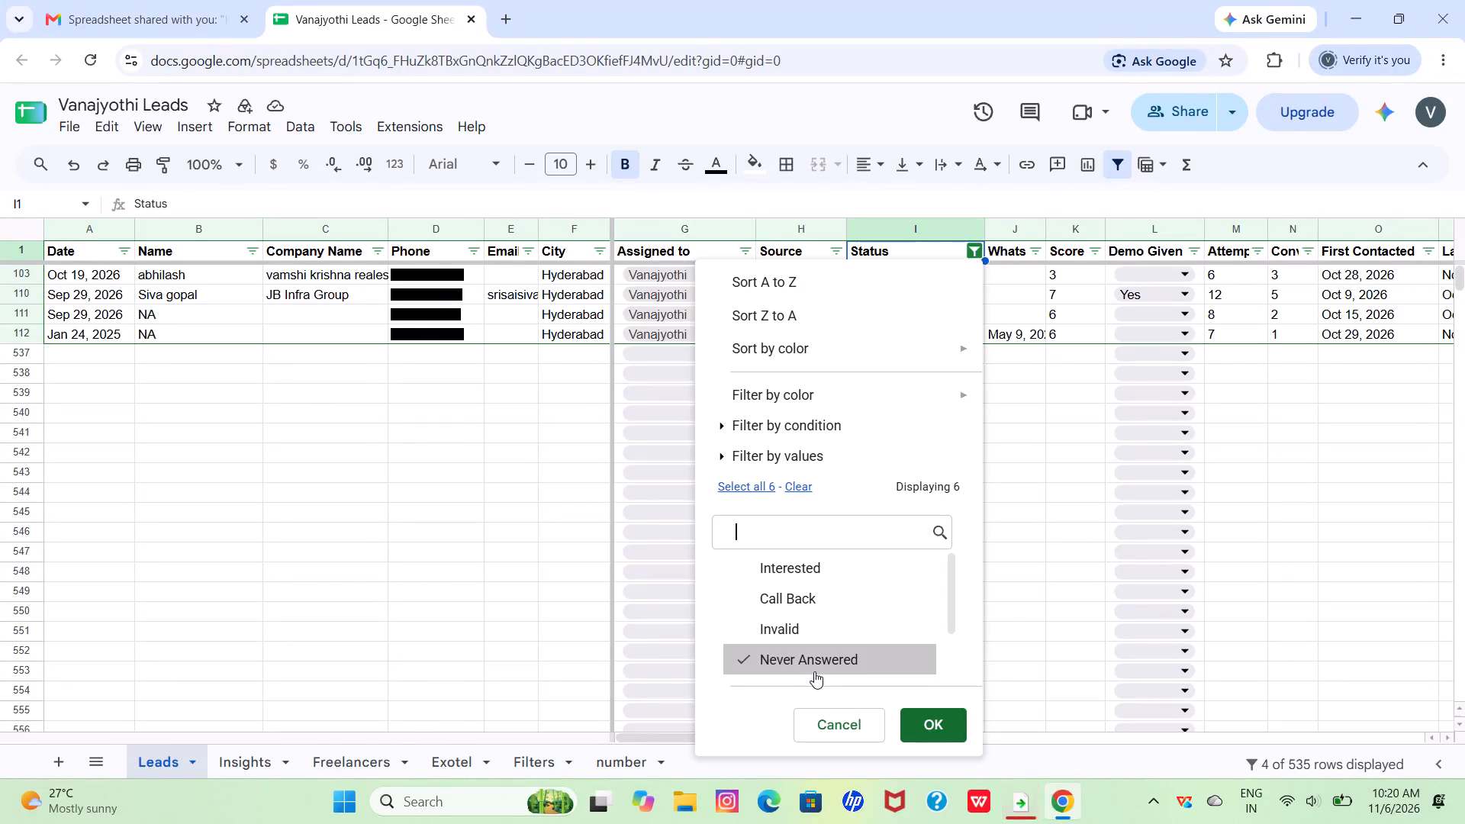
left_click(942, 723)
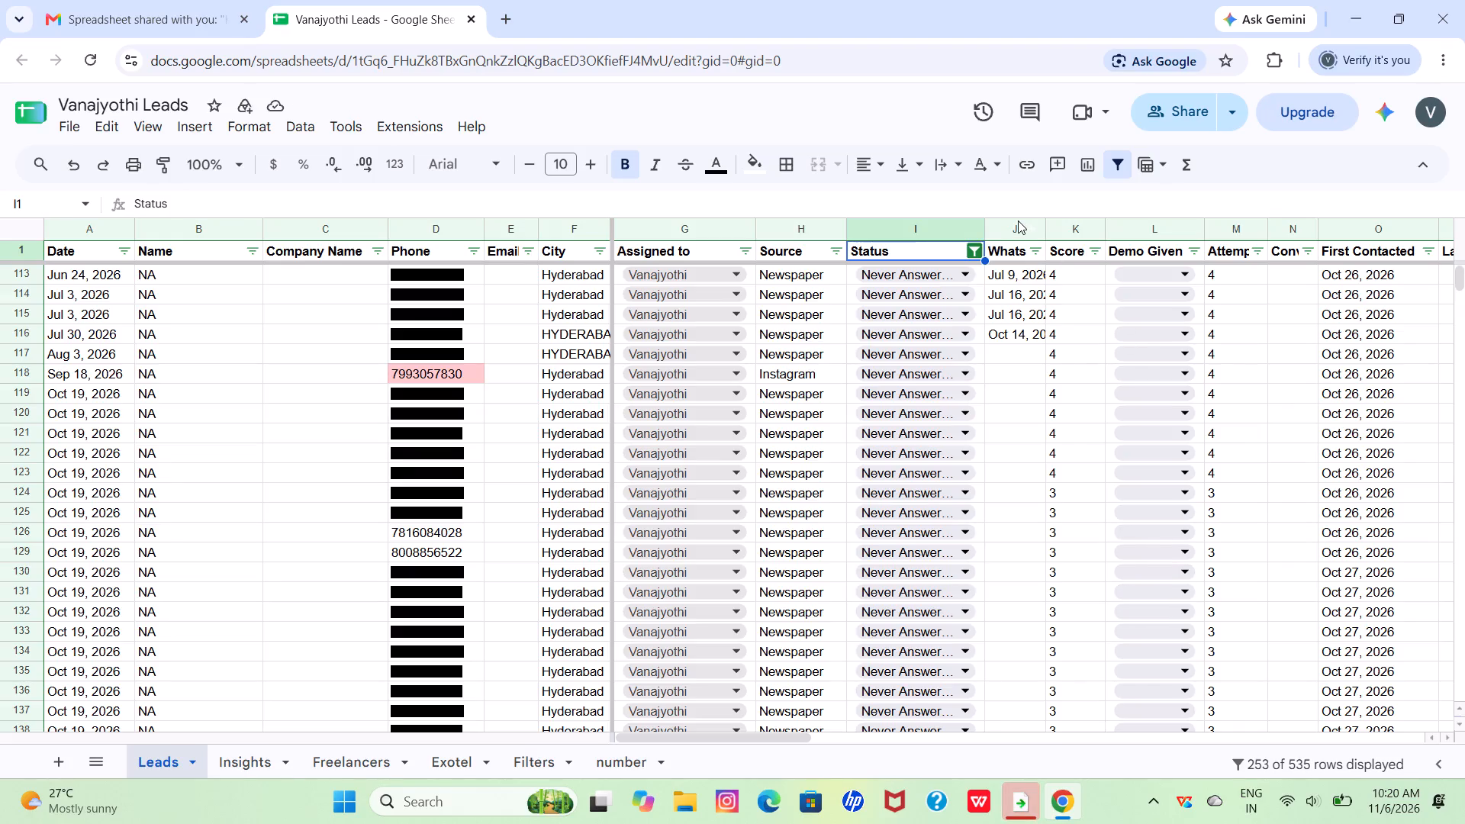
Change the Status column filter to show only the value Call Back.
left_click(975, 249)
left_click(808, 486)
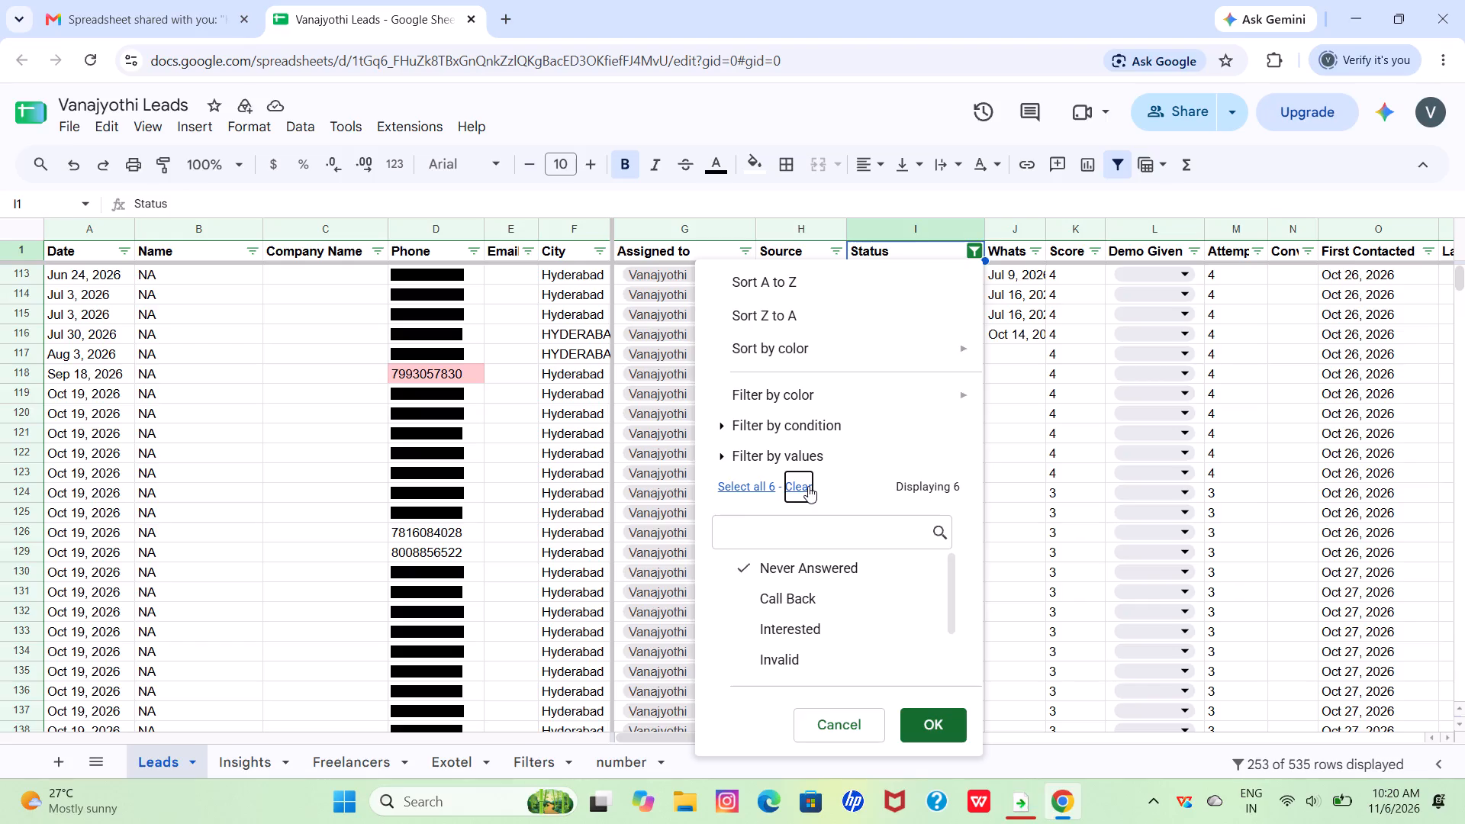
left_click(803, 596)
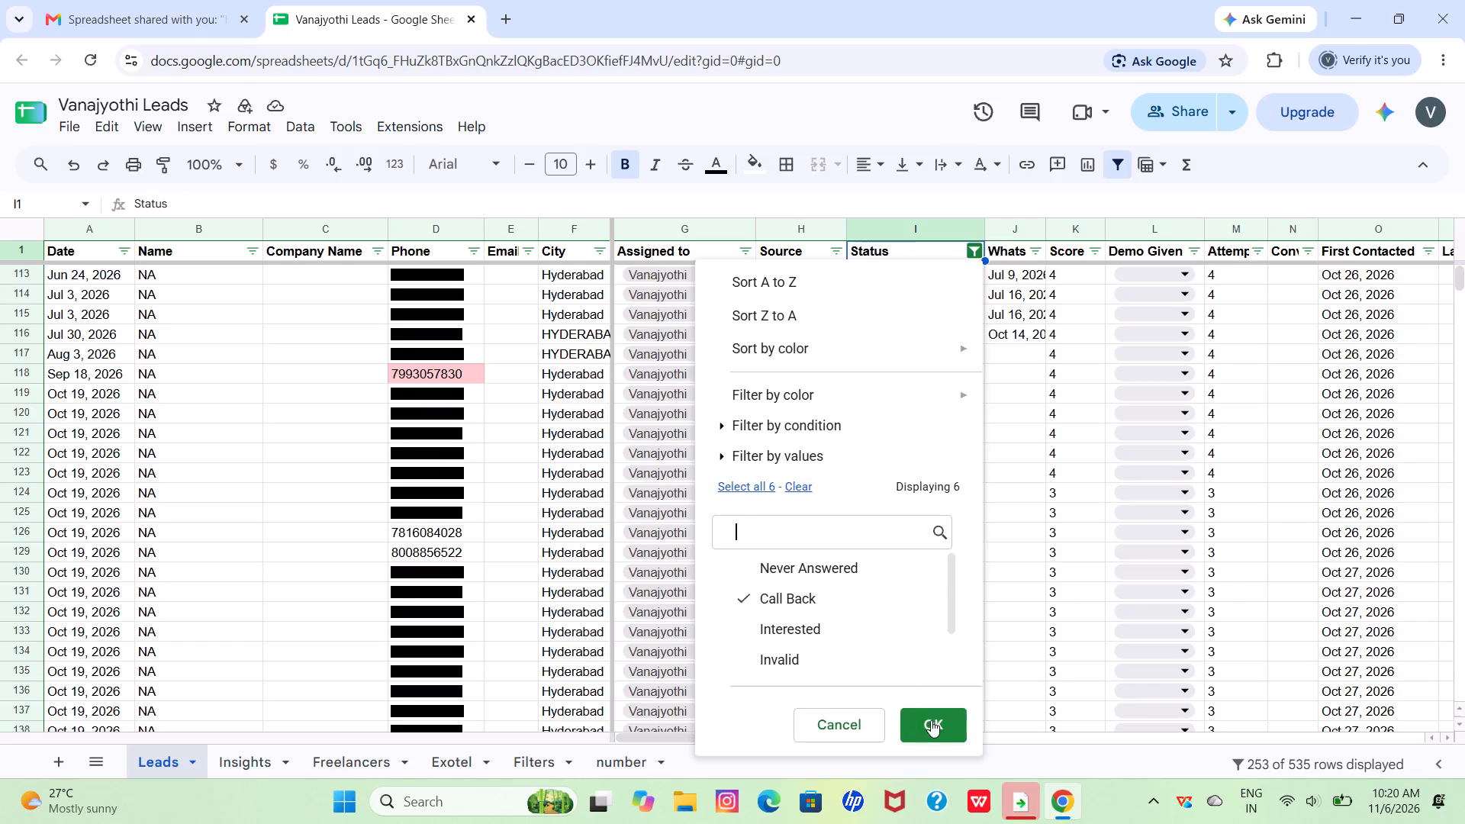
left_click(931, 720)
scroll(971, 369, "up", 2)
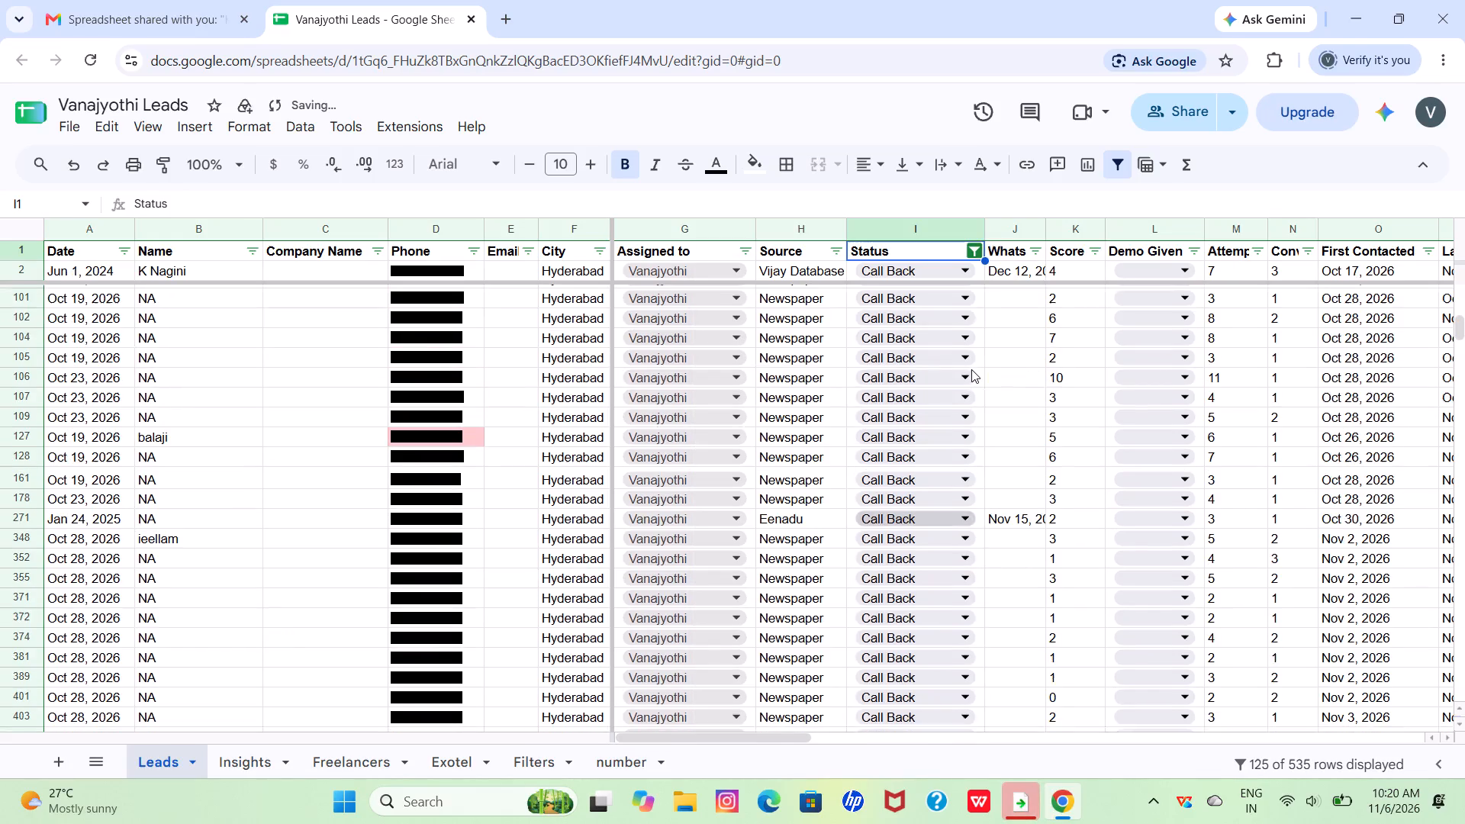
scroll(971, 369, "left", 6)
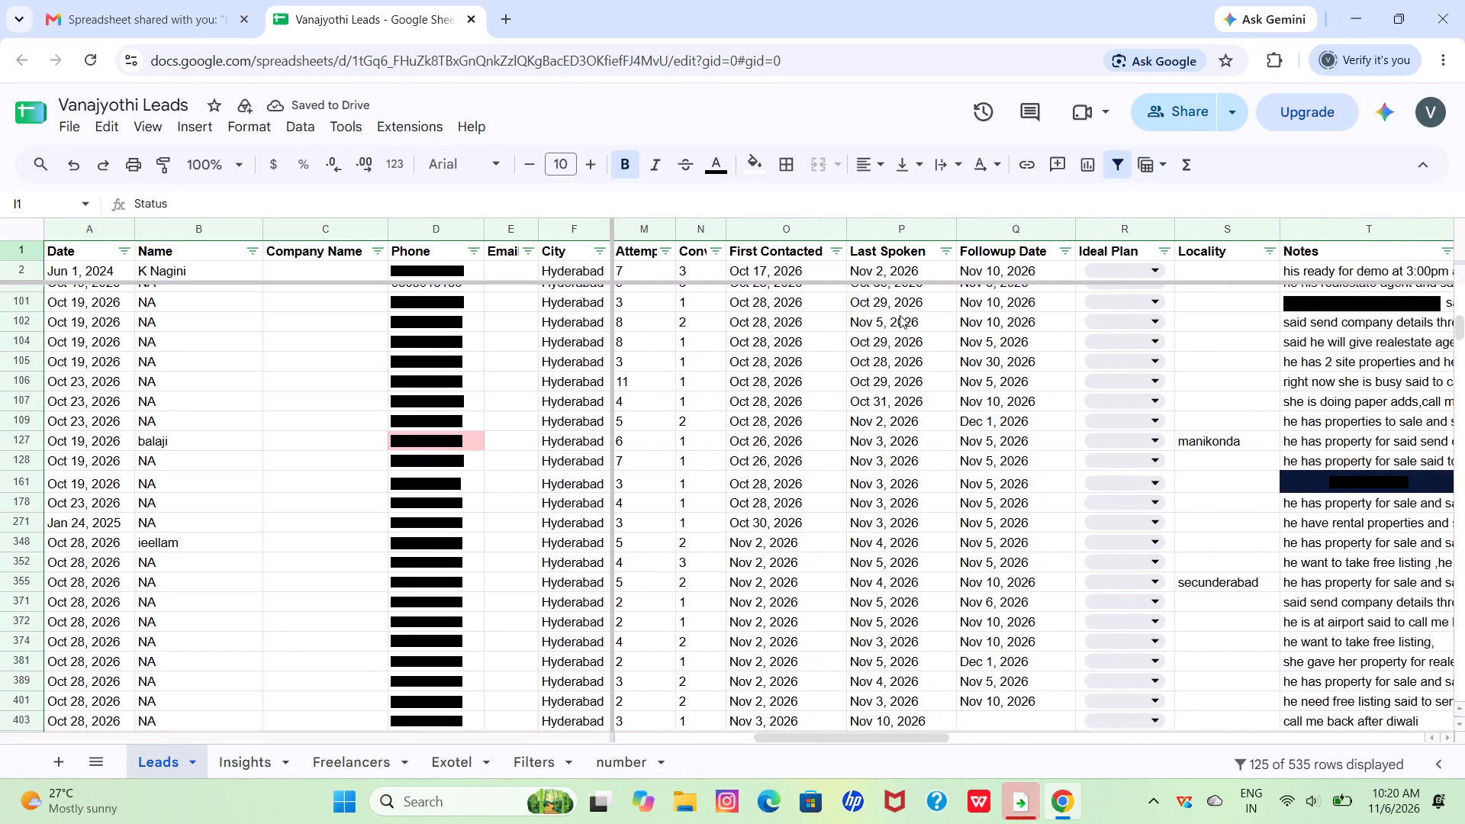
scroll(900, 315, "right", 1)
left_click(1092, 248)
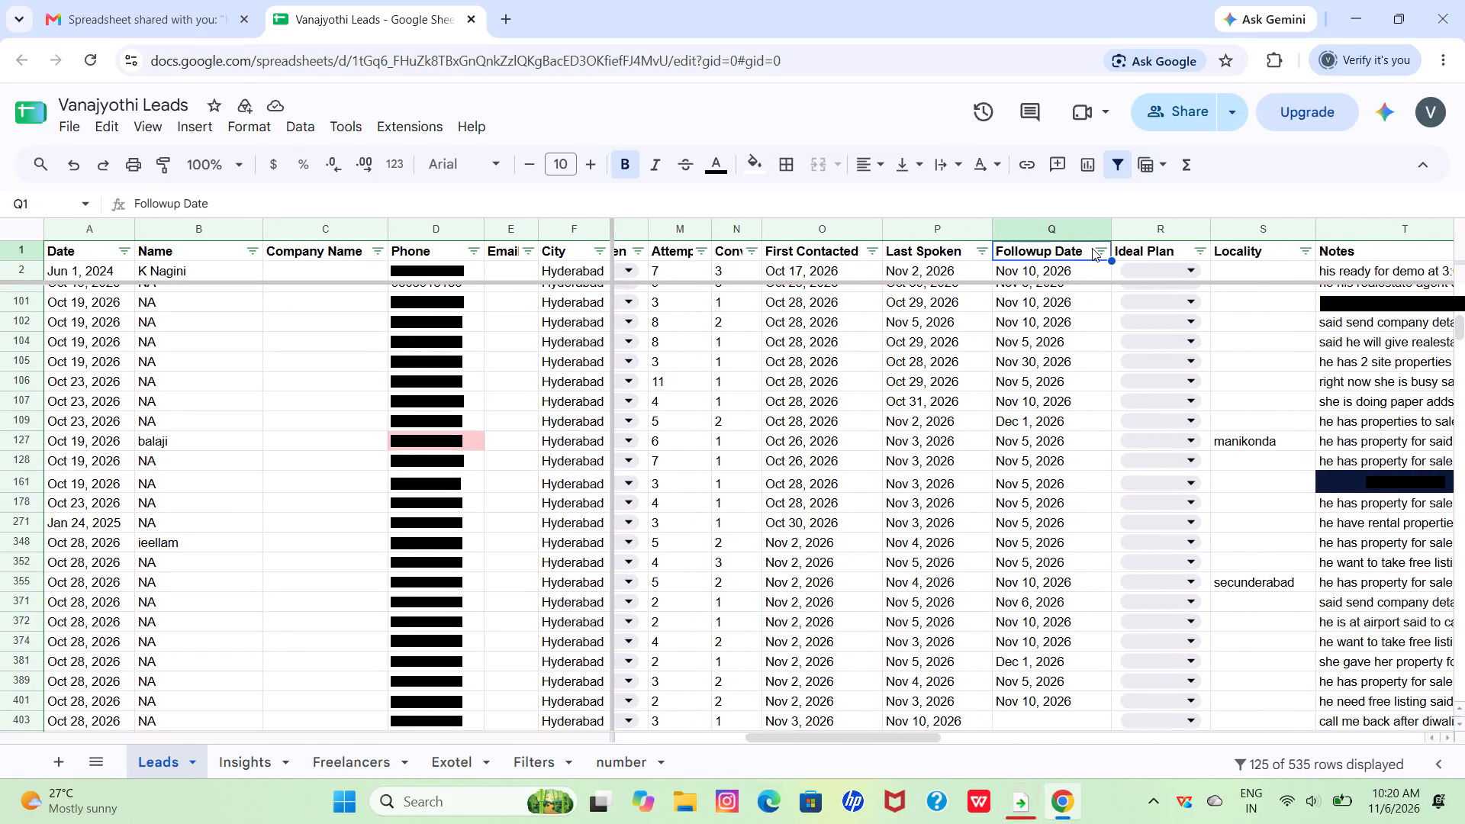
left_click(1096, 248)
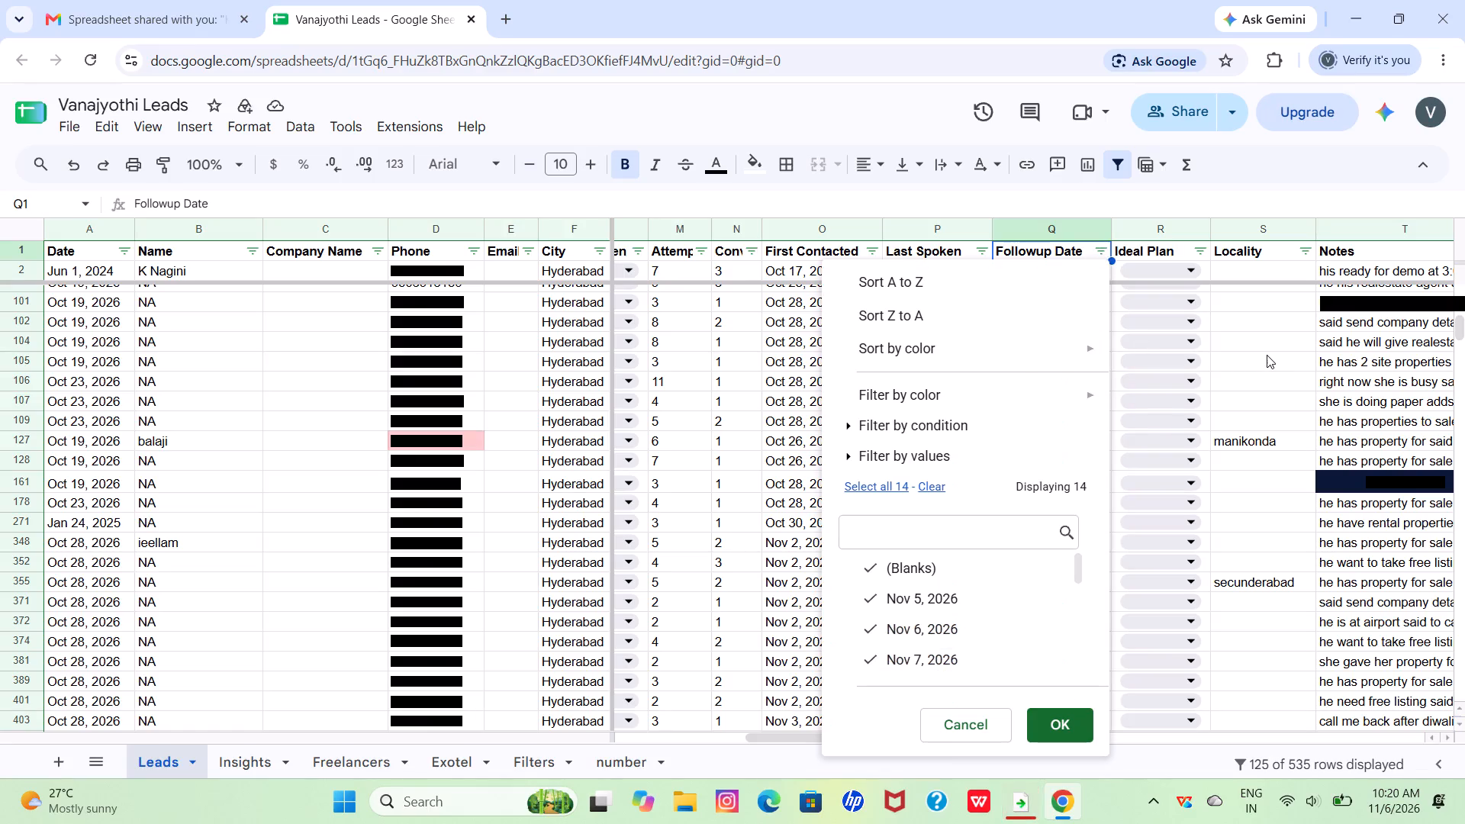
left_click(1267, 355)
Copy the Followup Date Nov 6, 2026 from row 29 into the Followup Date cells of visible rows 30 to 34.
scroll(1267, 355, "up", 15)
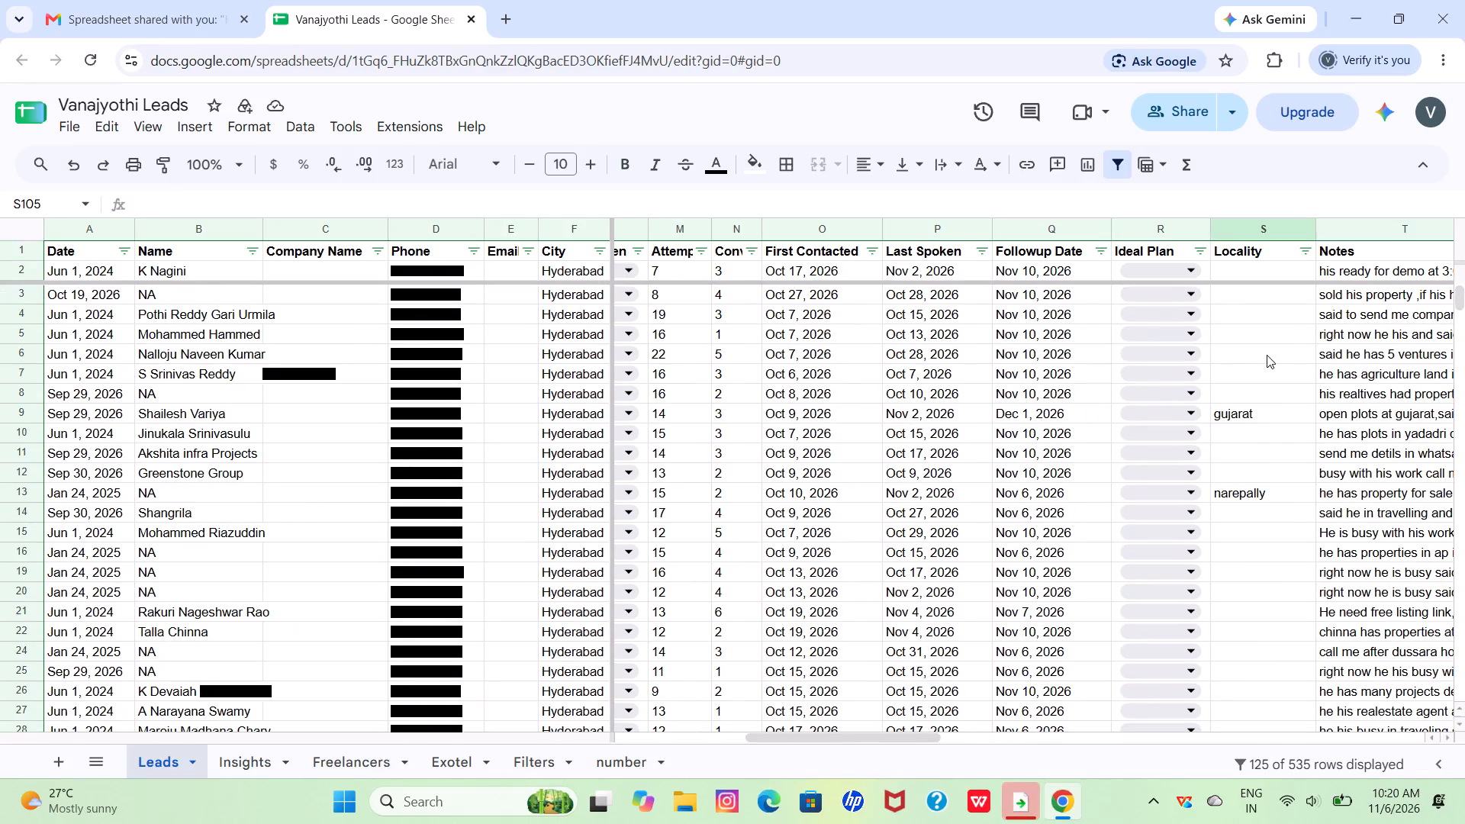
scroll(1096, 562, "down", 2)
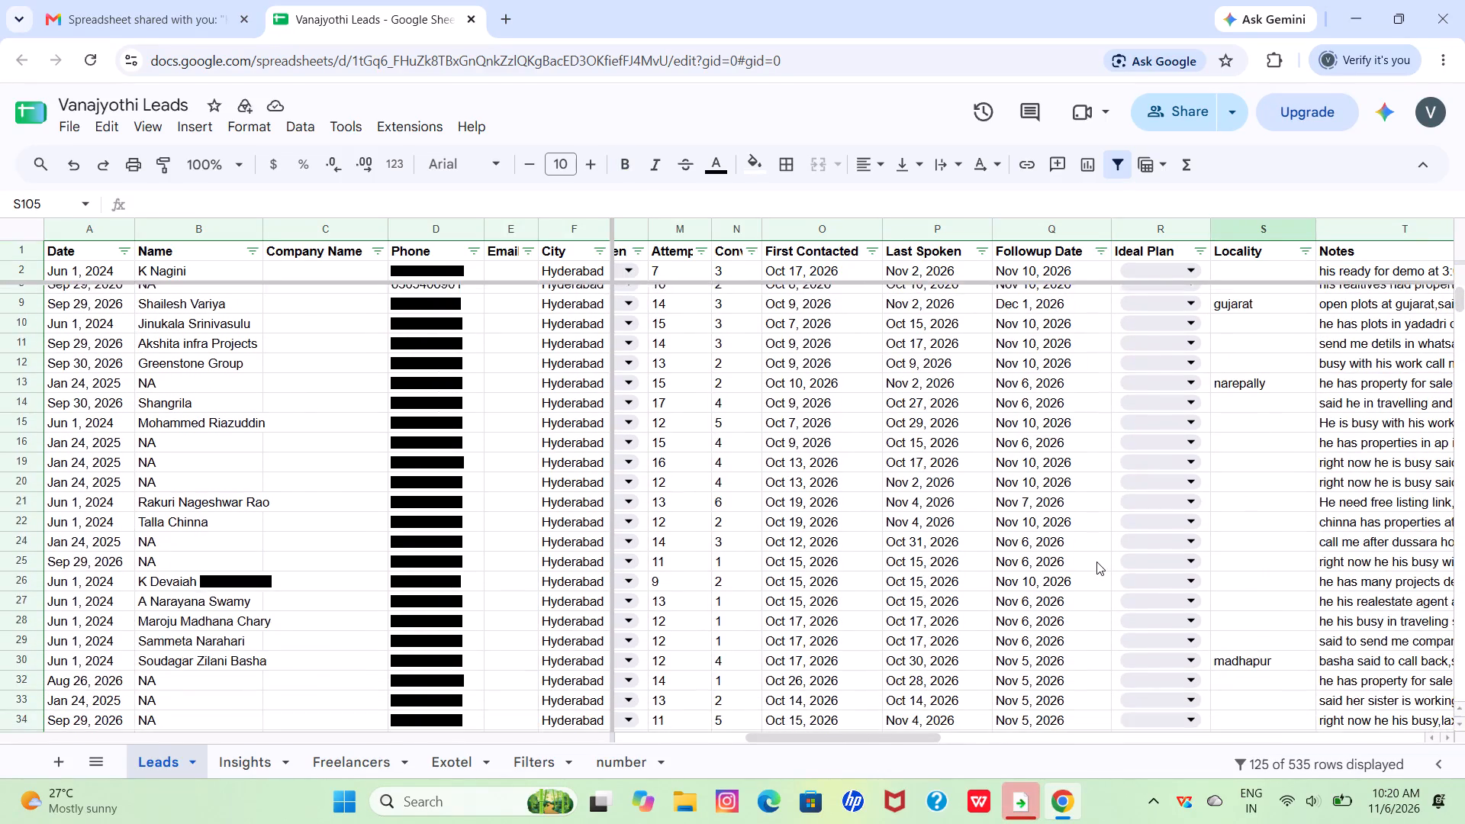
scroll(1096, 562, "down", 3)
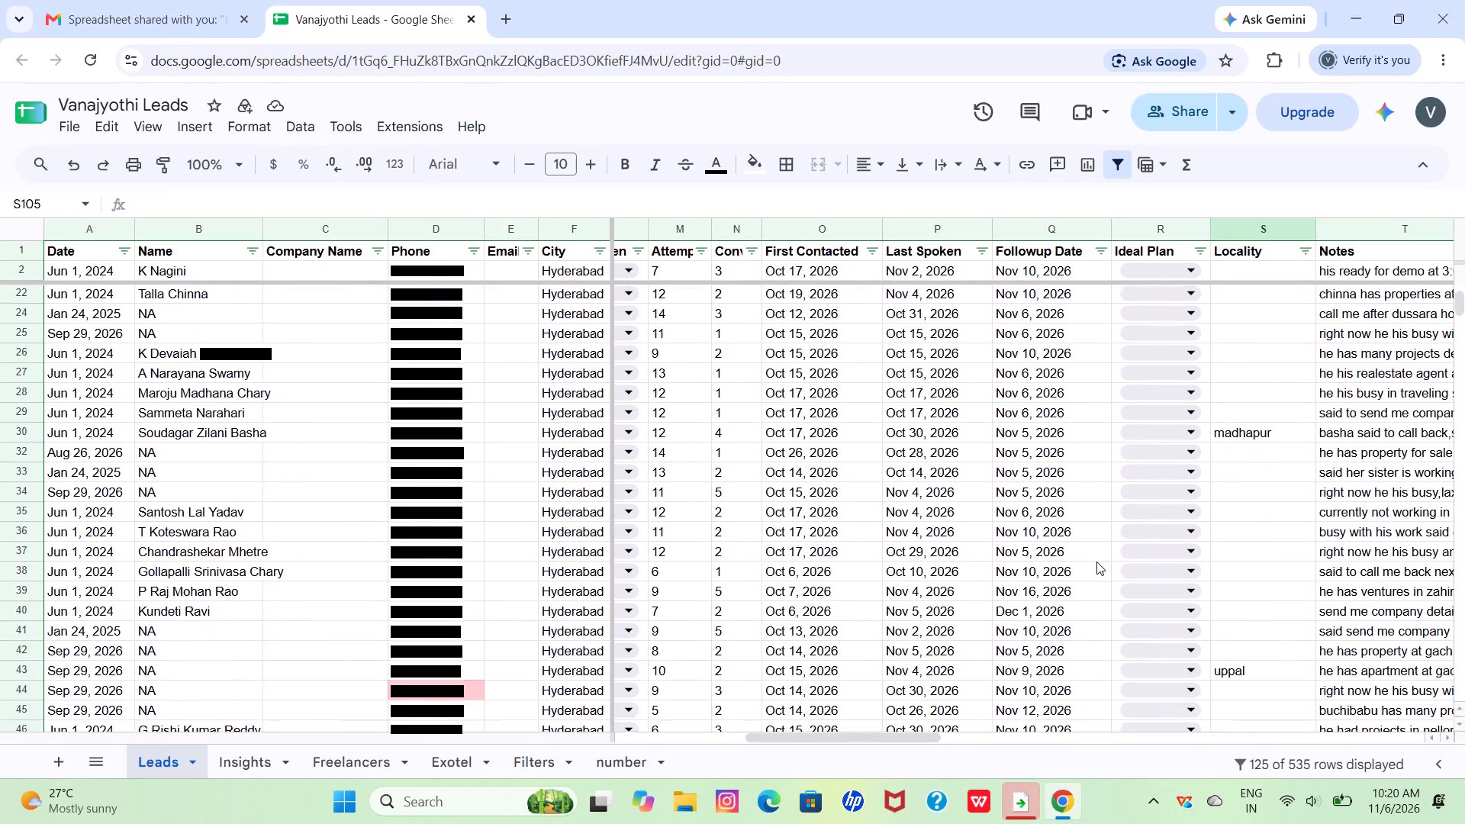
left_click(1032, 416)
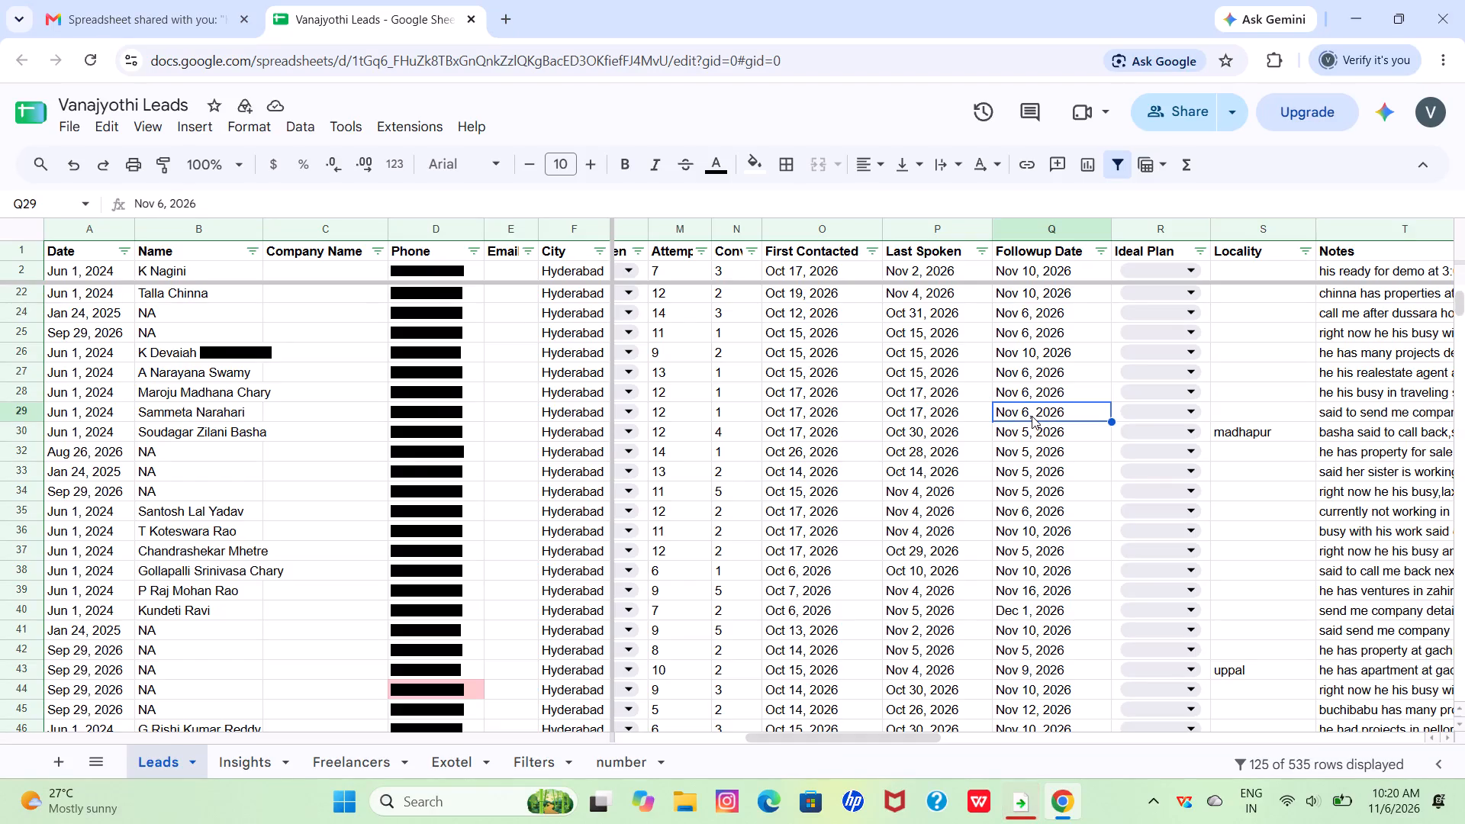
key("ctrl+c")
left_click_drag(1032, 427, 1039, 505)
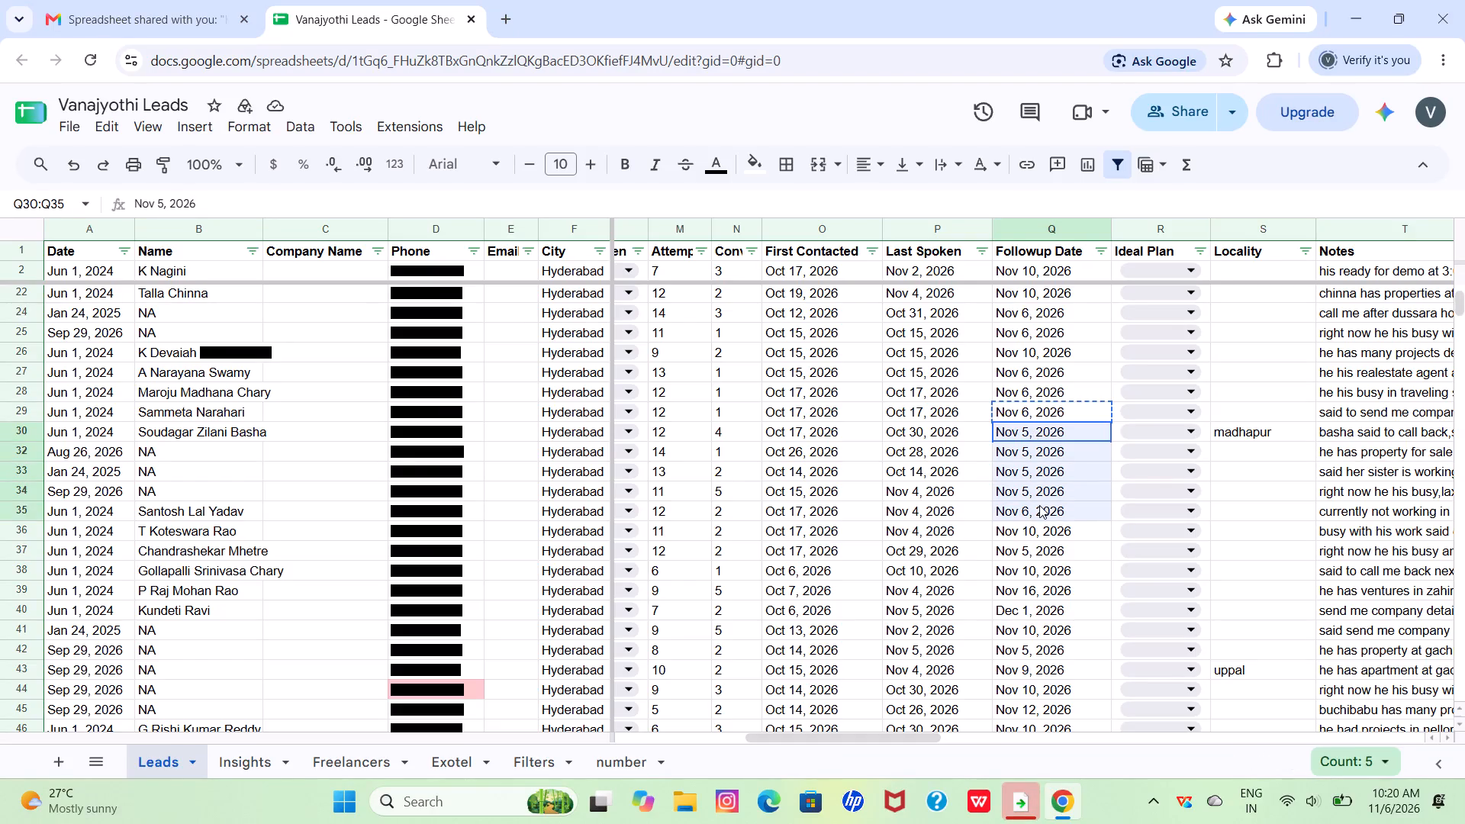
left_click_drag(1039, 505, 1038, 497)
key("ctrl+v")
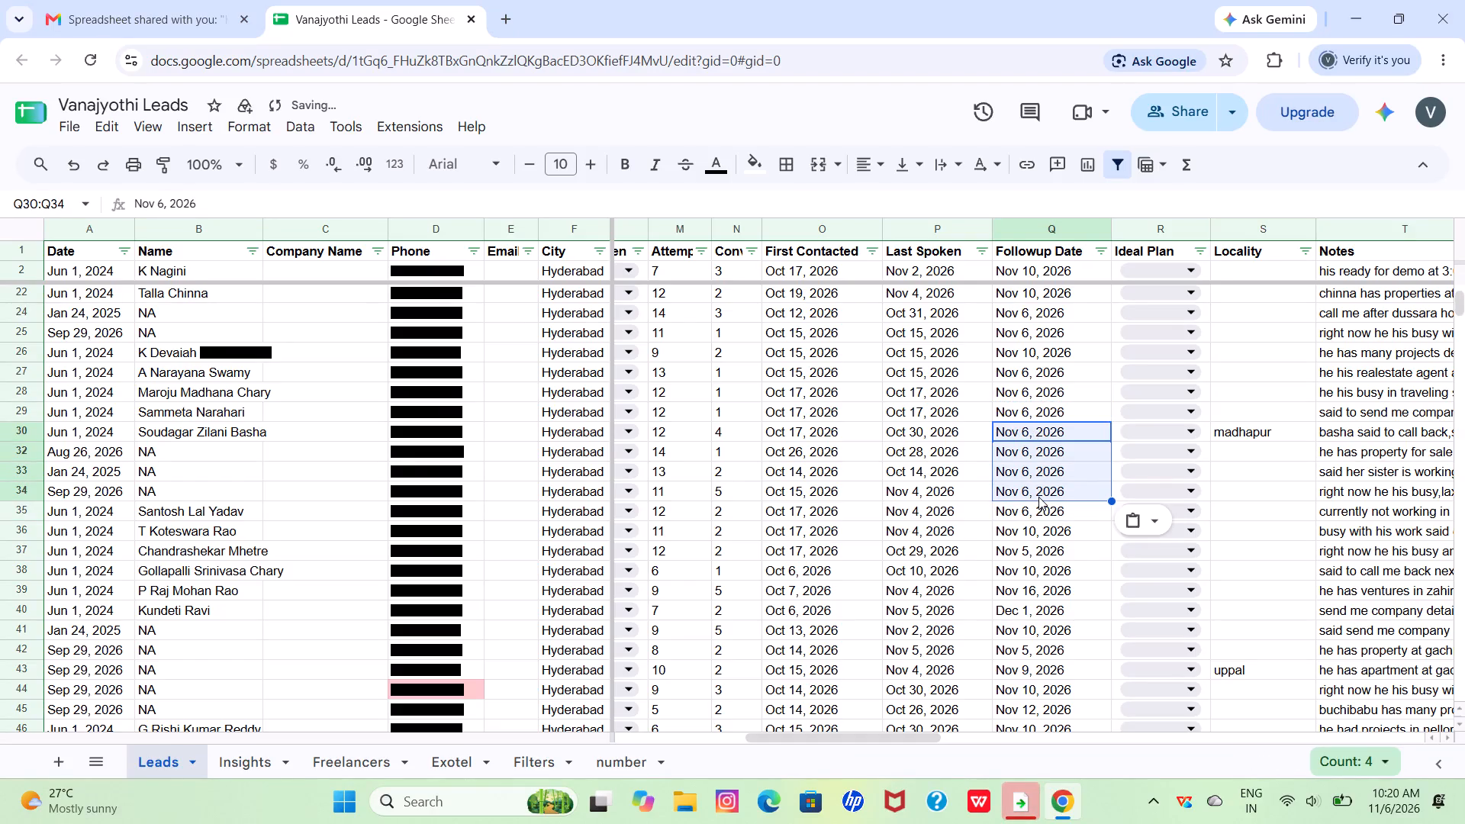
Set the Followup Date in rows 37 and 42 to Nov 6, 2026.
left_click(1044, 549)
double_click(1044, 549)
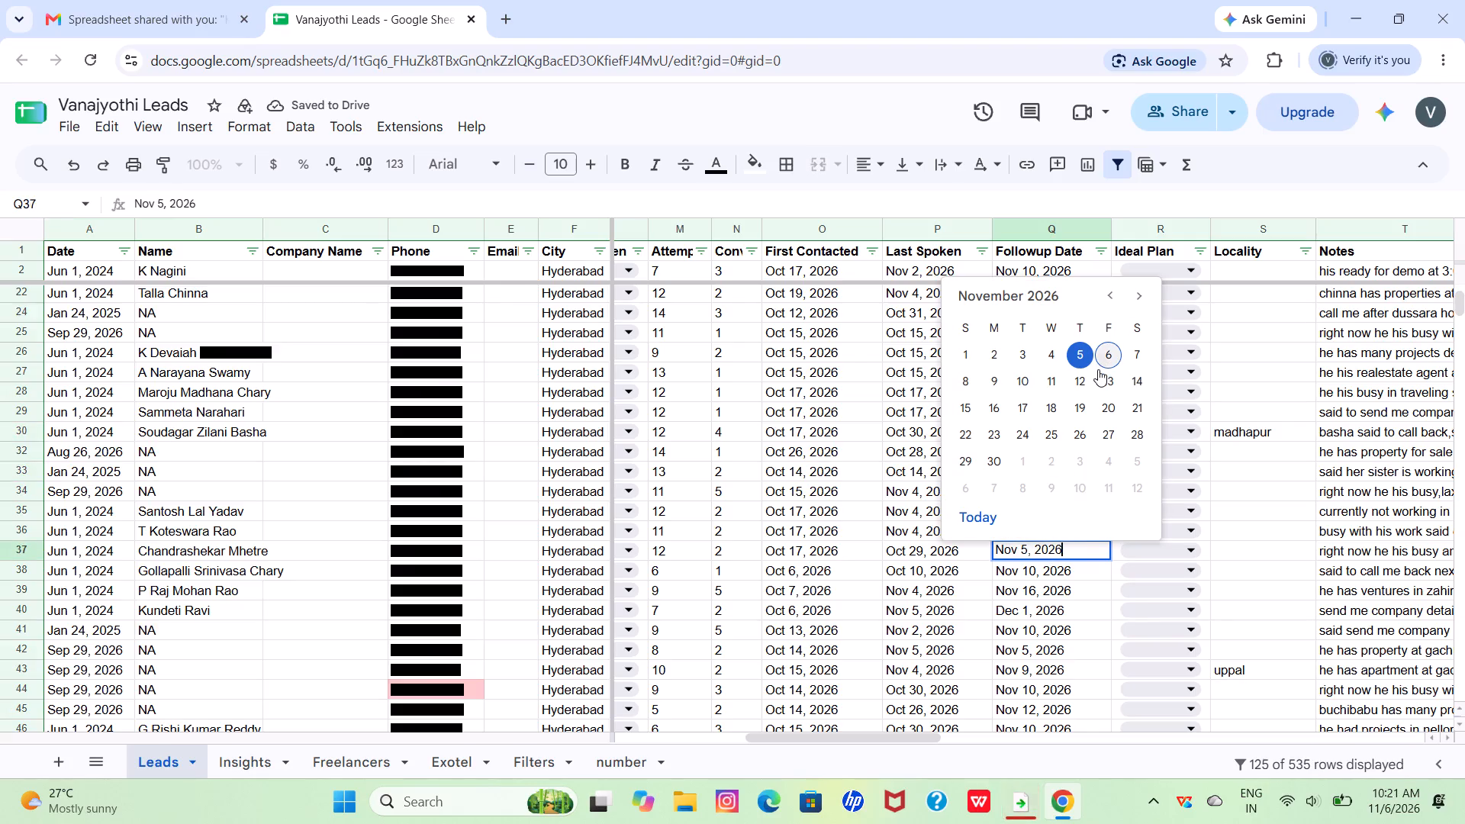
left_click(1106, 362)
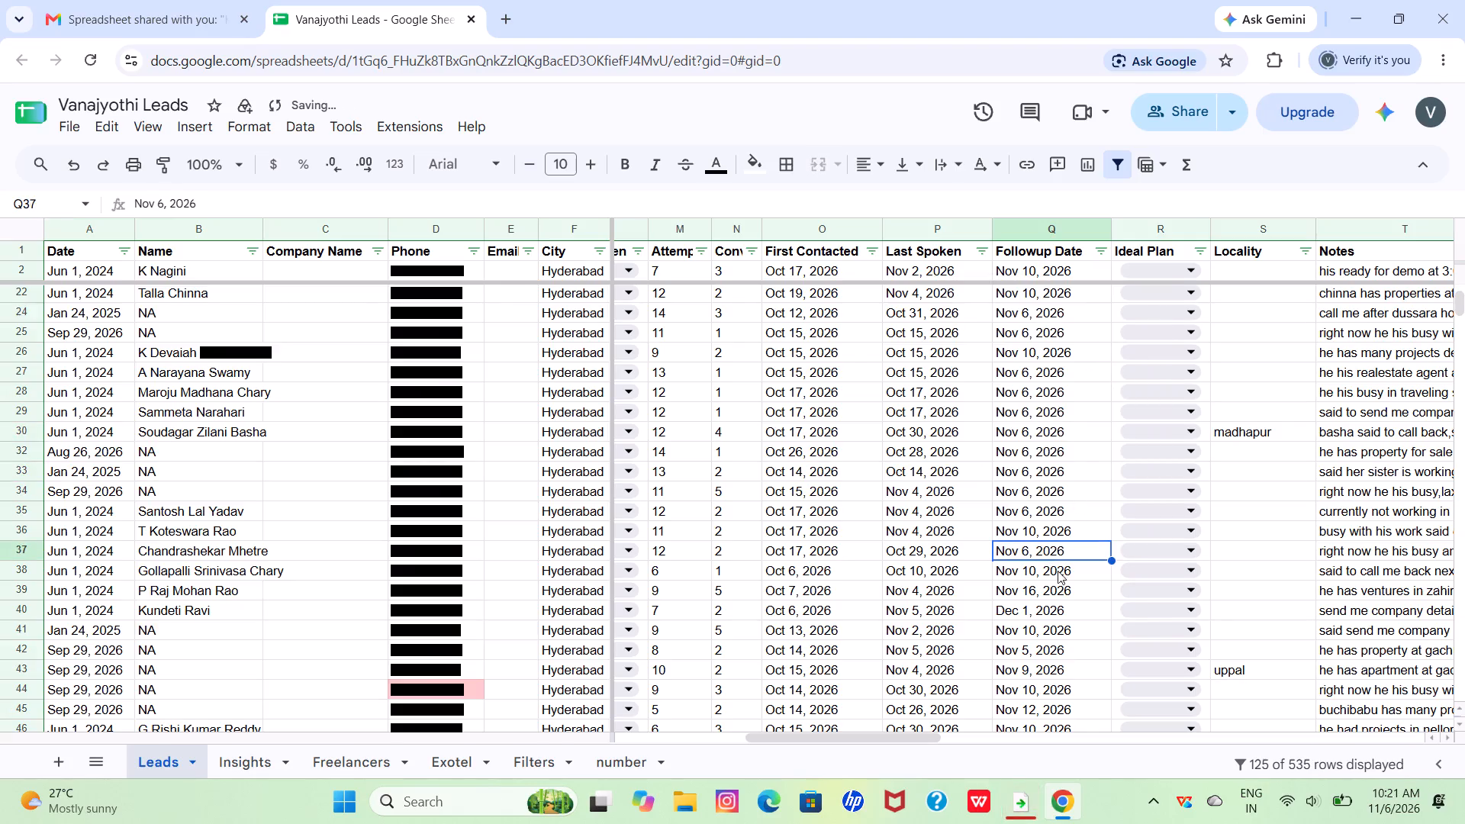
scroll(995, 695, "down", 4)
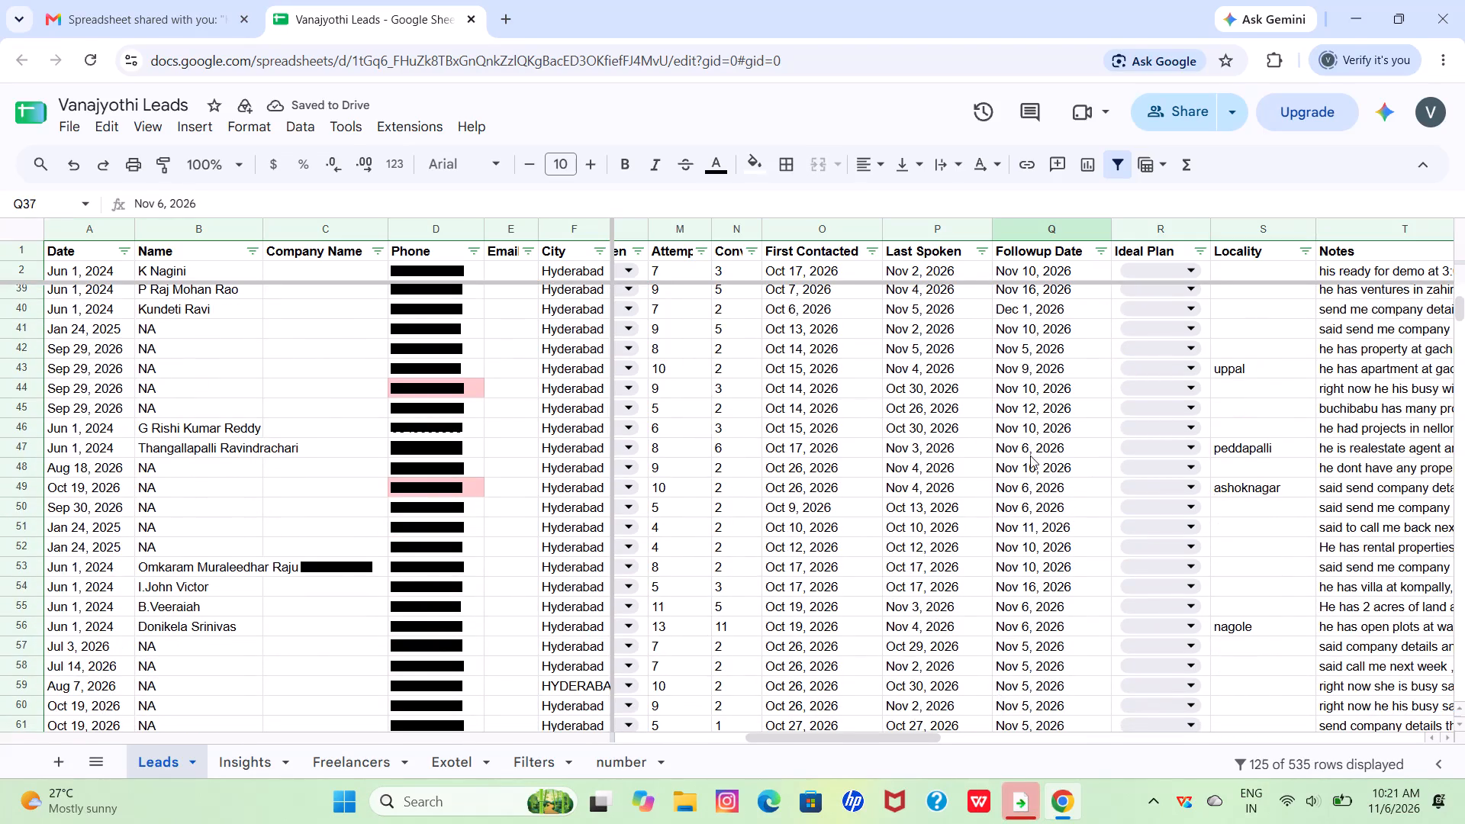
scroll(1048, 333, "up", 1)
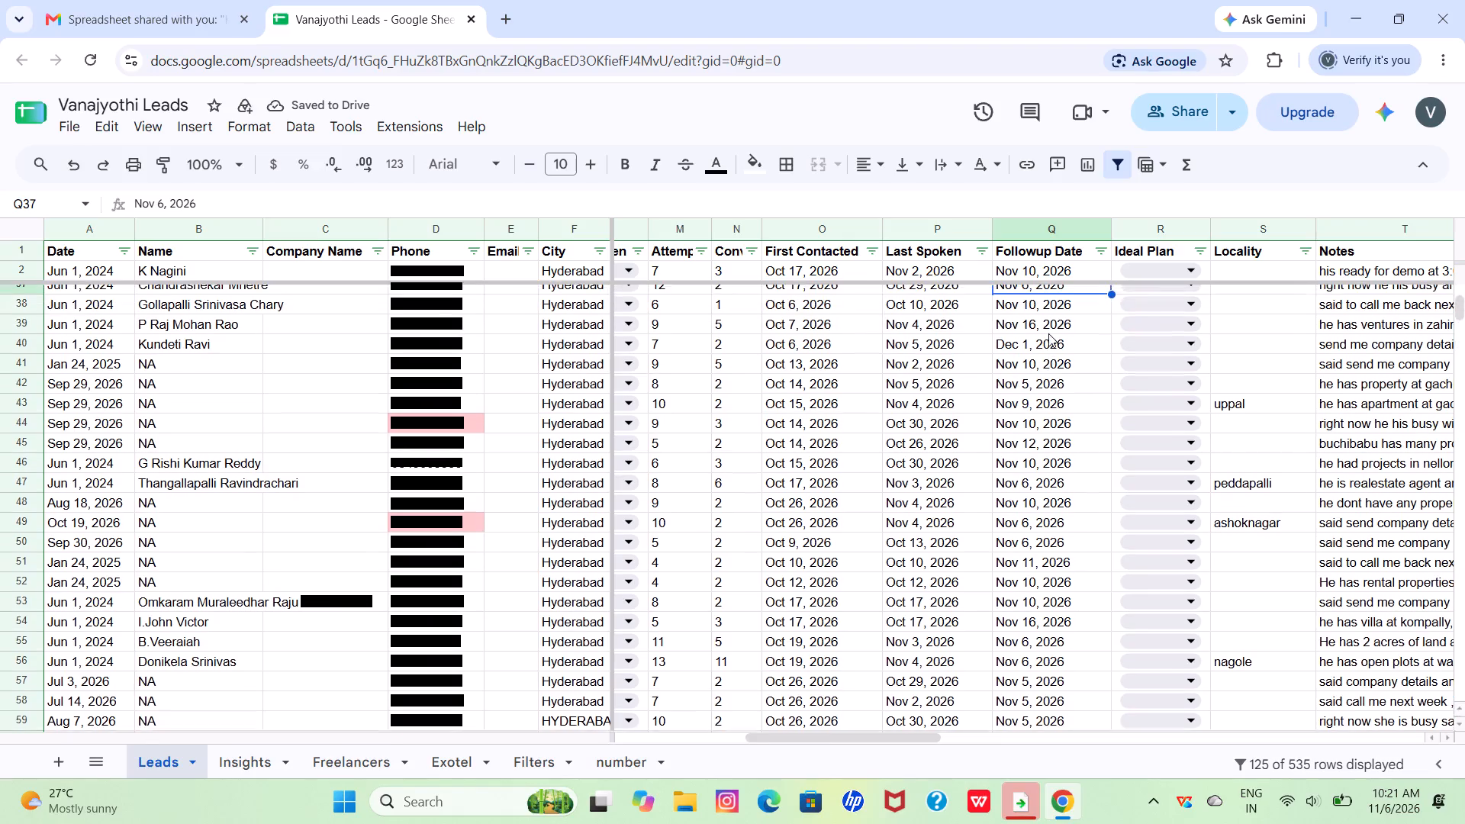
scroll(1048, 333, "up", 1)
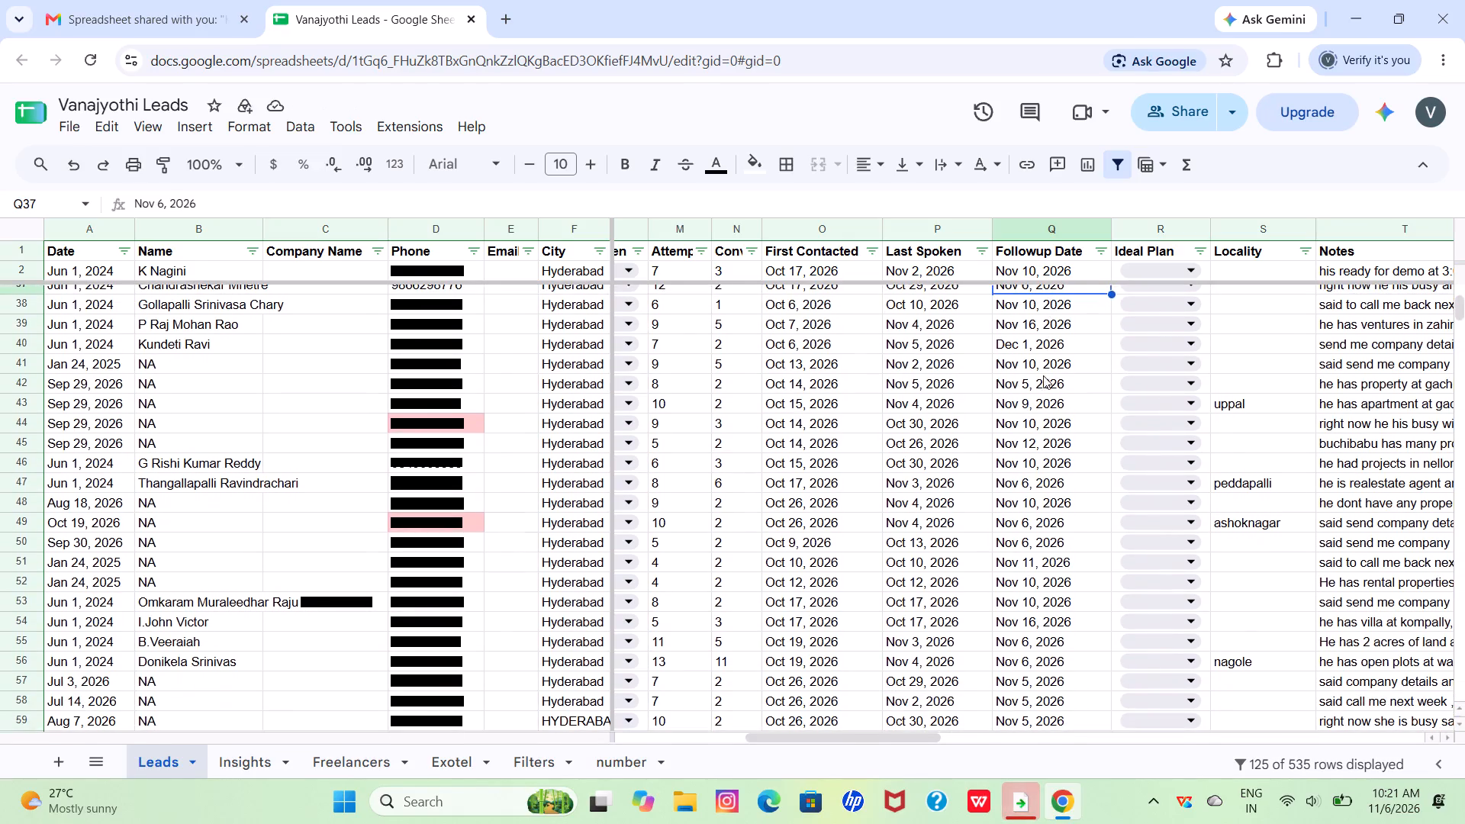
double_click(1044, 390)
left_click(1109, 468)
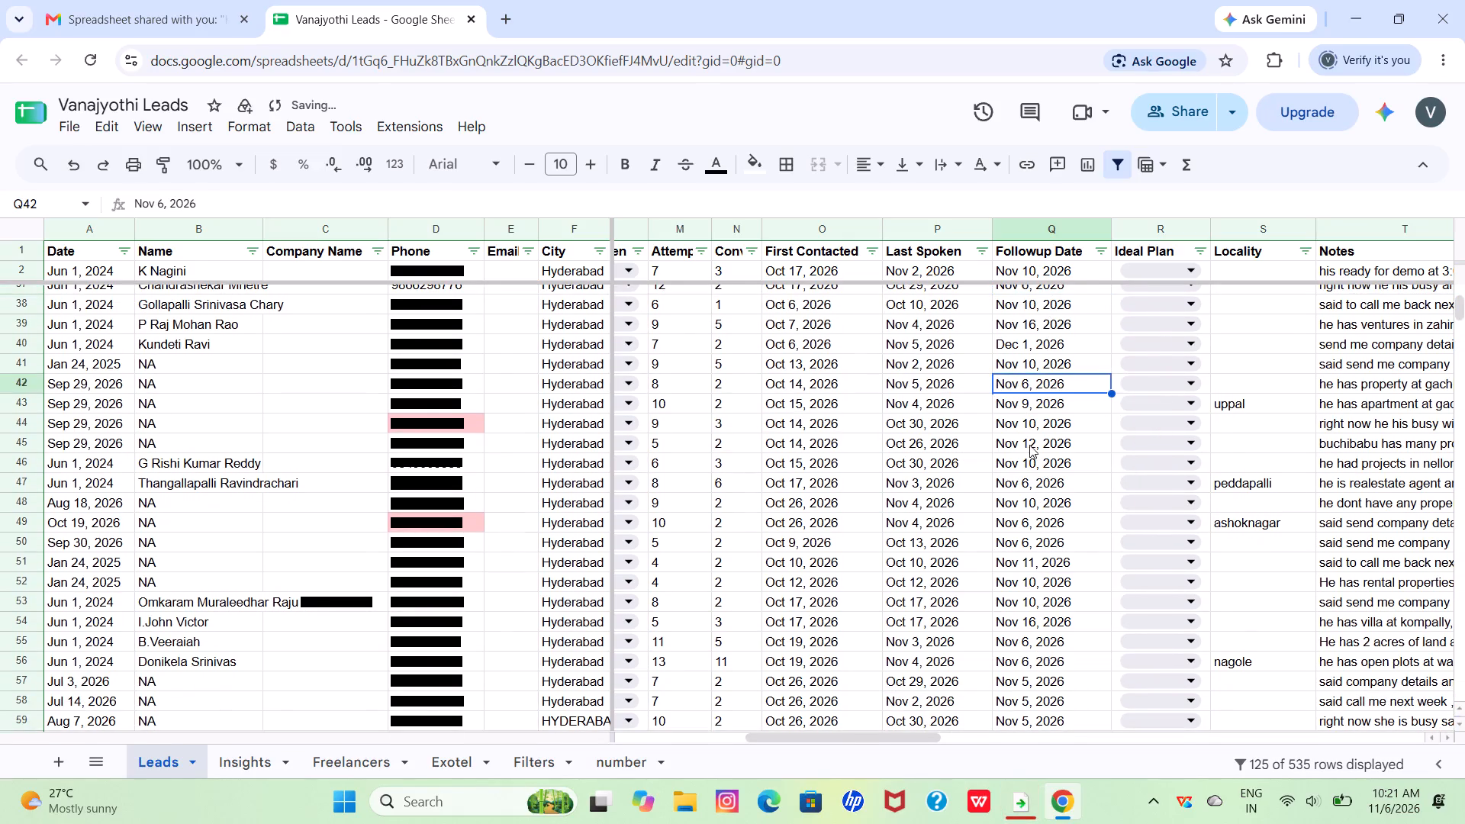
Paste the copied date Nov 6, 2026 into the Followup Date cells of rows 57 to 61.
scroll(1020, 536, "down", 2)
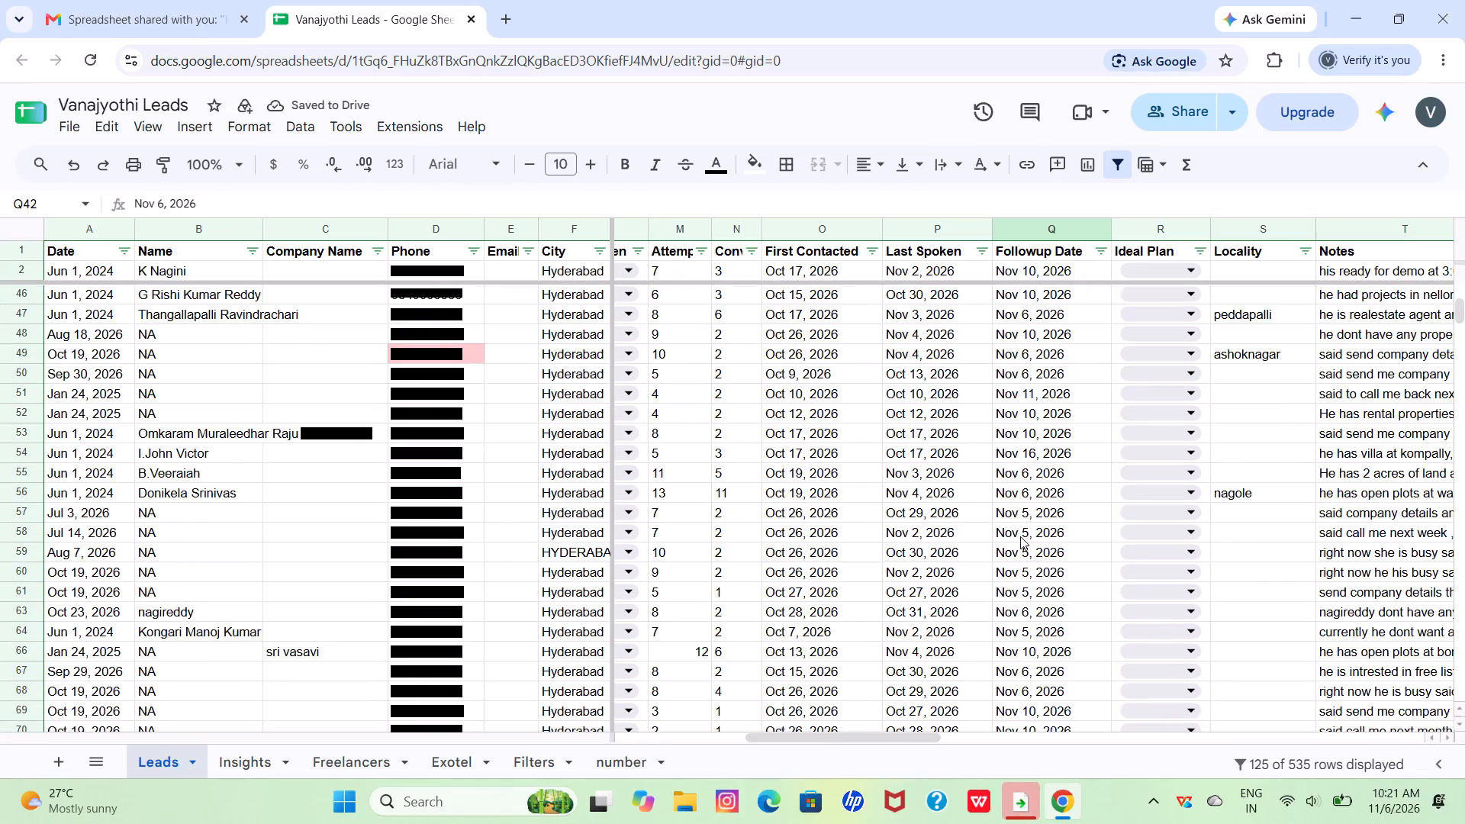
left_click_drag(1019, 516, 1035, 587)
key("ctrl+v")
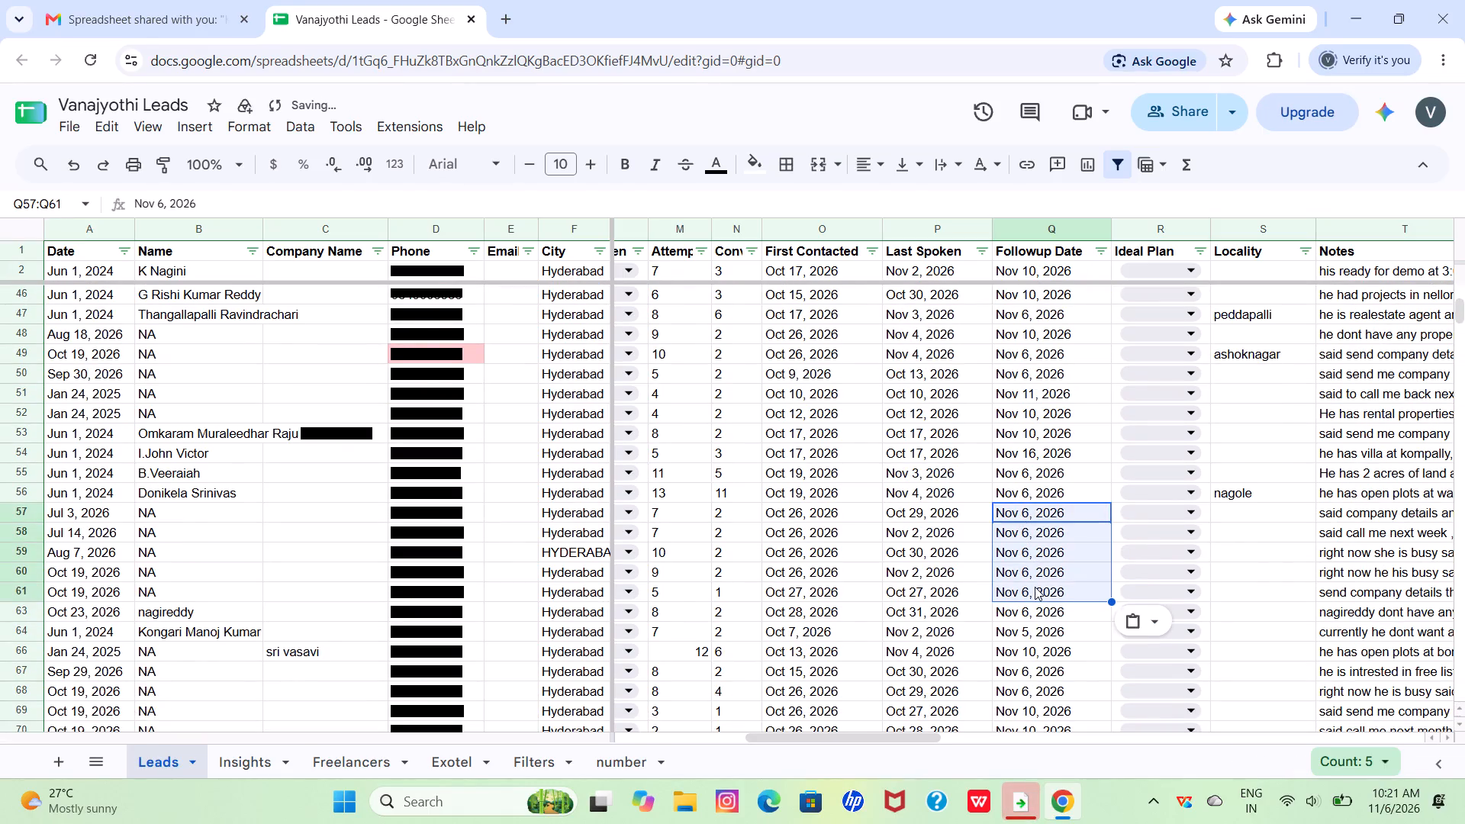
left_click(1031, 663)
Paste the copied date Nov 6, 2026 into the Followup Date cells of the visible rows from 127 to 352.
scroll(1031, 663, "down", 2)
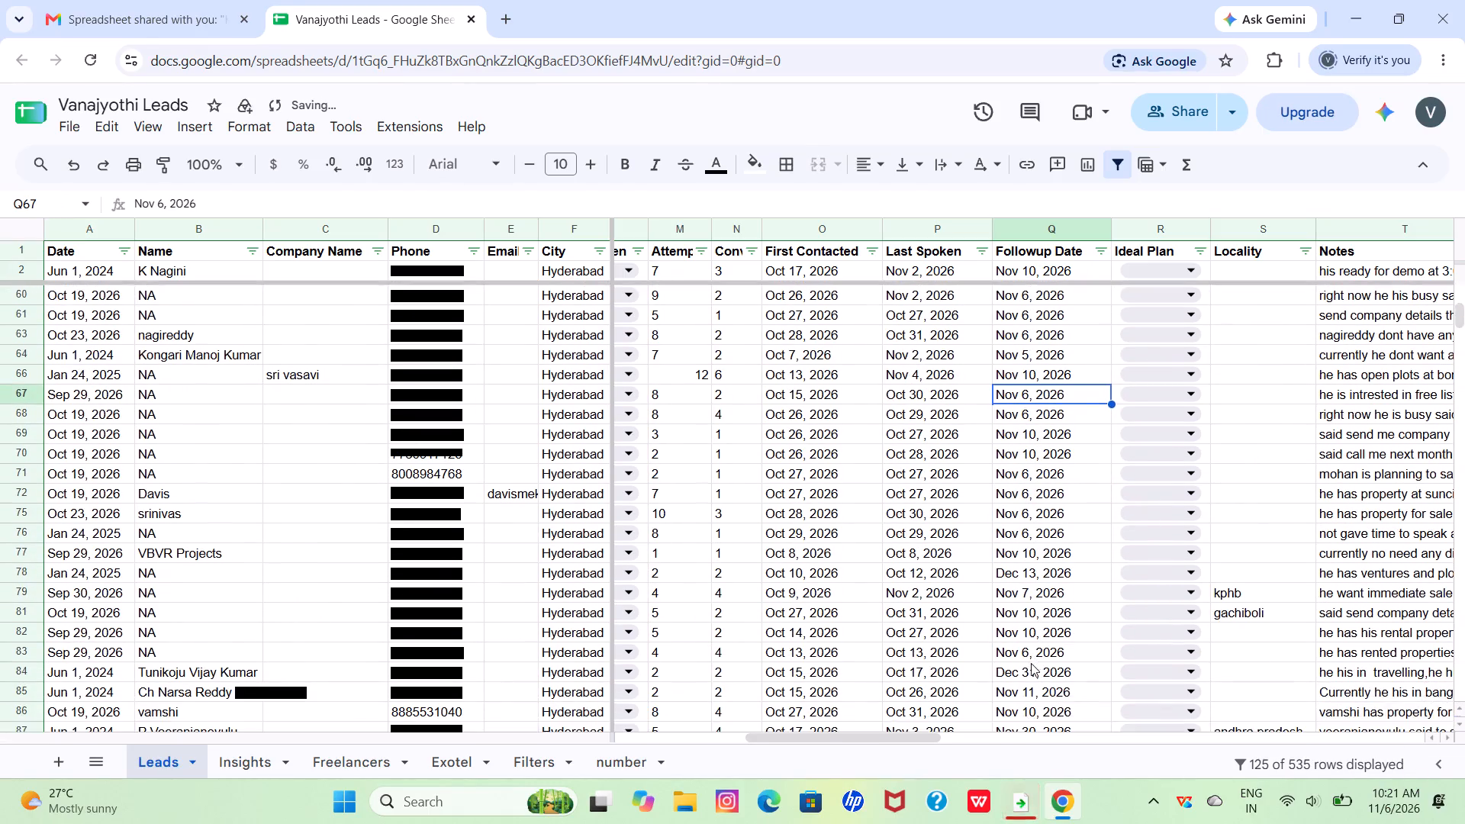
scroll(1031, 663, "down", 3)
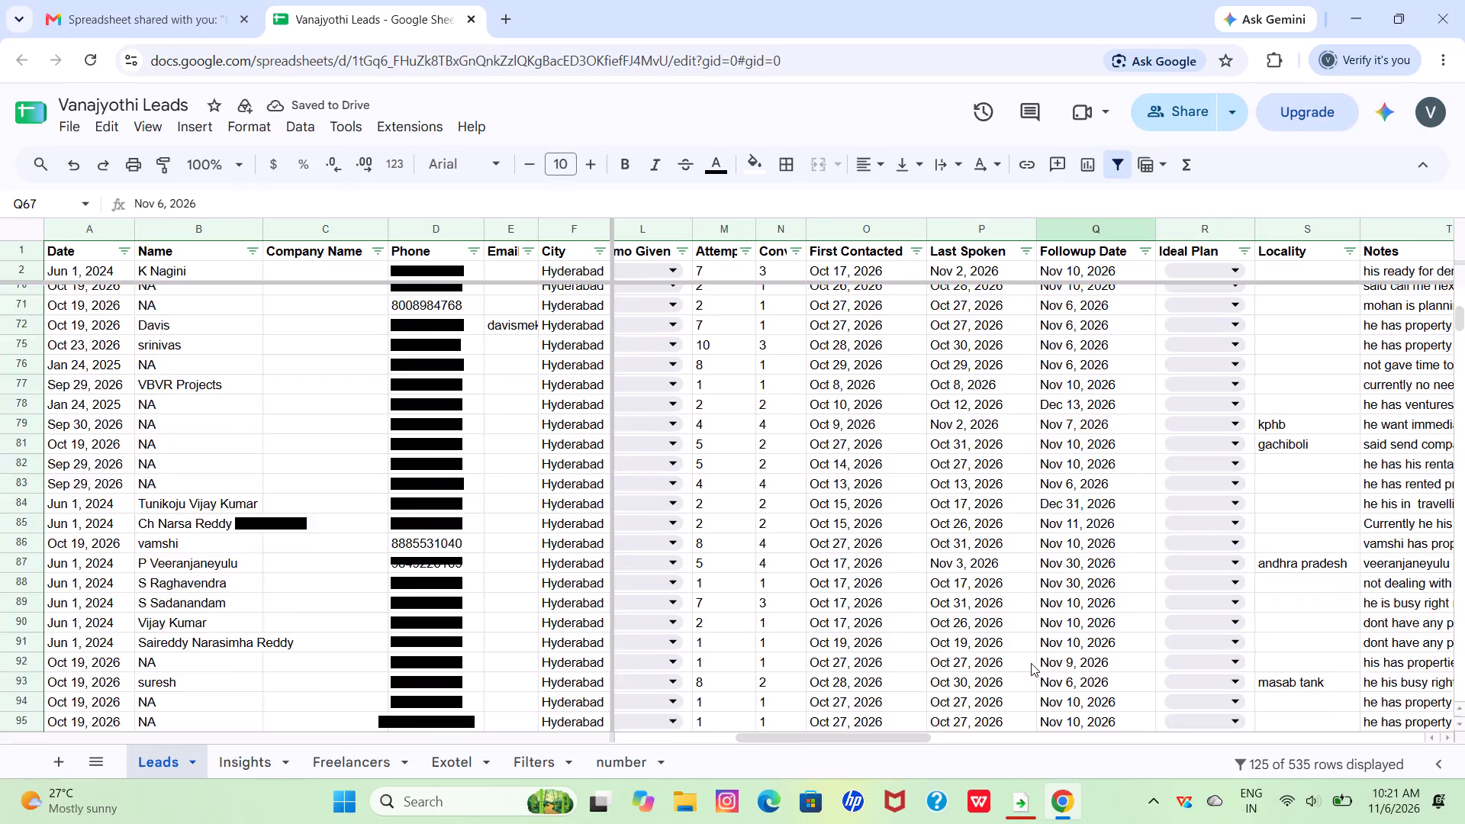
scroll(1031, 663, "down", 3)
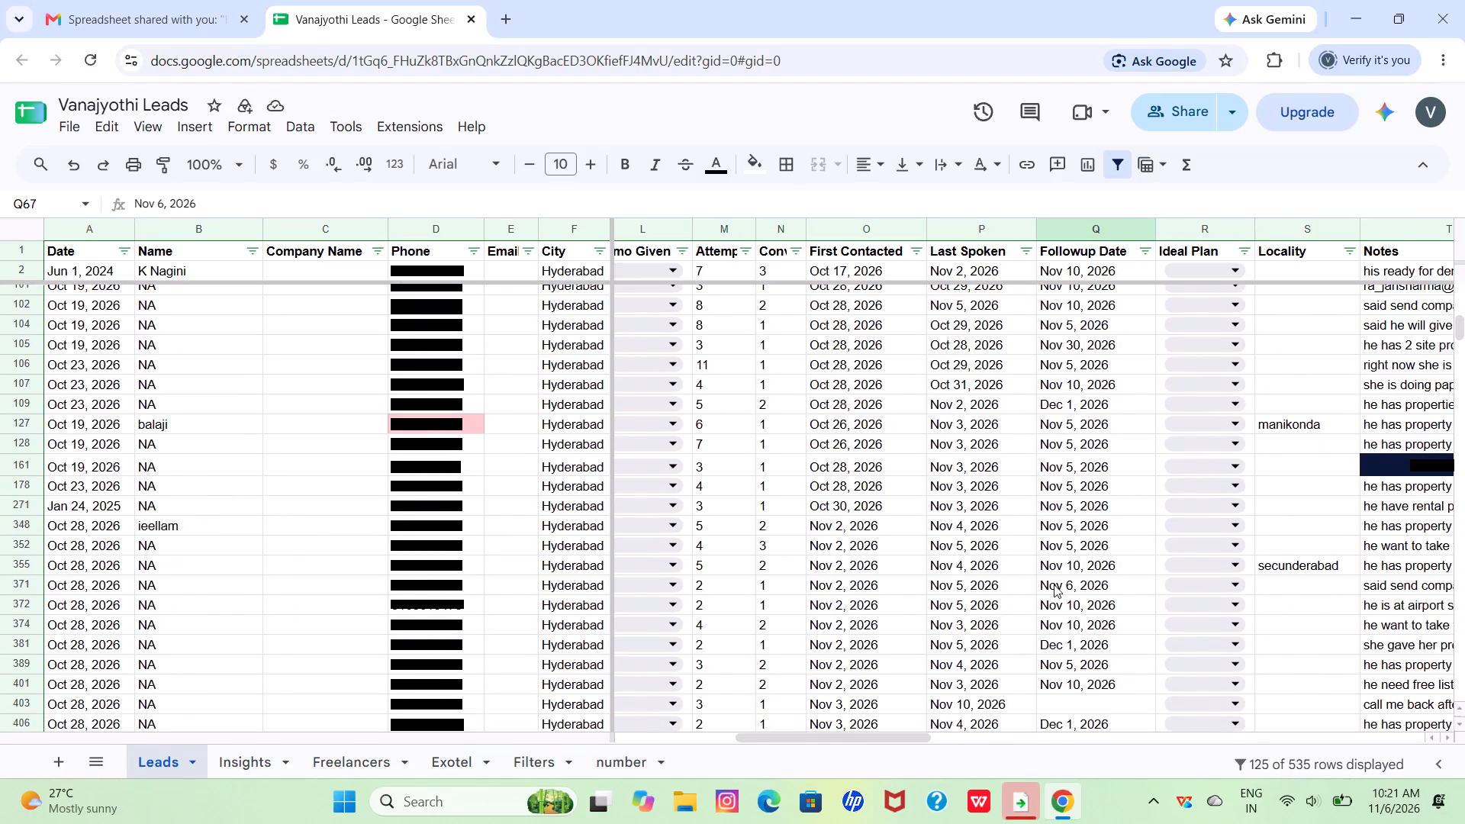
left_click_drag(1058, 425, 1078, 476)
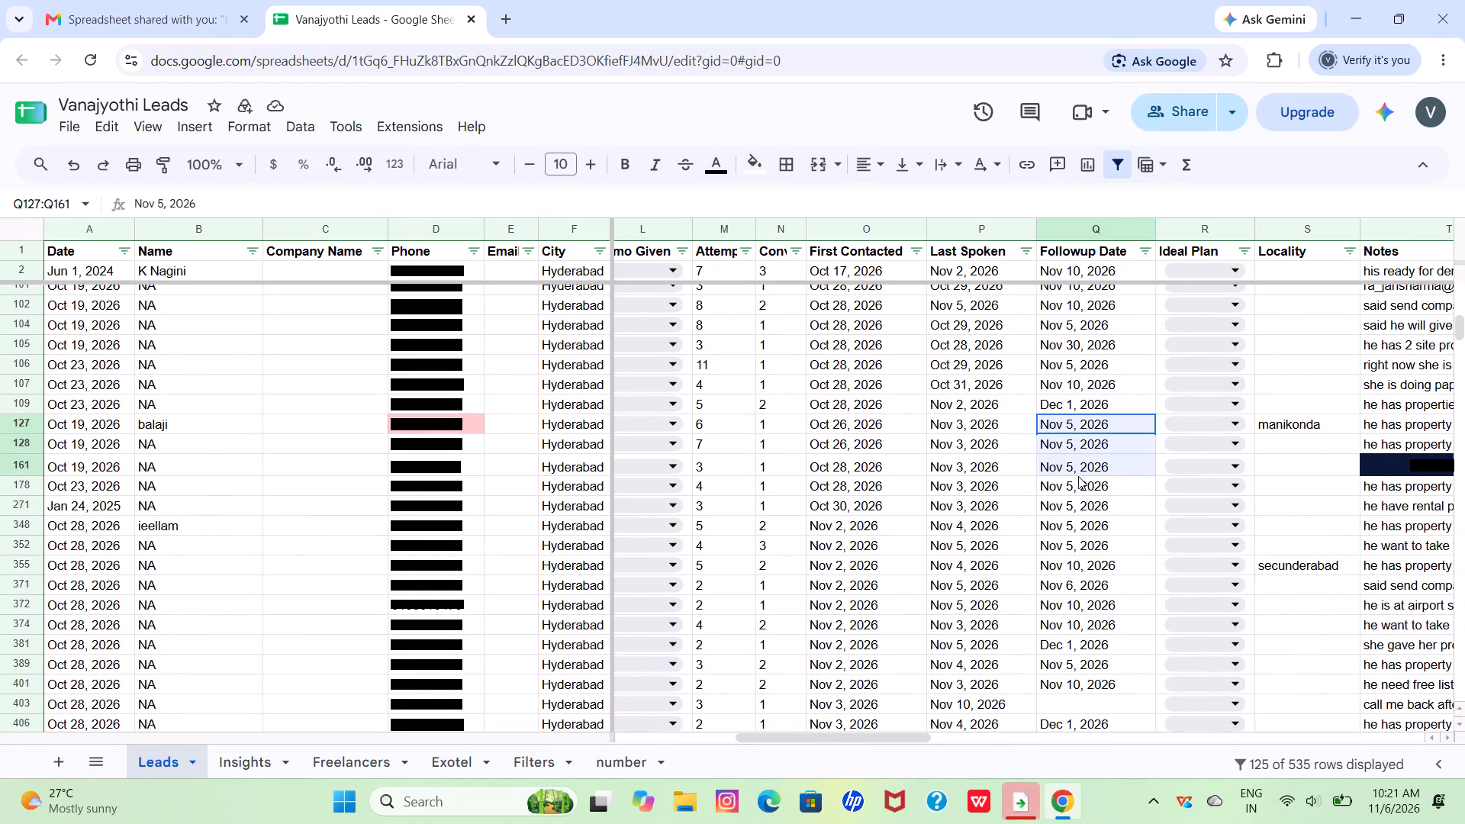
left_click_drag(1078, 476, 1080, 548)
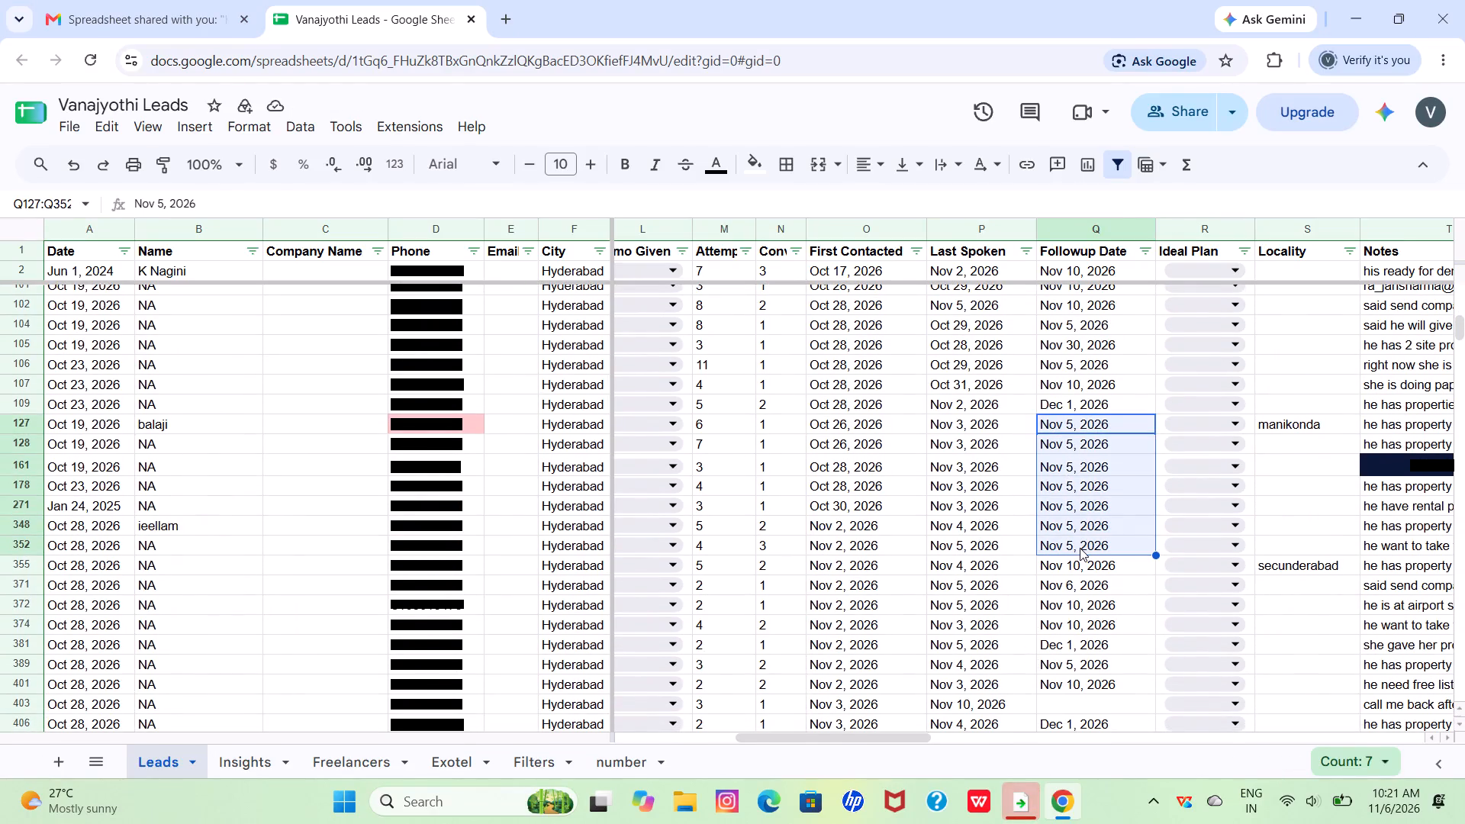
key("ctrl+v")
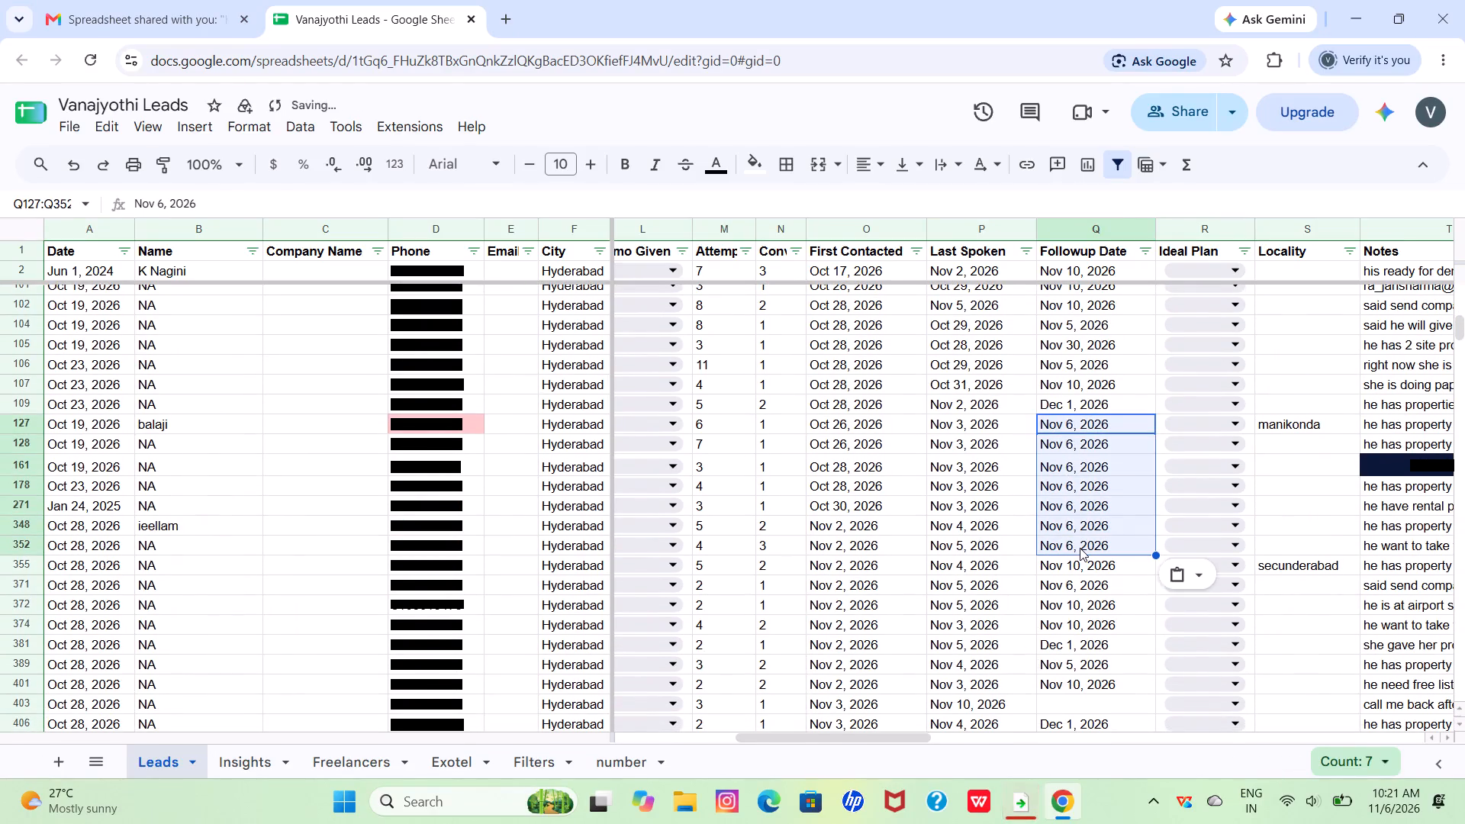
left_click(1077, 613)
Fill the empty Followup Date cell in row 403 with the copied date Nov 6, 2026.
scroll(1077, 613, "down", 5)
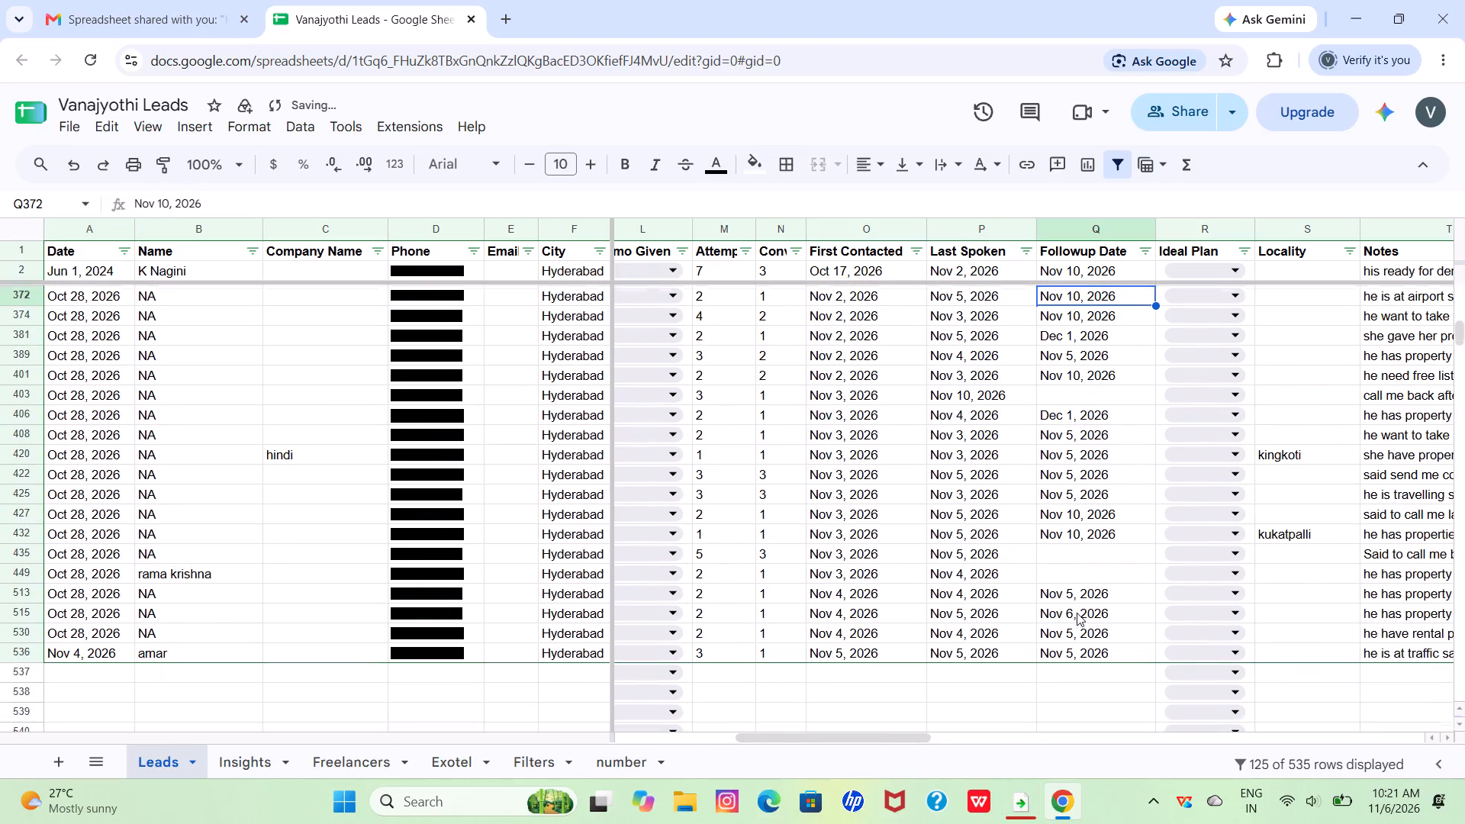
scroll(1077, 613, "right", 3)
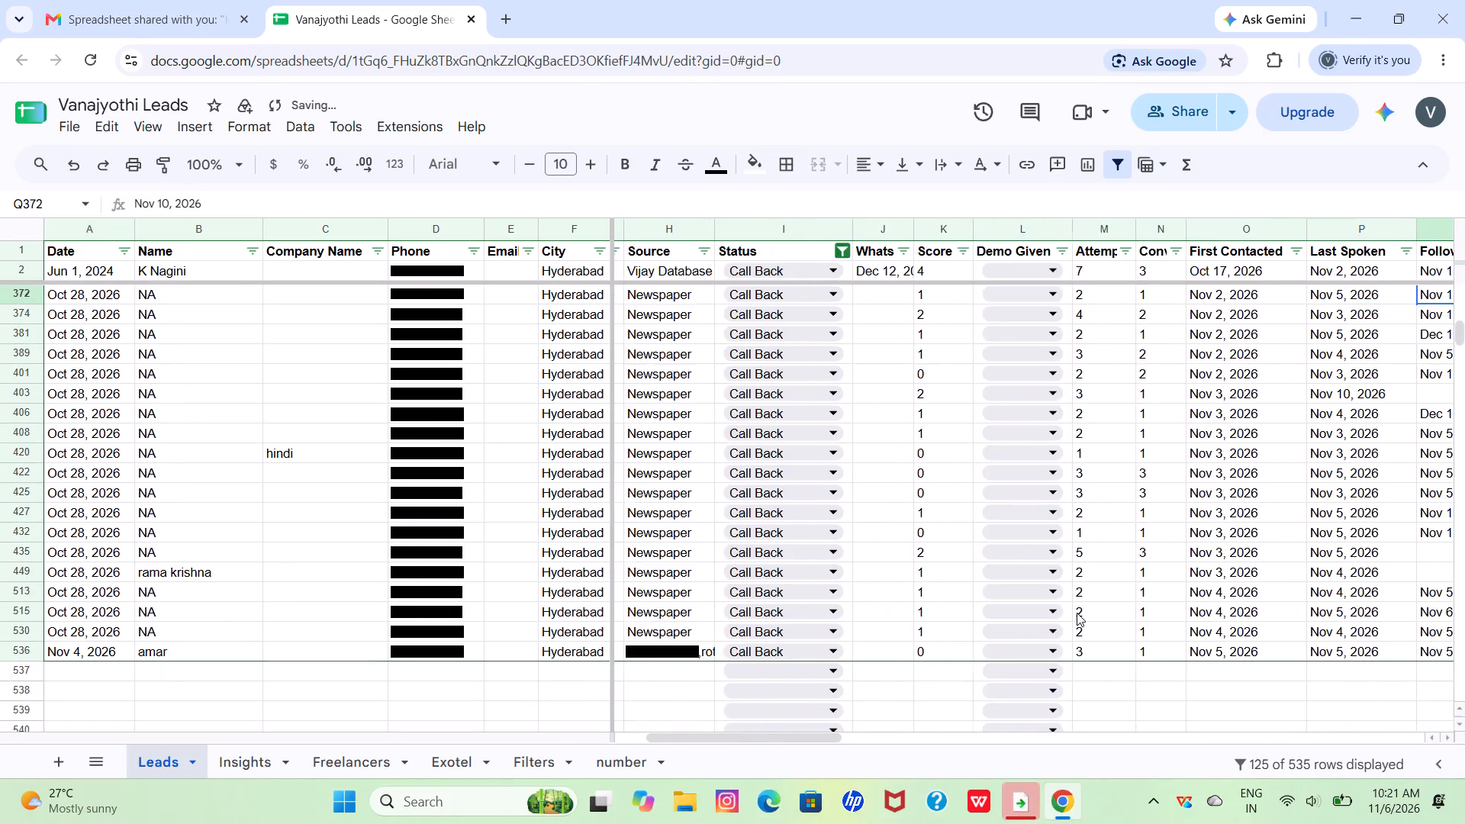
scroll(1077, 613, "right", 1)
scroll(1077, 613, "left", 6)
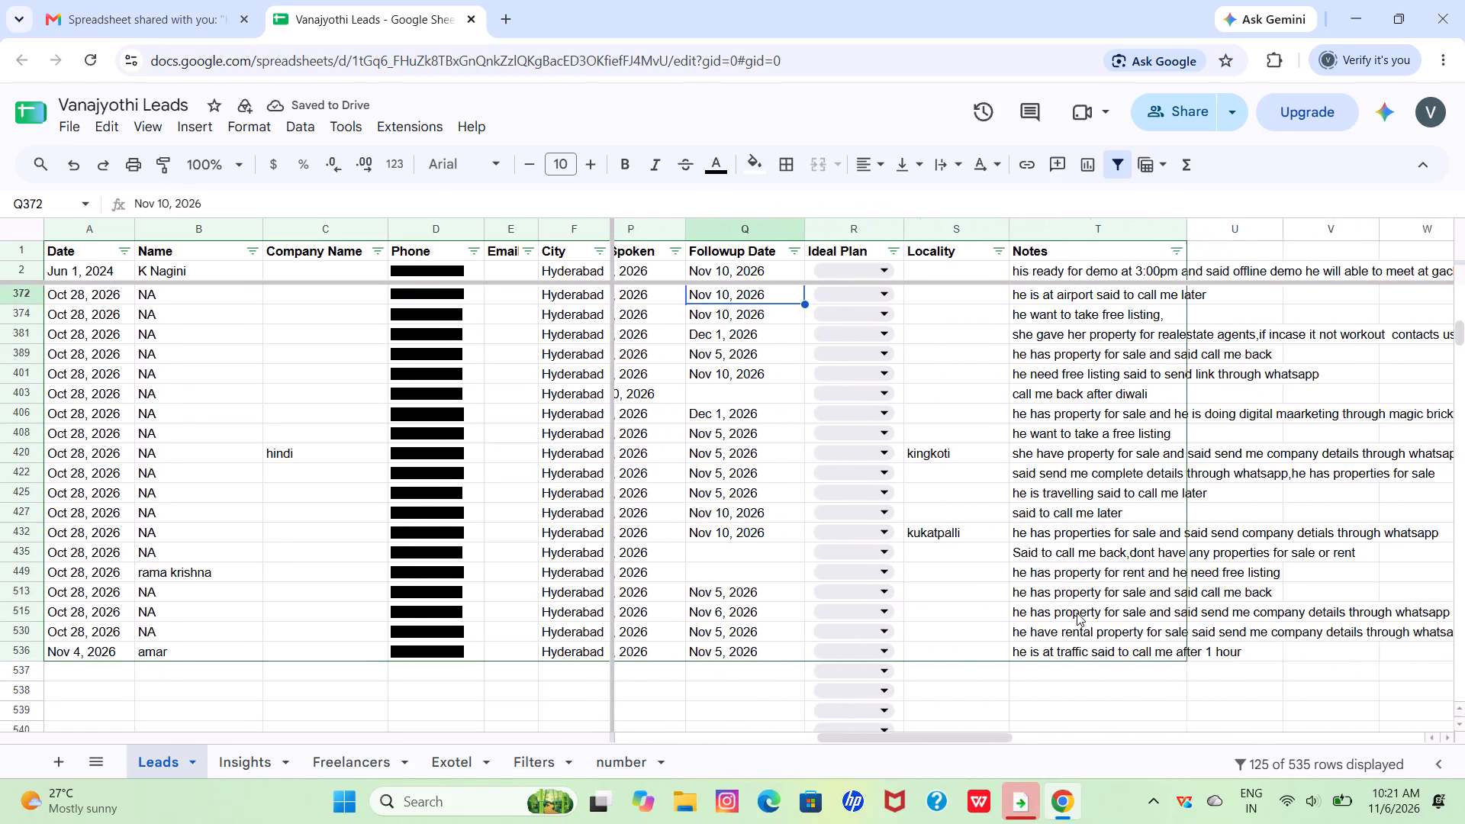
scroll(1077, 613, "right", 1)
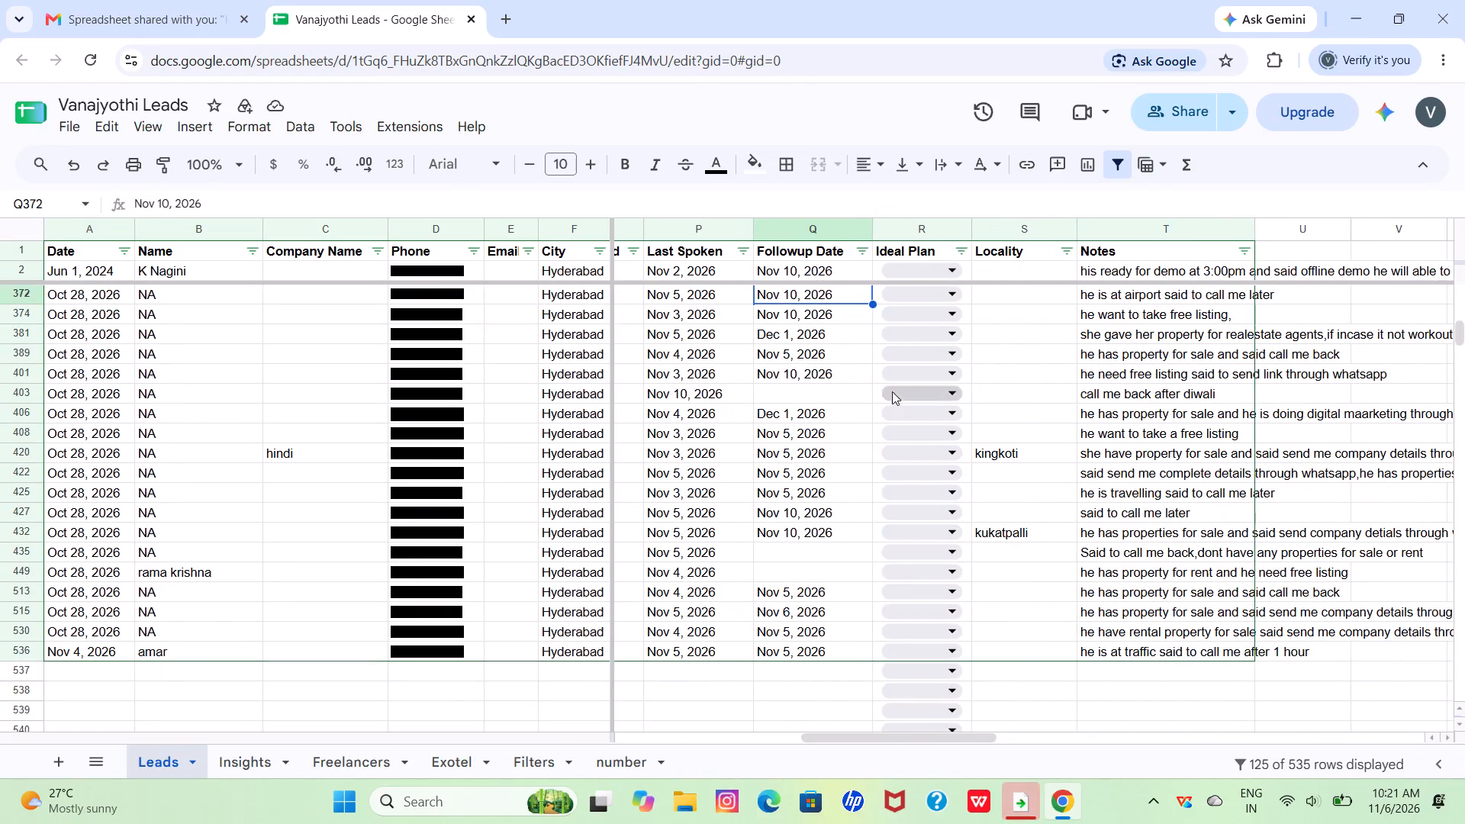
left_click(816, 394)
key("ctrl+v")
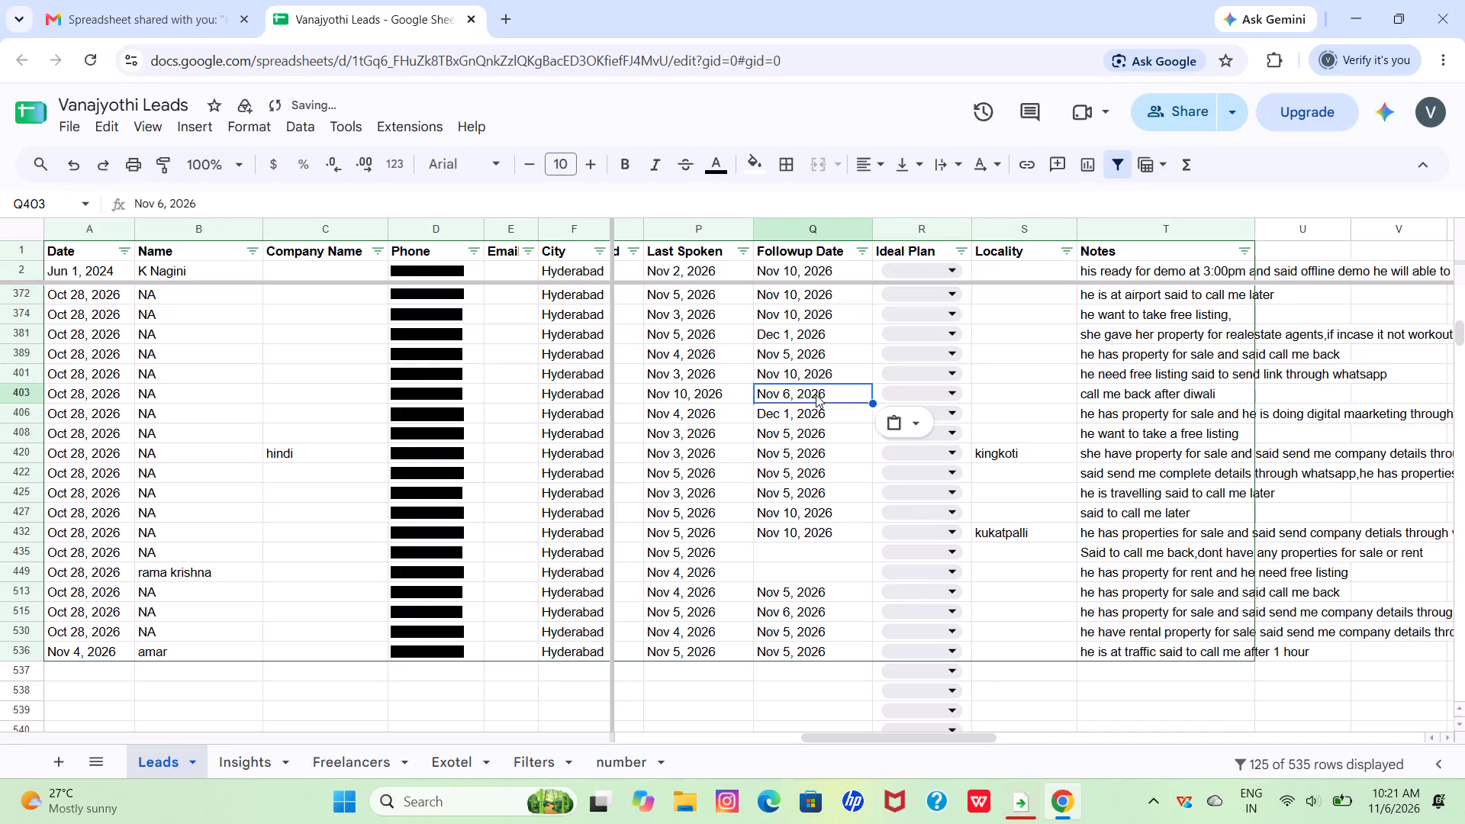
Paste the copied date Nov 6, 2026 into the Followup Date cells of rows 432, 435 and 449.
left_click(792, 541)
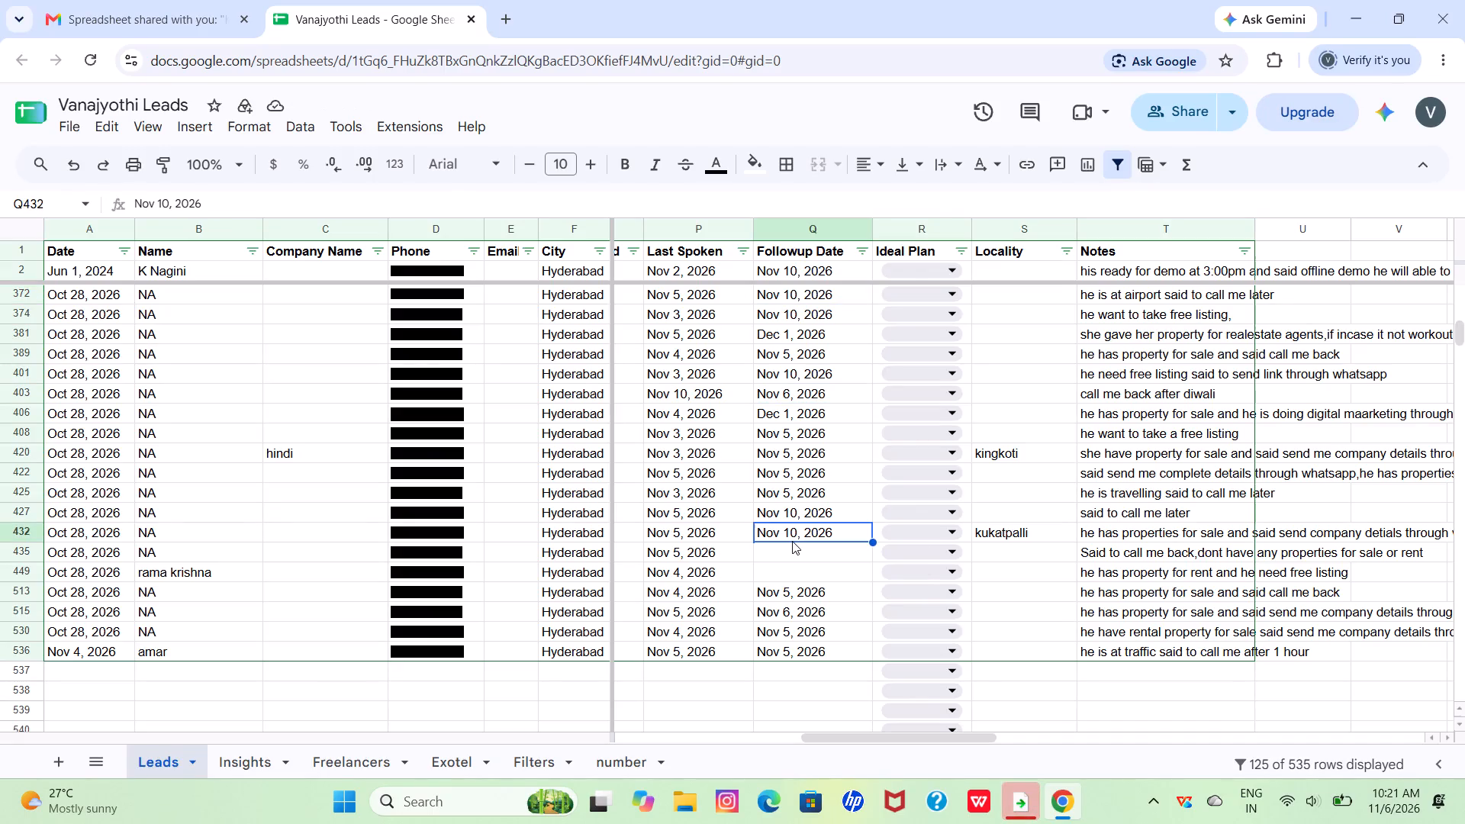
key("ctrl+v")
left_click(792, 559)
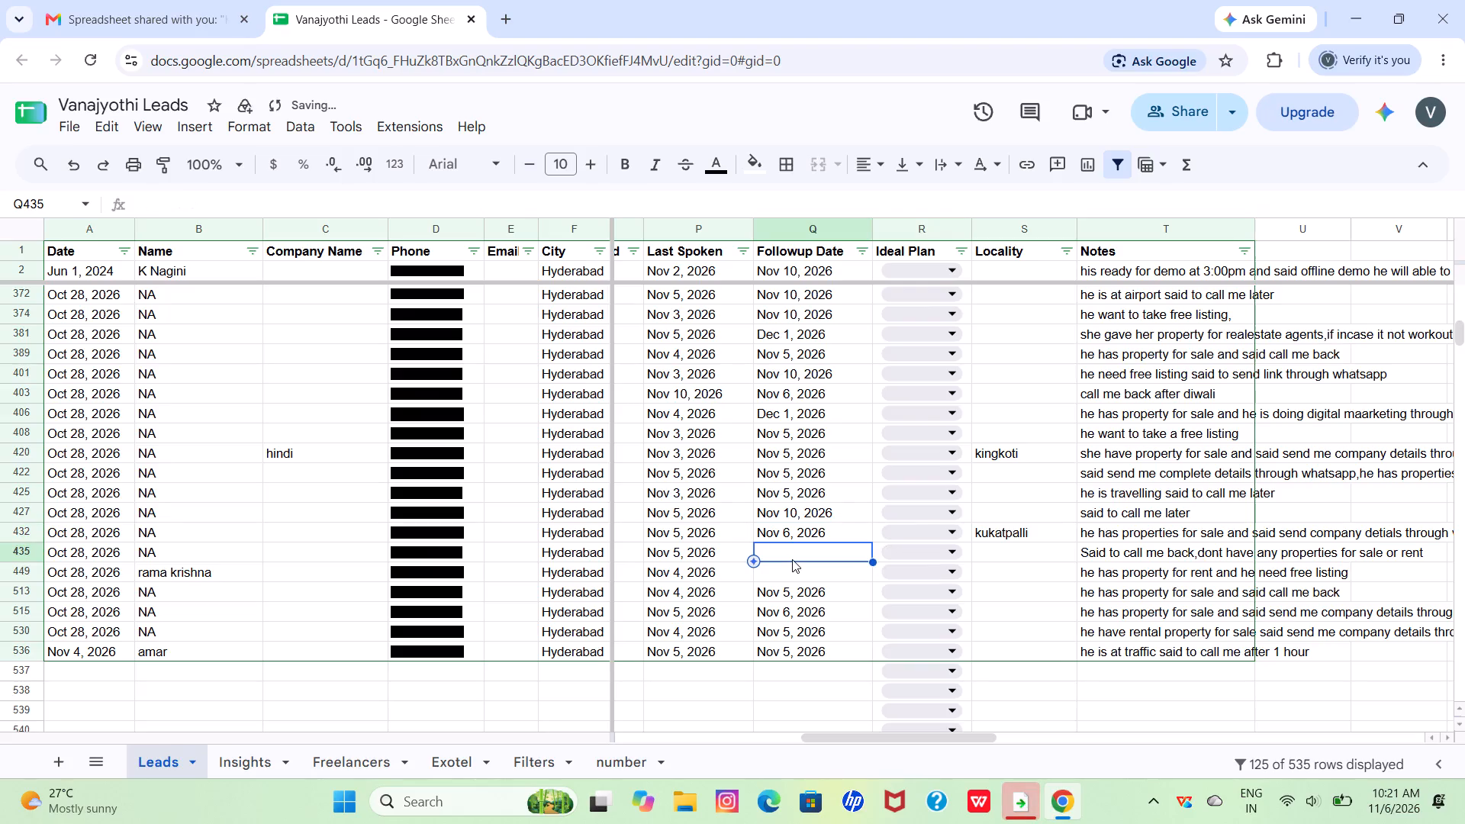
key("ctrl+v")
left_click(788, 582)
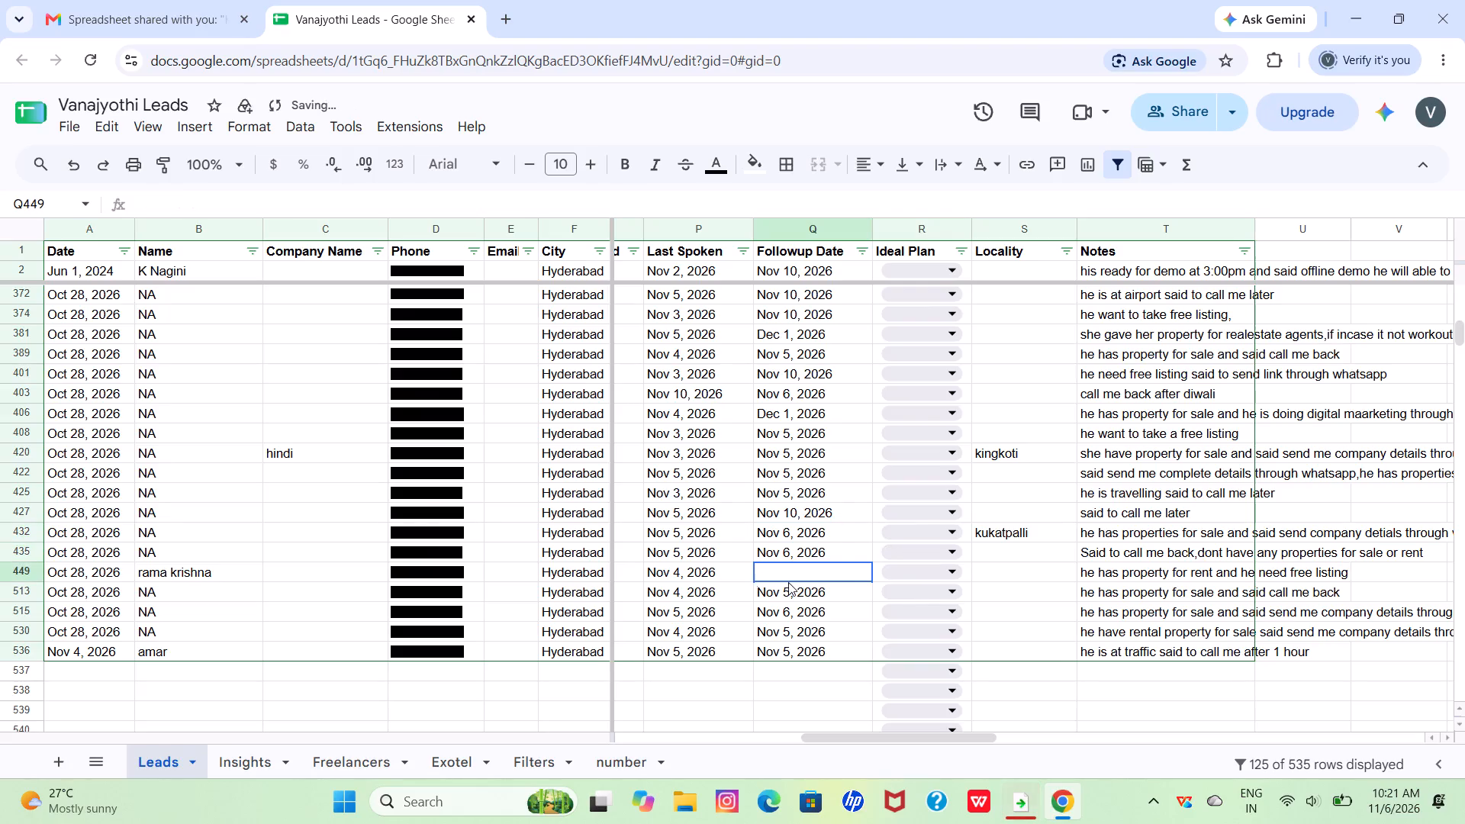
key("ctrl+v")
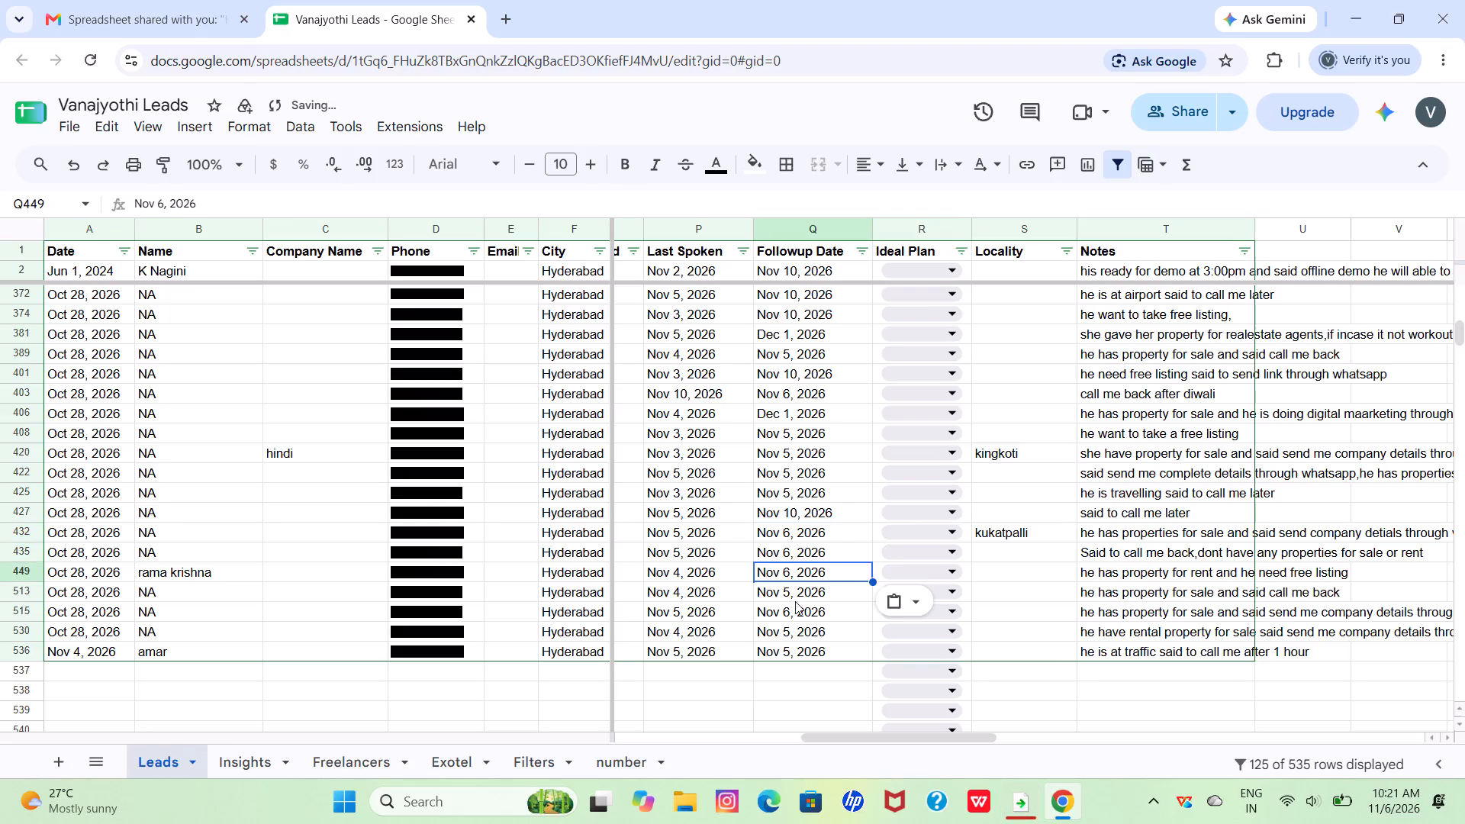
Review the Followup Date column across all the filtered Call Back rows for remaining overdue or missing dates.
left_click(799, 631)
scroll(799, 631, "right", 13)
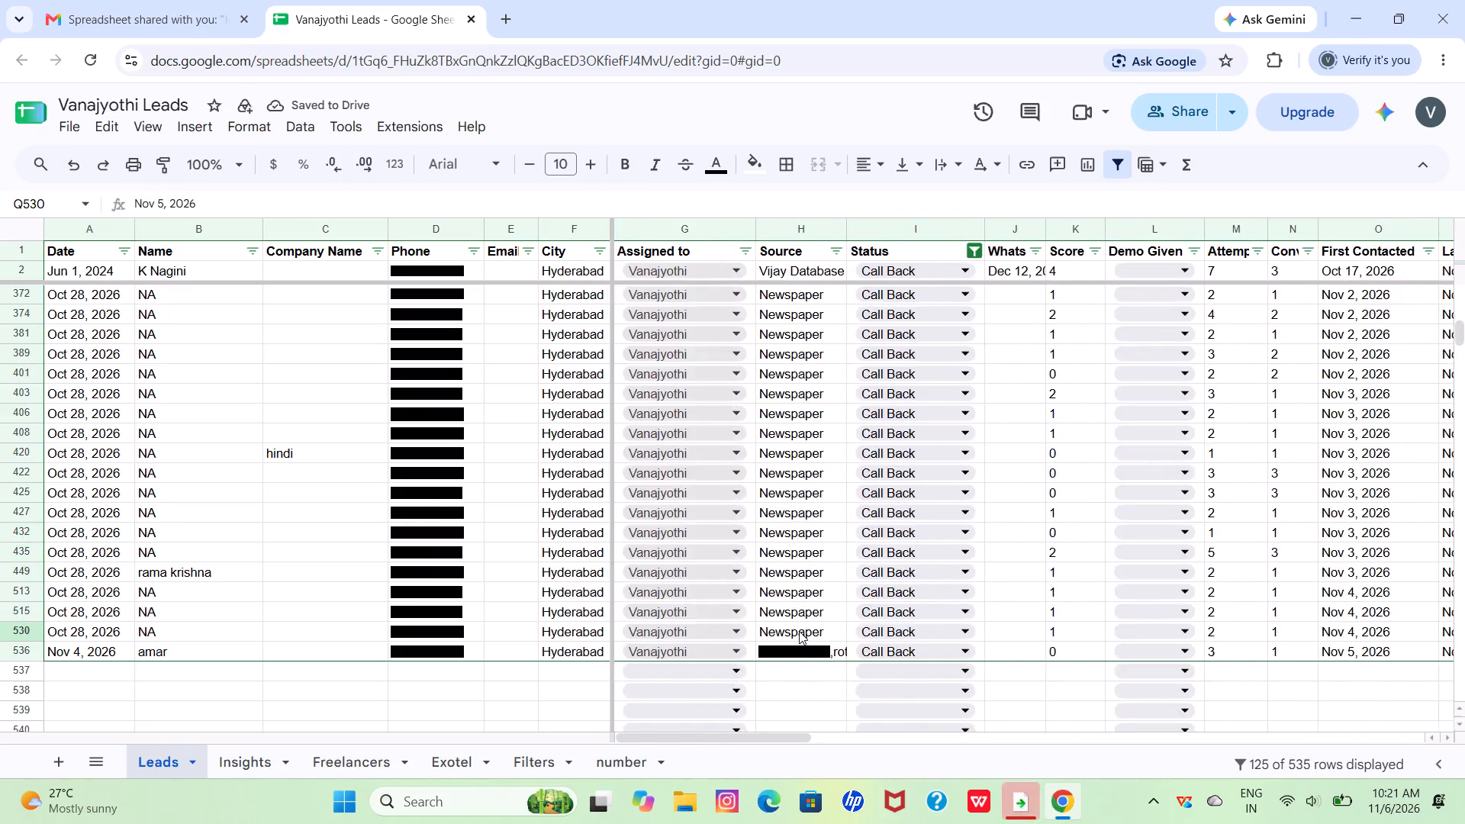
scroll(799, 631, "left", 5)
scroll(799, 631, "up", 18)
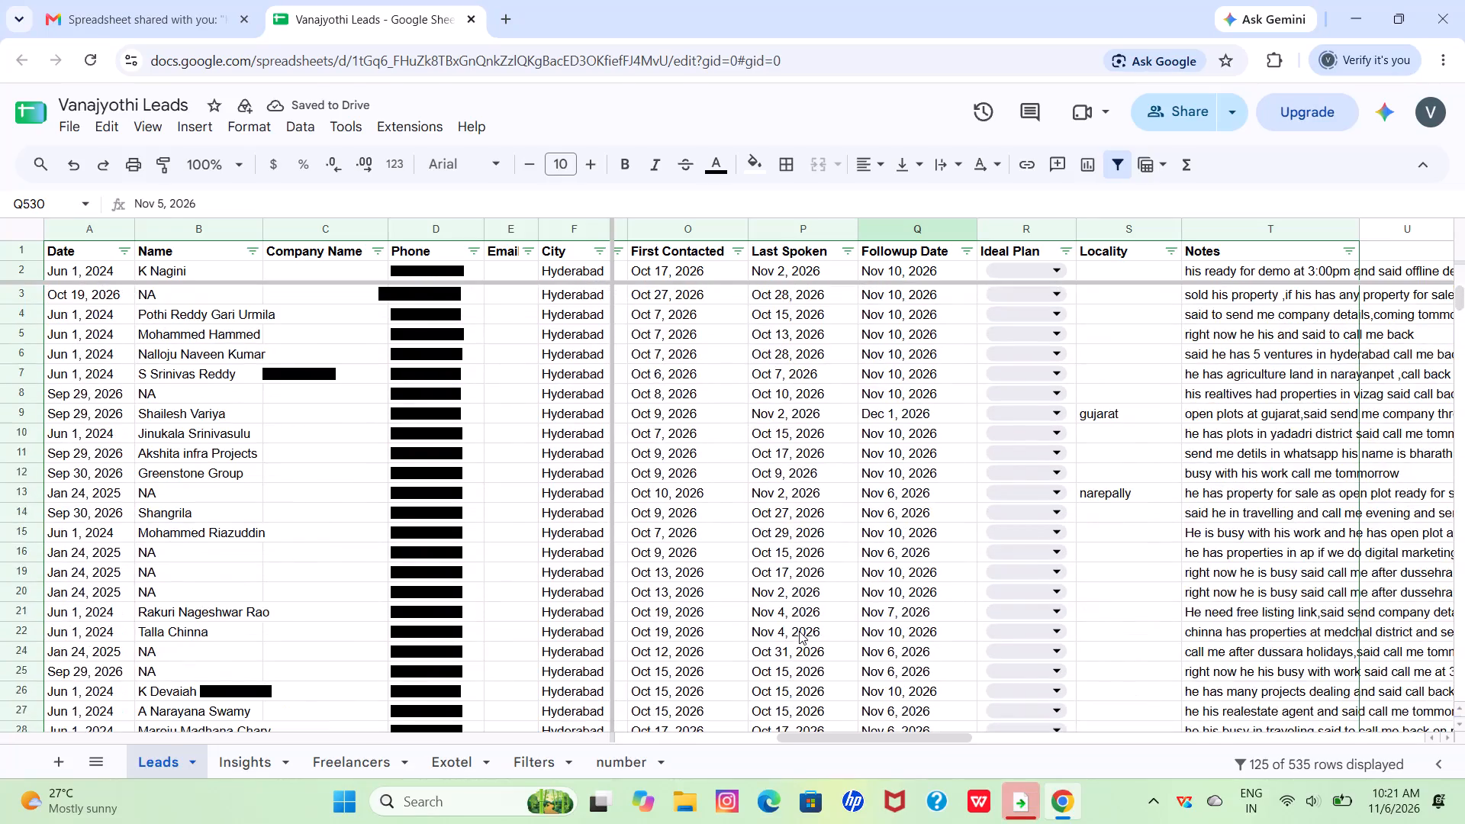
scroll(799, 631, "down", 4)
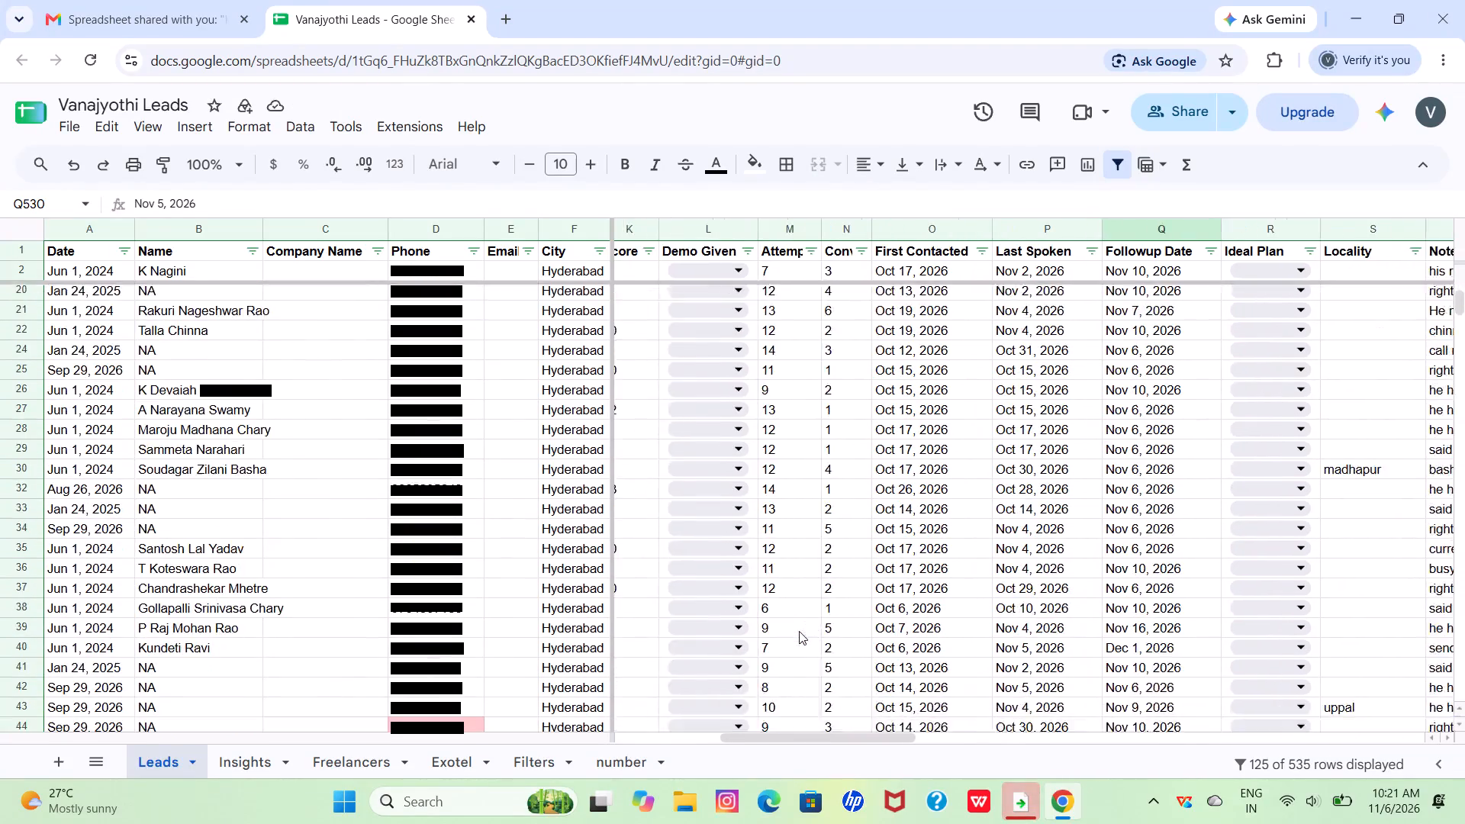
scroll(799, 631, "down", 4)
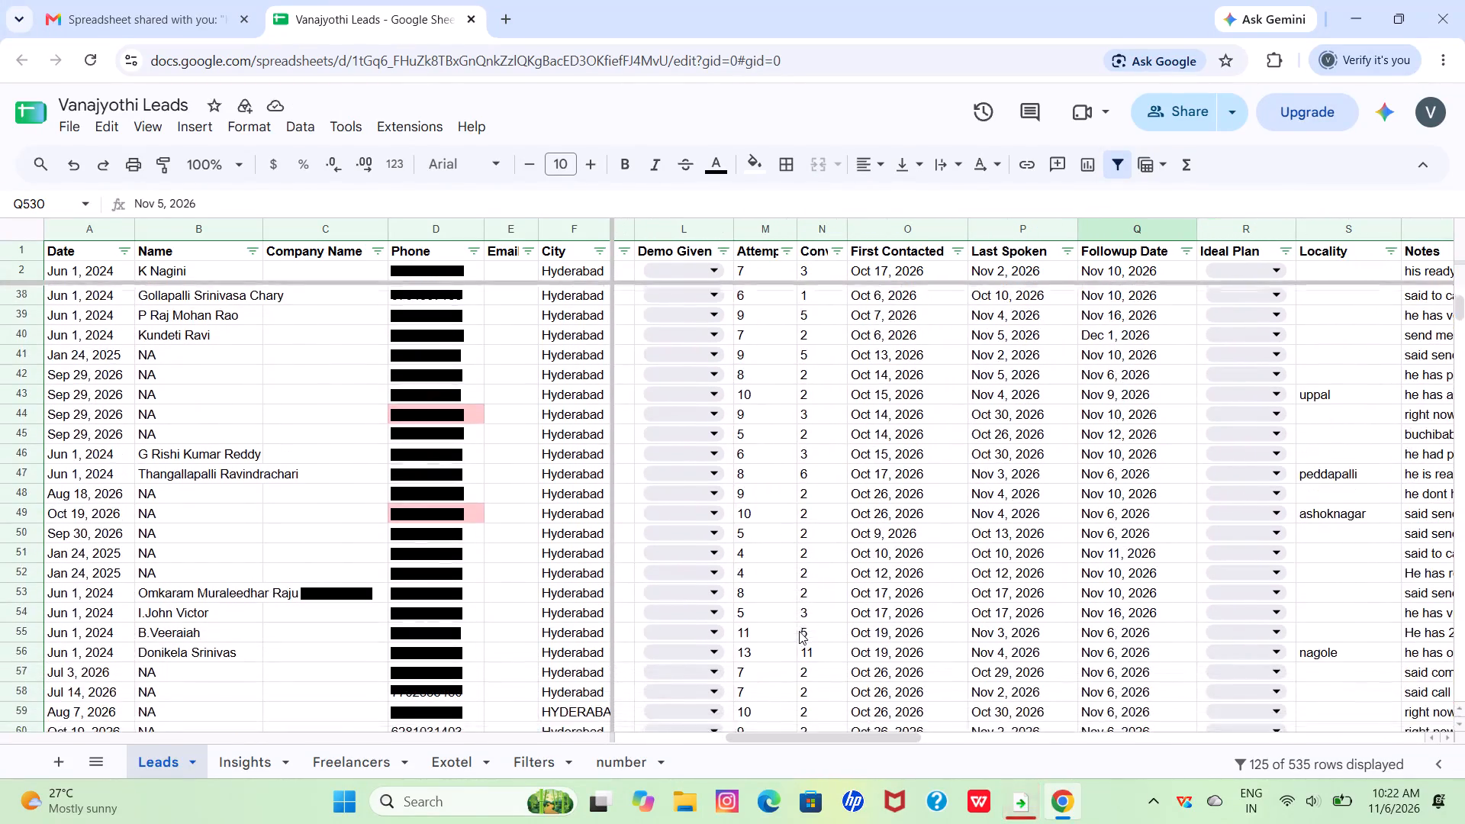
scroll(799, 631, "down", 4)
scroll(799, 631, "left", 1)
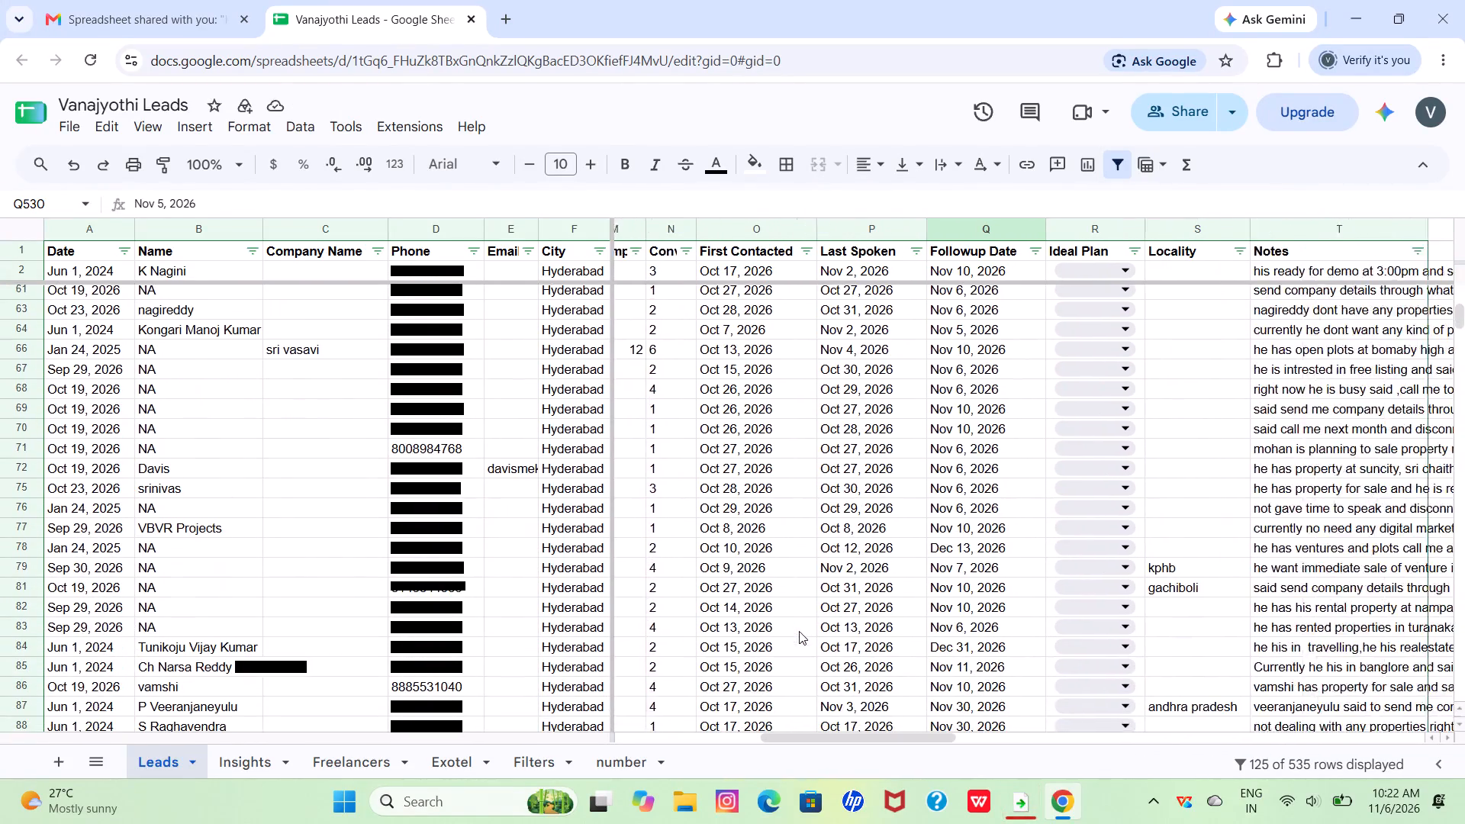
scroll(799, 631, "left", 1)
scroll(799, 631, "down", 4)
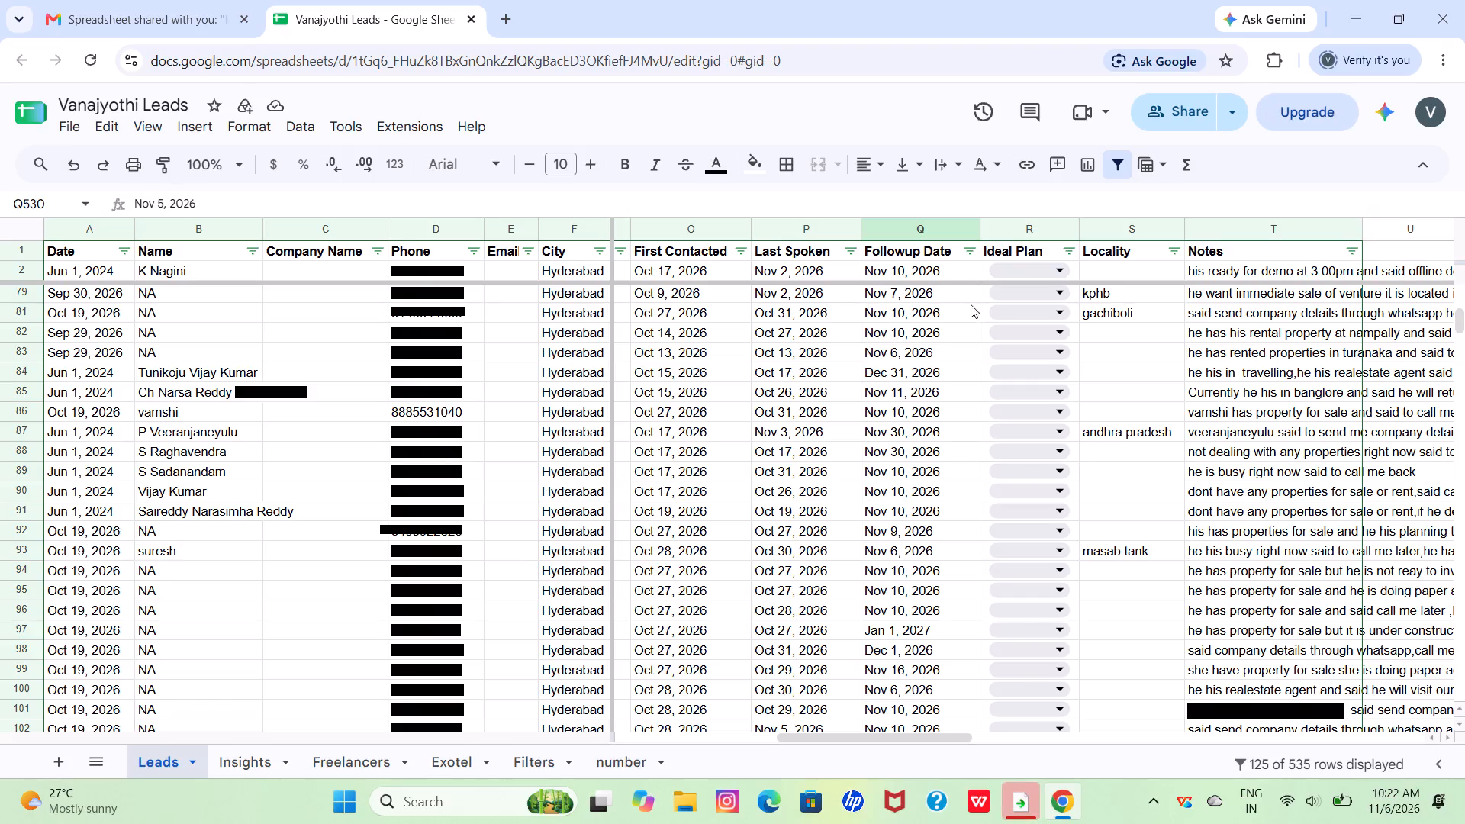
scroll(922, 452, "down", 2)
scroll(922, 452, "left", 2)
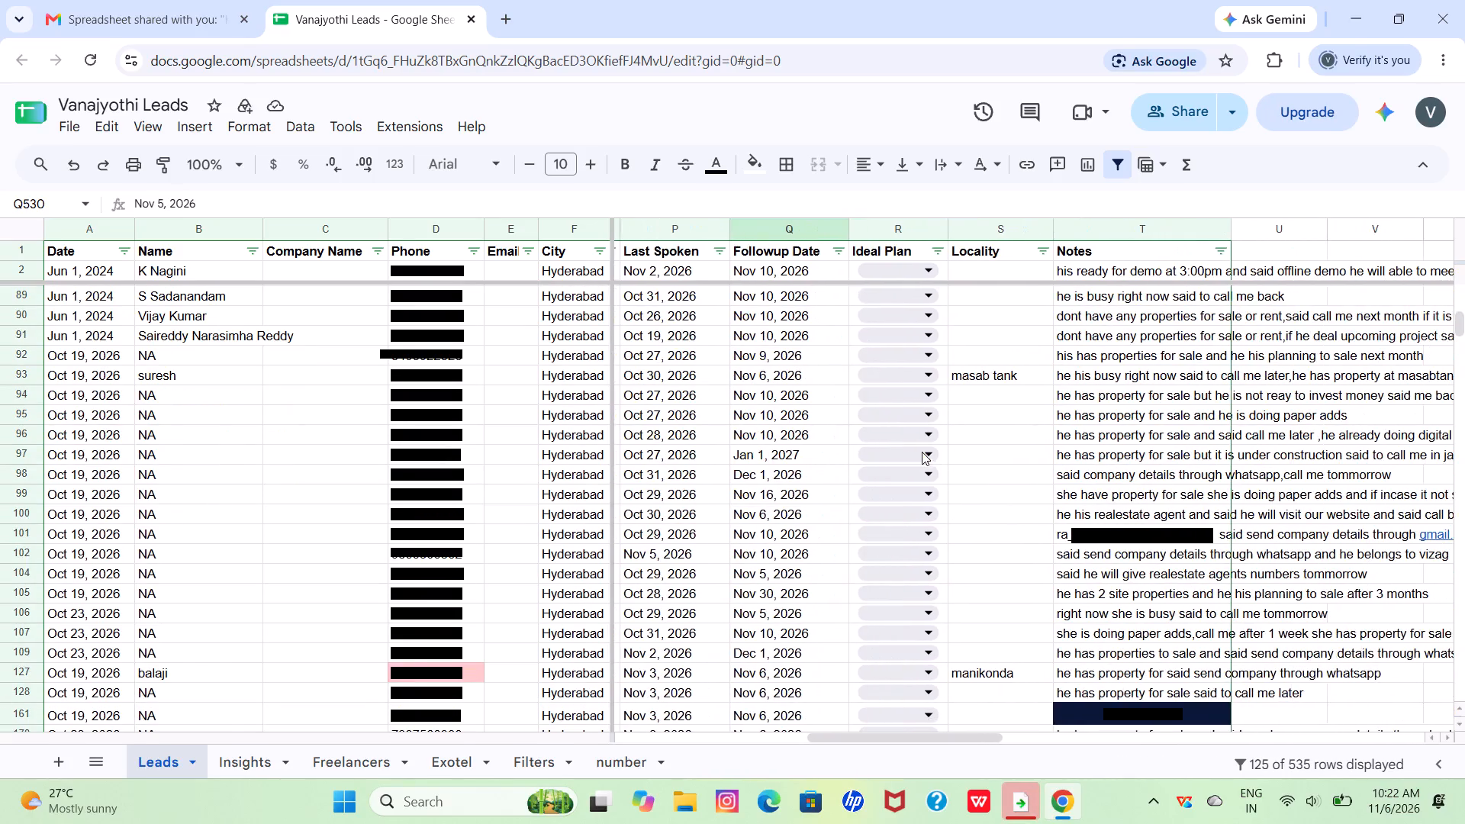
scroll(922, 452, "down", 4)
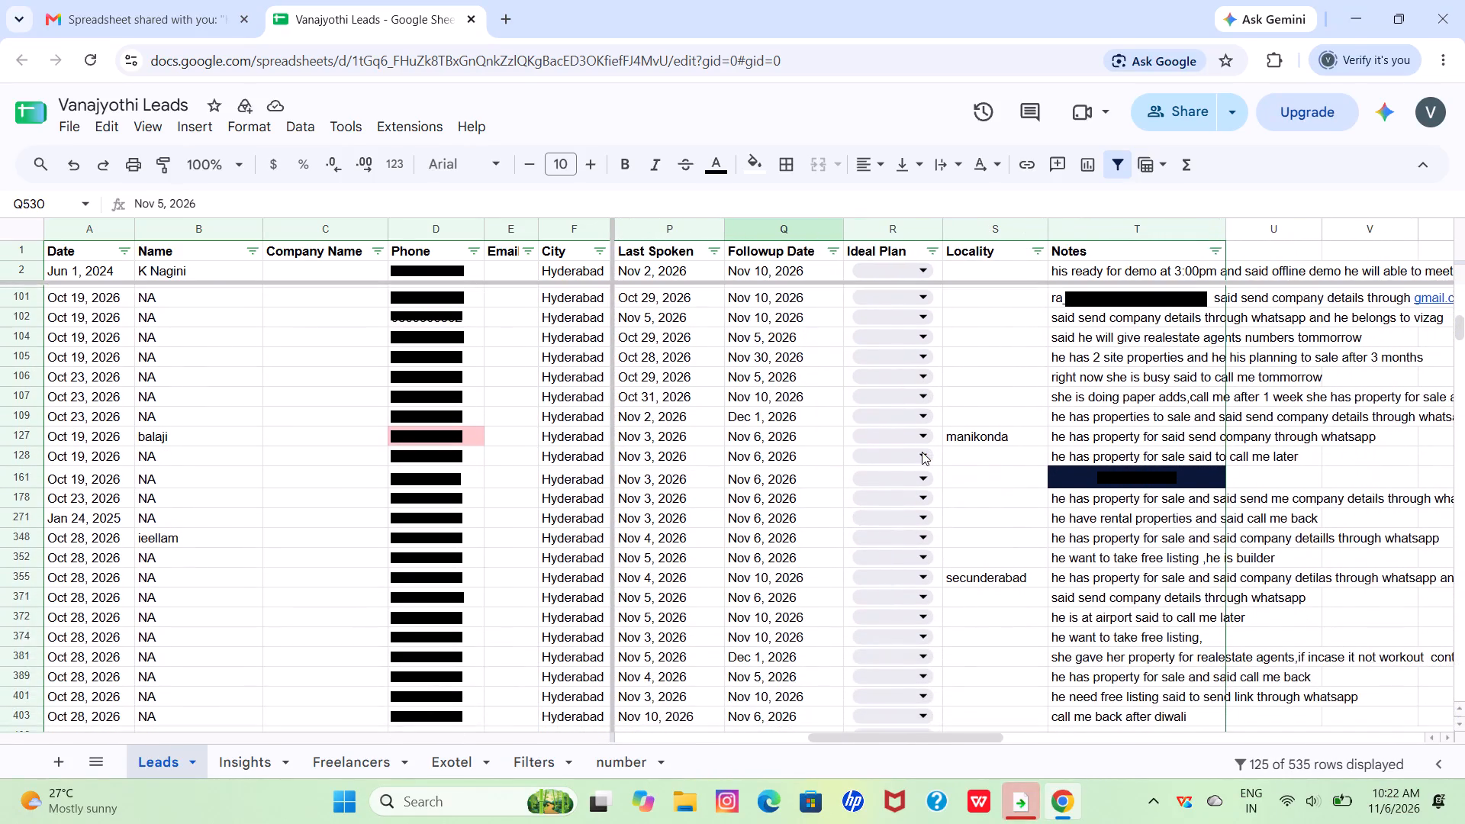
scroll(922, 452, "down", 4)
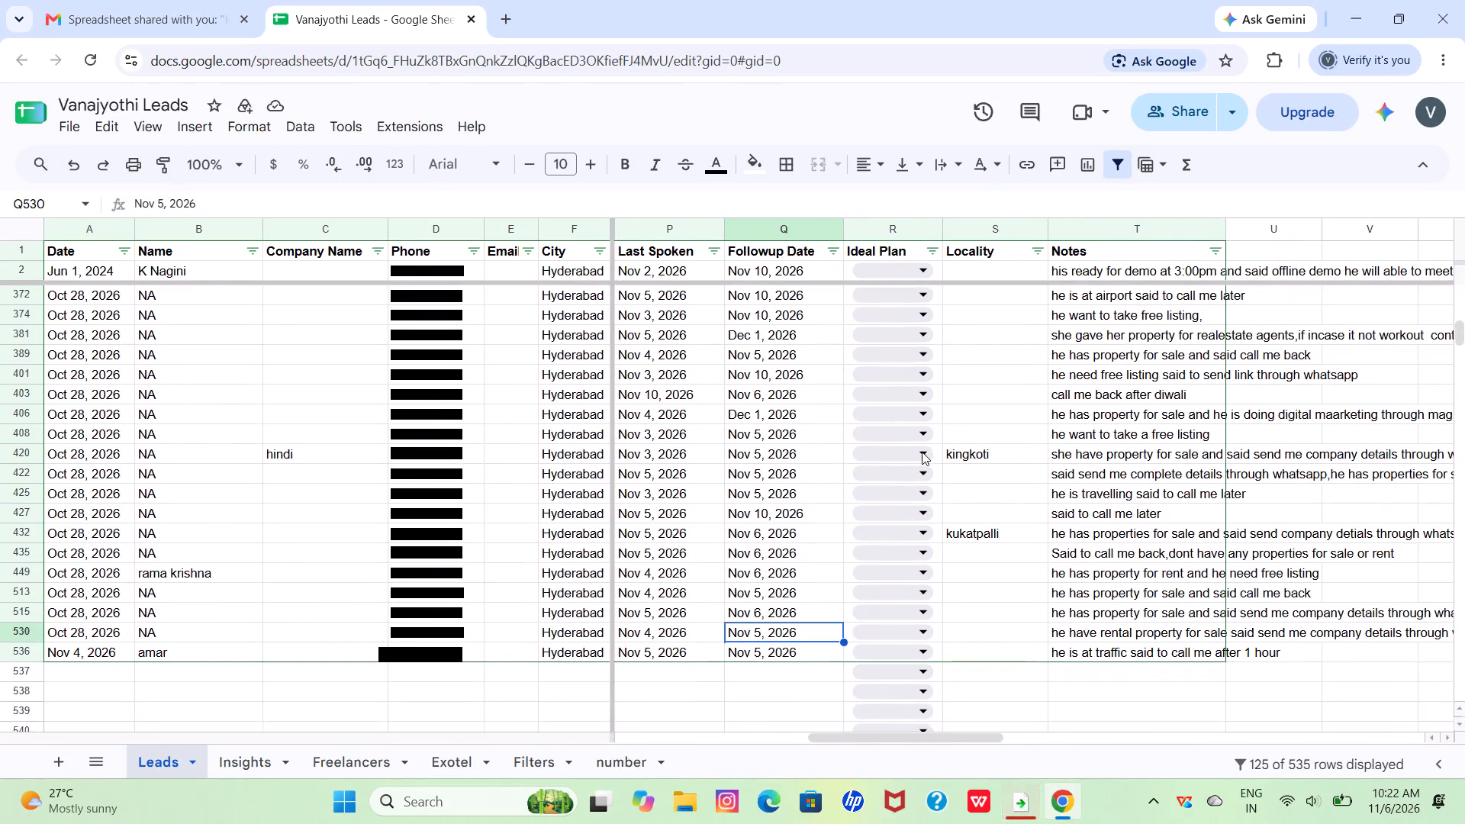
Paste the copied date Nov 6, 2026 into the Followup Date cells of the visible rows 408 to 425 and rows 530 and 536.
left_click_drag(773, 439, 775, 464)
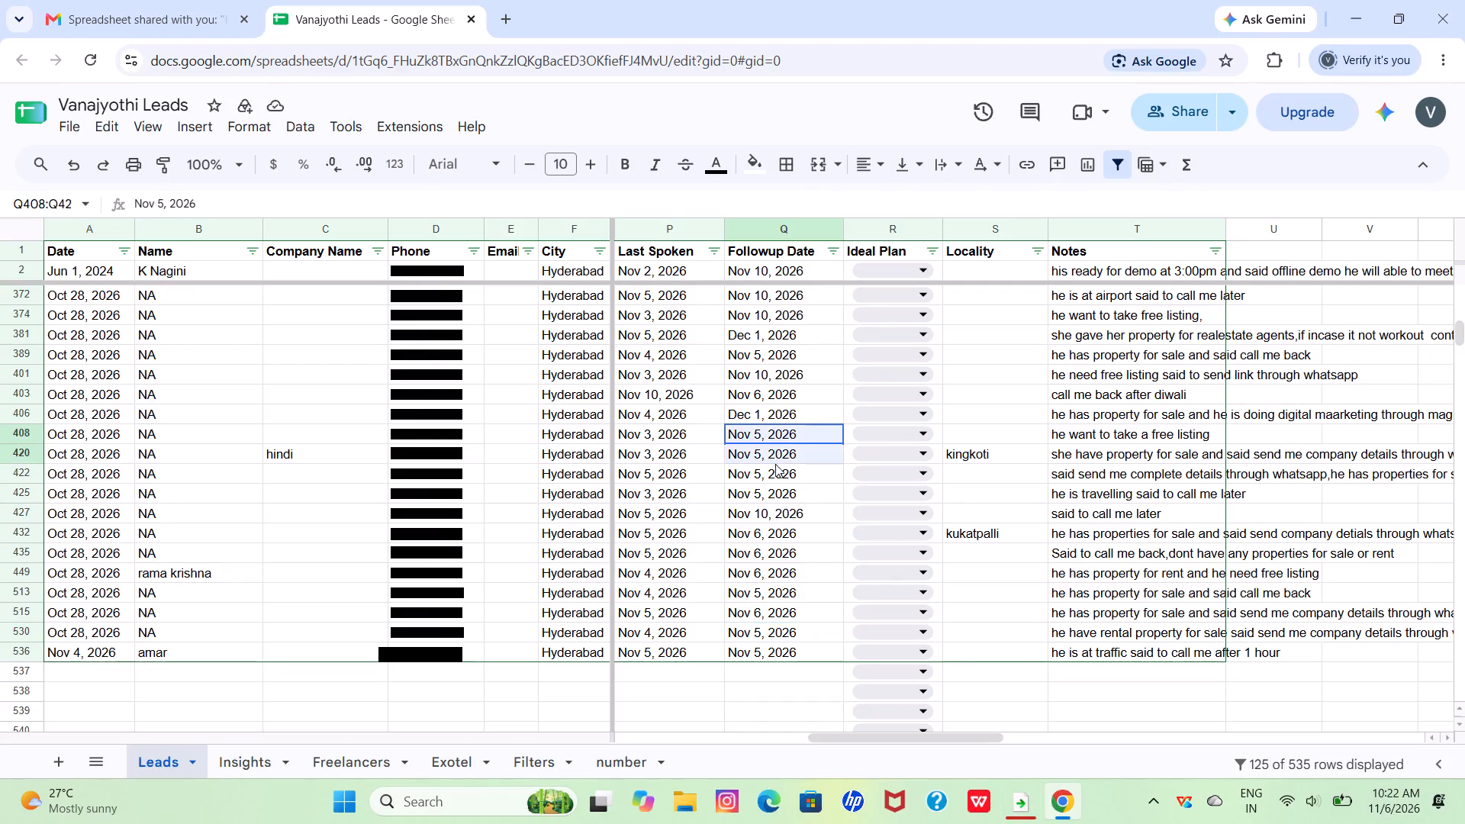
left_click_drag(775, 464, 774, 495)
key("ctrl+v")
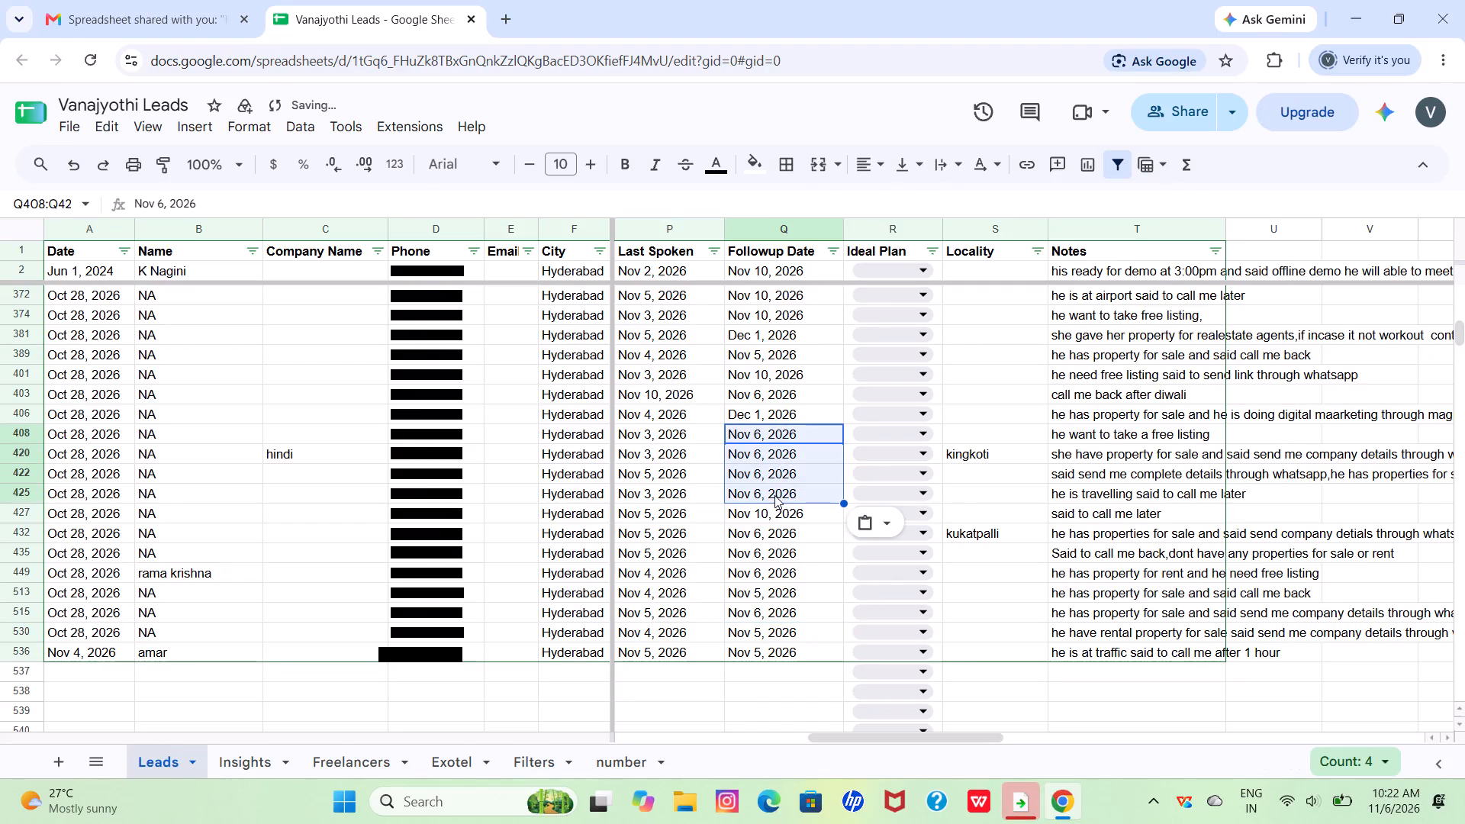
left_click_drag(764, 636, 769, 653)
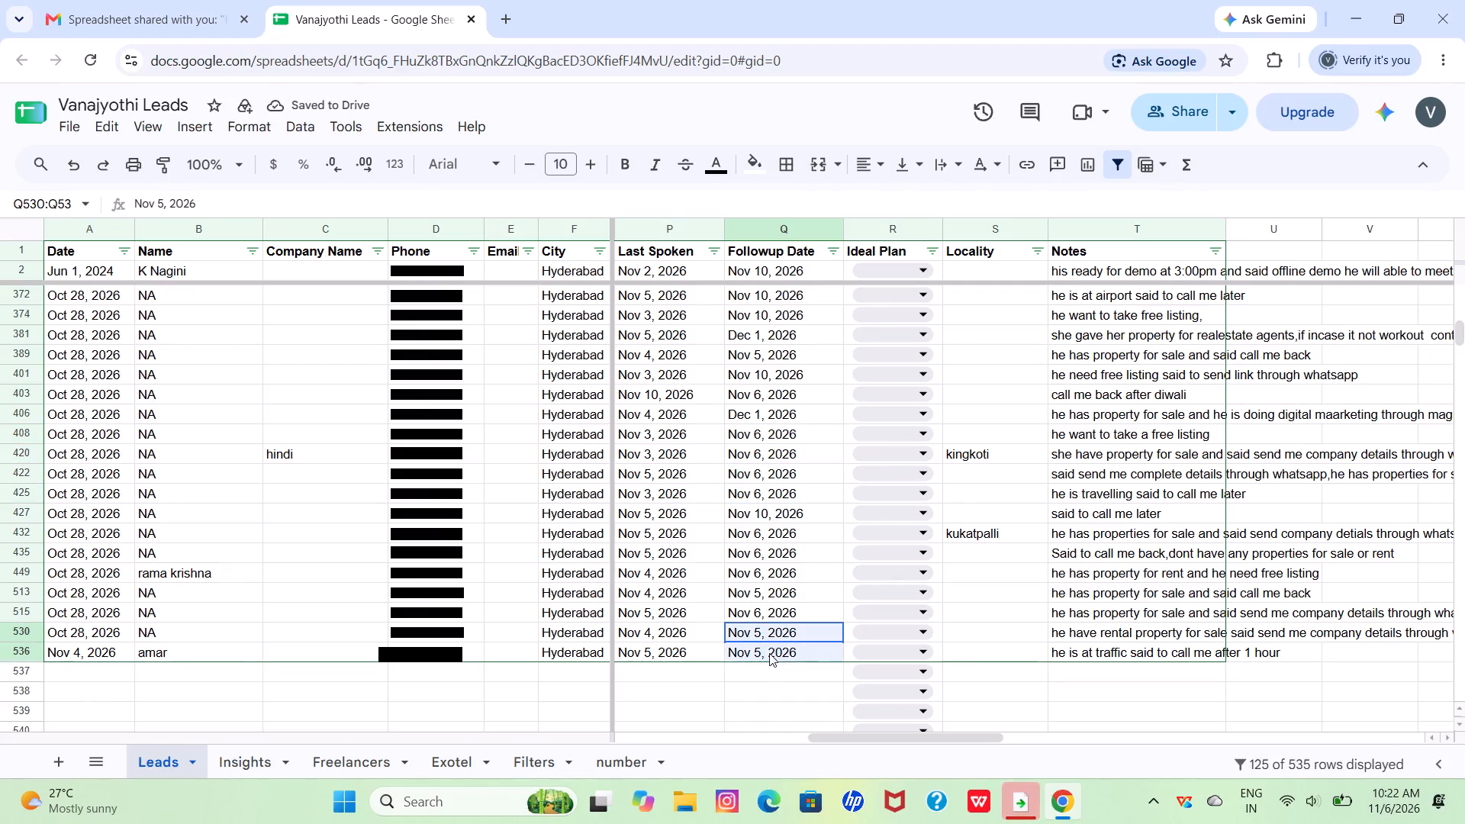
left_click_drag(769, 653, 769, 650)
key("ctrl+v")
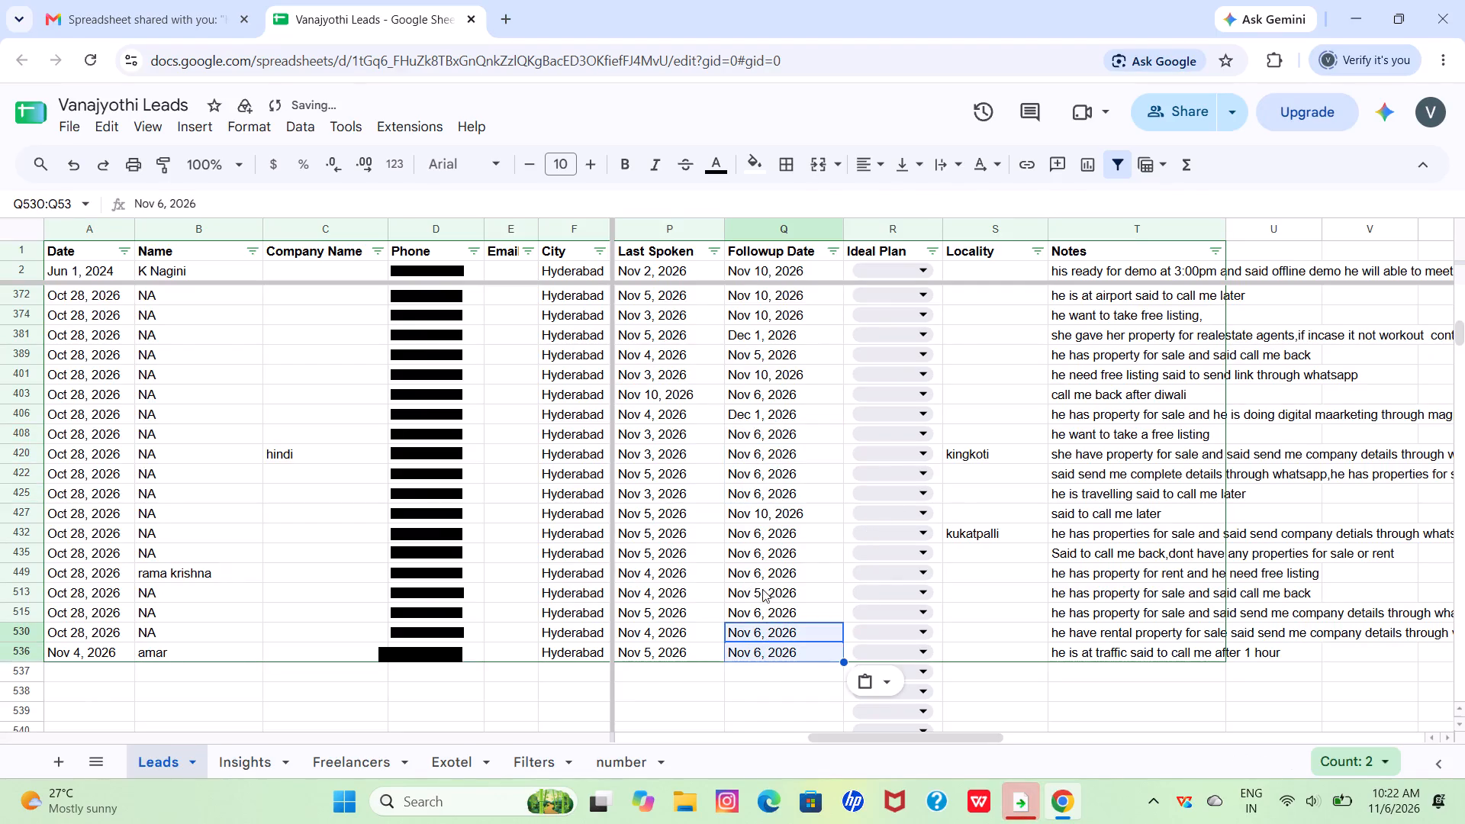
Set the Followup Date in rows 513 and 389 to Nov 6, 2026.
double_click(765, 590)
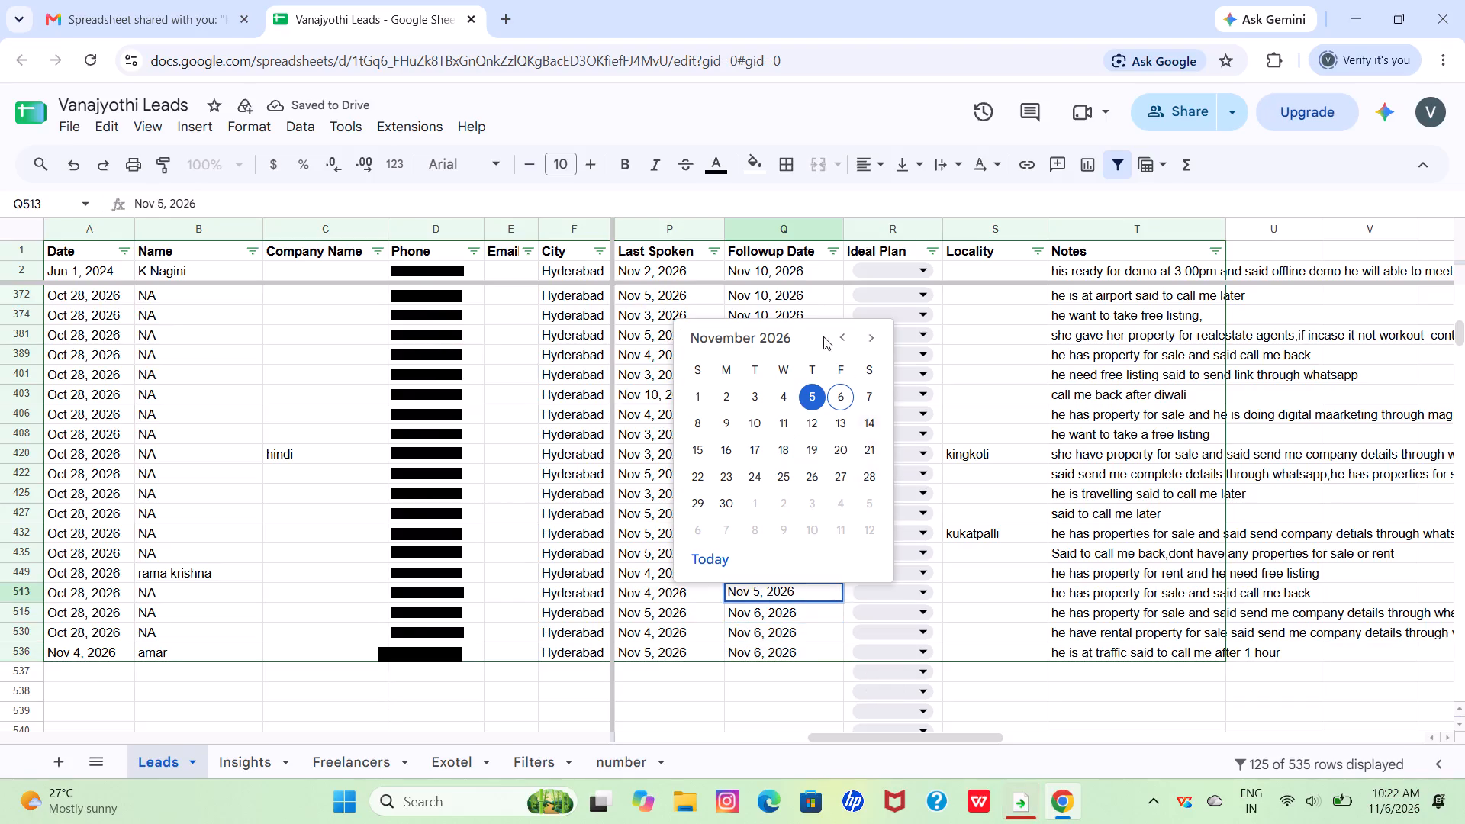
left_click(842, 392)
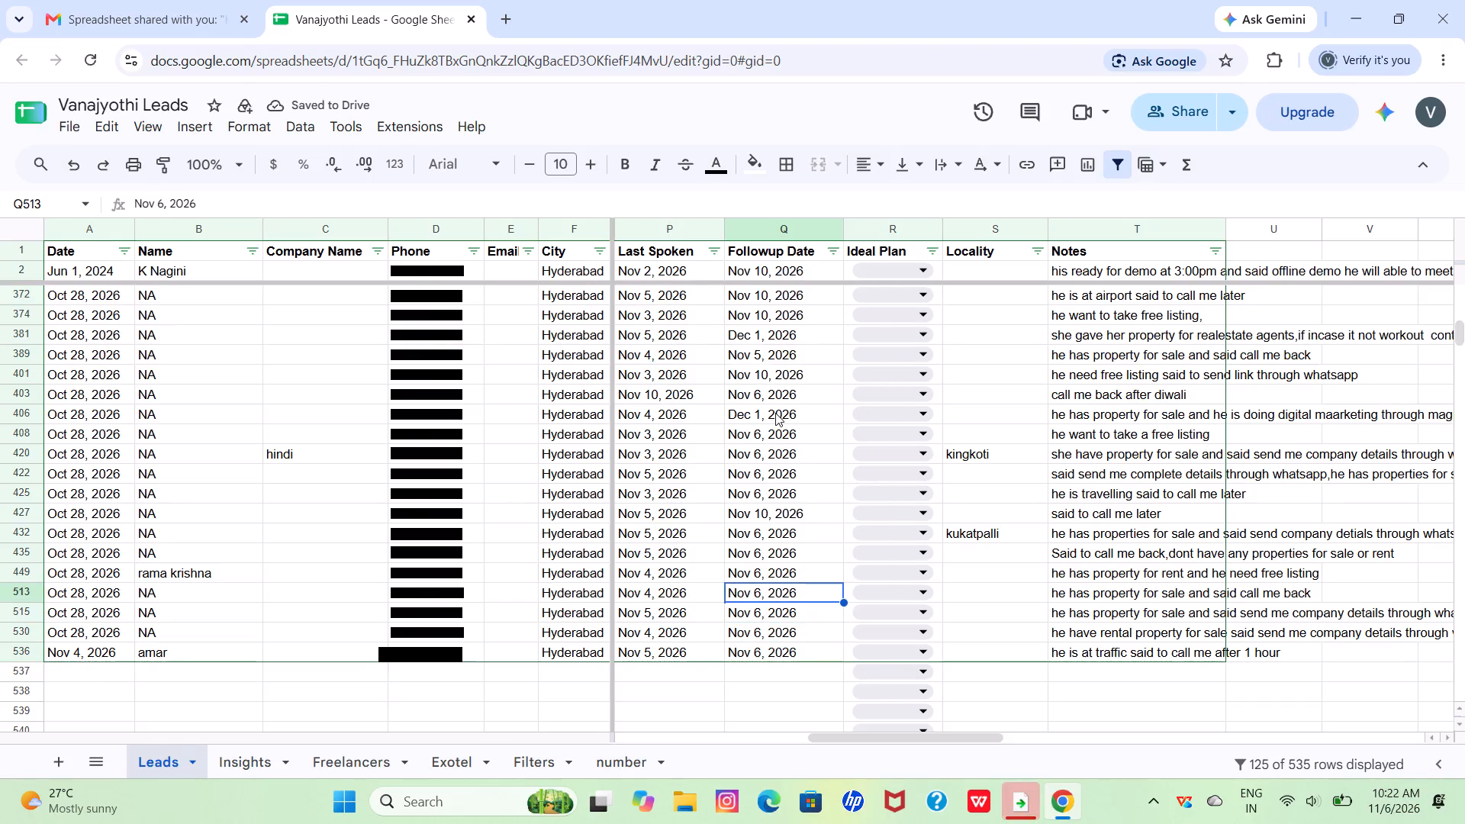
double_click(758, 357)
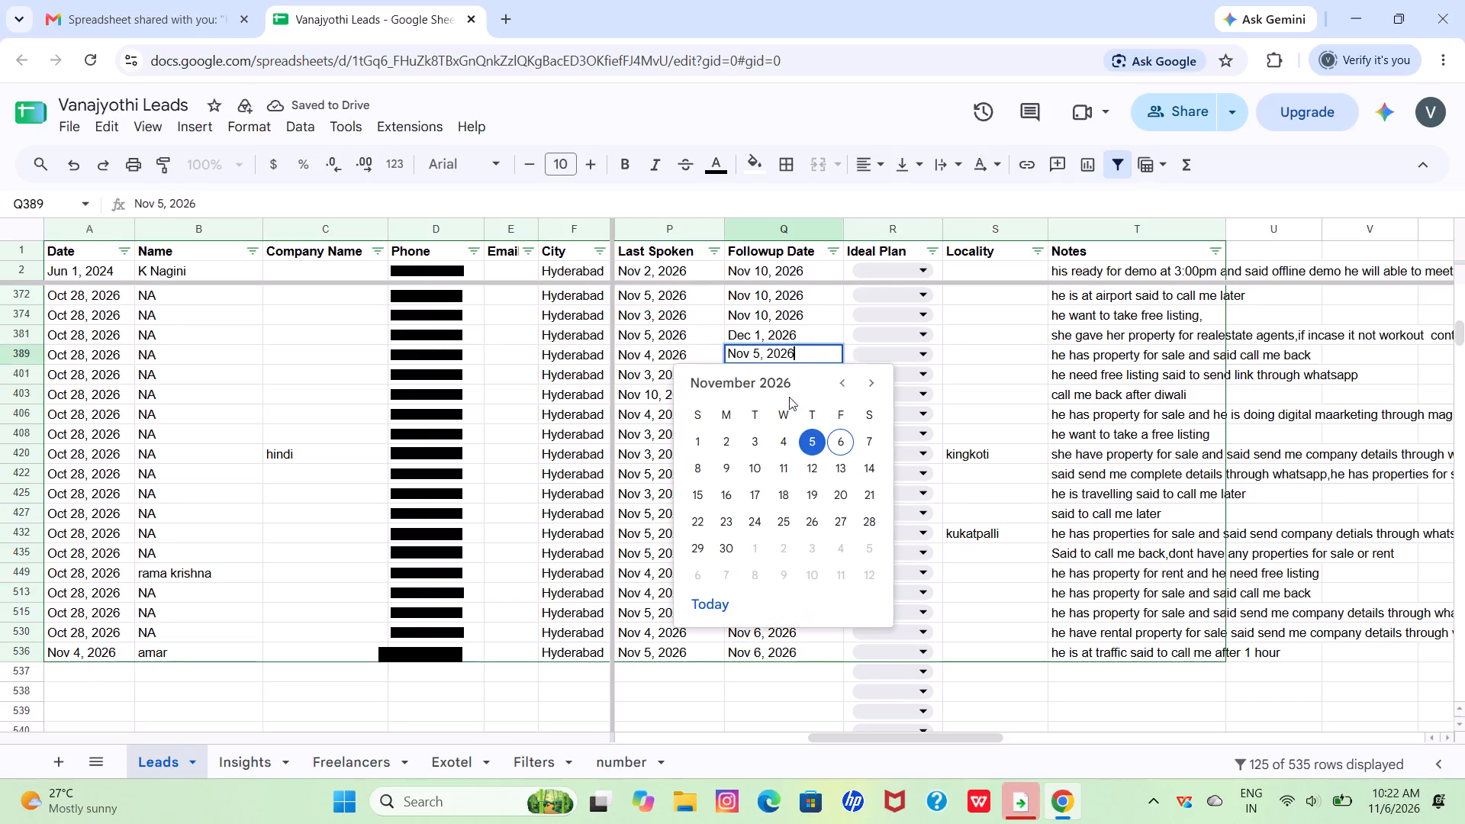
left_click_drag(832, 427, 837, 436)
left_click(837, 436)
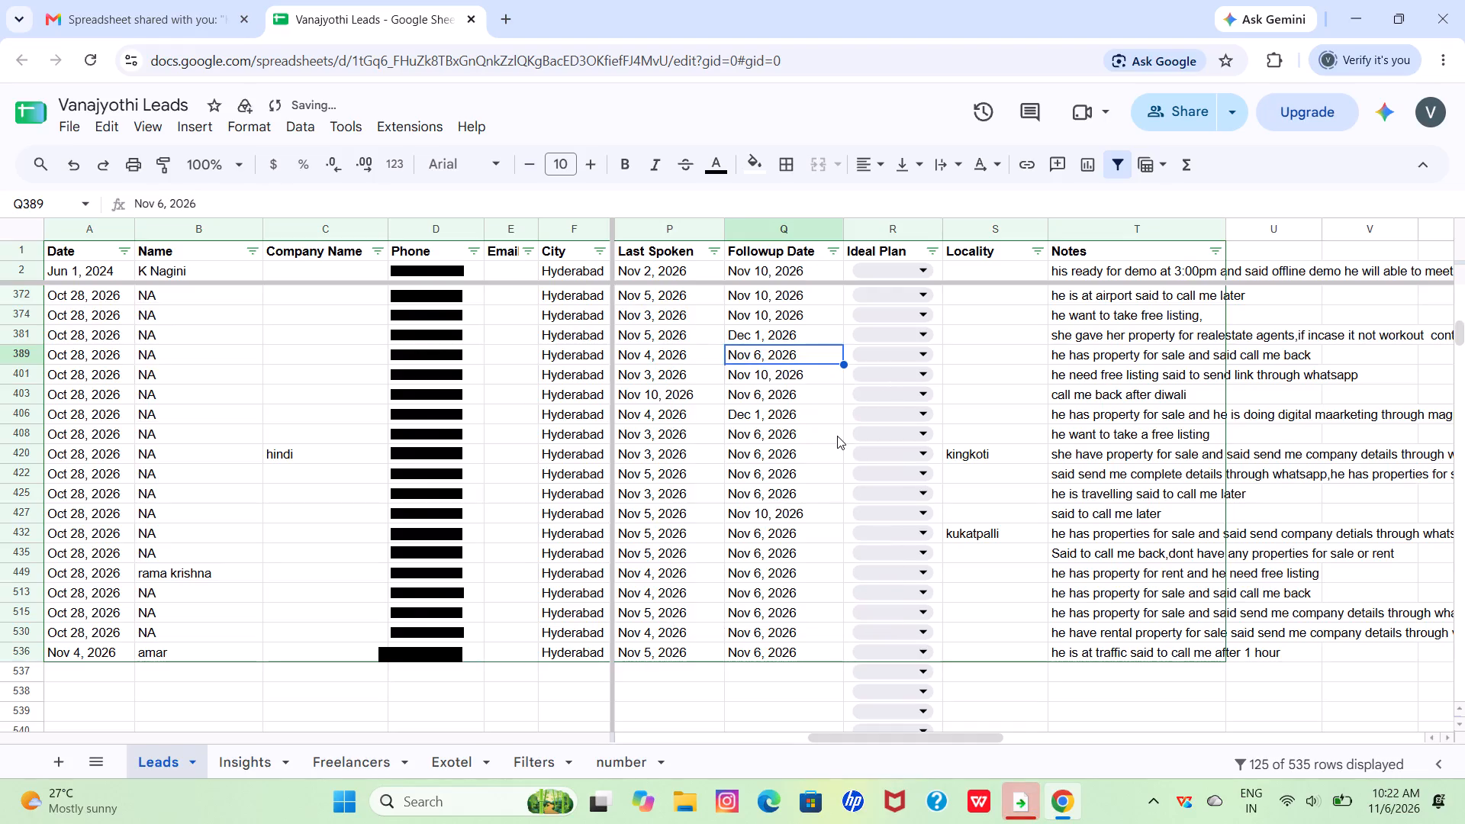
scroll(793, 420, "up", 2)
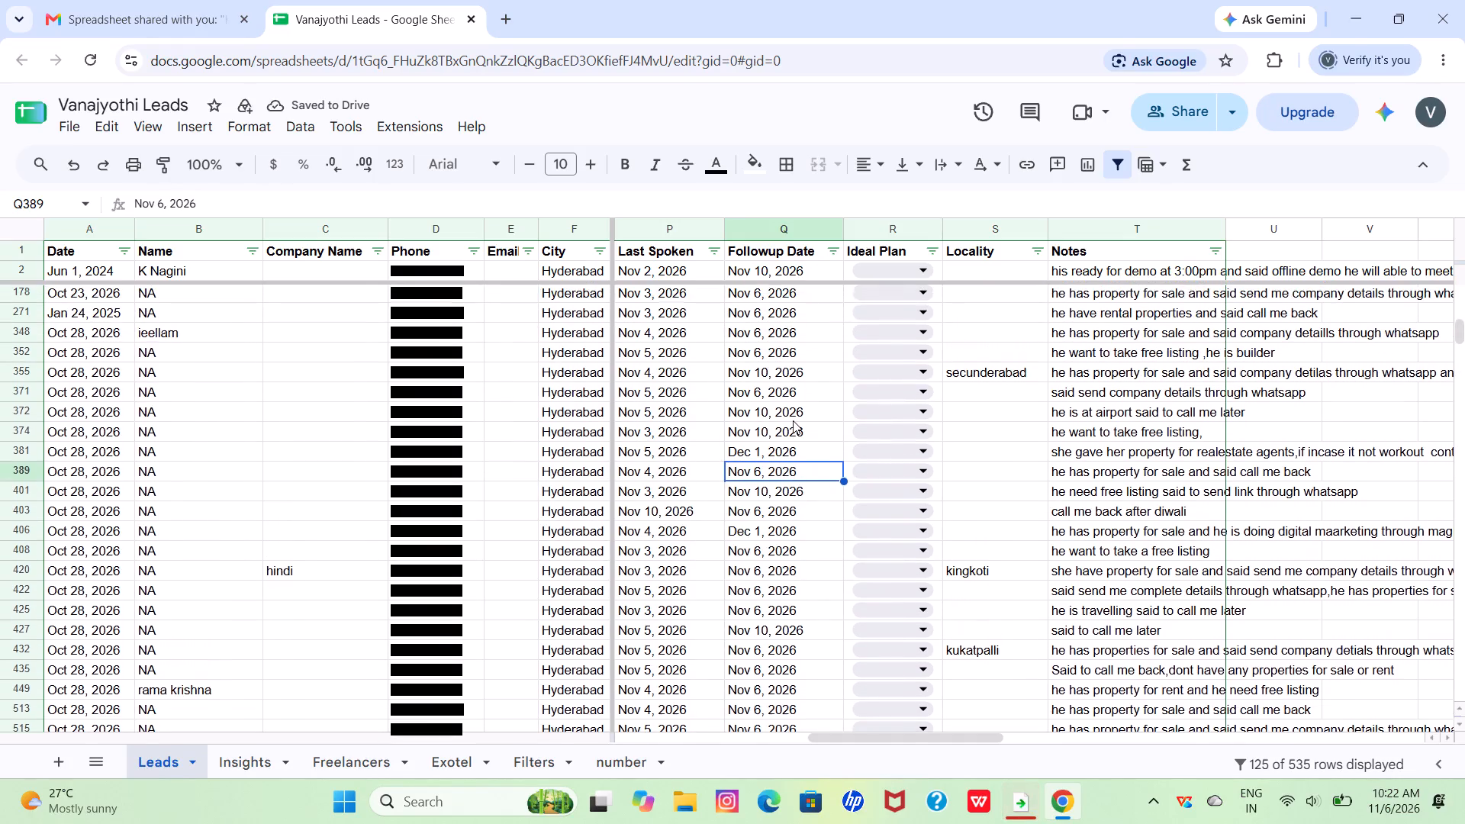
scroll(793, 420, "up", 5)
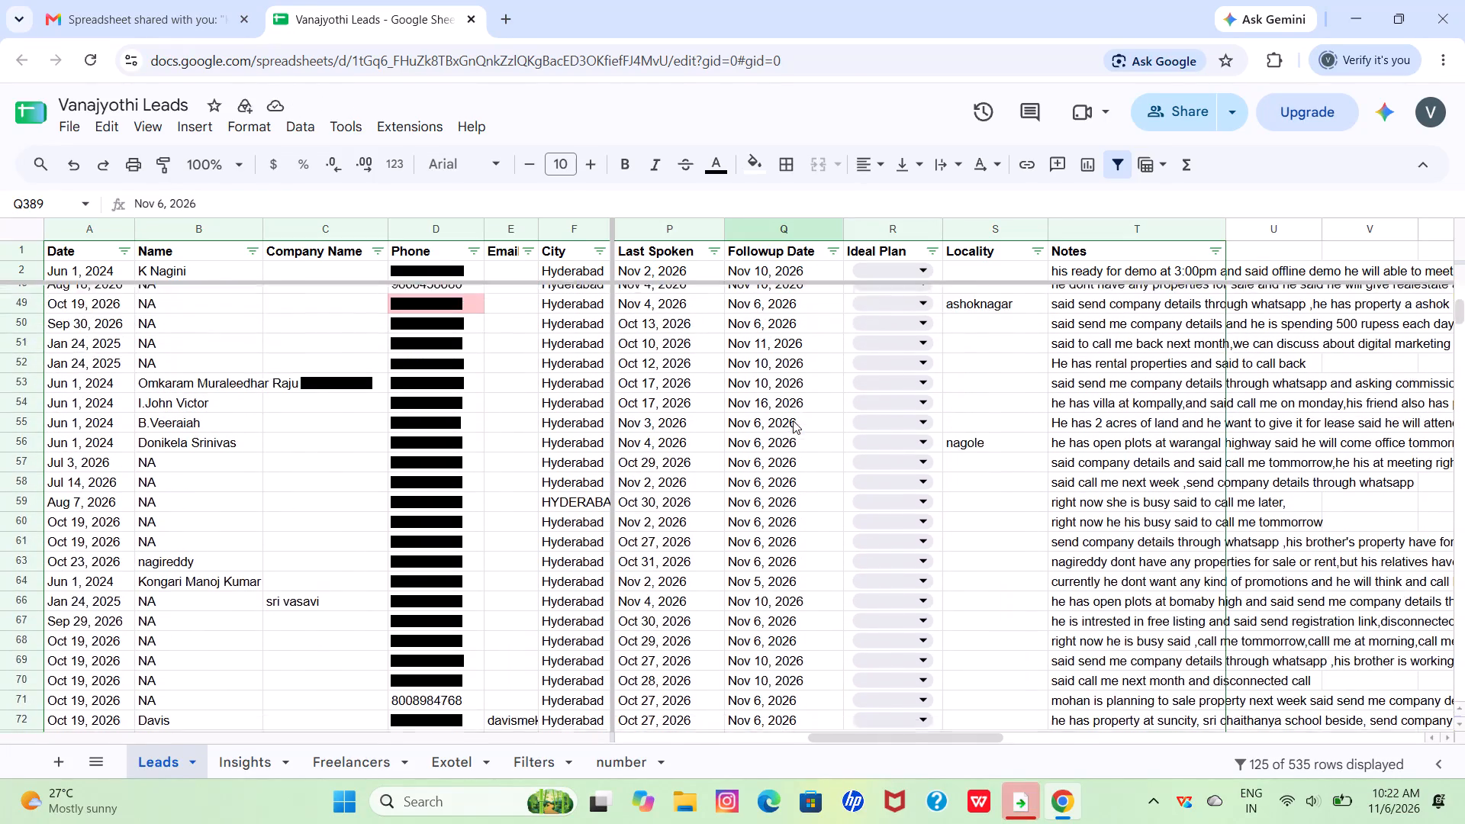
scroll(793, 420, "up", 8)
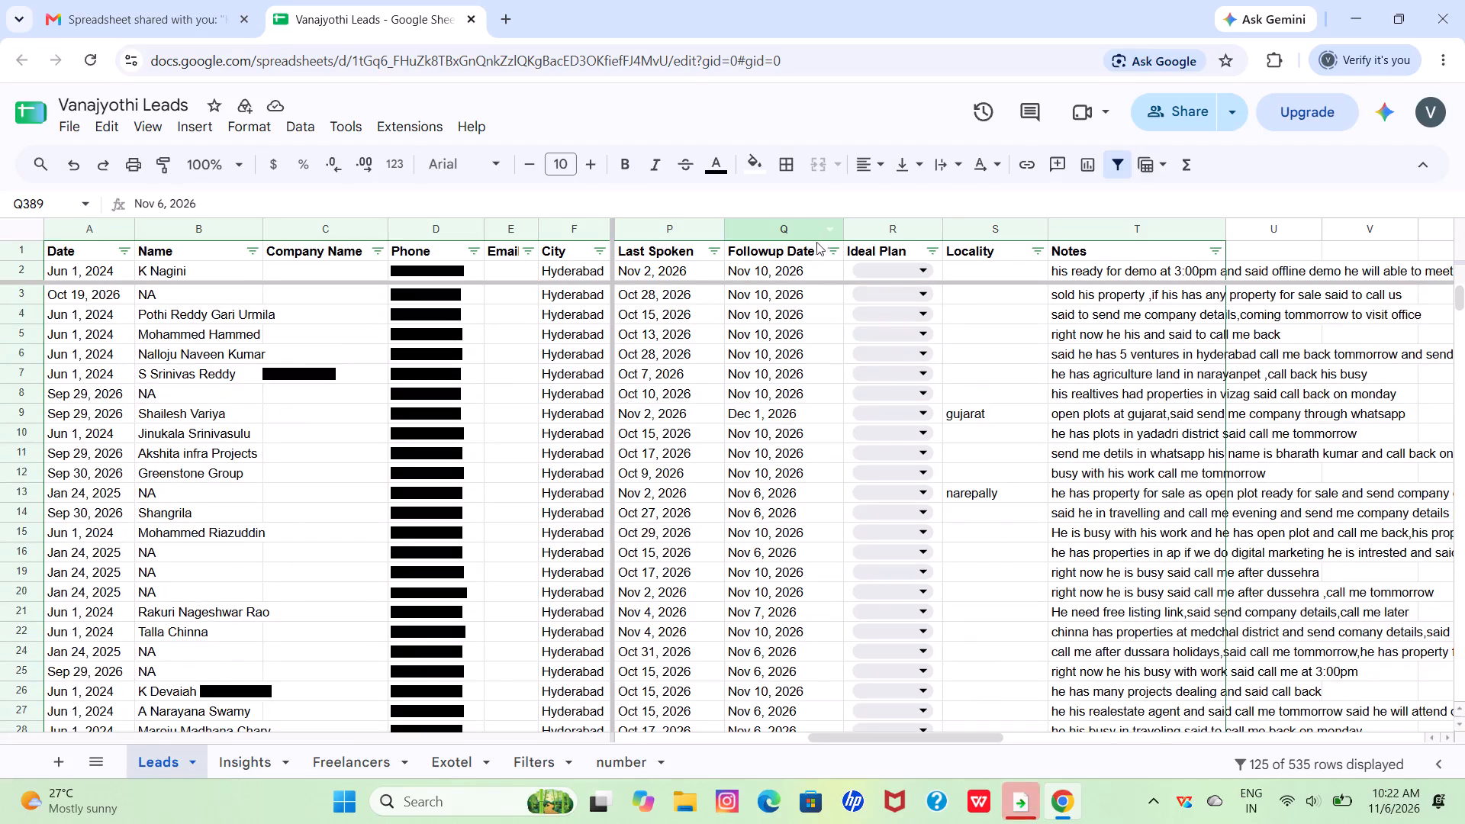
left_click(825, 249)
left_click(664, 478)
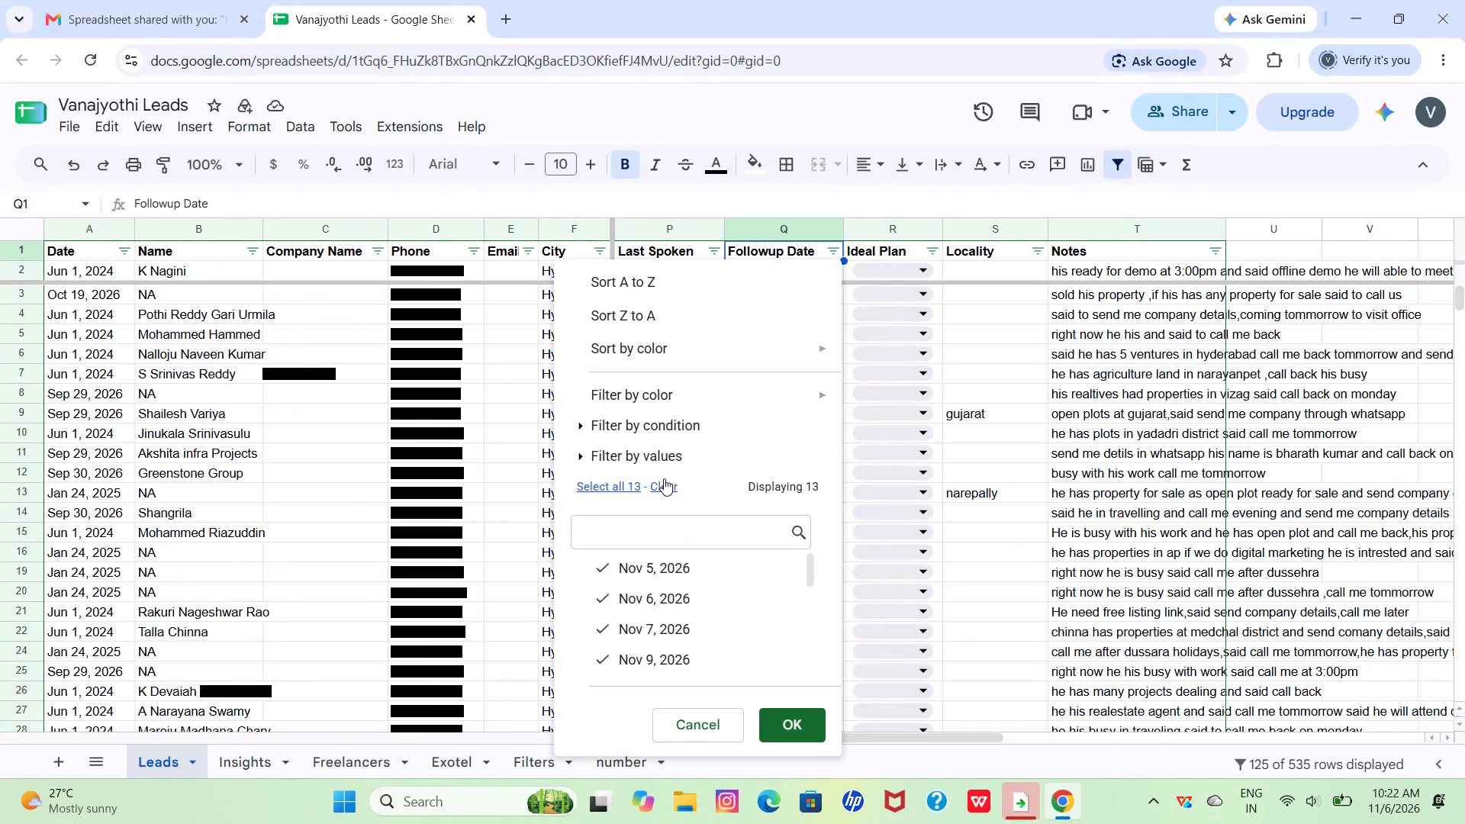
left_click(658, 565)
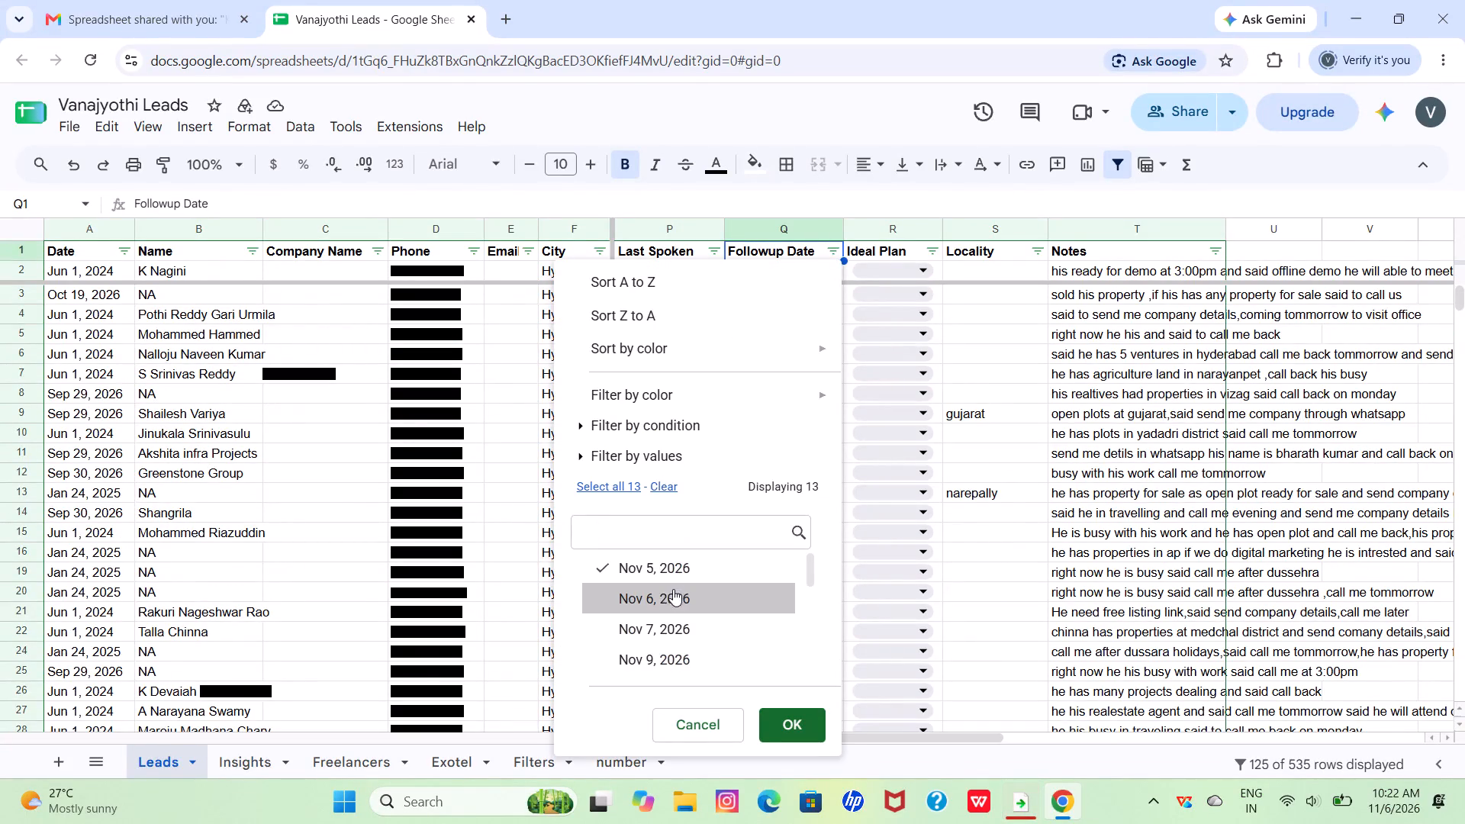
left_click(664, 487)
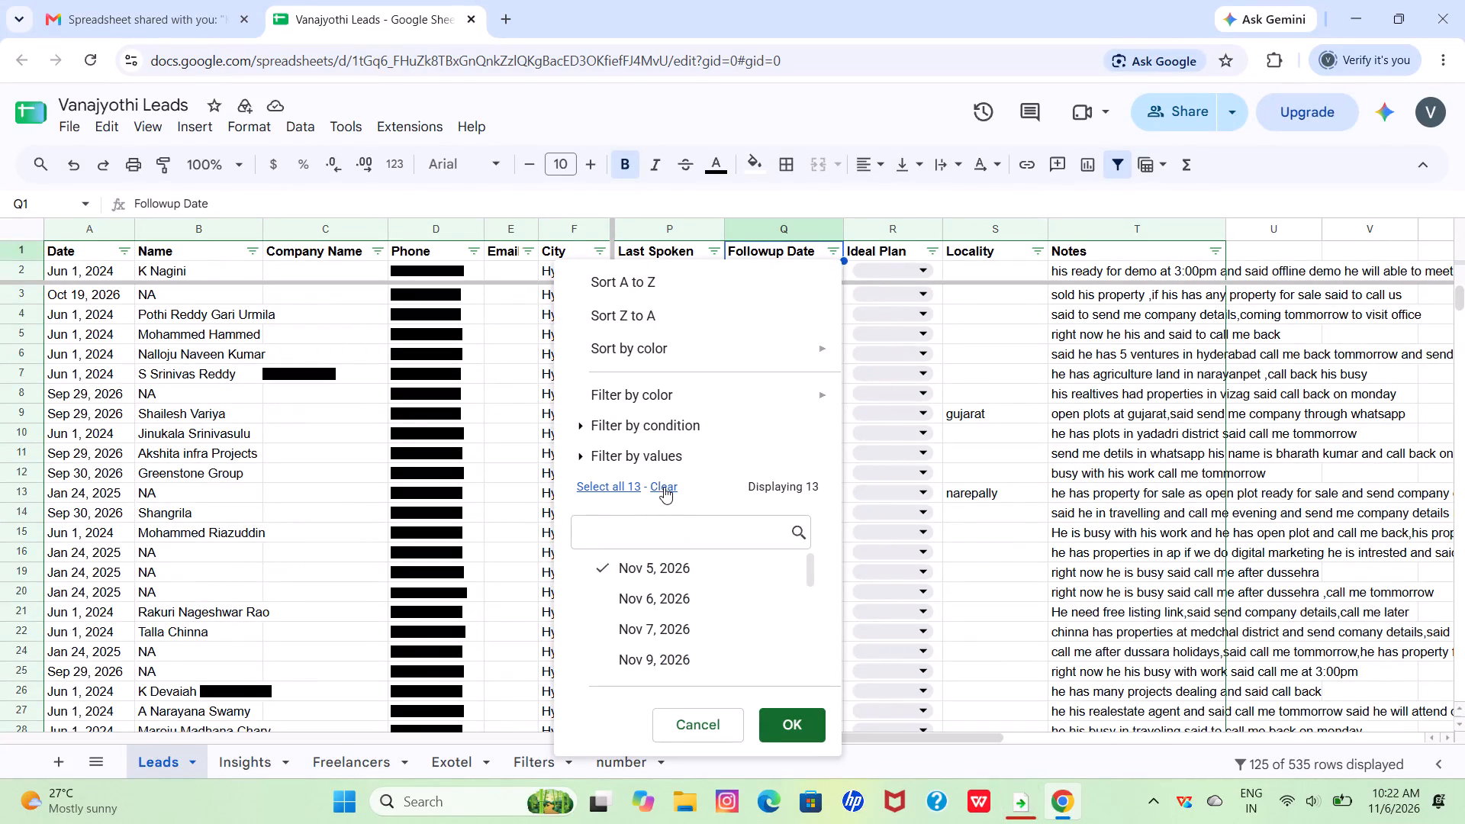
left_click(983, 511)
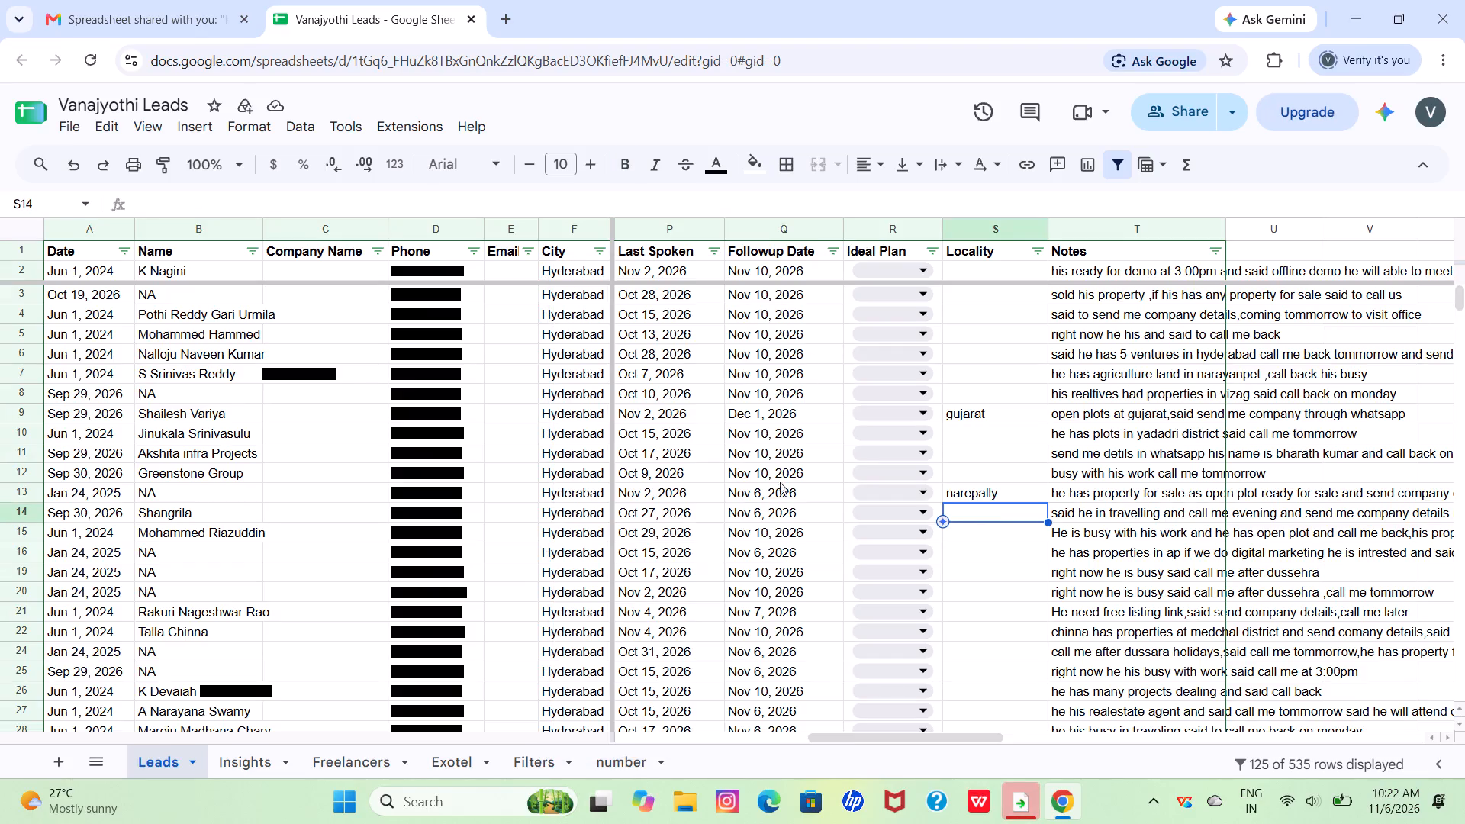
Check the Followup Date column down the filtered Call Back rows and set rows 104 and 106 to Nov 6, 2026.
scroll(749, 687, "down", 3)
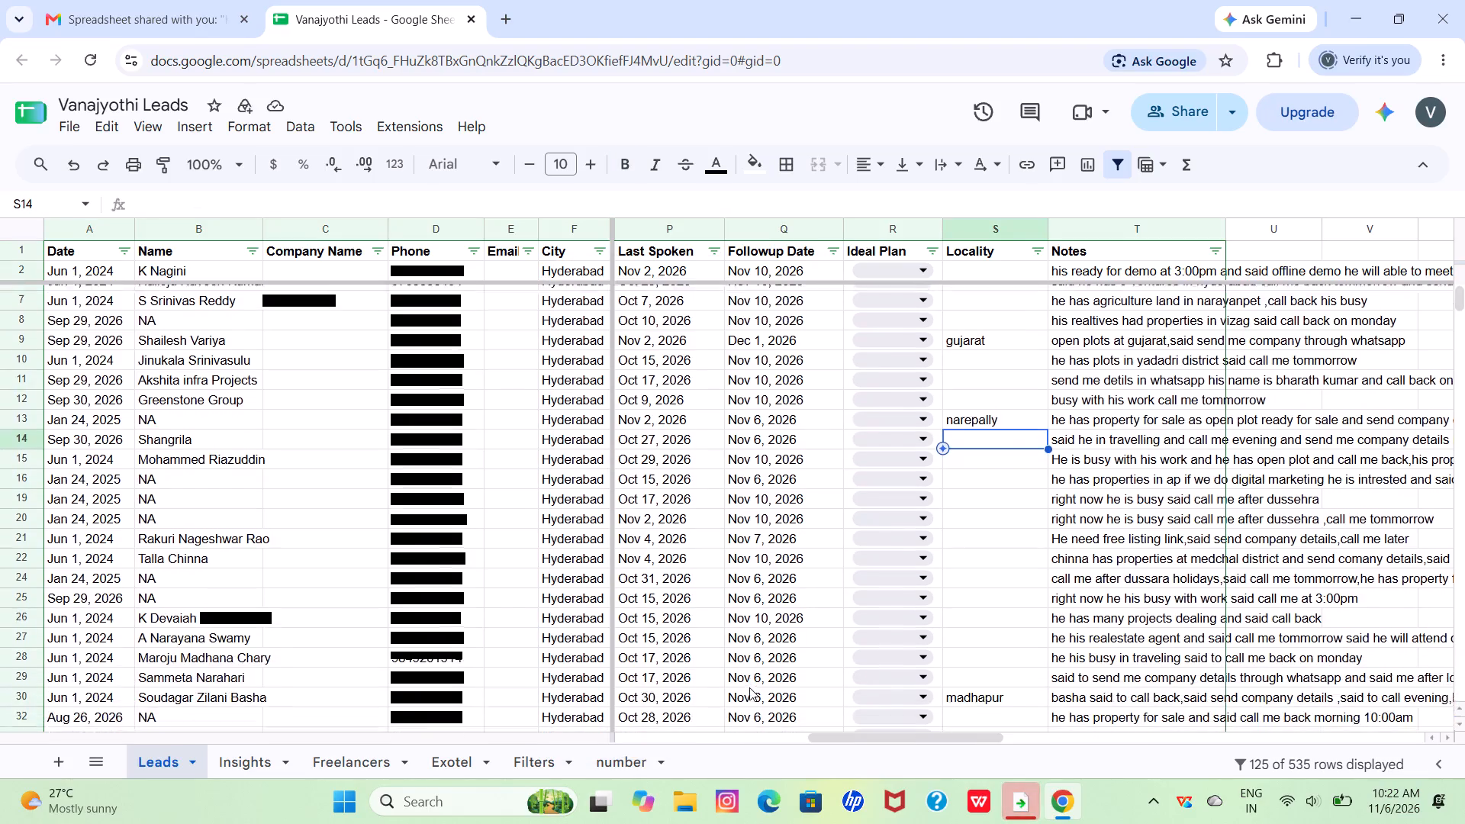
scroll(749, 687, "down", 5)
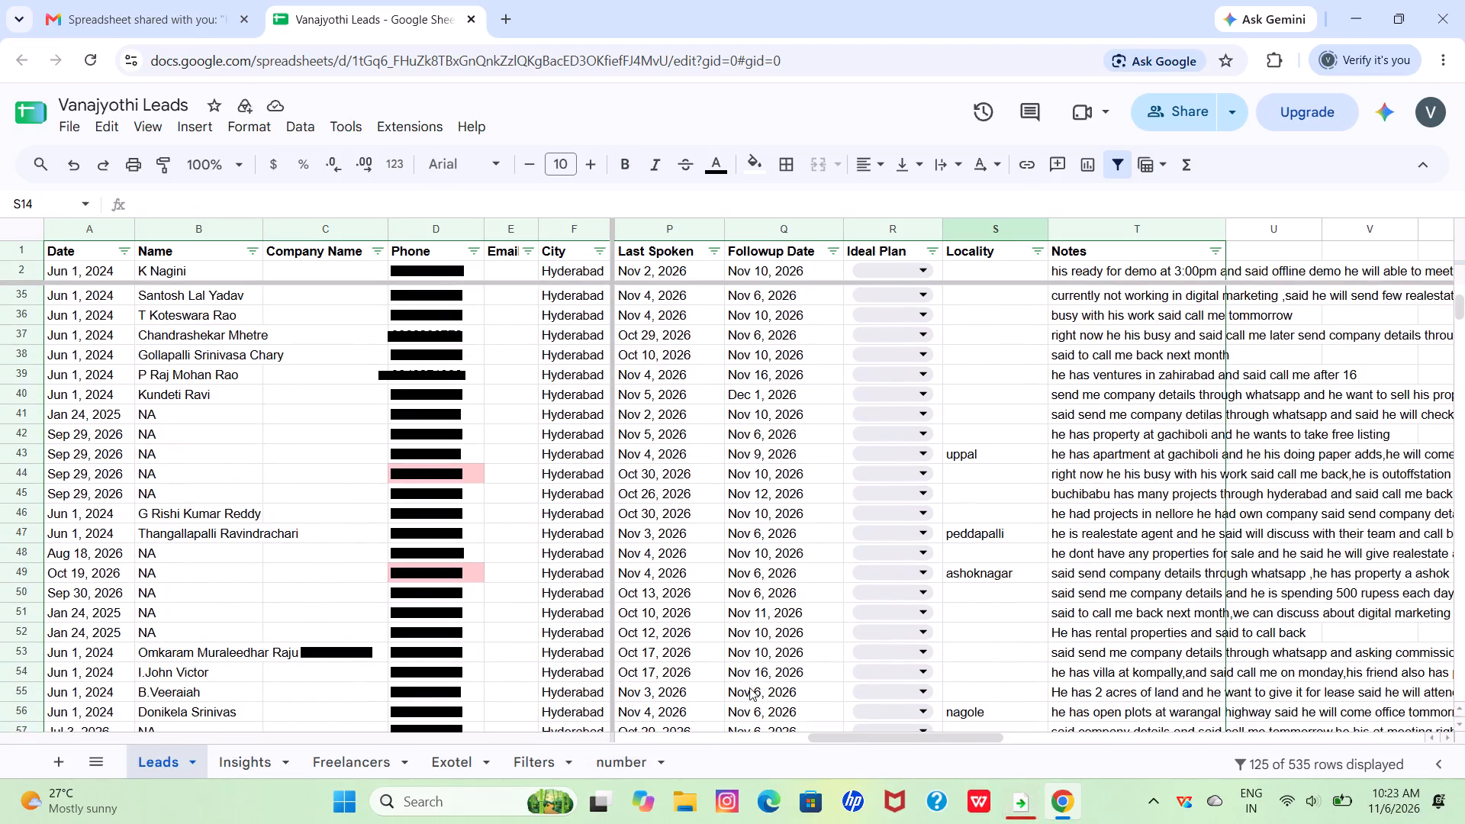
scroll(749, 687, "down", 4)
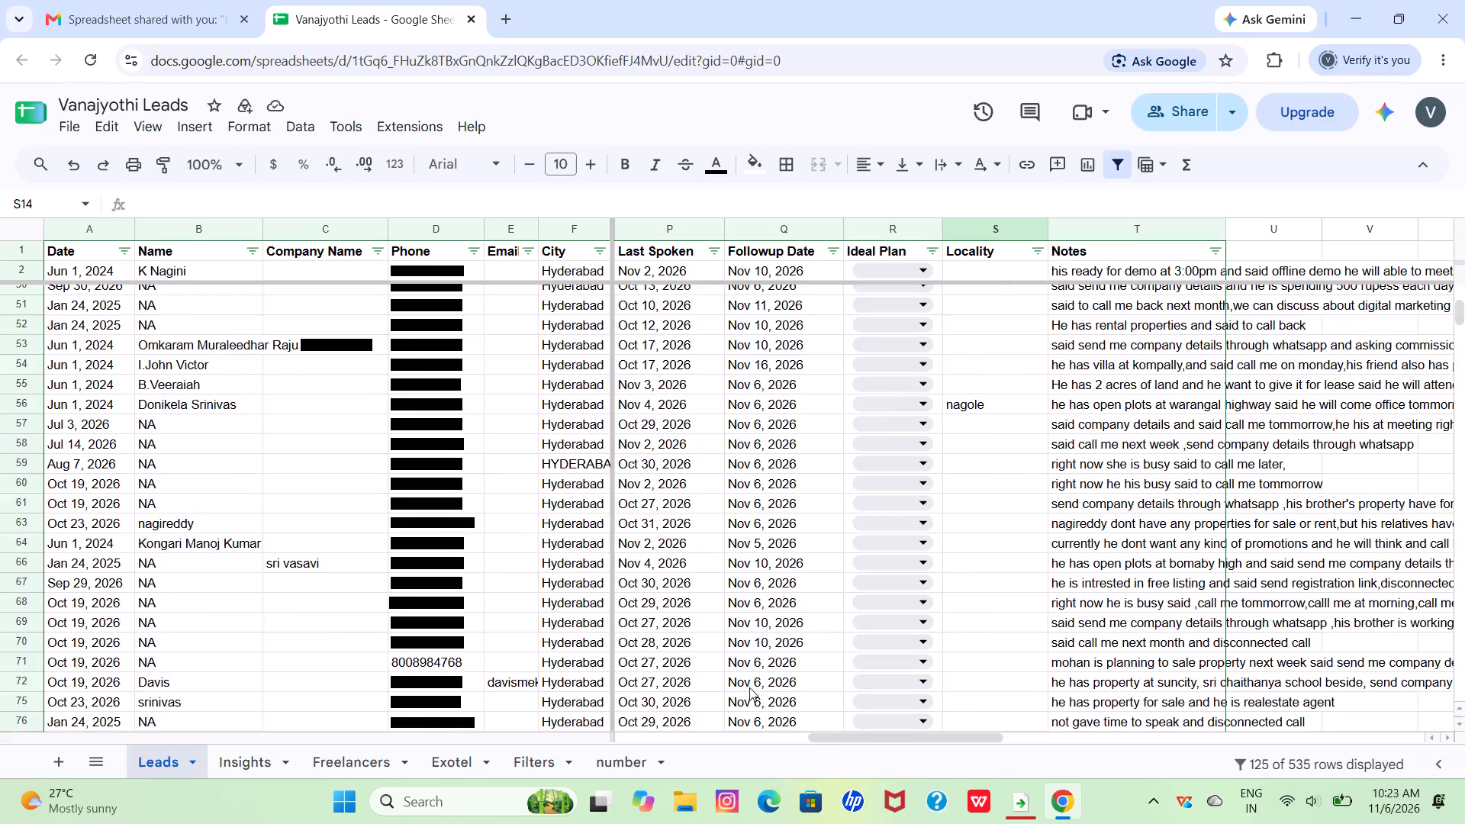
scroll(749, 687, "down", 3)
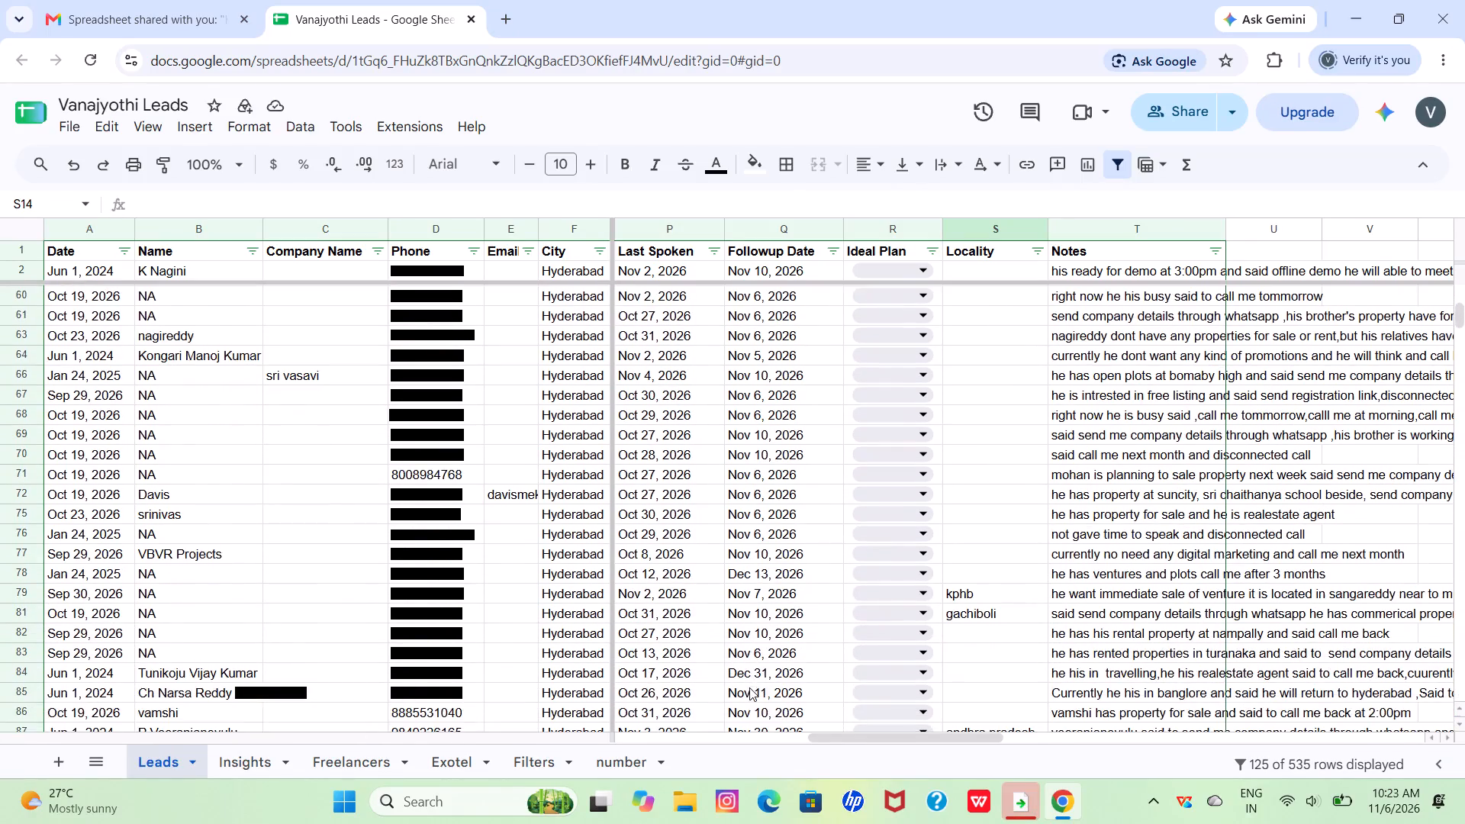
scroll(749, 687, "down", 3)
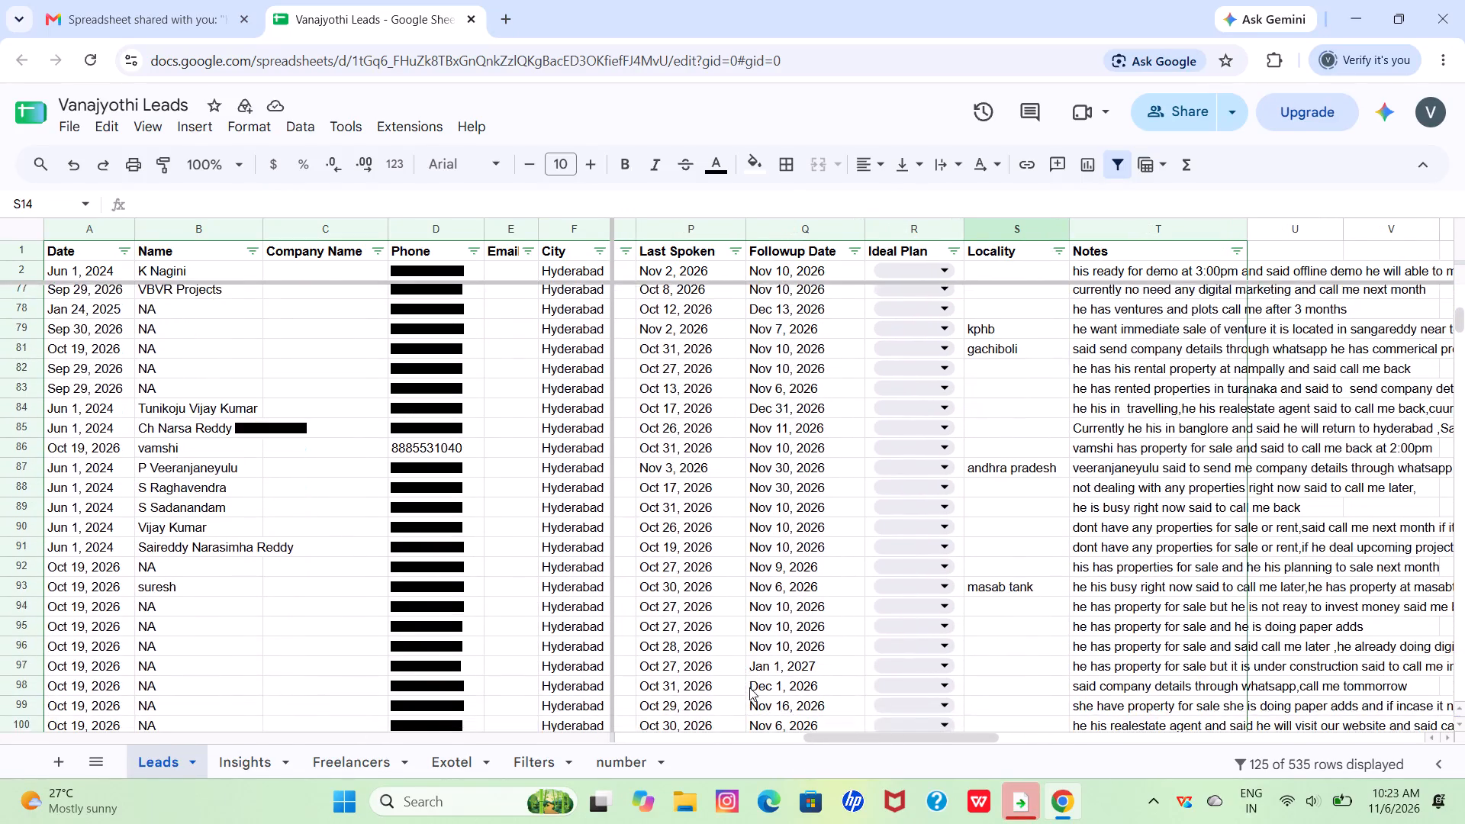
scroll(749, 687, "down", 1)
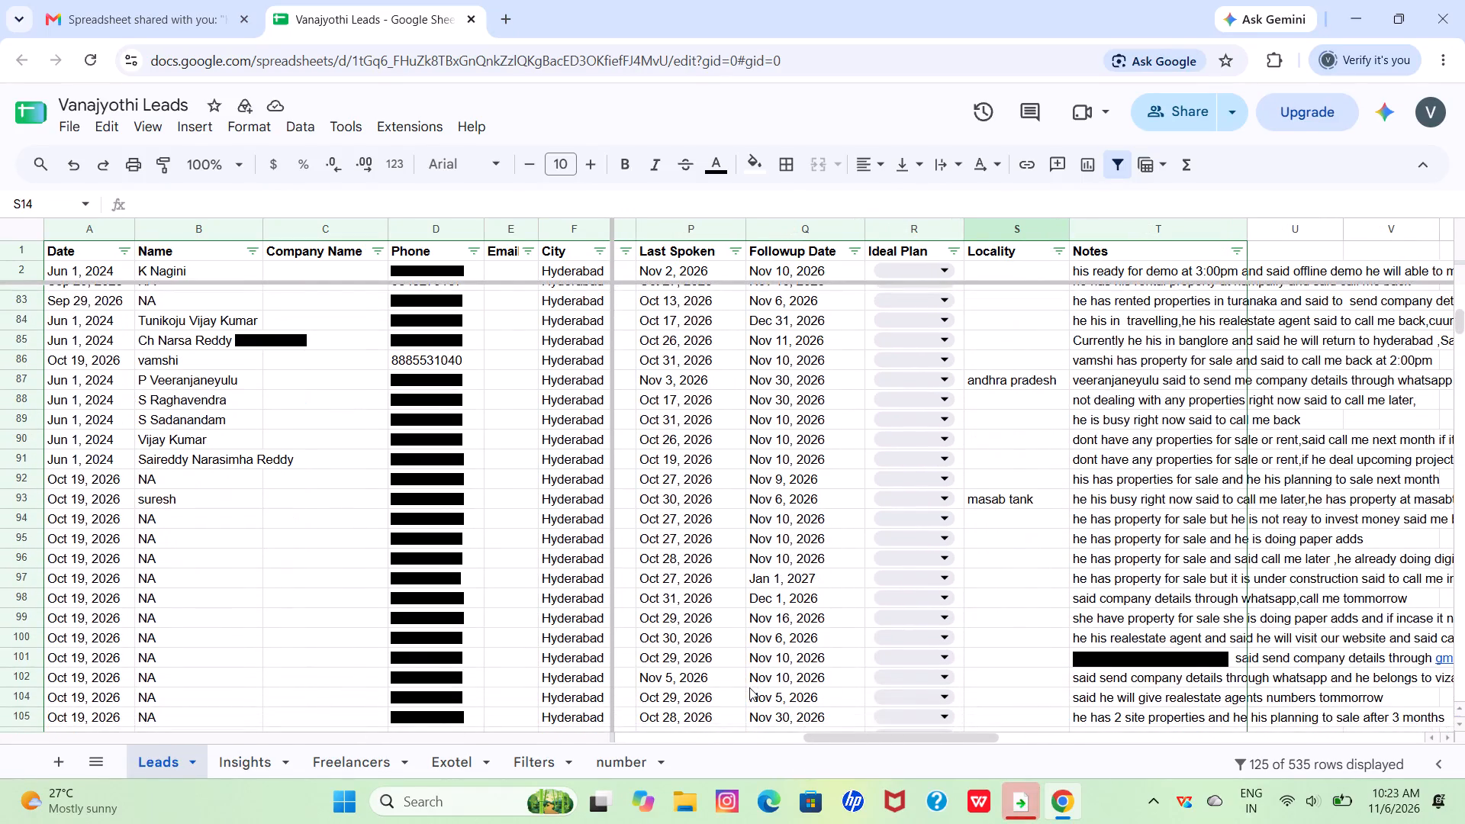
double_click(762, 700)
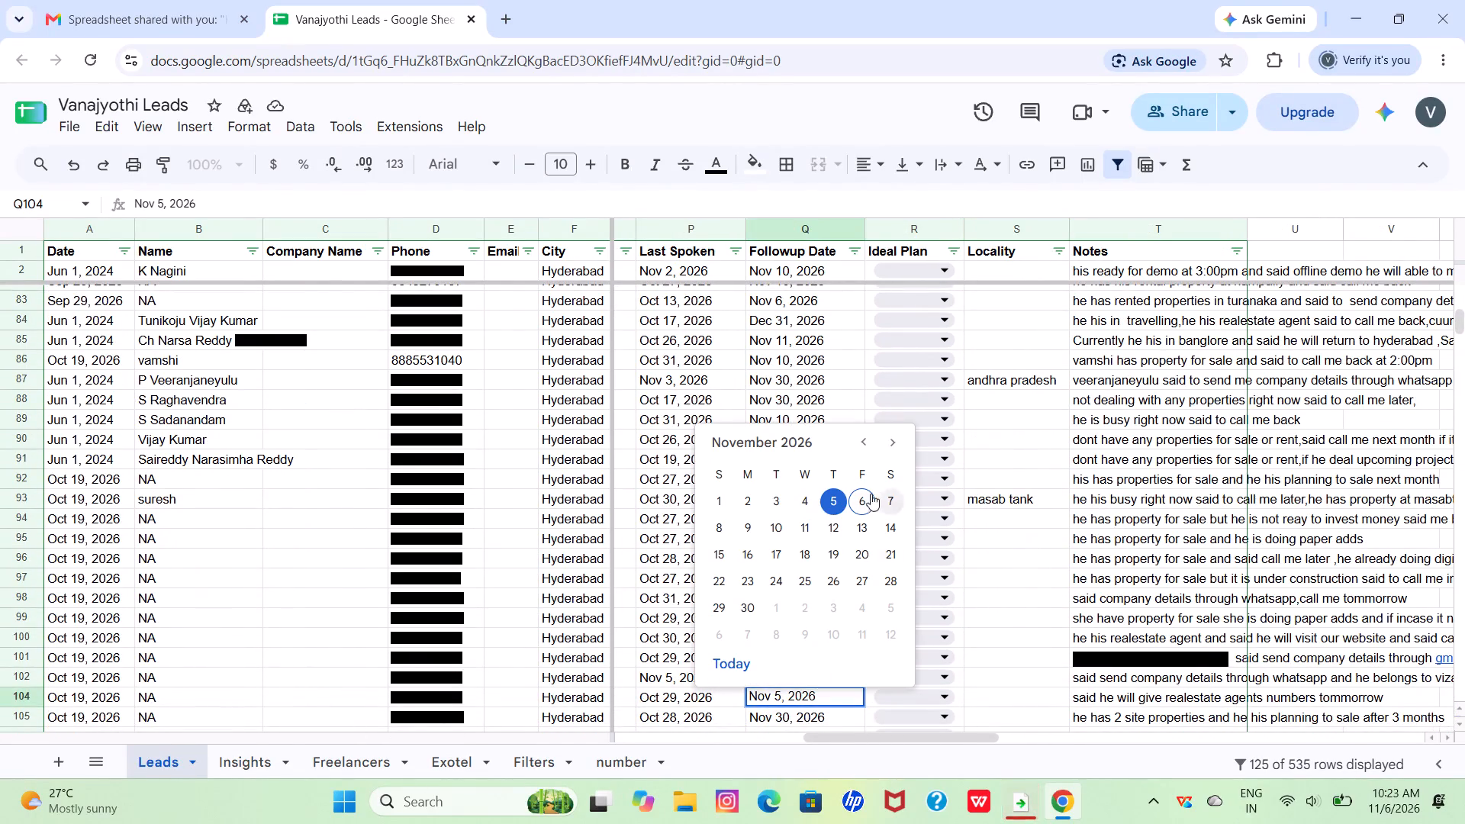
left_click(869, 494)
scroll(807, 558, "down", 2)
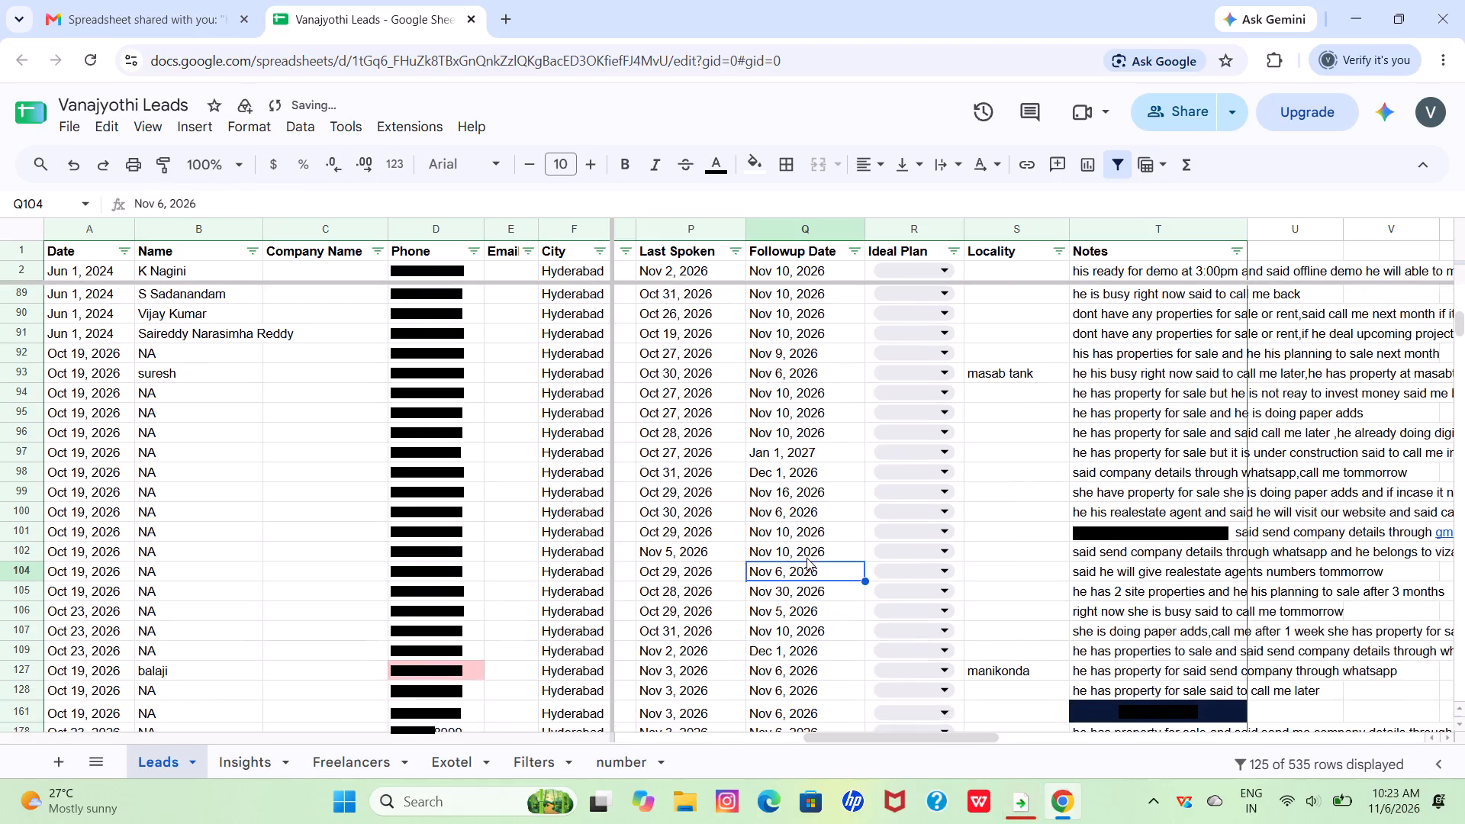
scroll(807, 558, "down", 1)
double_click(800, 552)
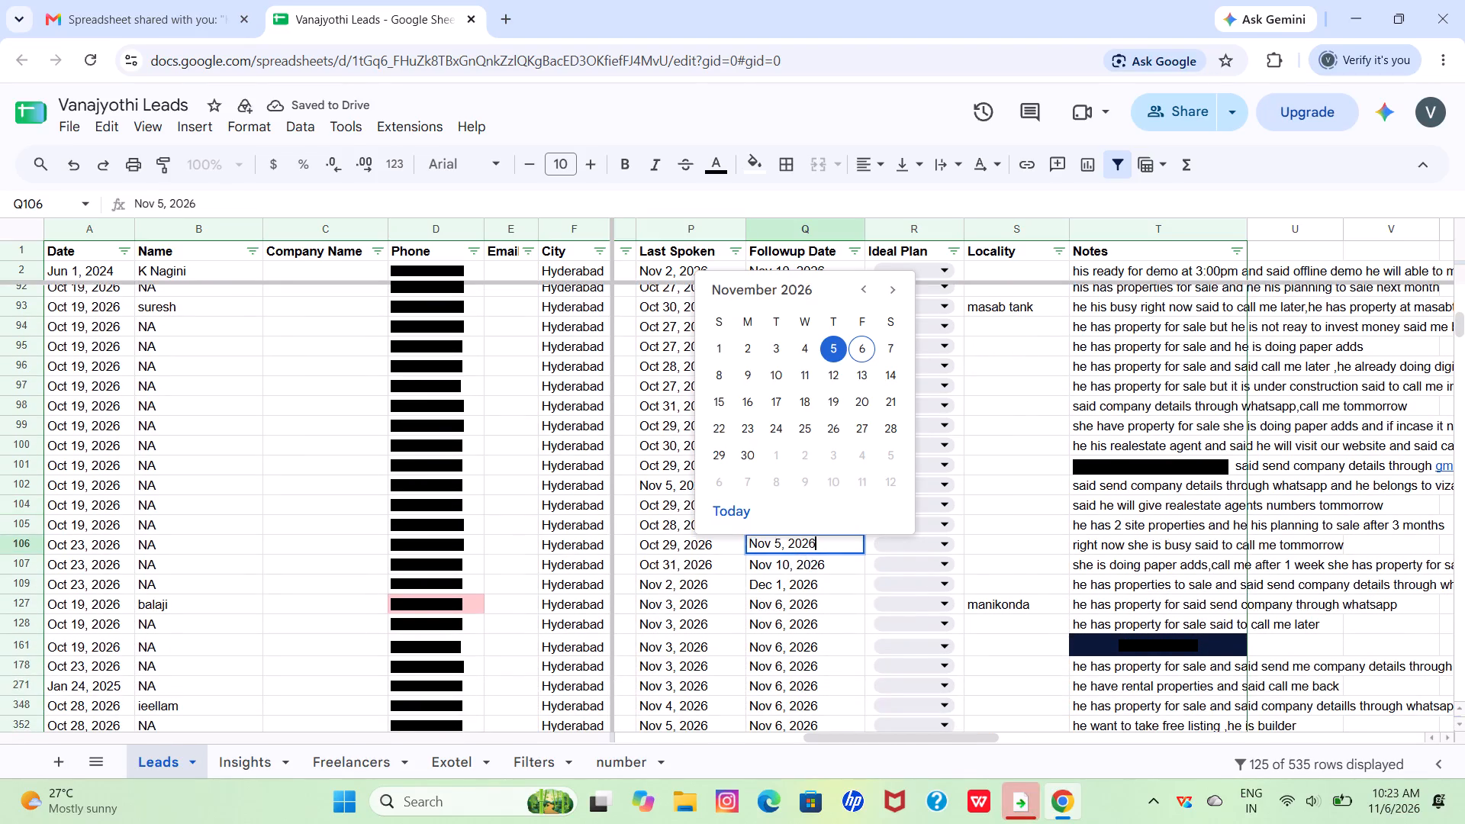
left_click(864, 352)
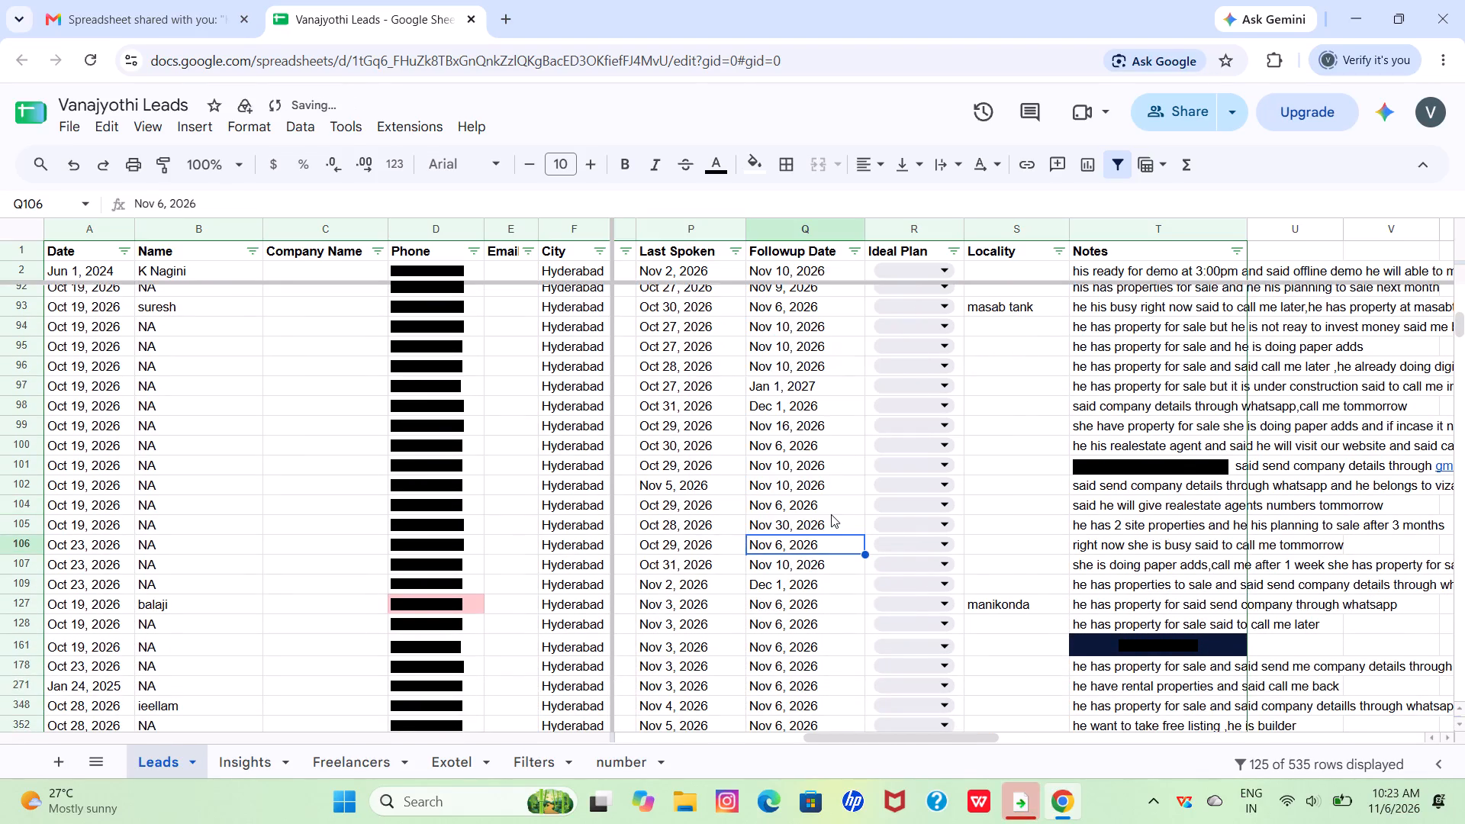
Filter the Followup Date column to show only Nov 5, 2026.
scroll(831, 514, "down", 3)
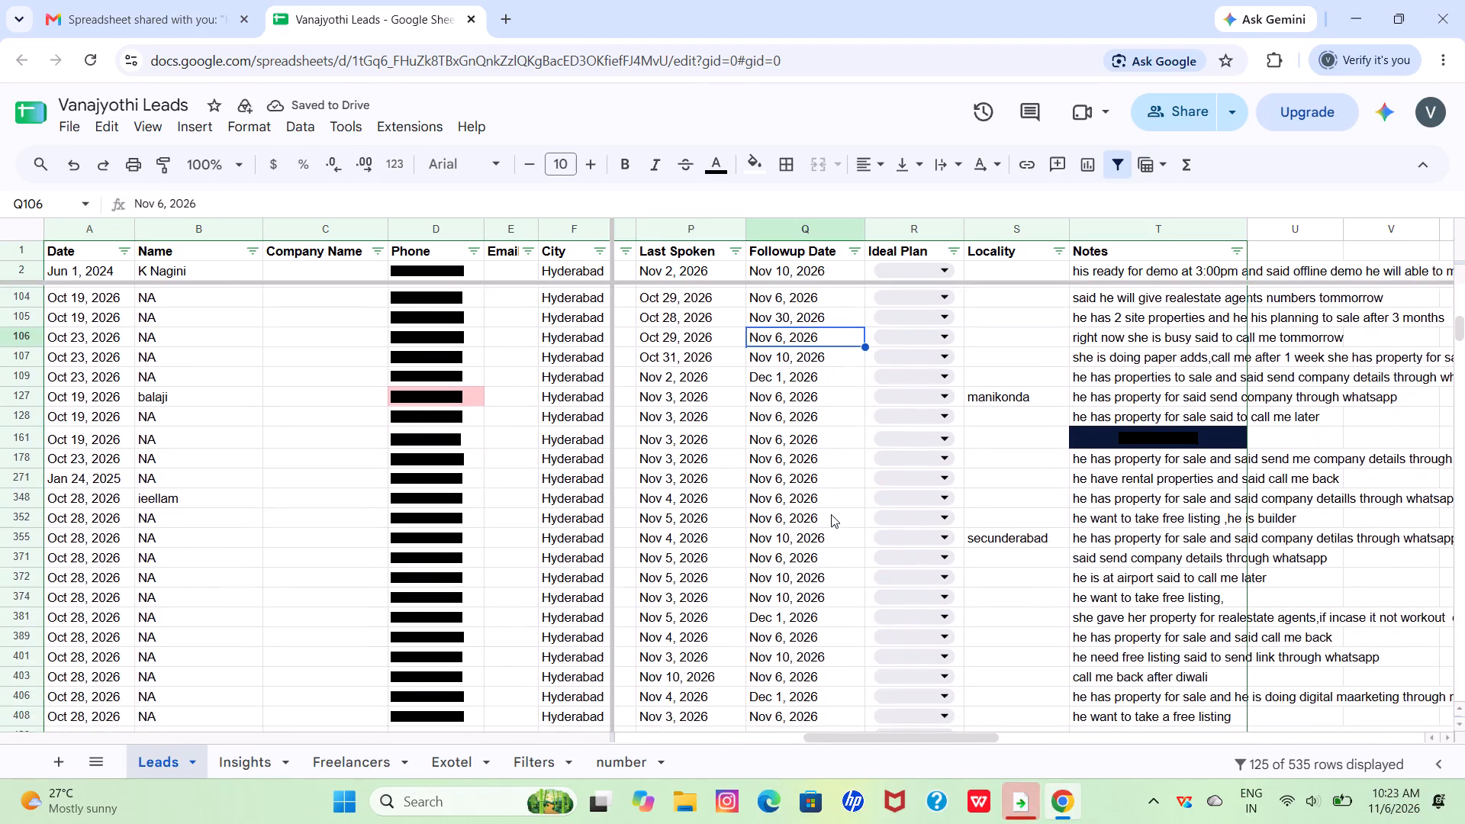
scroll(831, 514, "down", 2)
left_click_drag(831, 514, 829, 351)
left_click(816, 511)
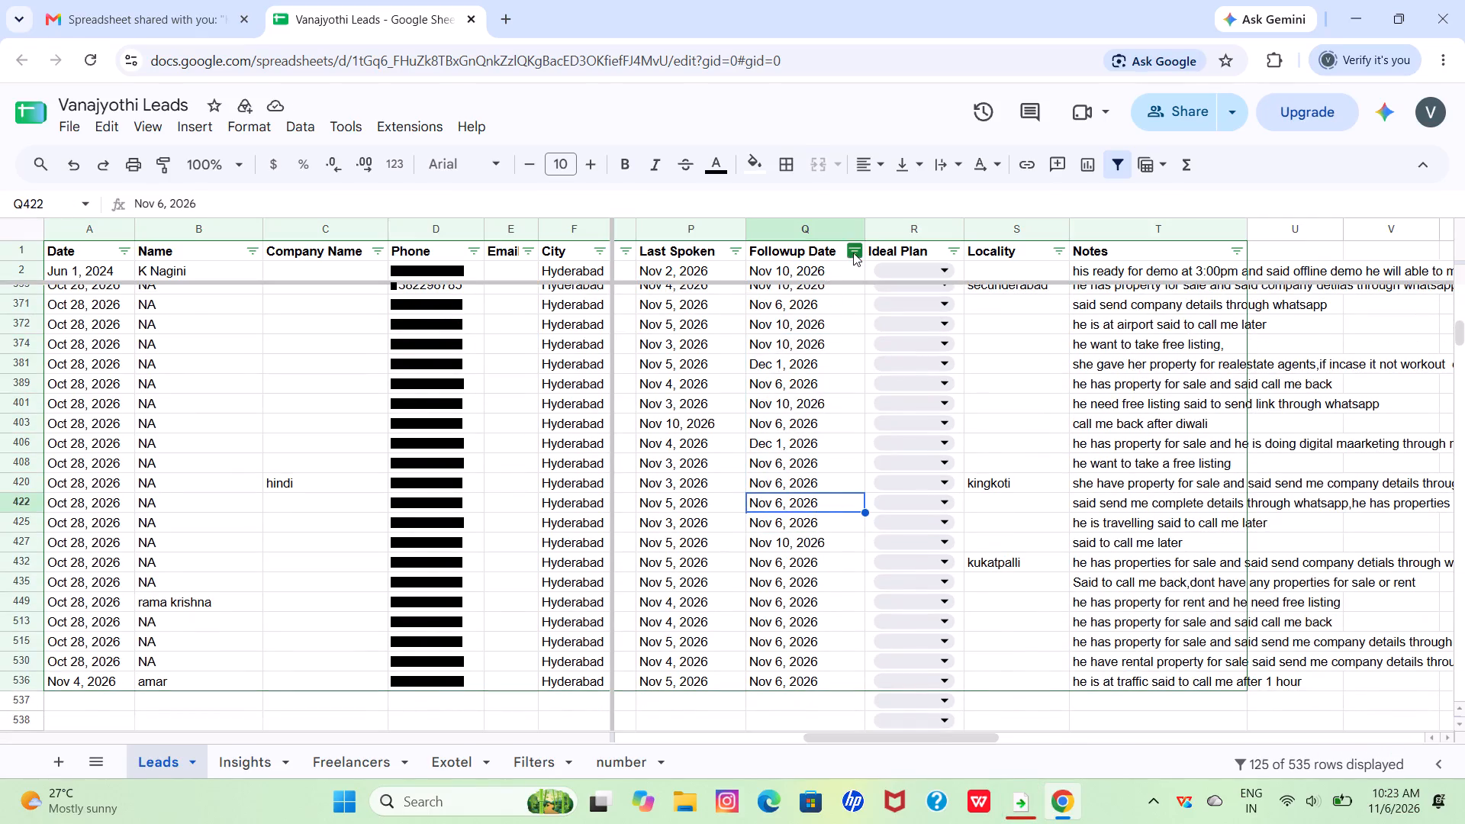
left_click(853, 253)
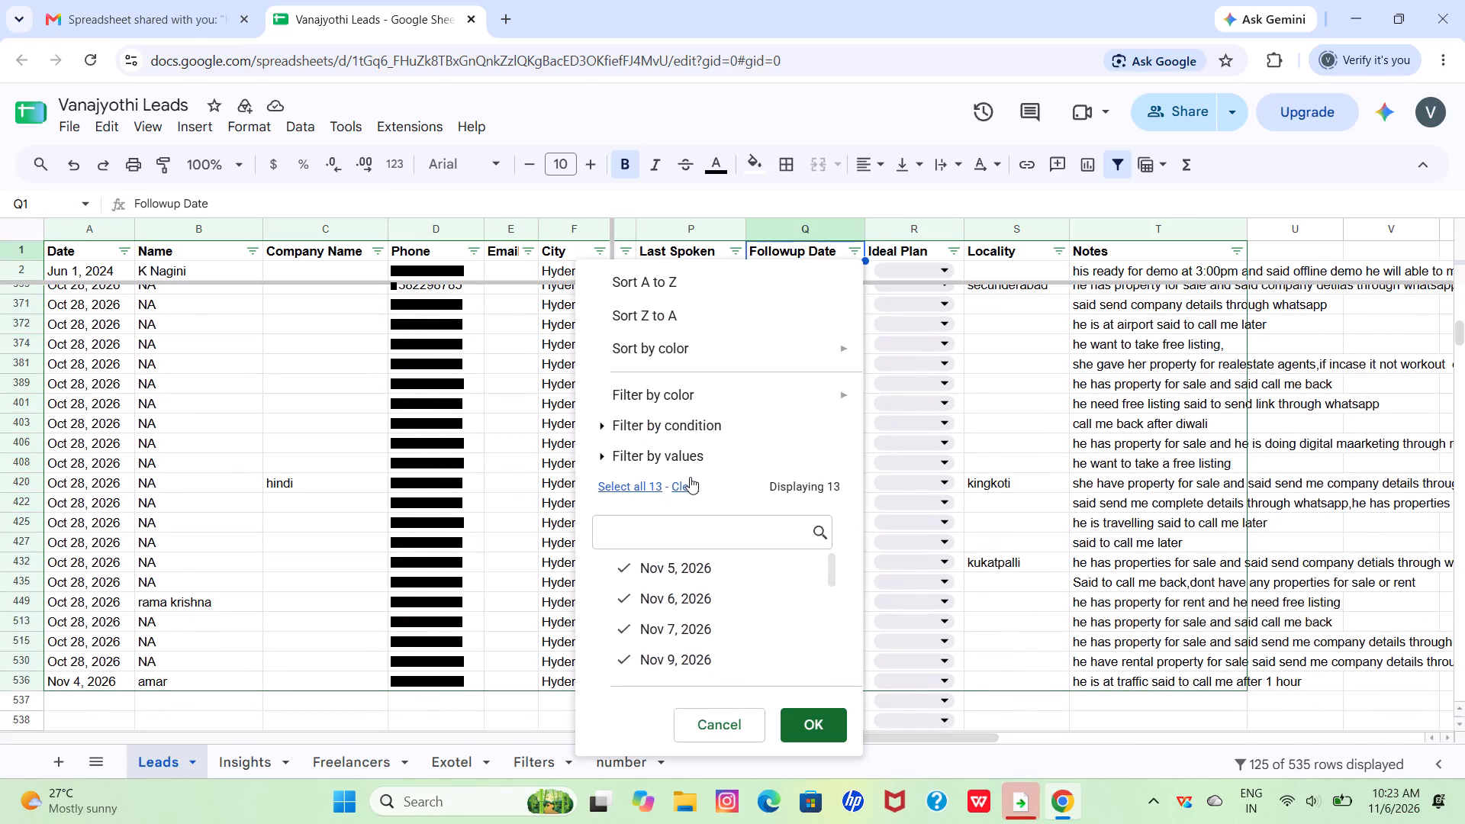
left_click(690, 477)
left_click(666, 578)
left_click(816, 728)
Set the Followup Date in row 64 to Nov 6, 2026.
scroll(813, 636, "up", 8)
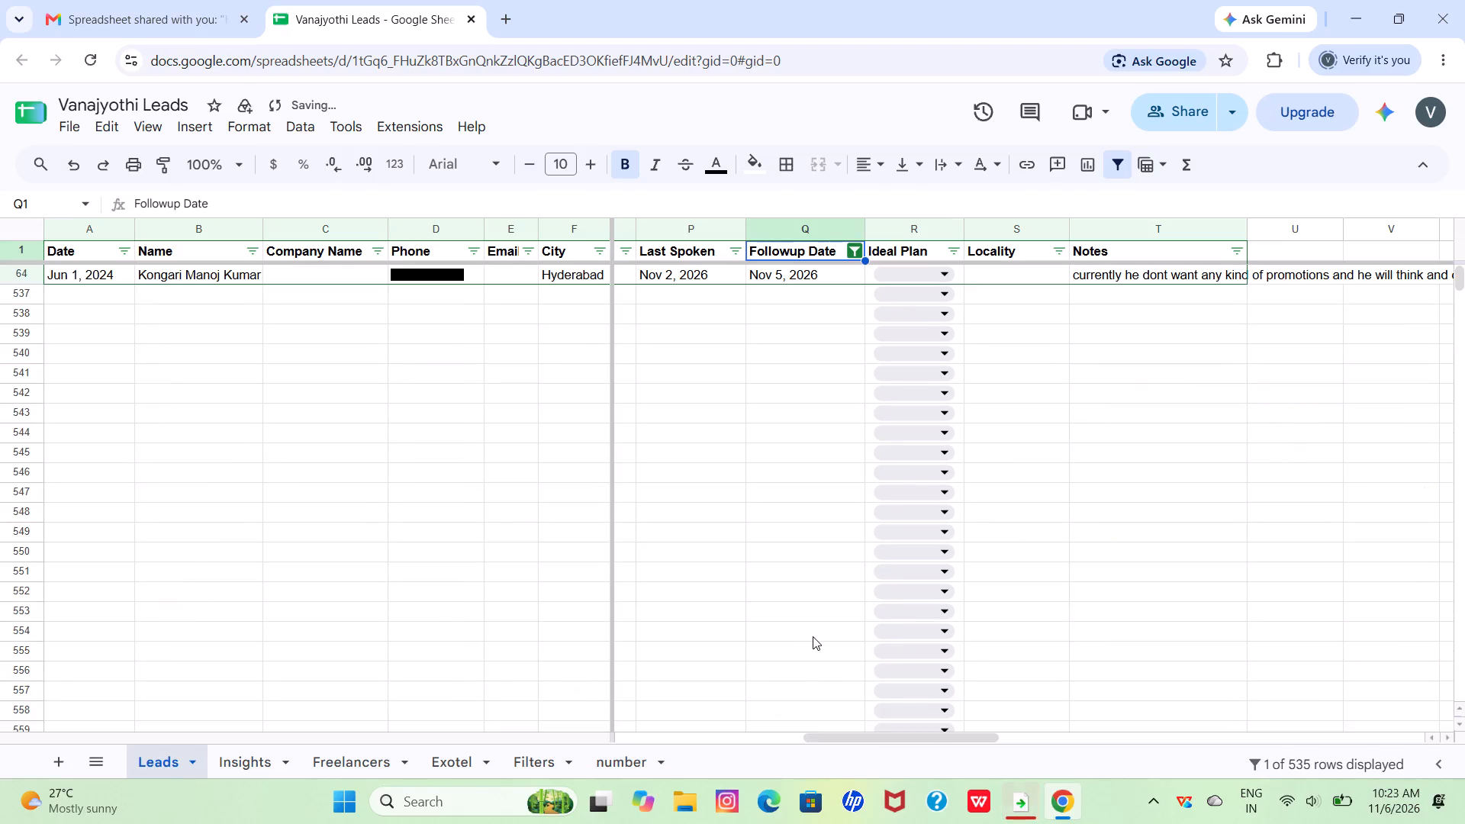
double_click(815, 275)
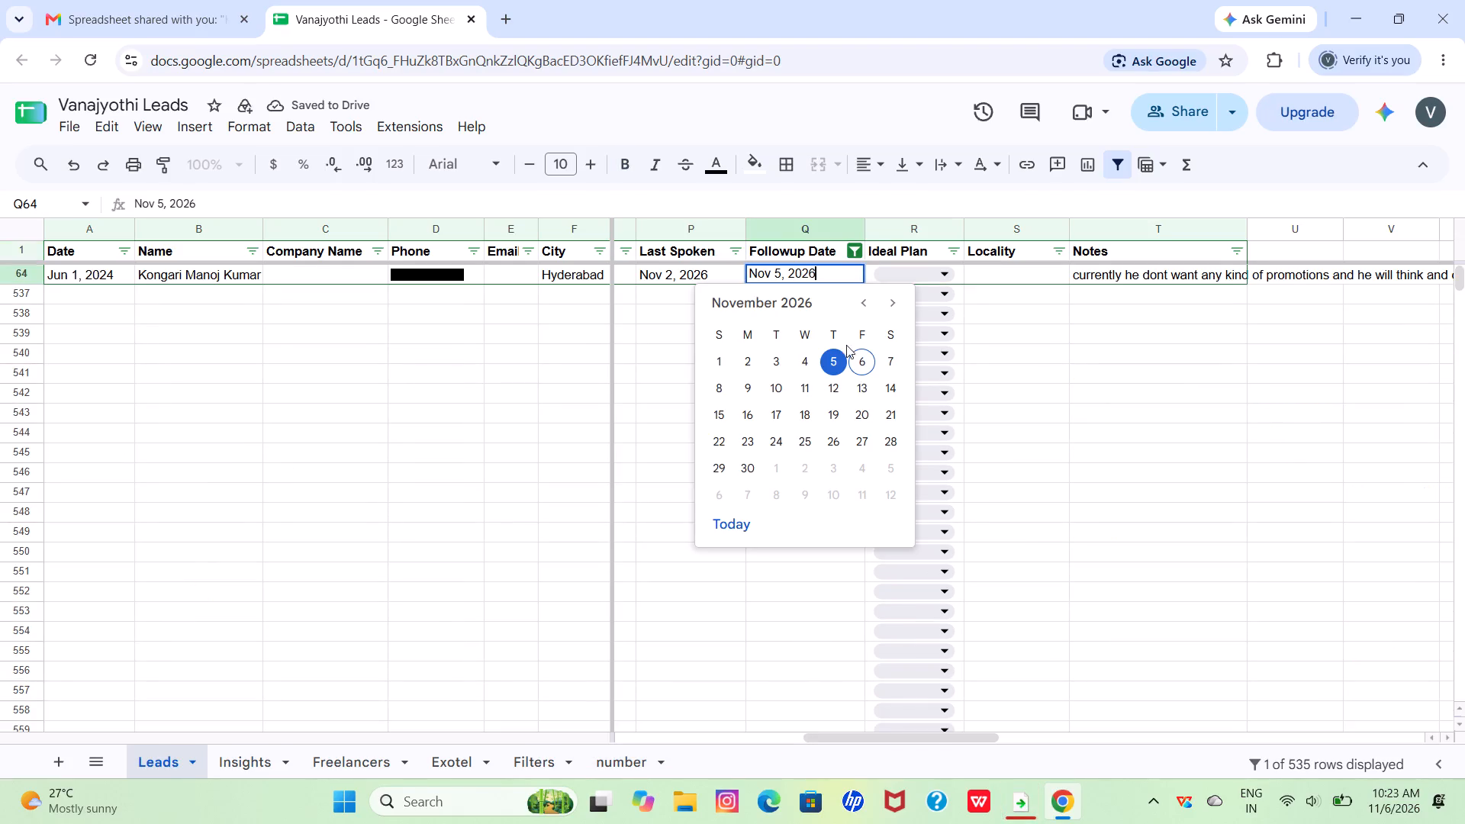
left_click(862, 365)
Change the Followup Date filter to show only Nov 6, 2026.
double_click(853, 251)
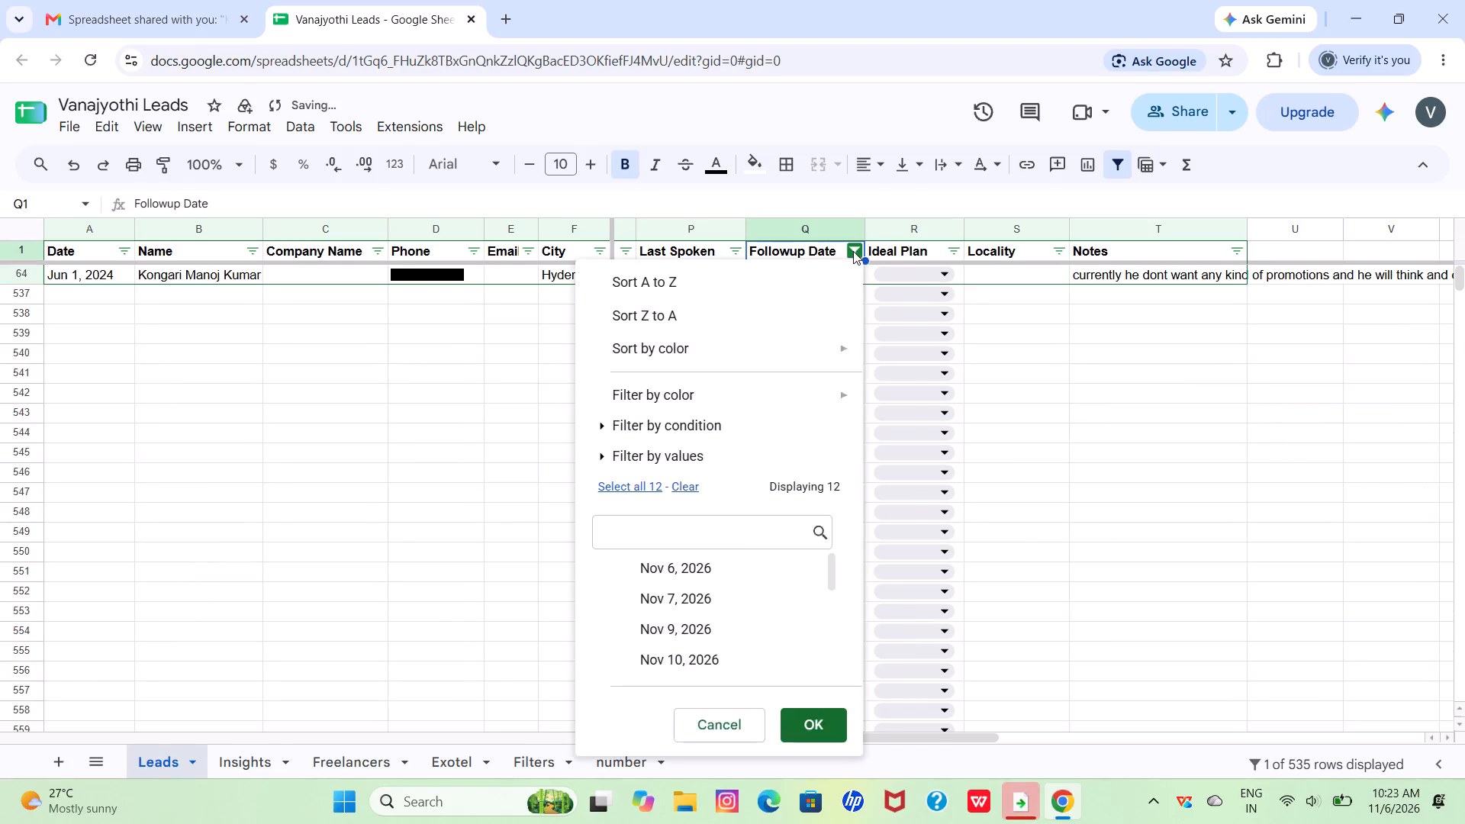
left_click(853, 251)
left_click(825, 325)
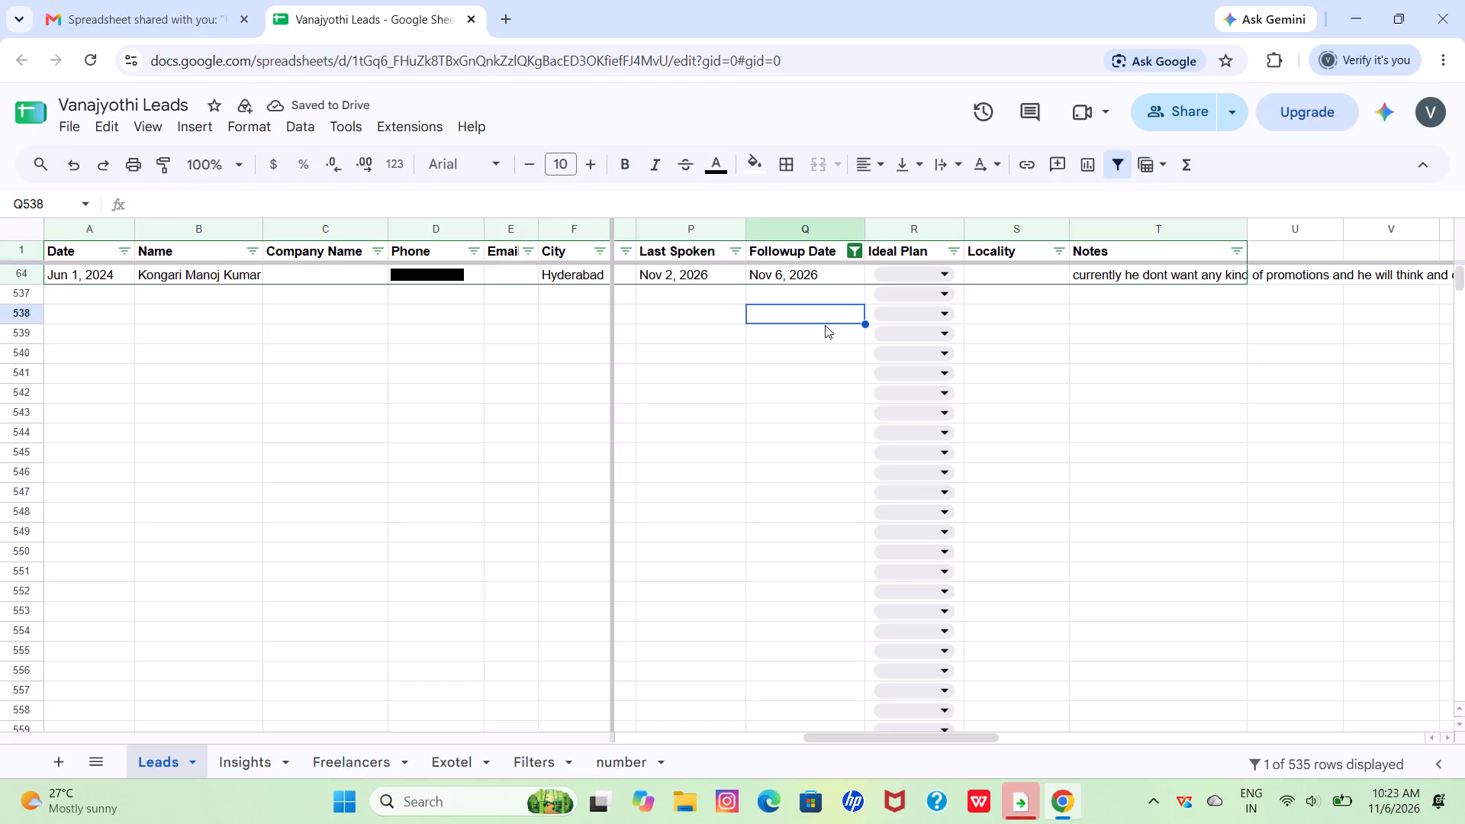
left_click(849, 253)
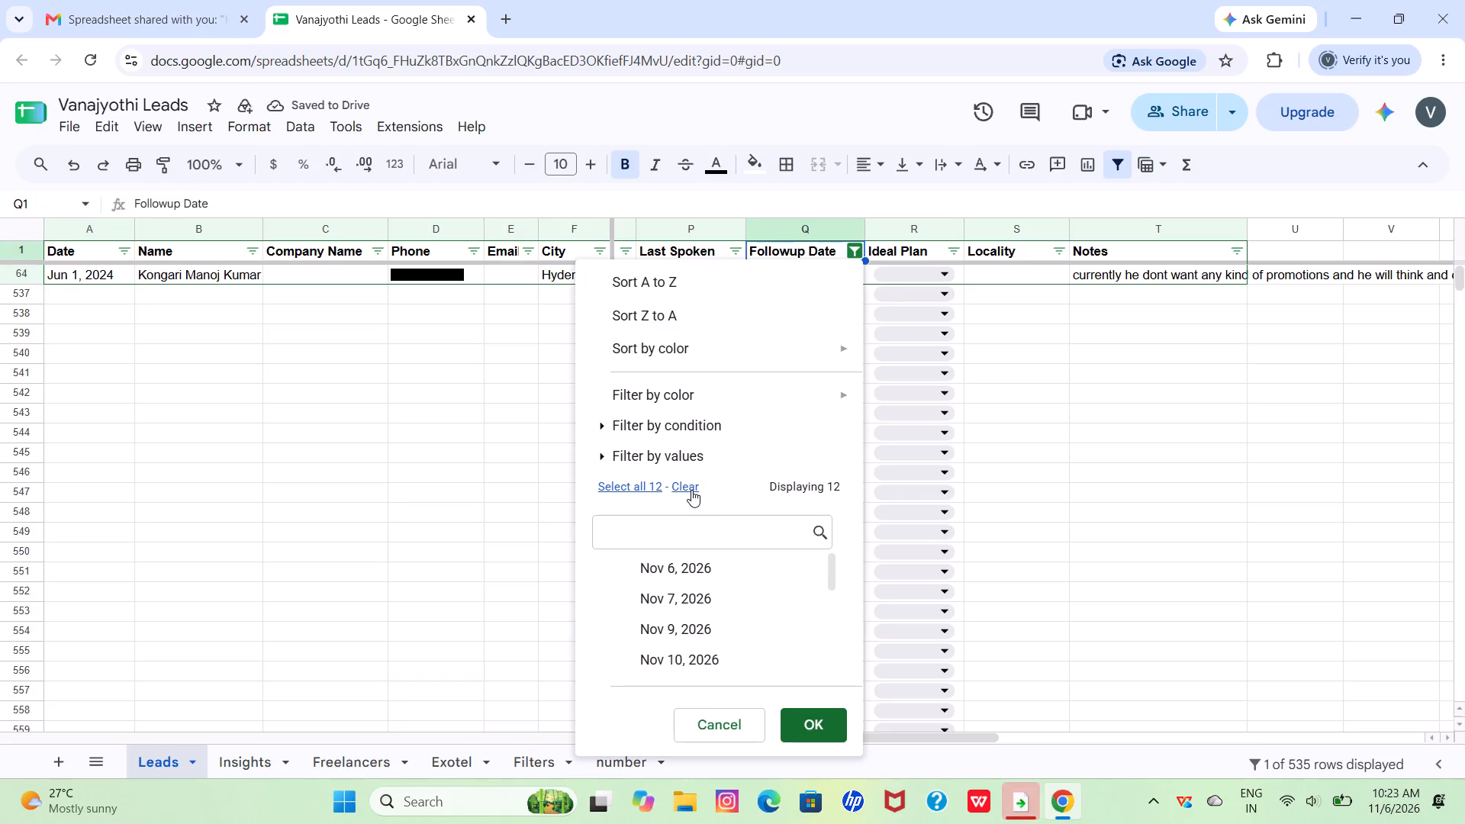
left_click(691, 490)
left_click_drag(685, 475, 685, 478)
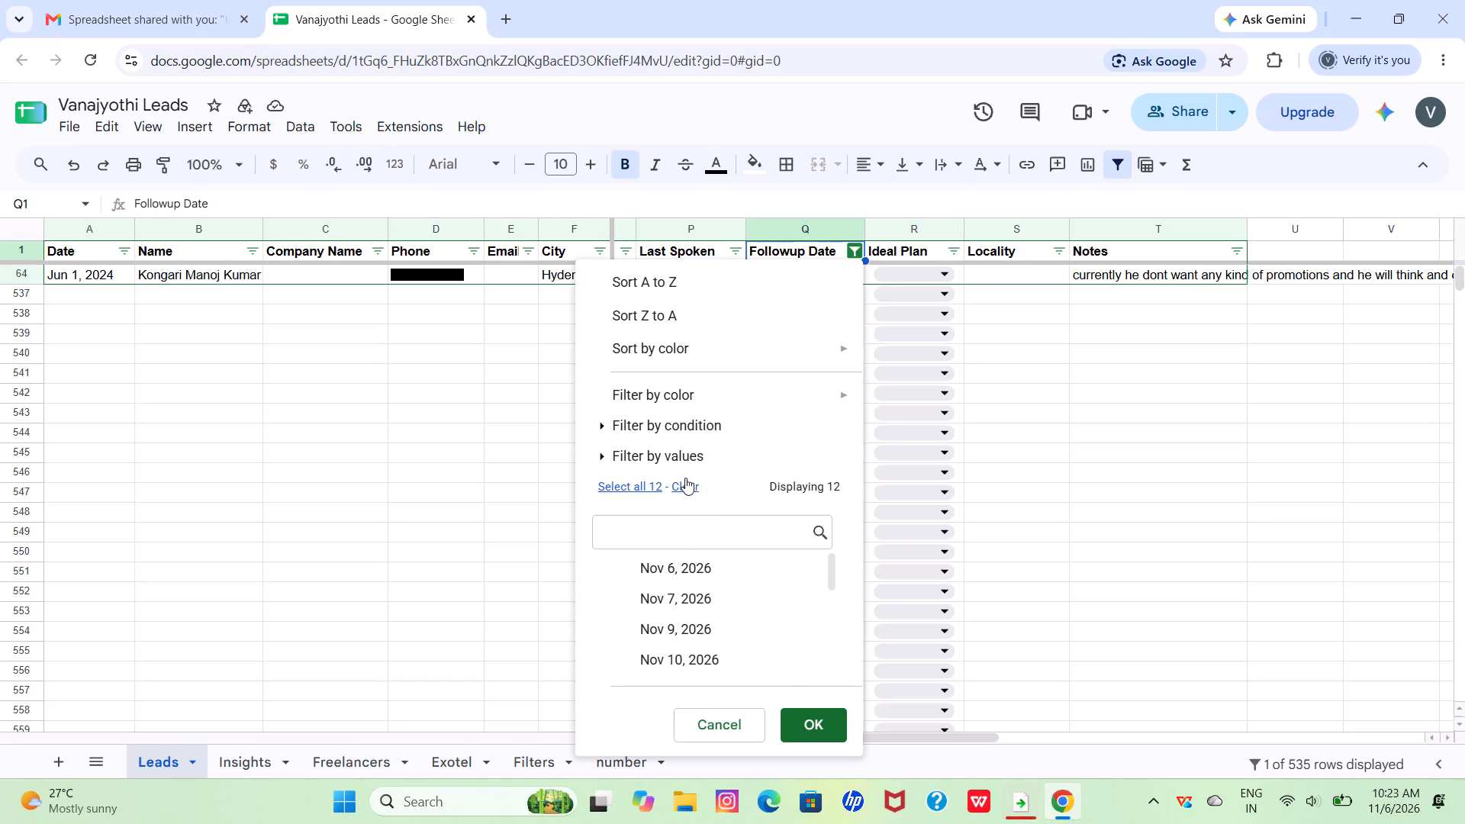
left_click_drag(685, 478, 685, 572)
left_click(685, 572)
left_click(829, 721)
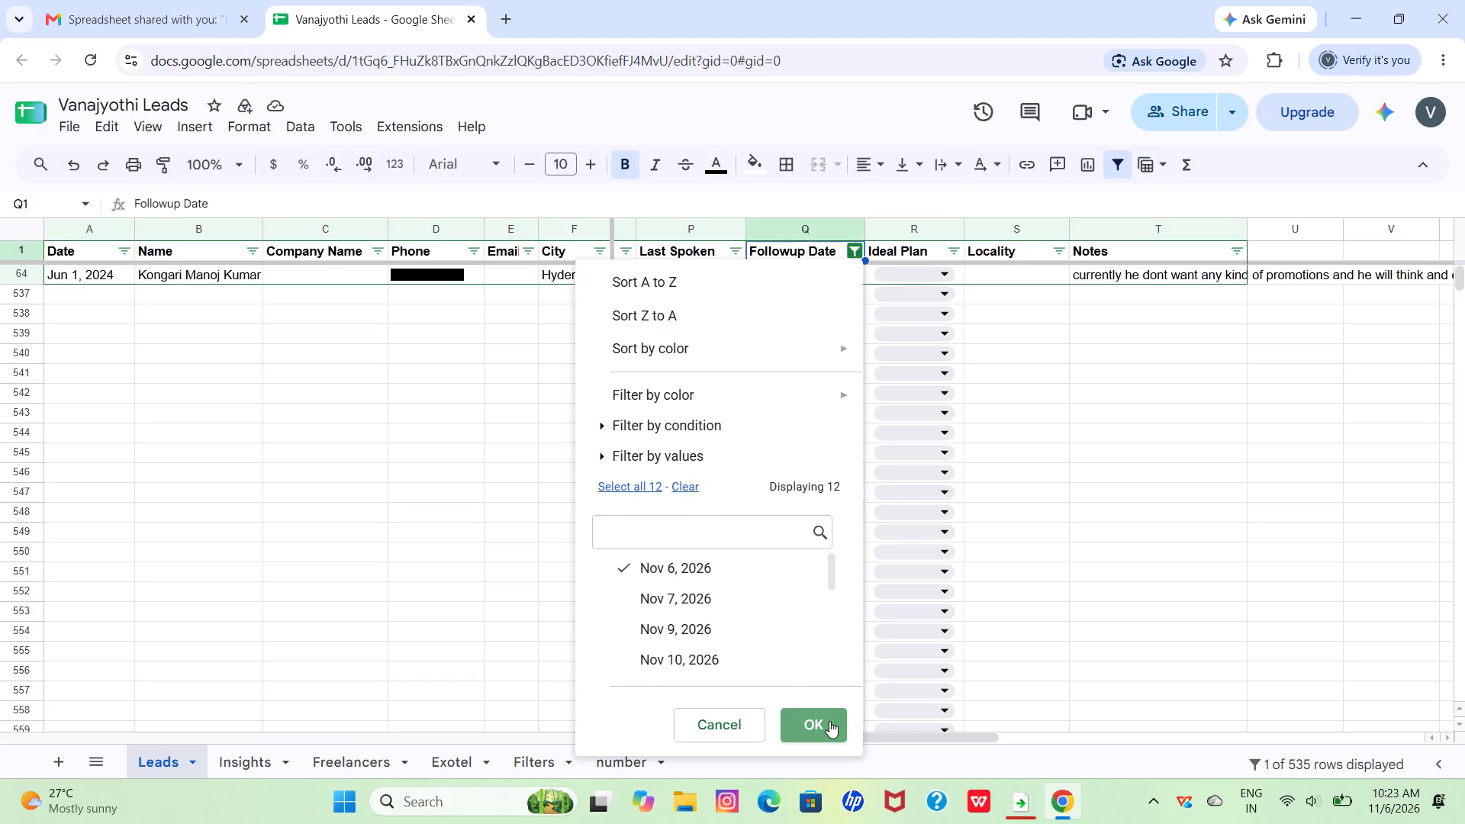
Filter the Score column to show only the scores 0, 1, 2 and 3.
scroll(829, 721, "up", 7)
scroll(829, 721, "right", 3)
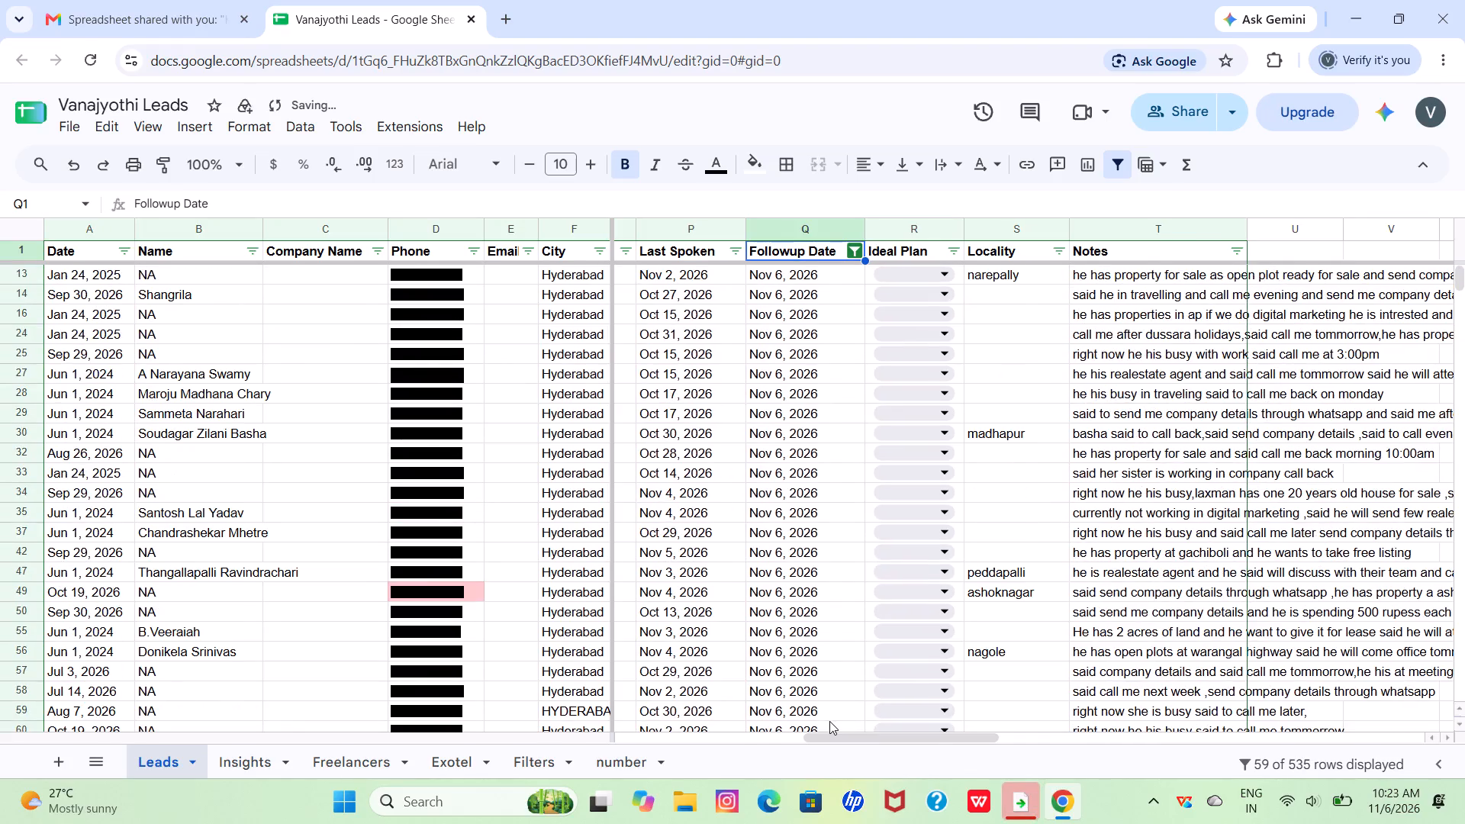
scroll(829, 721, "right", 6)
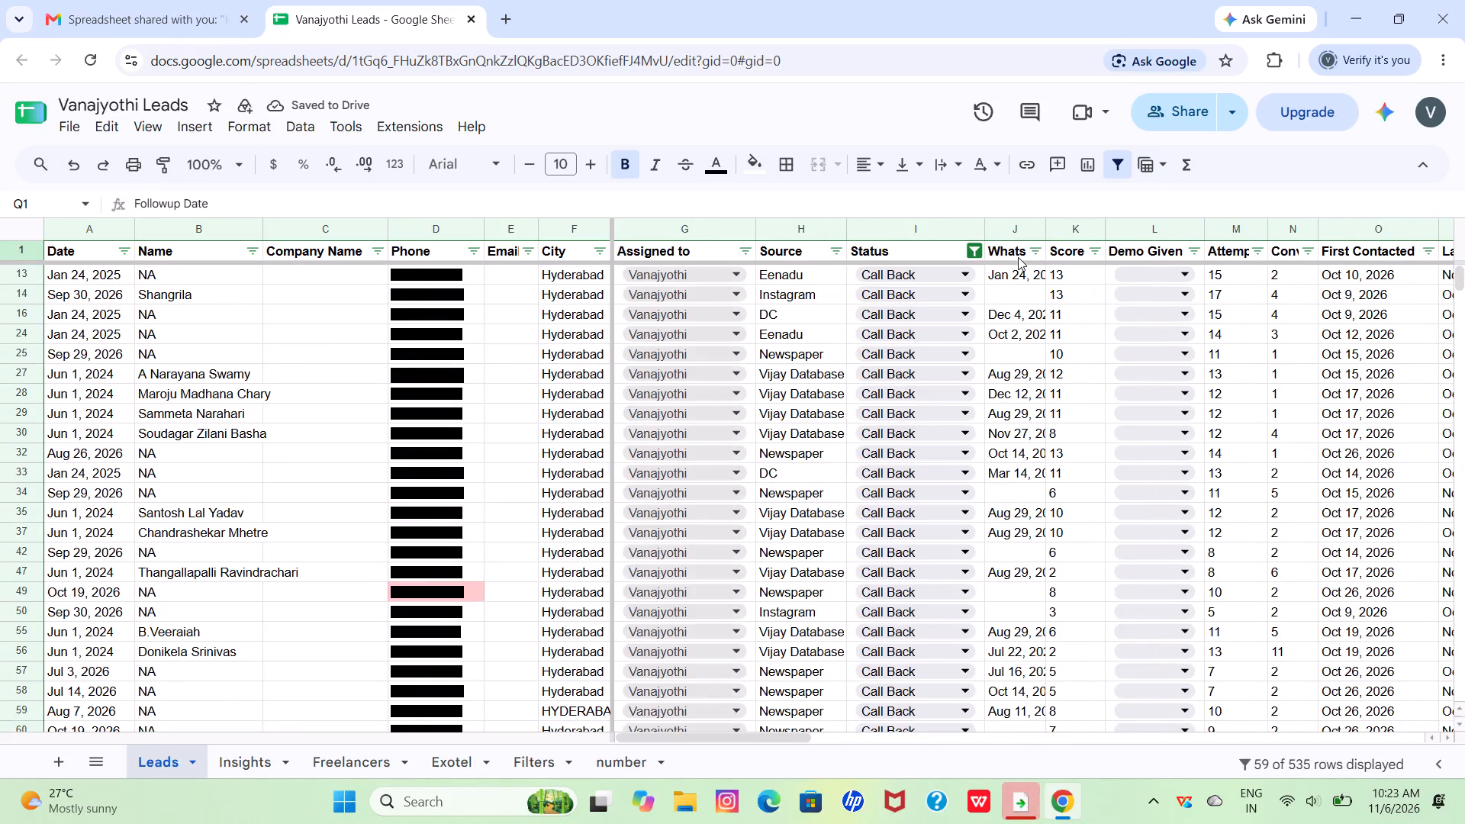
left_click(1097, 247)
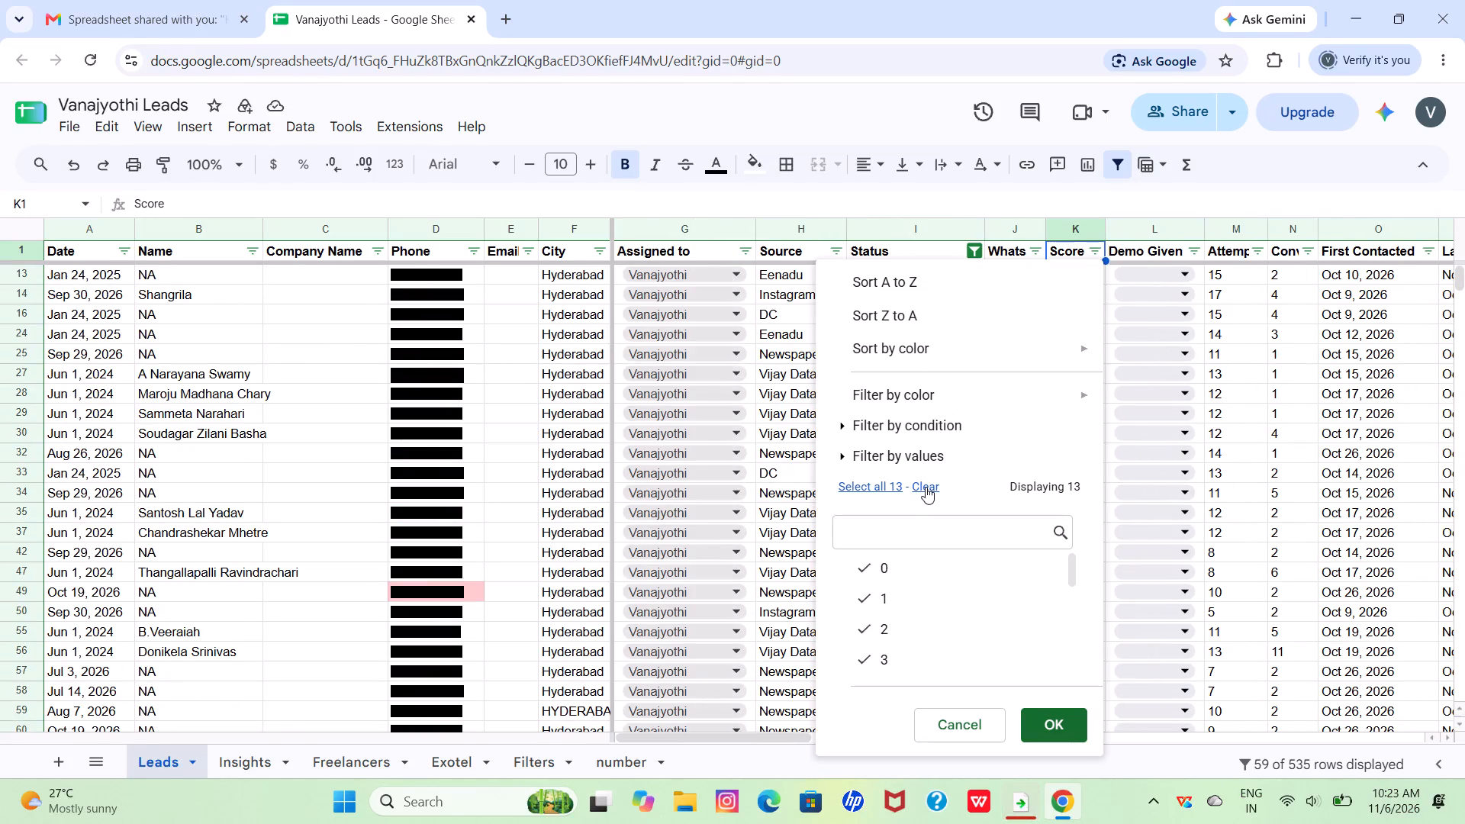
left_click(926, 487)
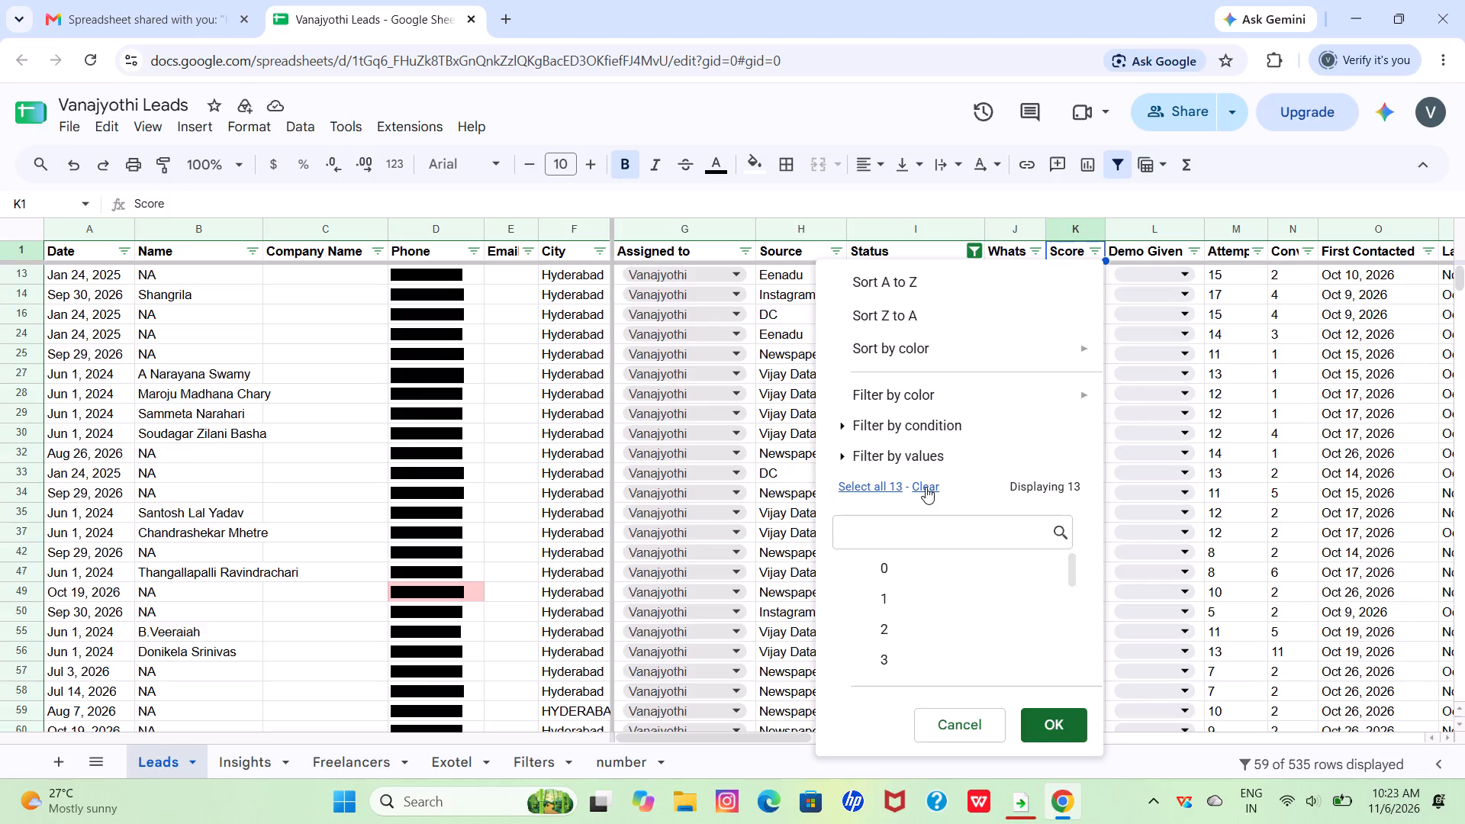
left_click(906, 575)
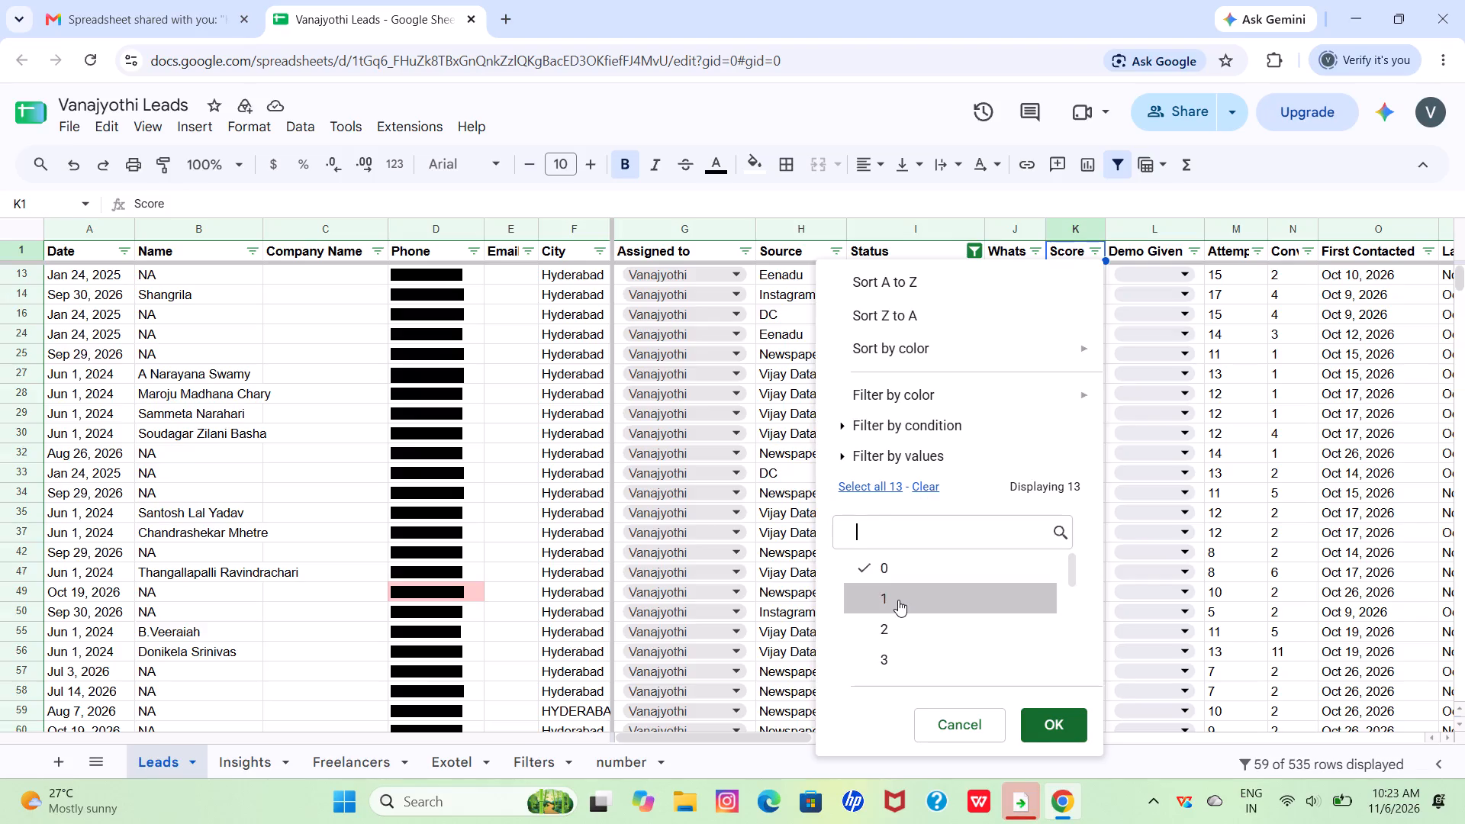
left_click(898, 600)
left_click(901, 629)
left_click(900, 648)
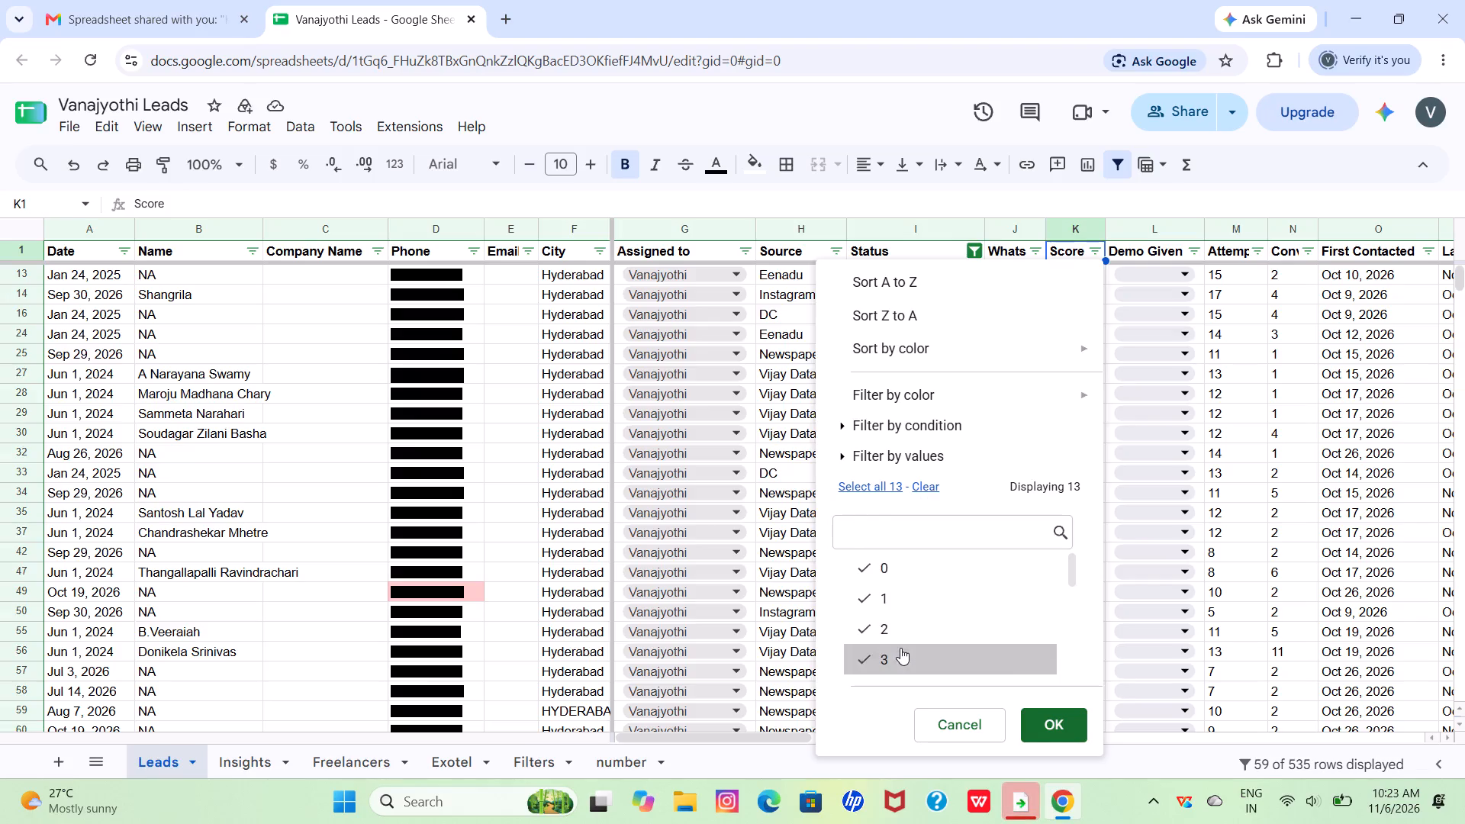
left_click(1065, 732)
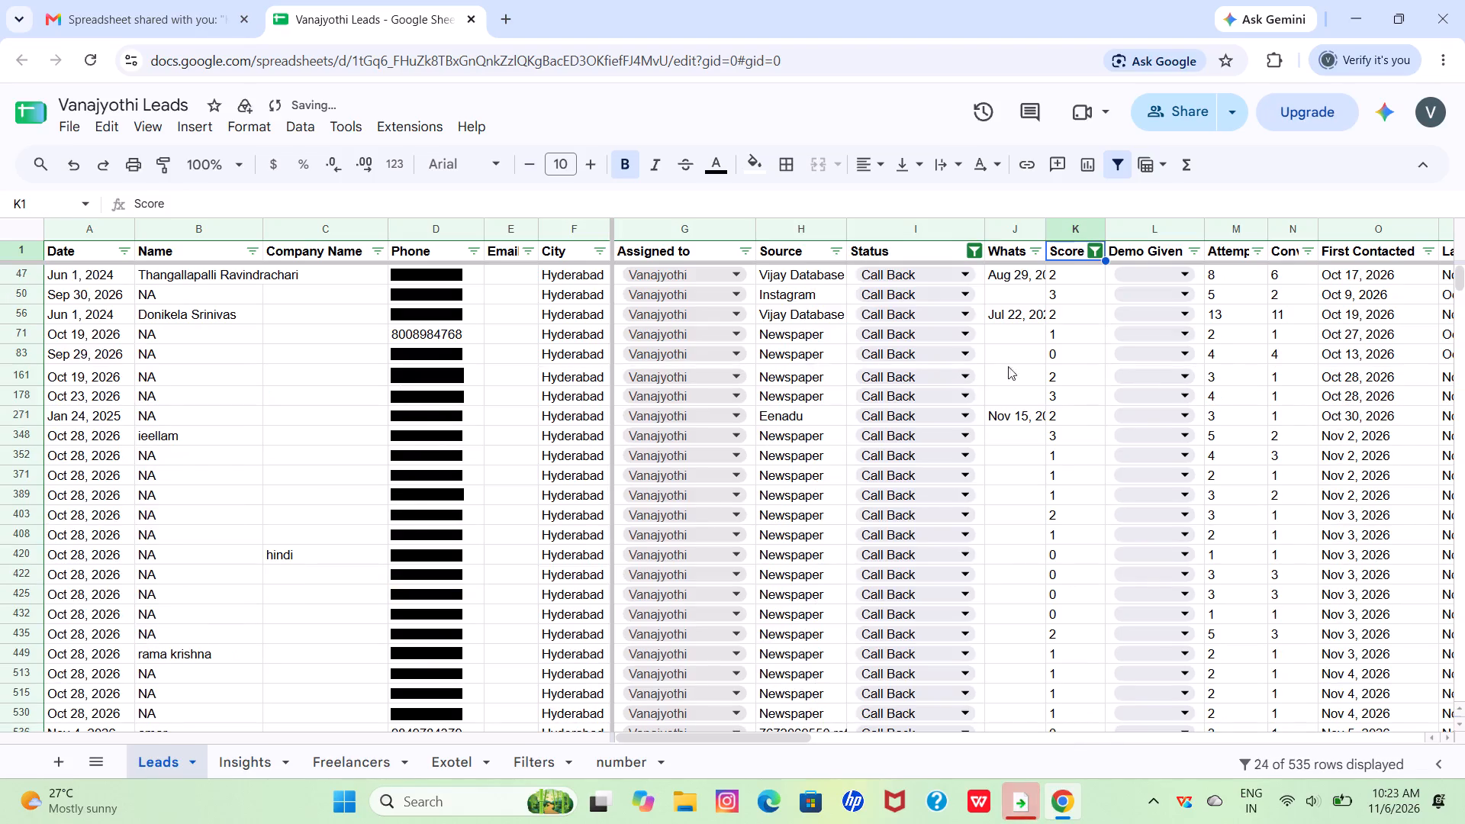
Add score 4 to the values shown by the Score column filter.
left_click(1096, 251)
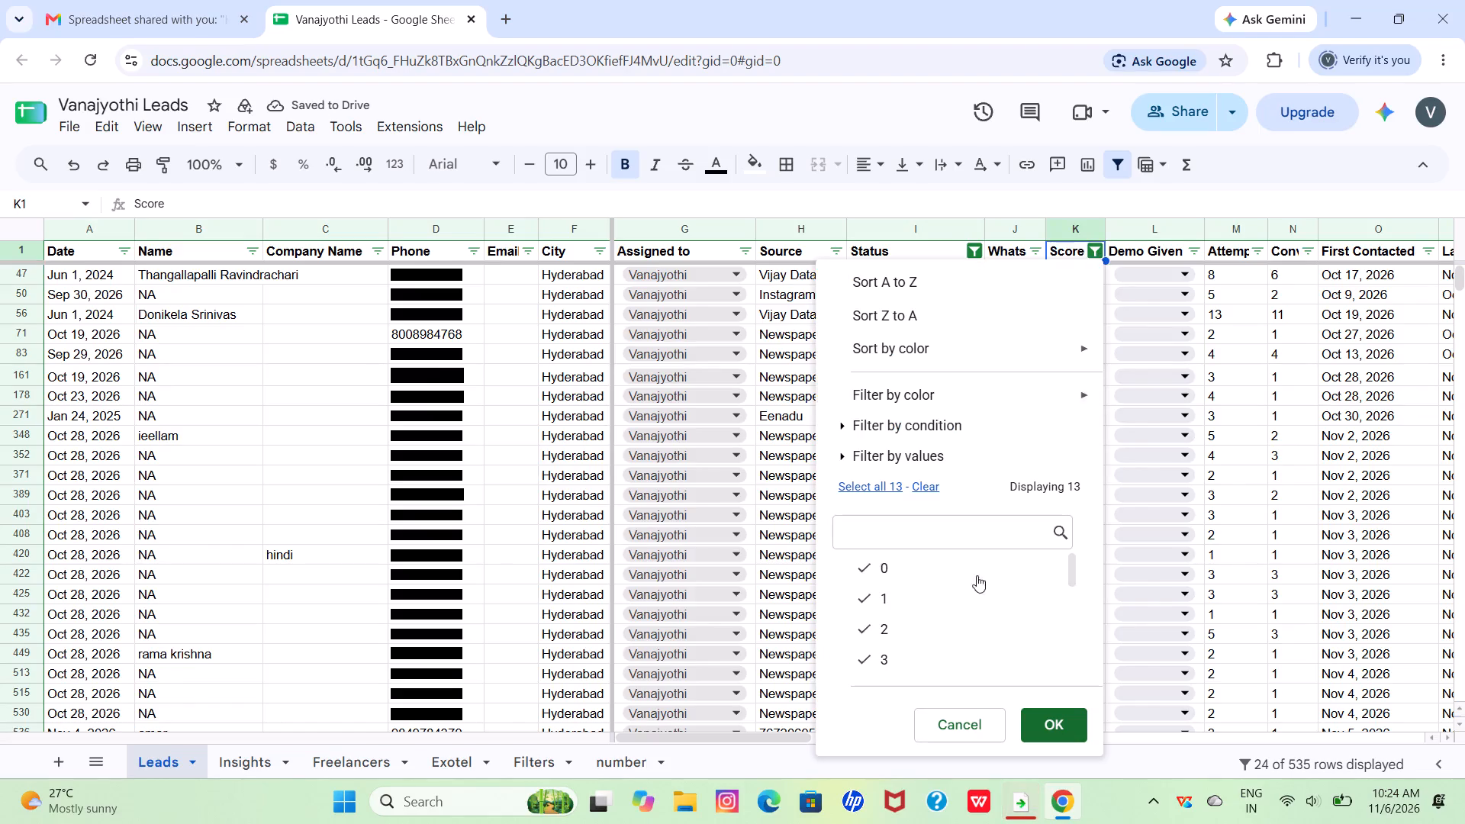
scroll(968, 584, "down", 1)
left_click(908, 639)
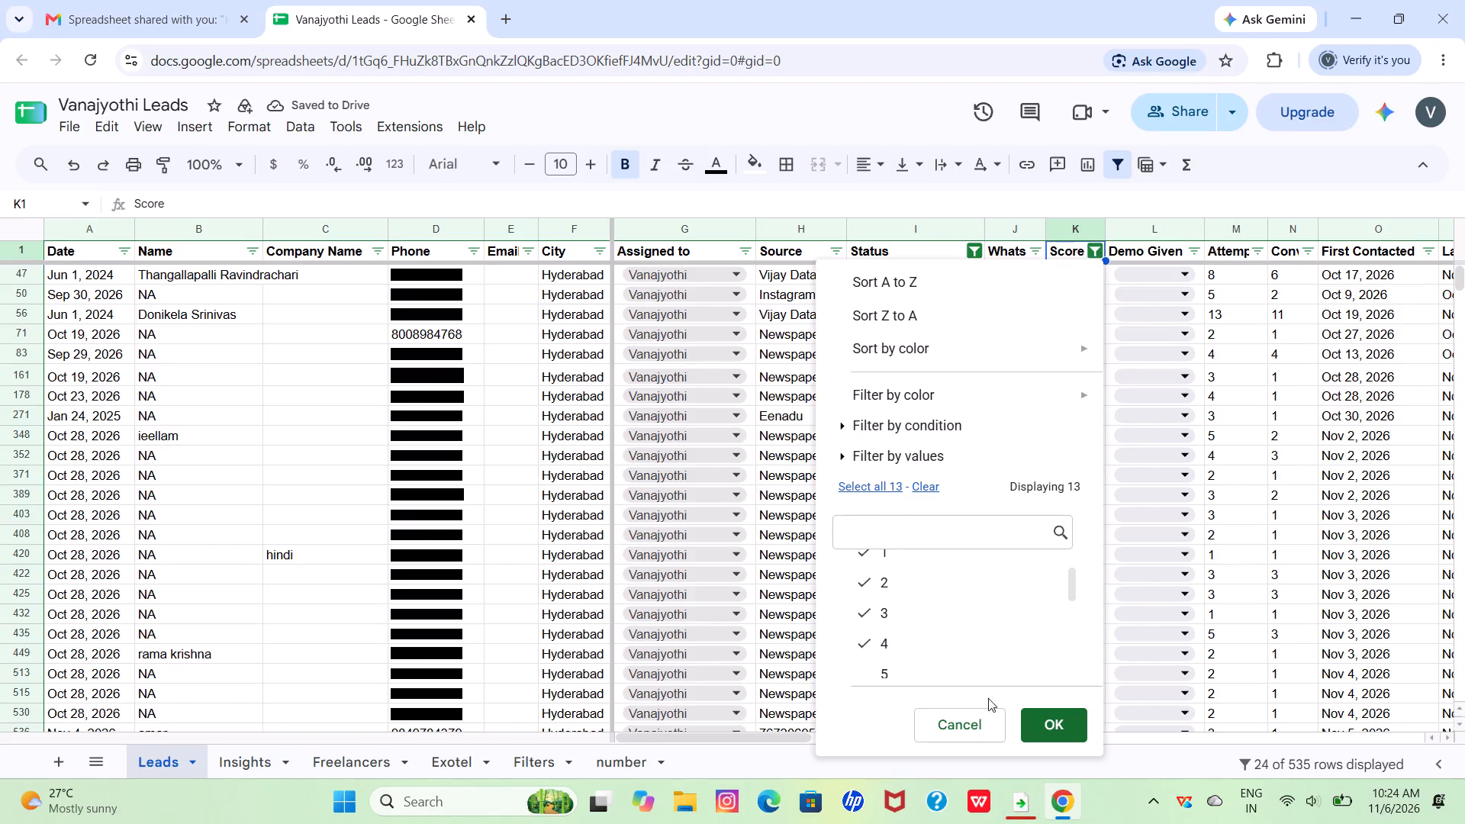
left_click(1046, 719)
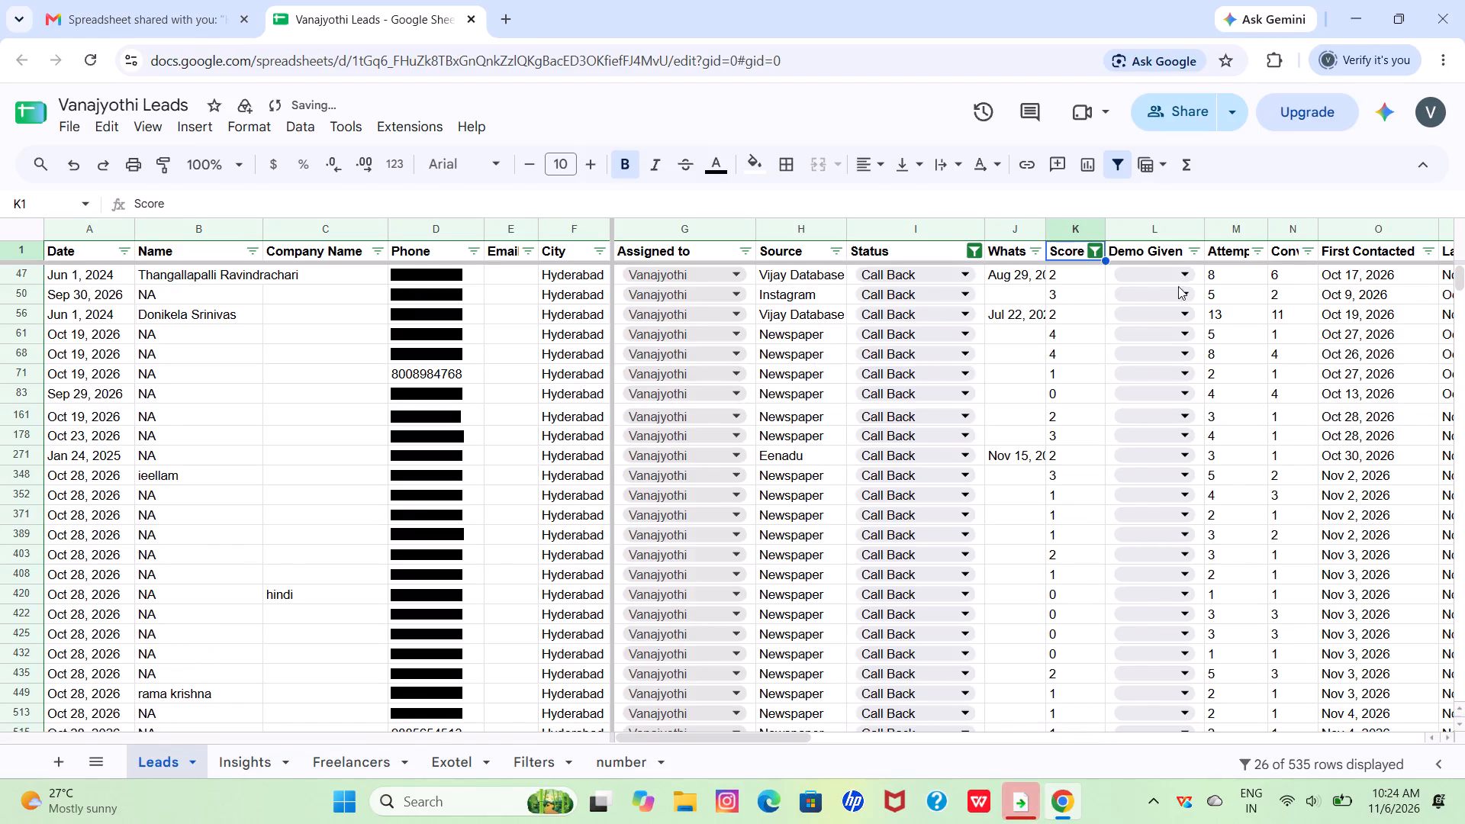
Add score 5 to the values shown by the Score column filter.
left_click(1095, 246)
scroll(996, 650, "down", 1)
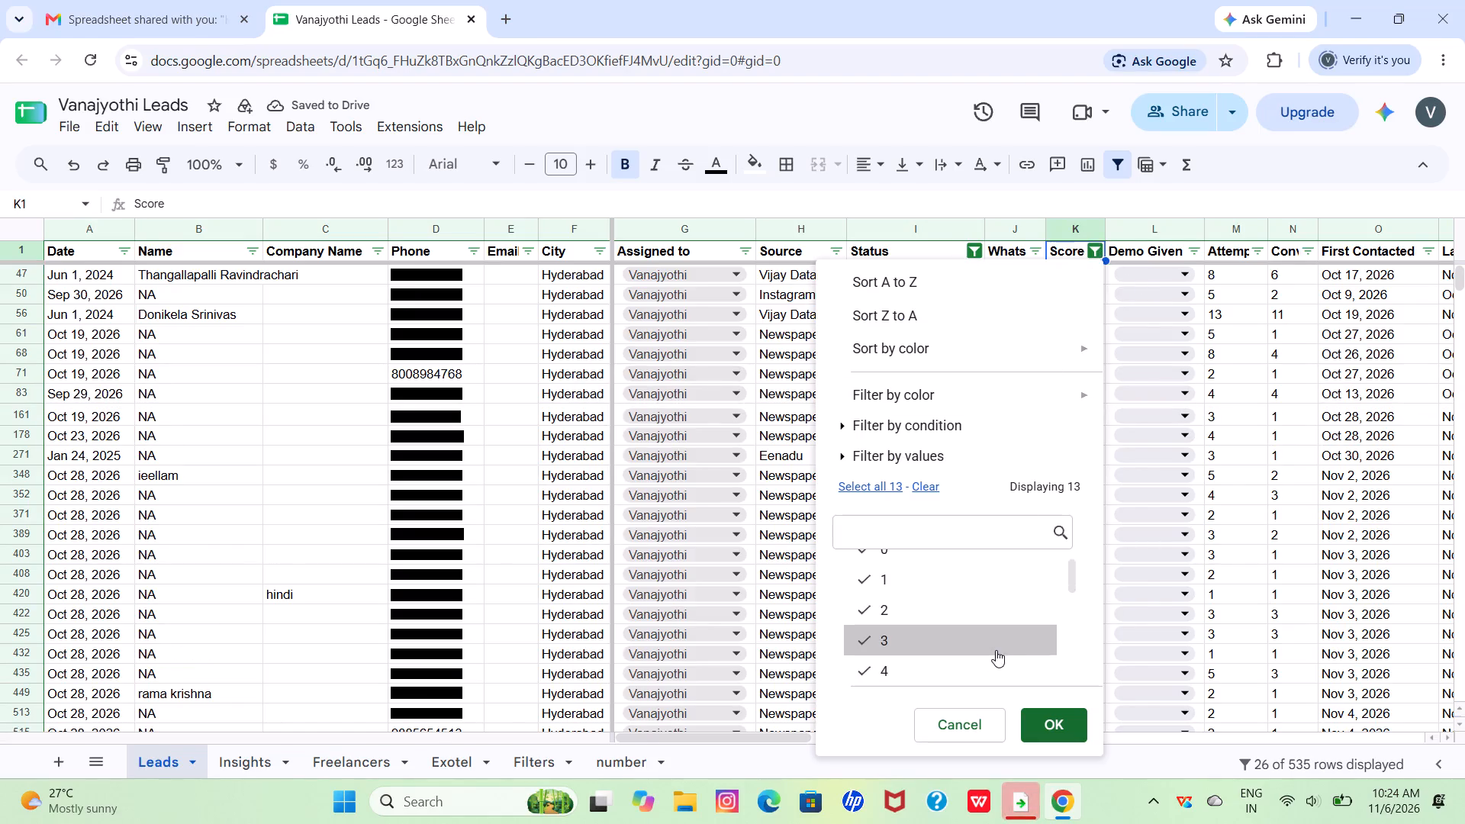
scroll(996, 650, "down", 1)
left_click(920, 624)
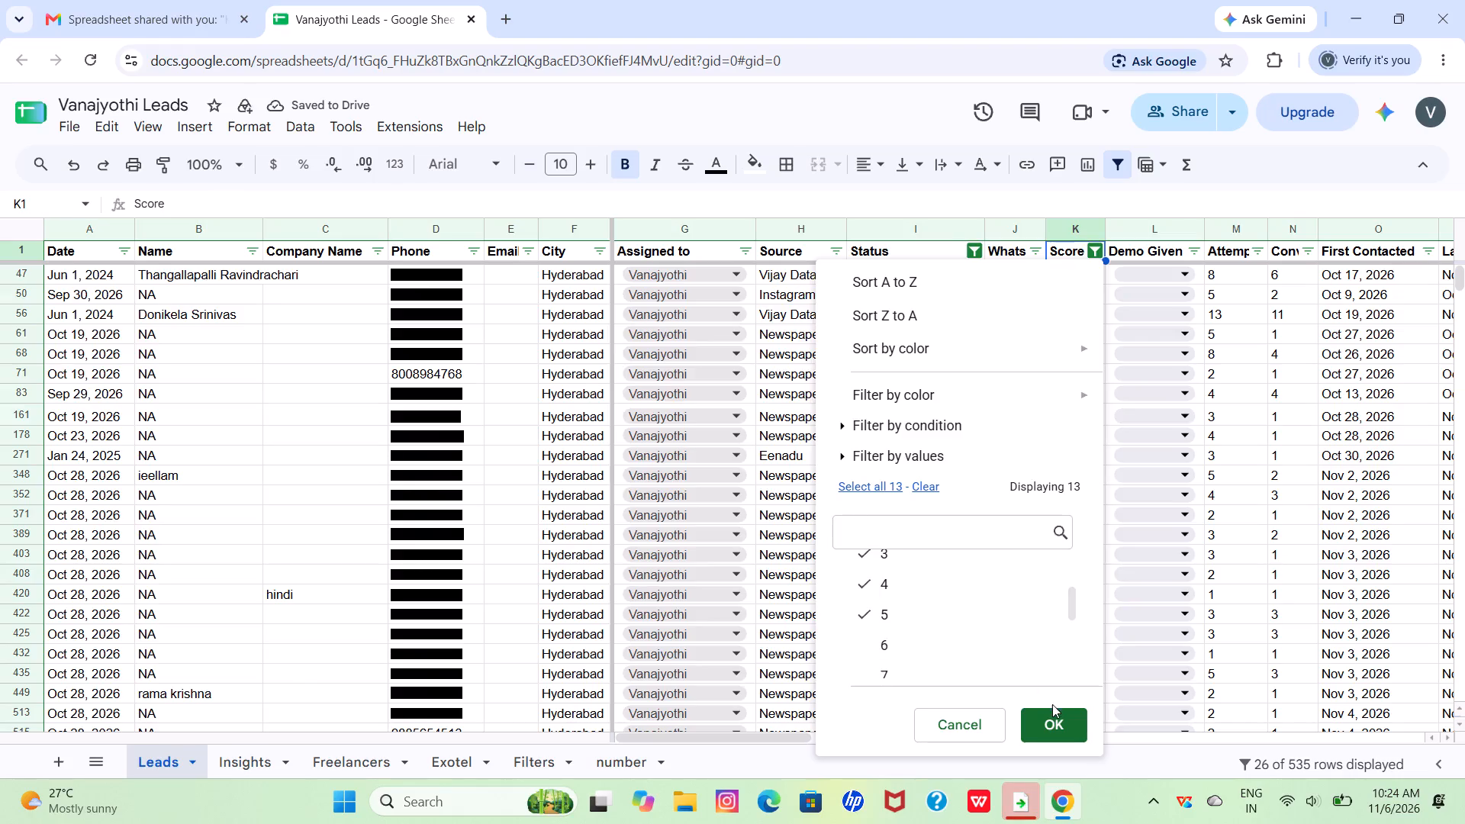
left_click(1049, 735)
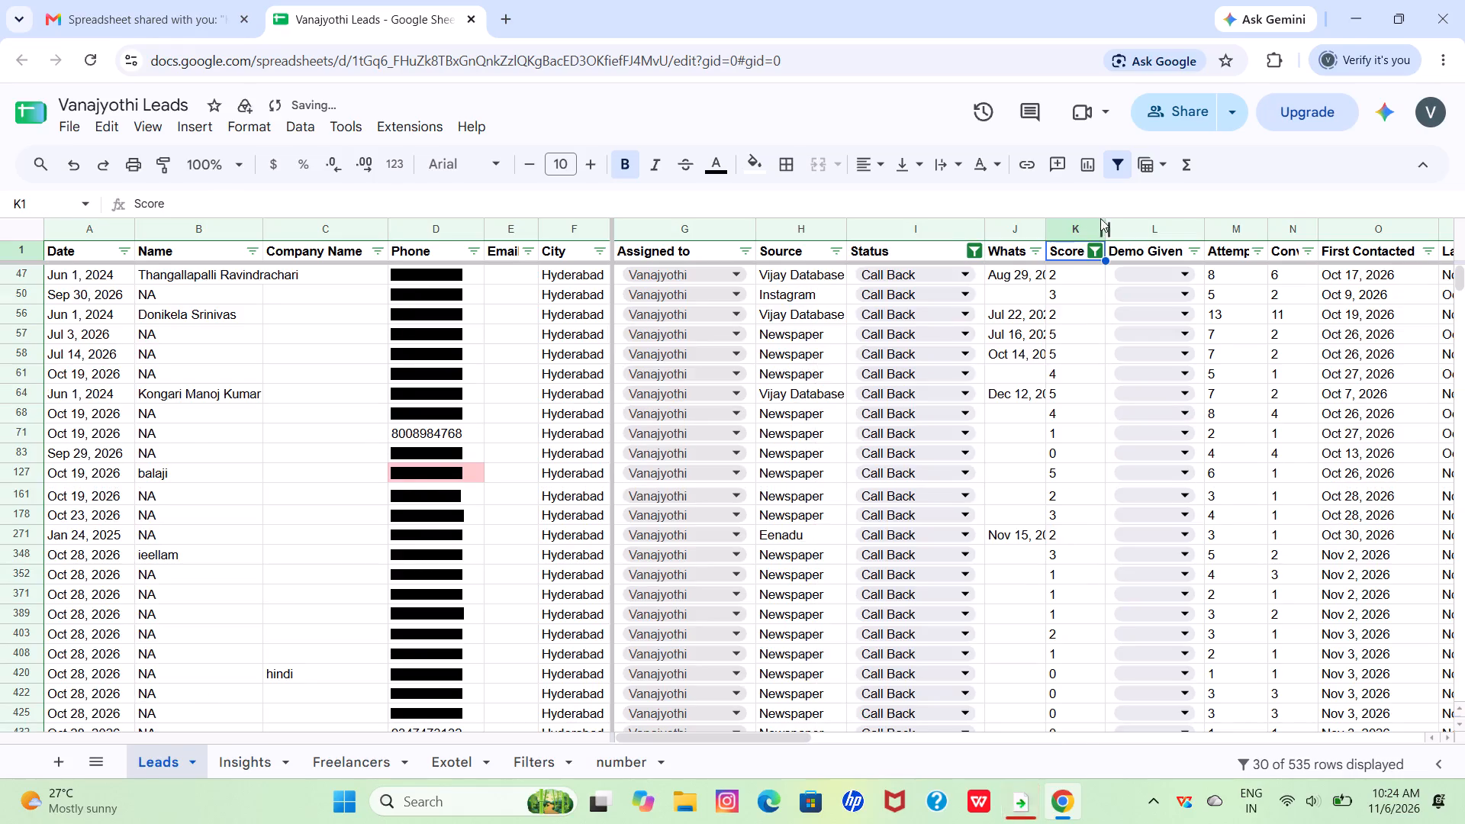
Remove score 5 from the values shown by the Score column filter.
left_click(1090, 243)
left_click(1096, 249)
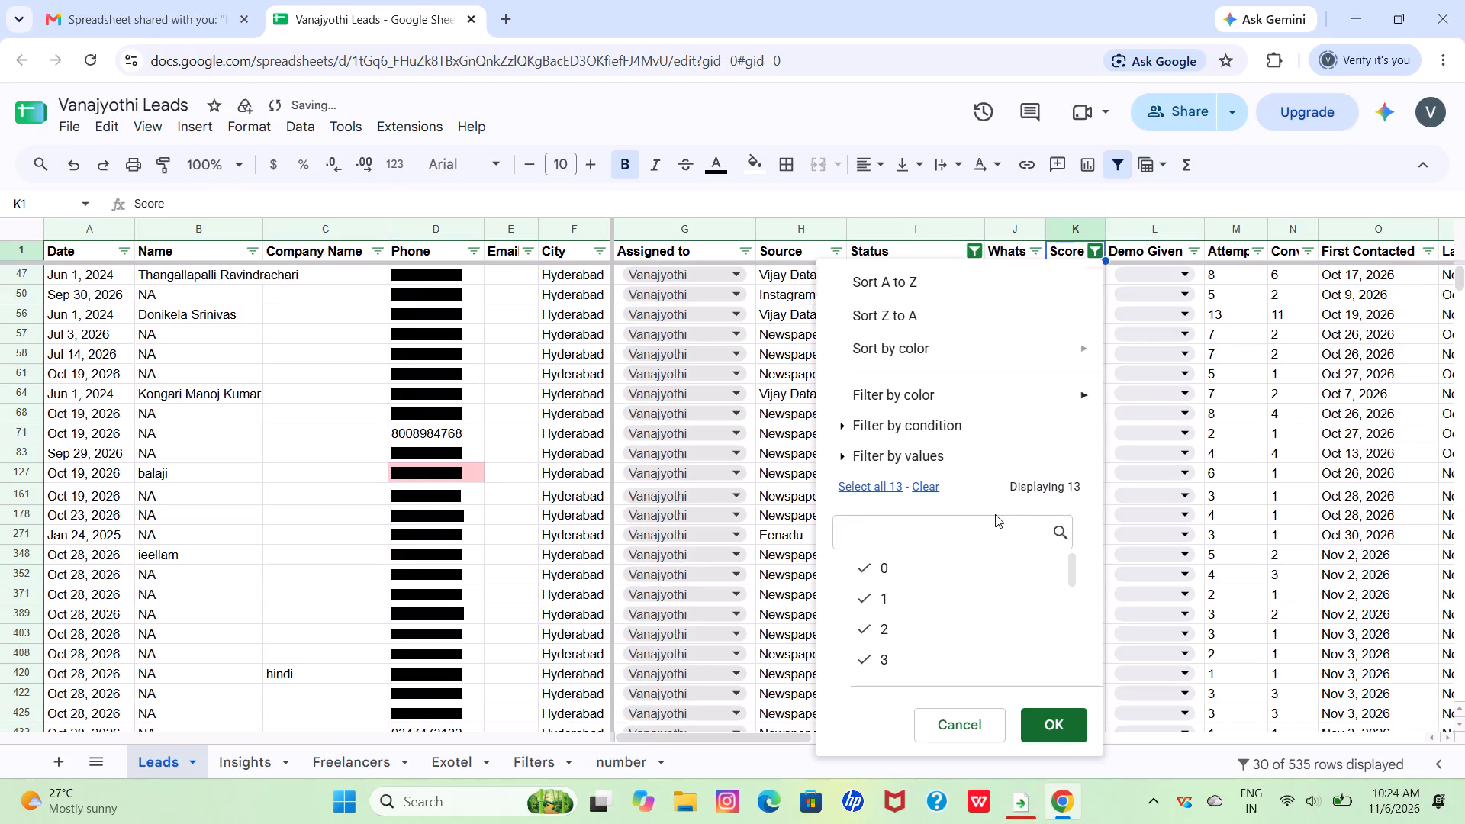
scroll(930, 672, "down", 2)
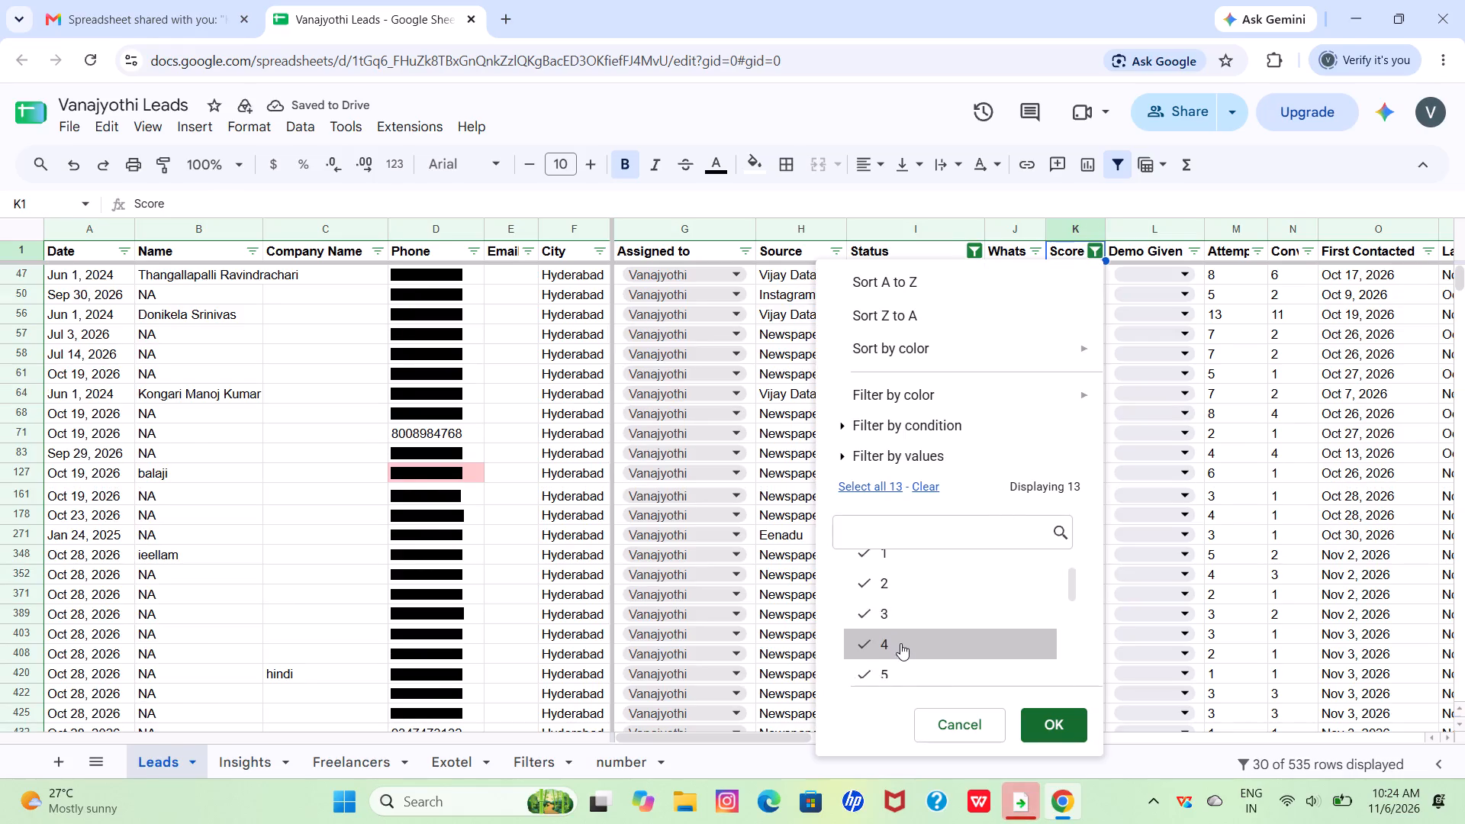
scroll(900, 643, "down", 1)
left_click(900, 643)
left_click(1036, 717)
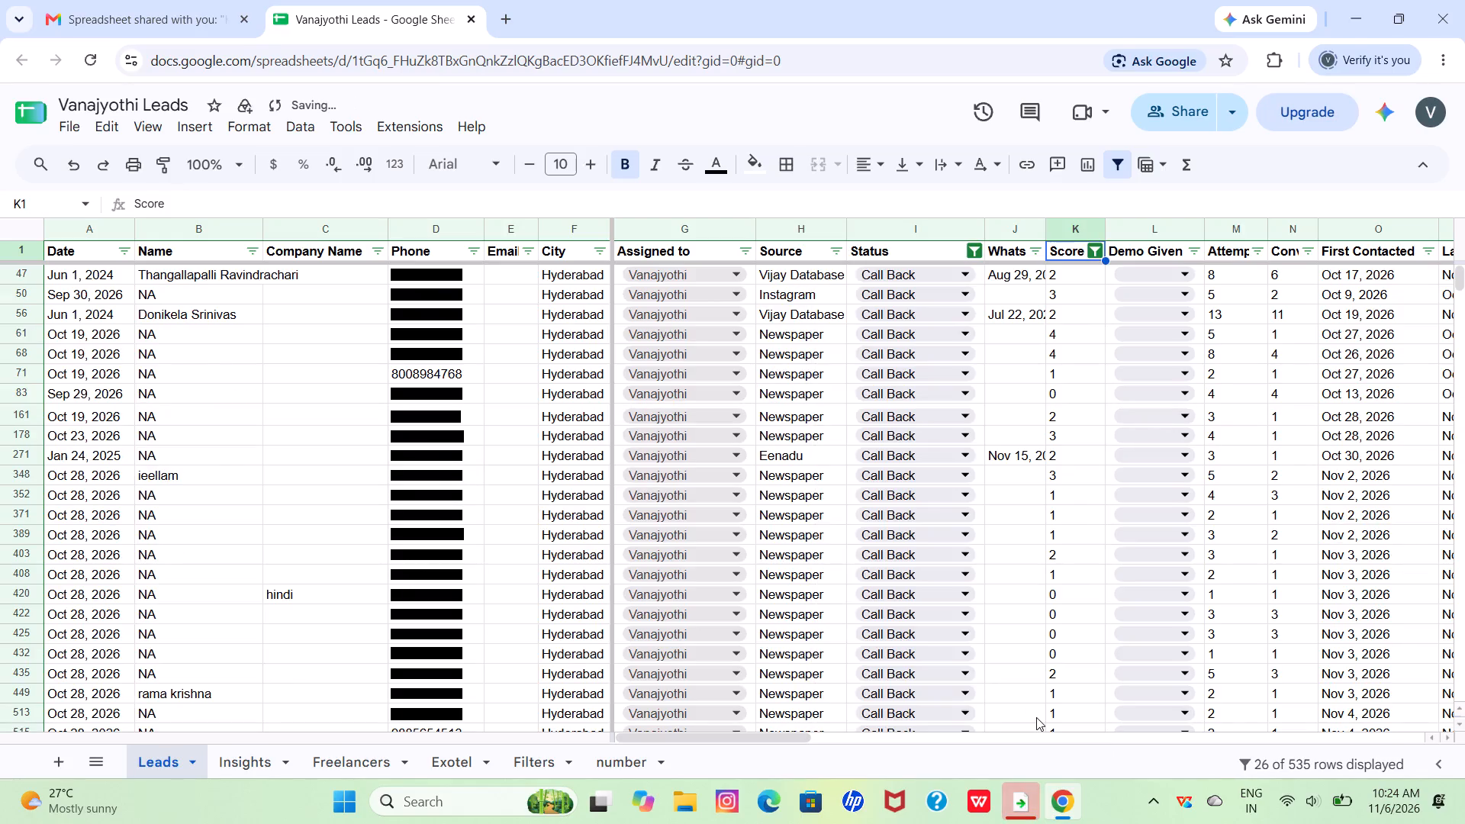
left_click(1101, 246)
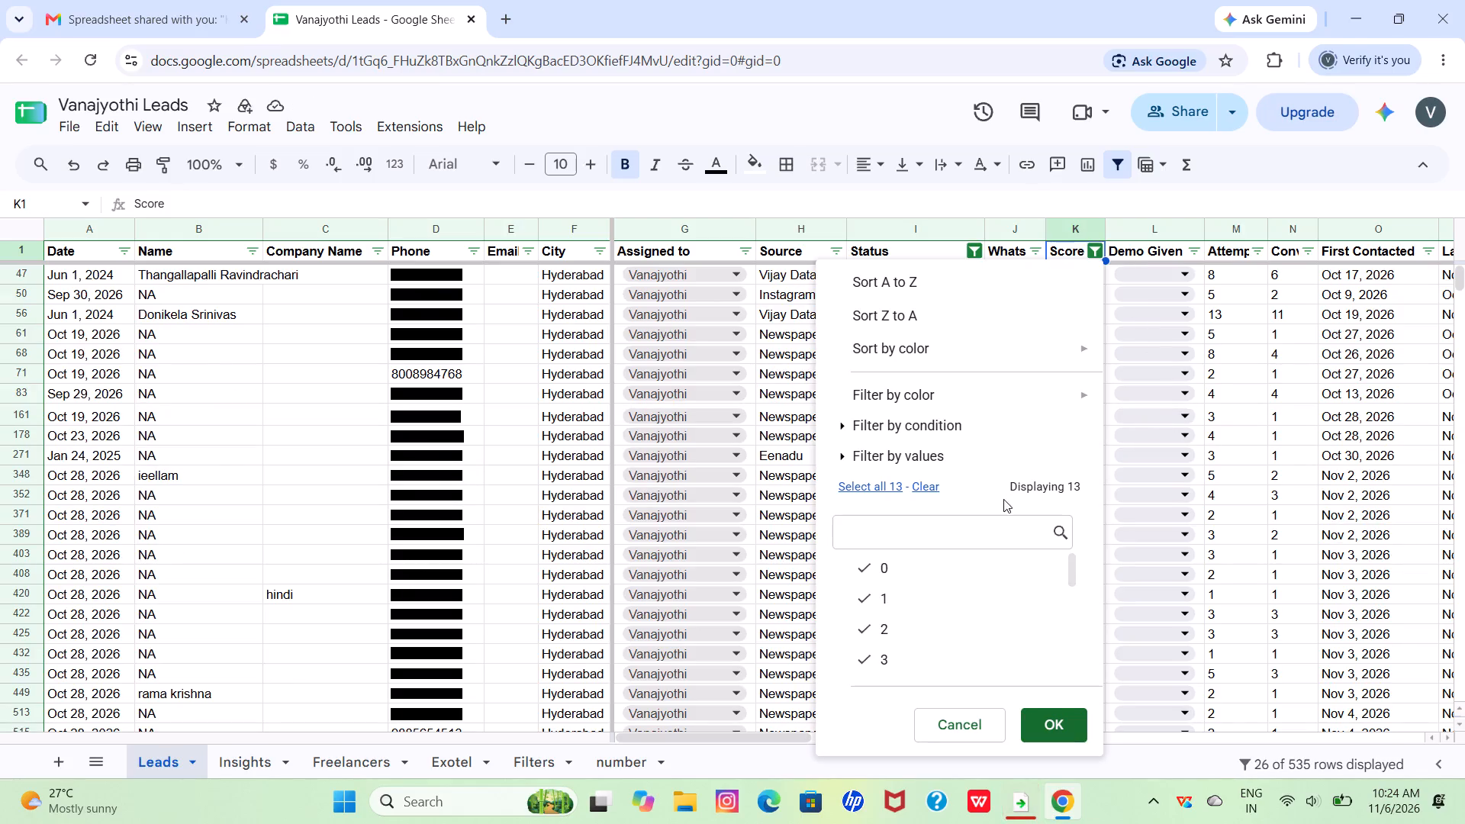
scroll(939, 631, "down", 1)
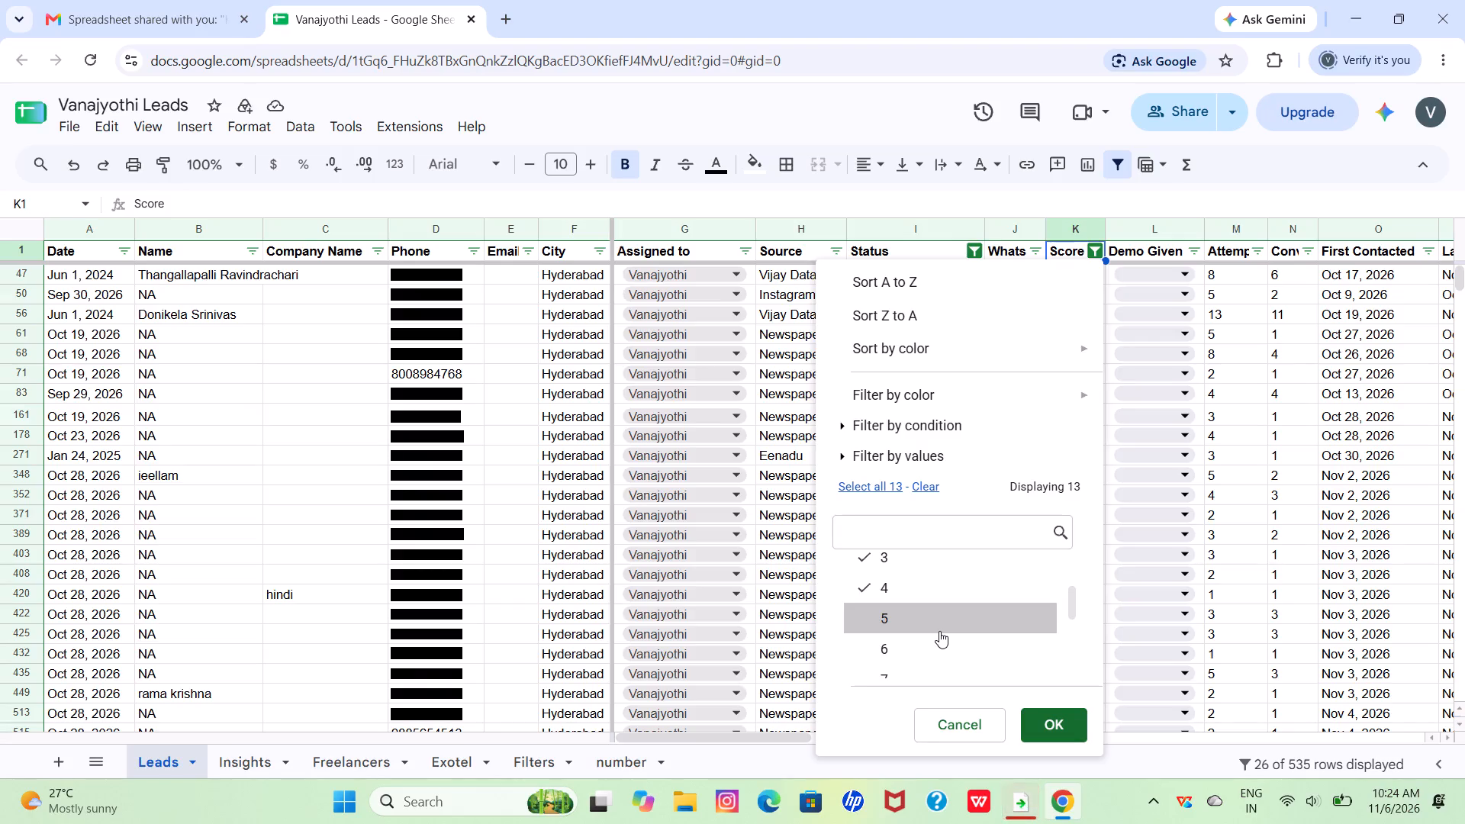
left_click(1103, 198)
Reset the Leads sheet's filtering by removing the existing filter and creating a new one across the header row.
left_click(1117, 160)
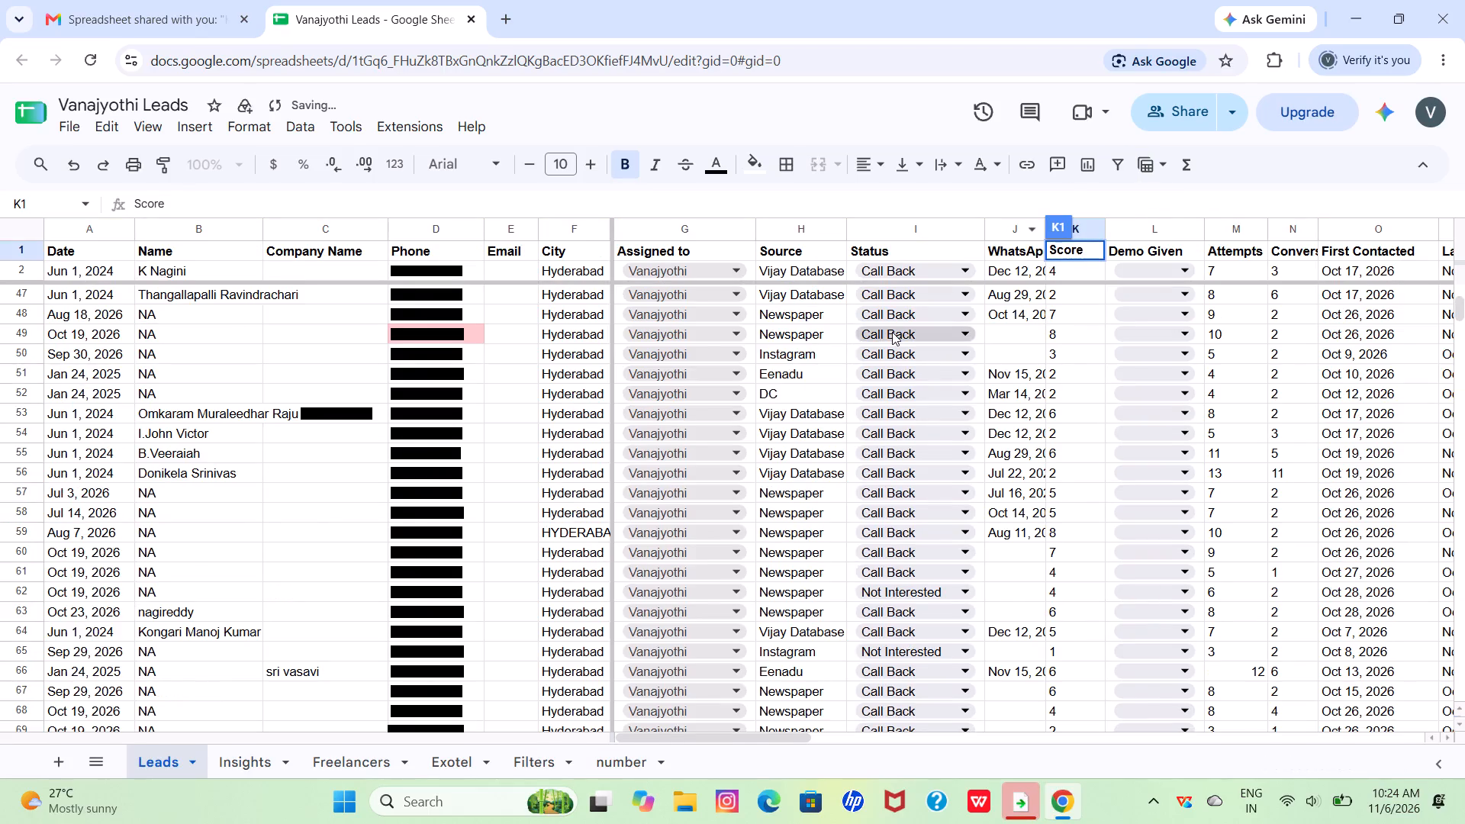
left_click(955, 246)
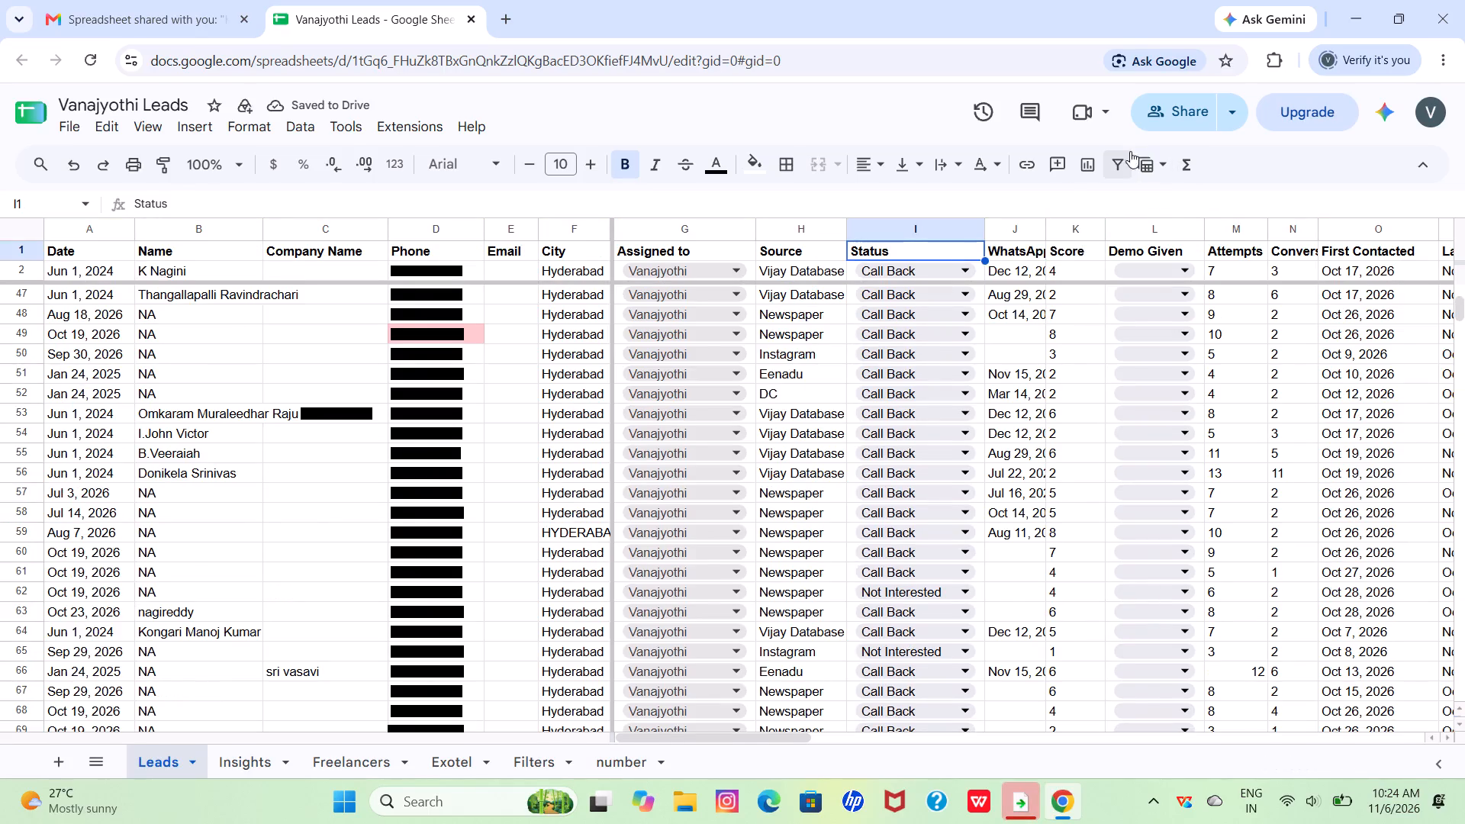
left_click(1108, 166)
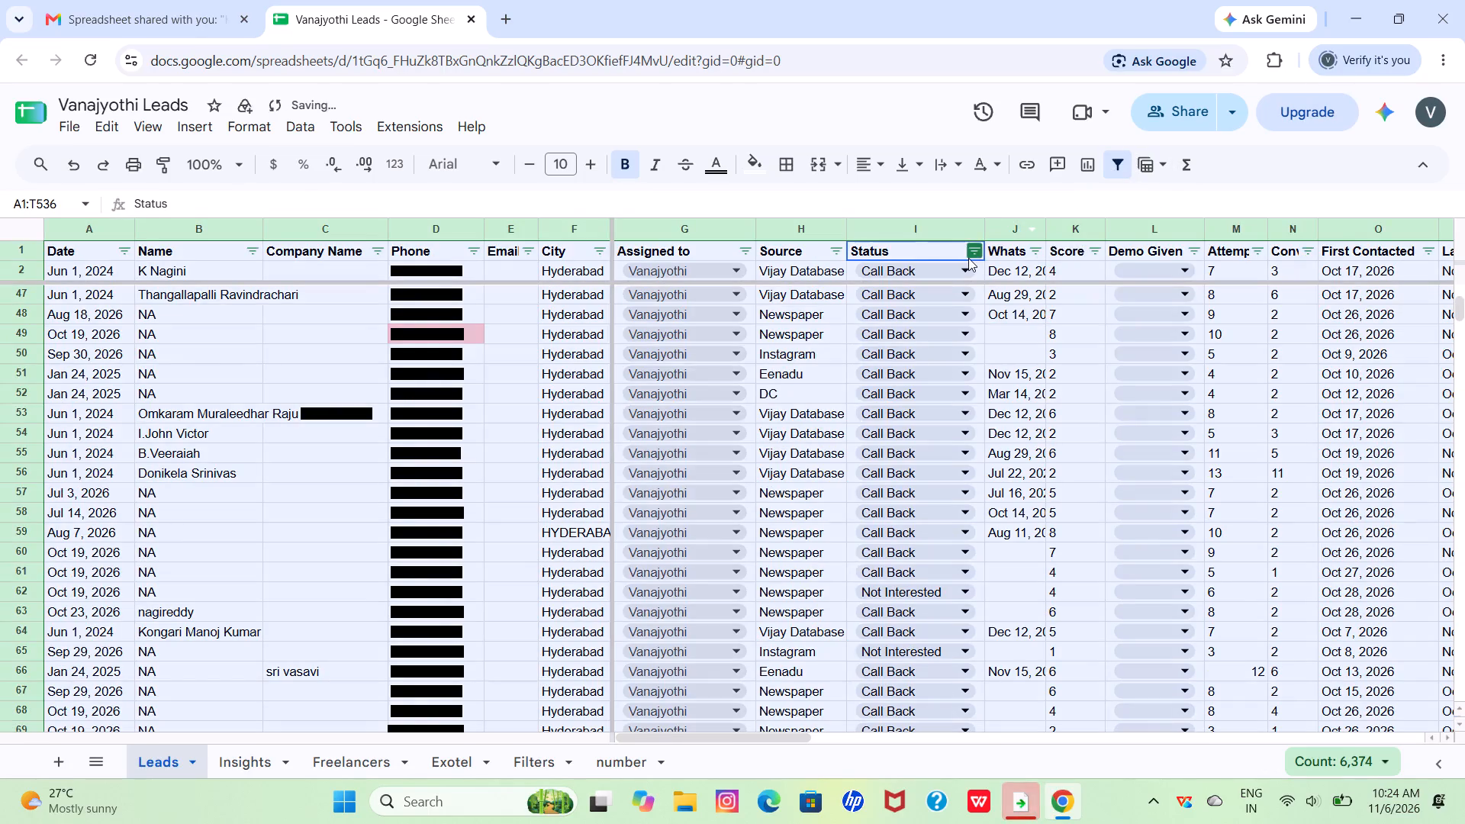
Filter the Status column to show only Never Answered leads.
left_click(968, 258)
left_click(792, 473)
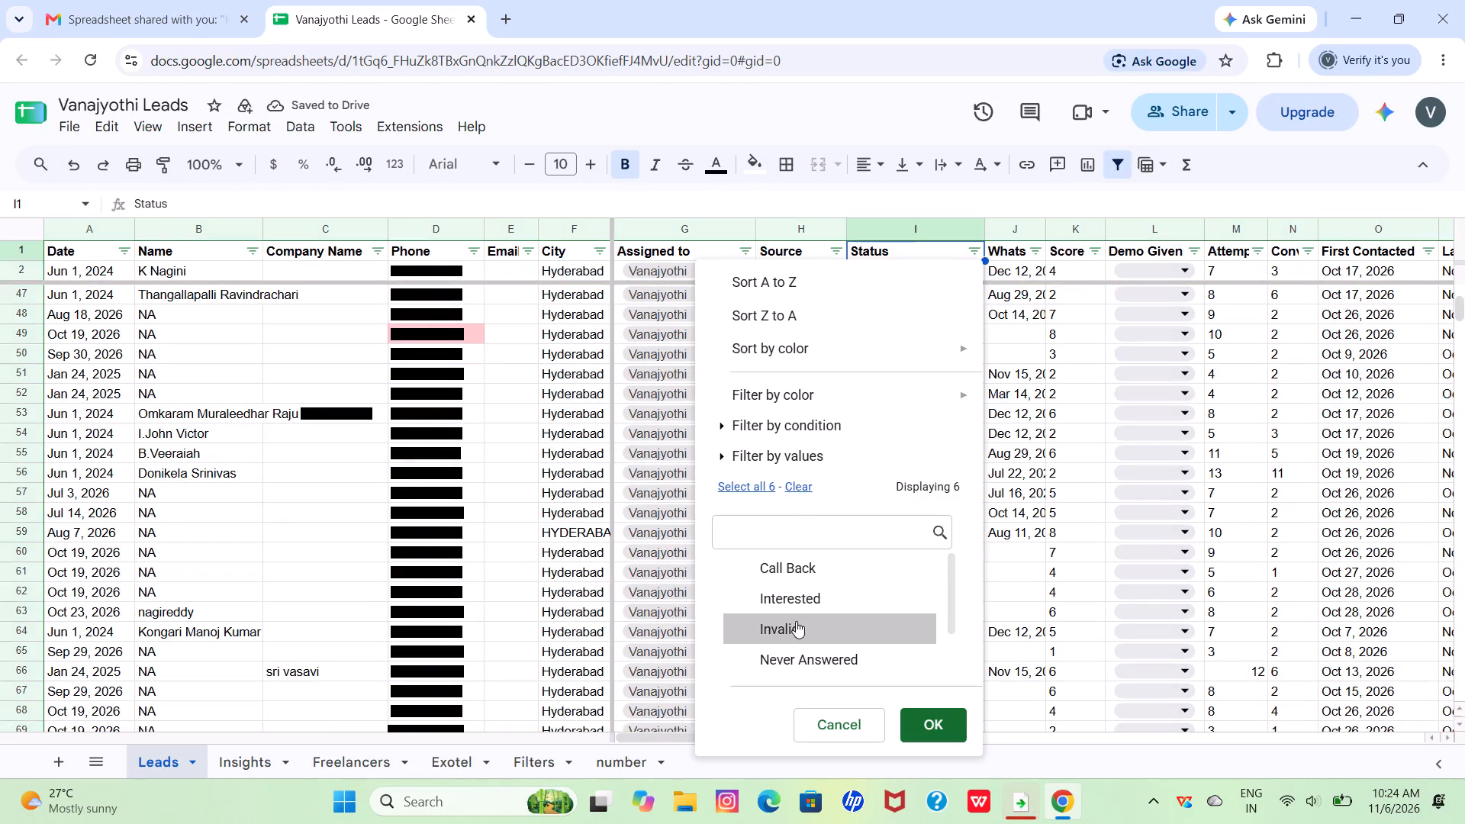
scroll(796, 621, "down", 2)
left_click(796, 613)
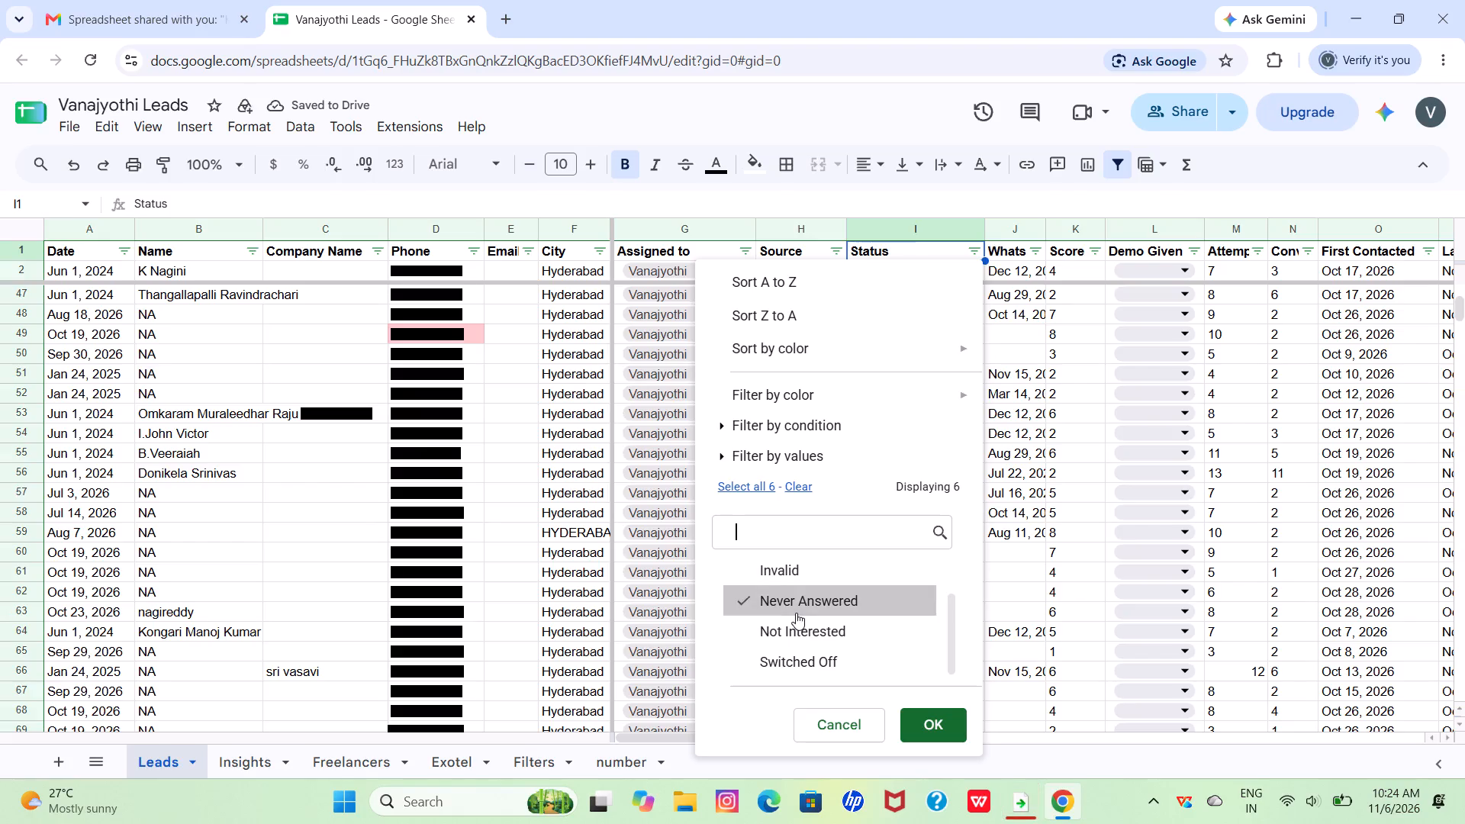
left_click(929, 729)
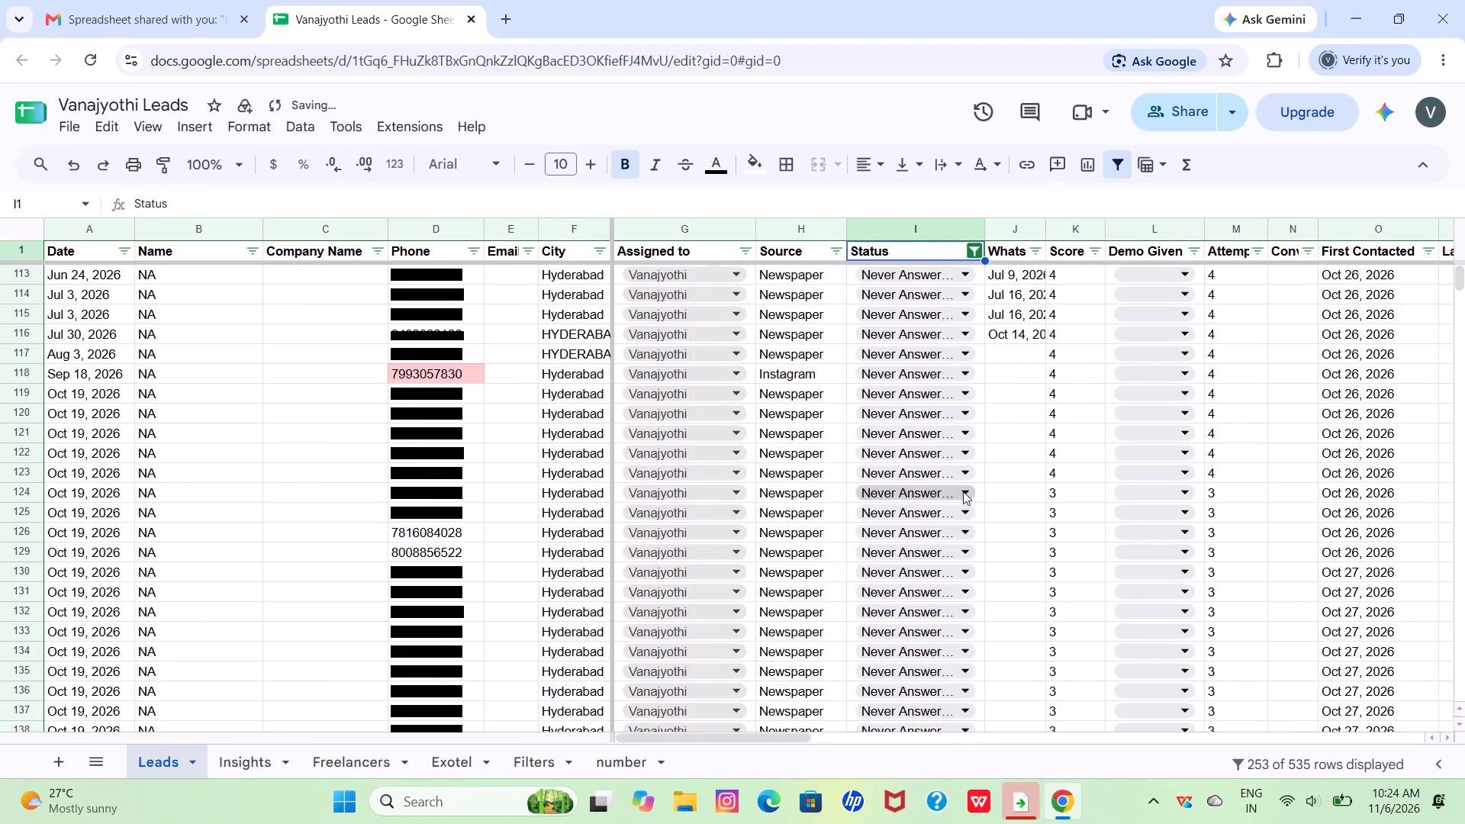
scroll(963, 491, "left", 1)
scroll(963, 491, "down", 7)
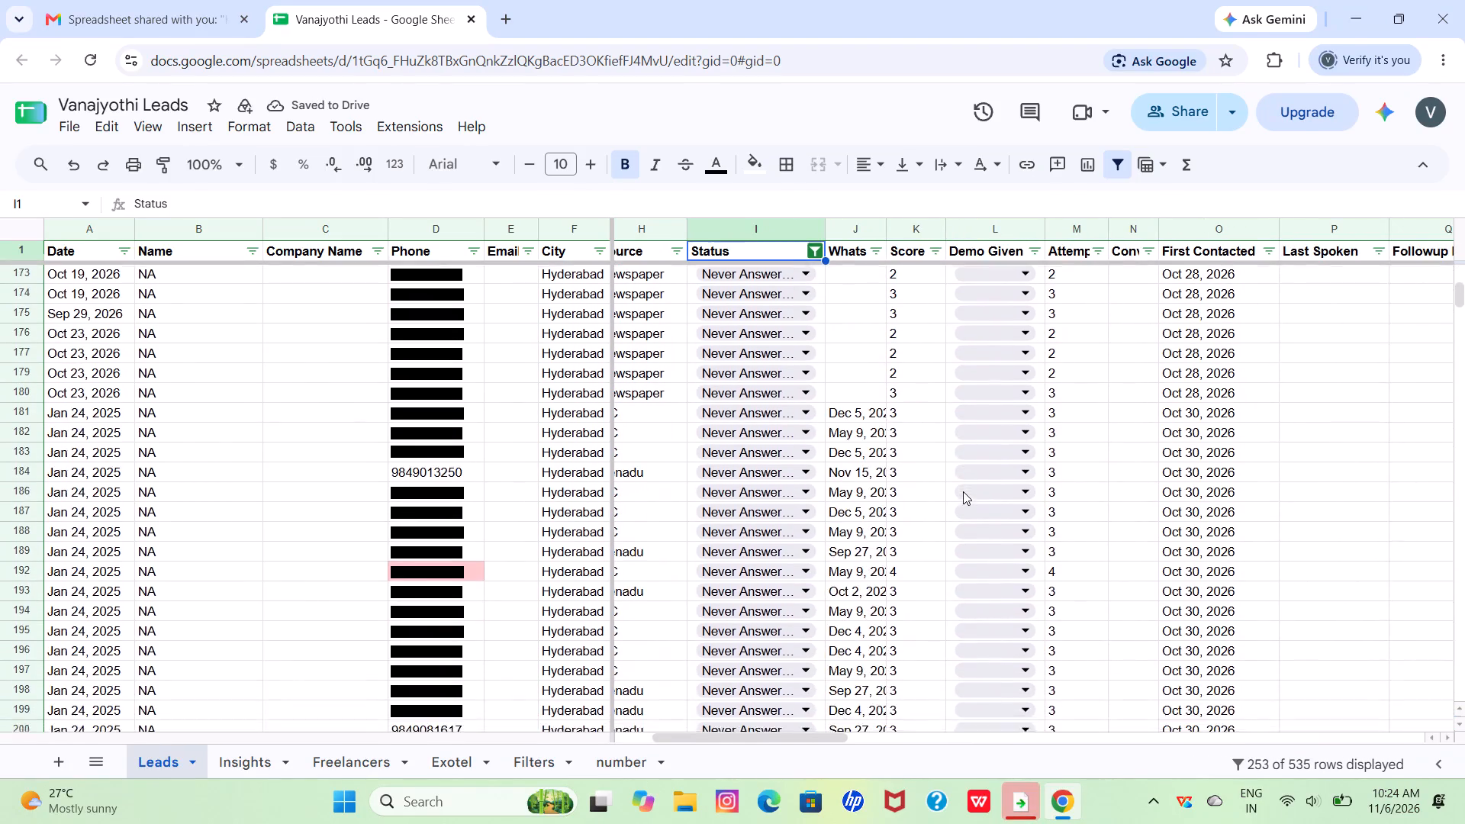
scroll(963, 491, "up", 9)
Open a new browser tab and start a Google search.
left_click(510, 12)
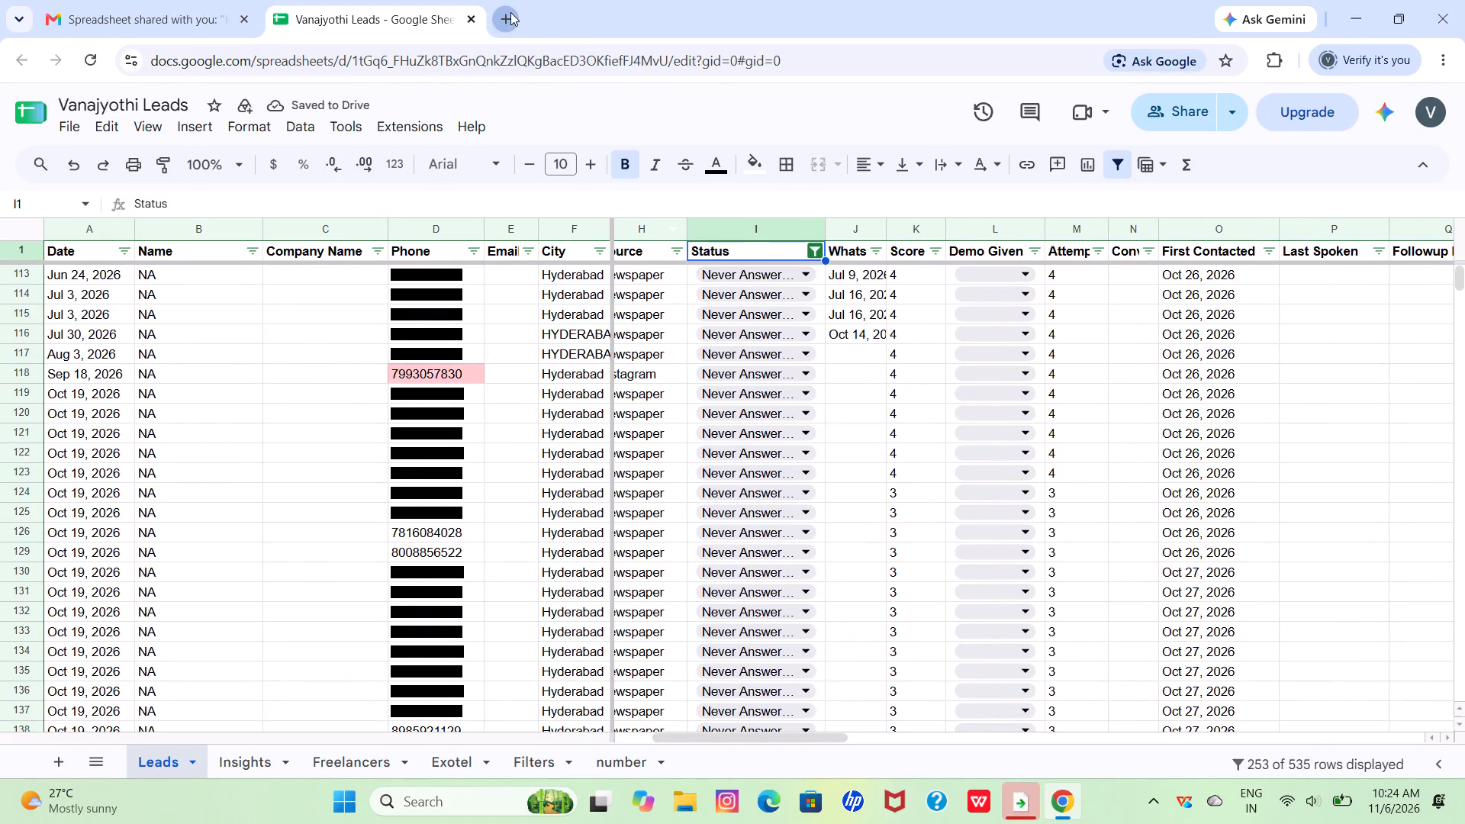
left_click(585, 351)
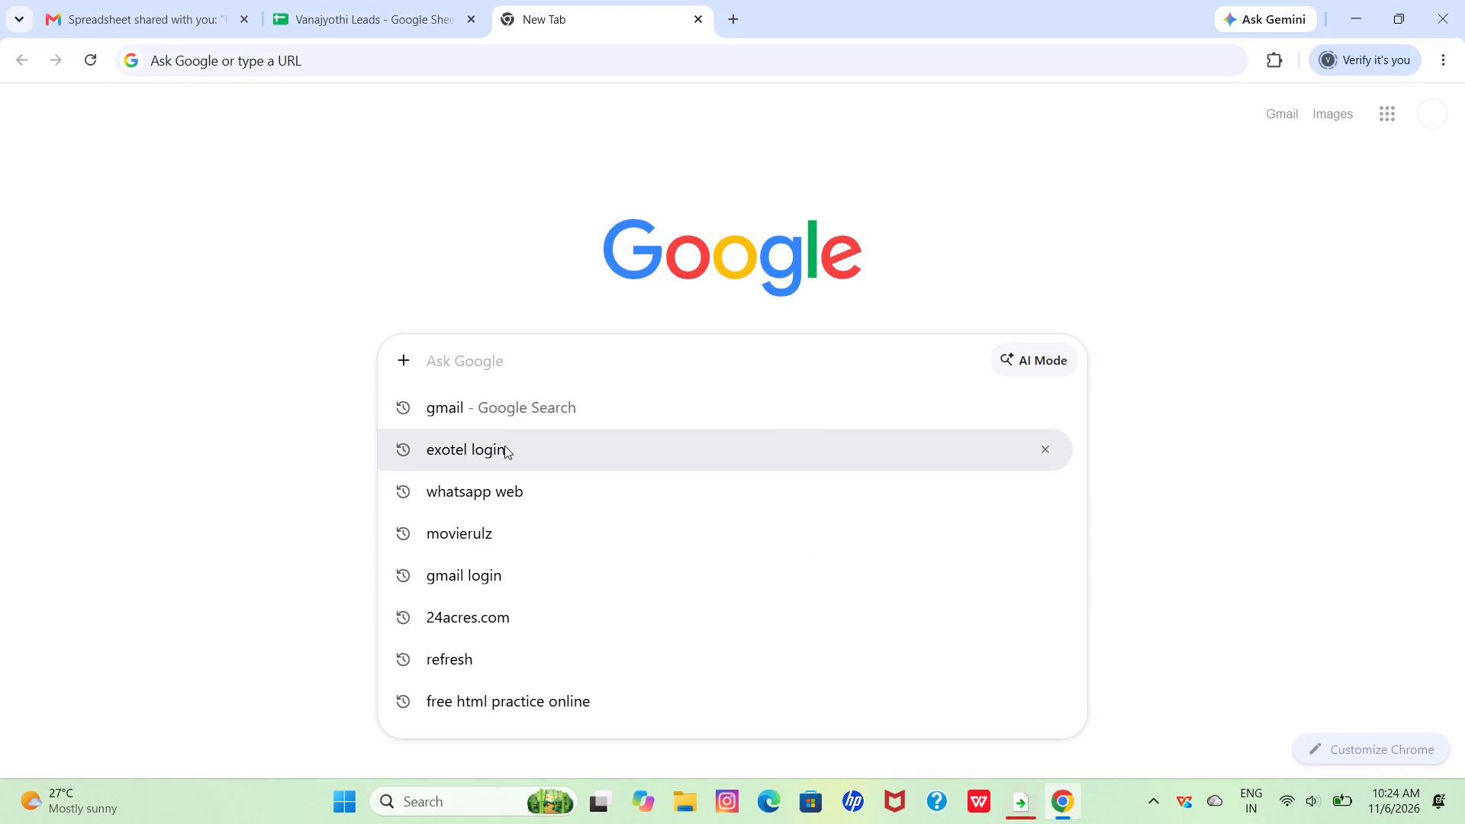
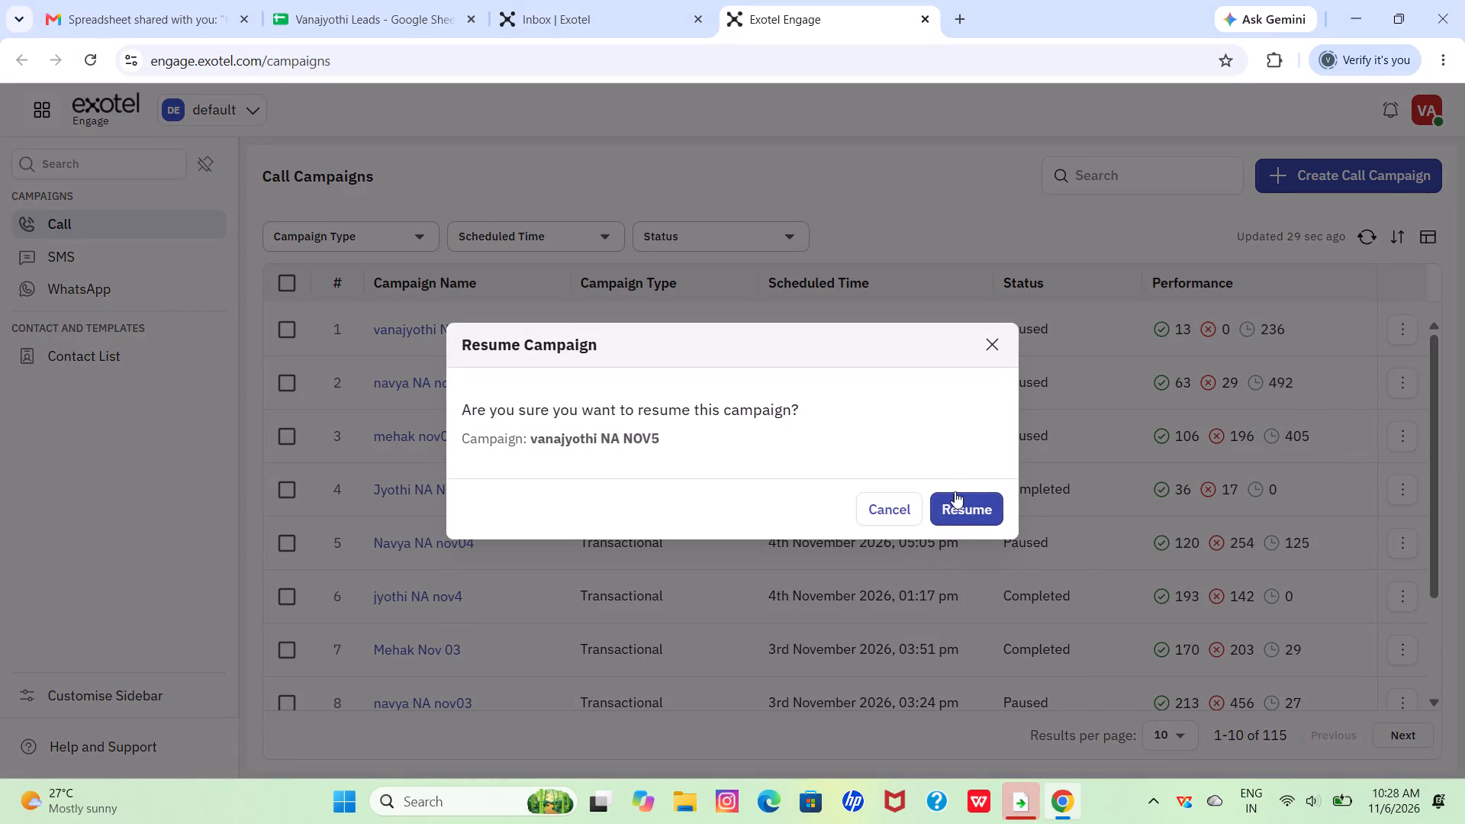
Confirm resuming the paused call campaign vanajyothi NA NOV5.
left_click(961, 500)
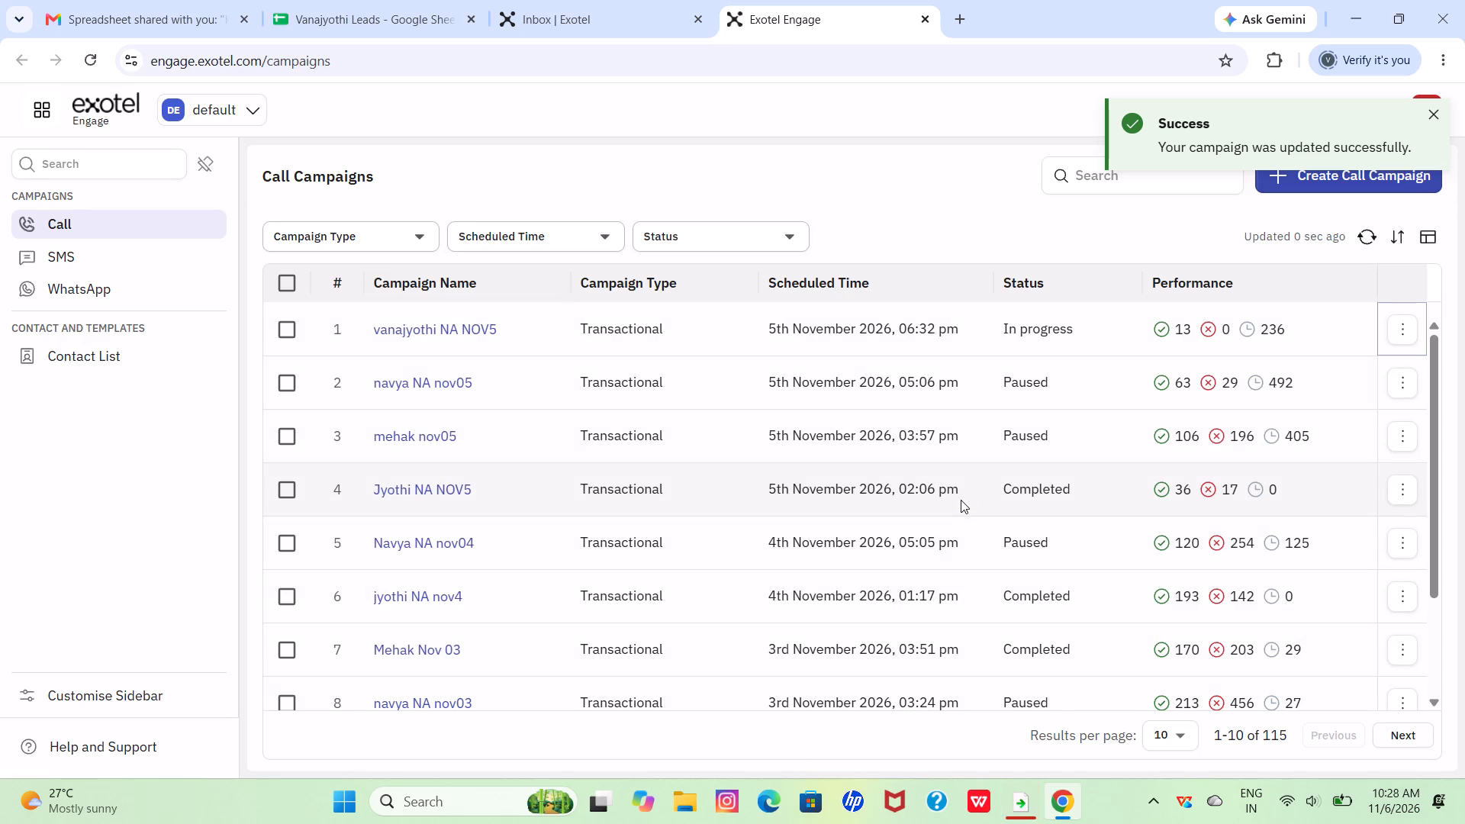
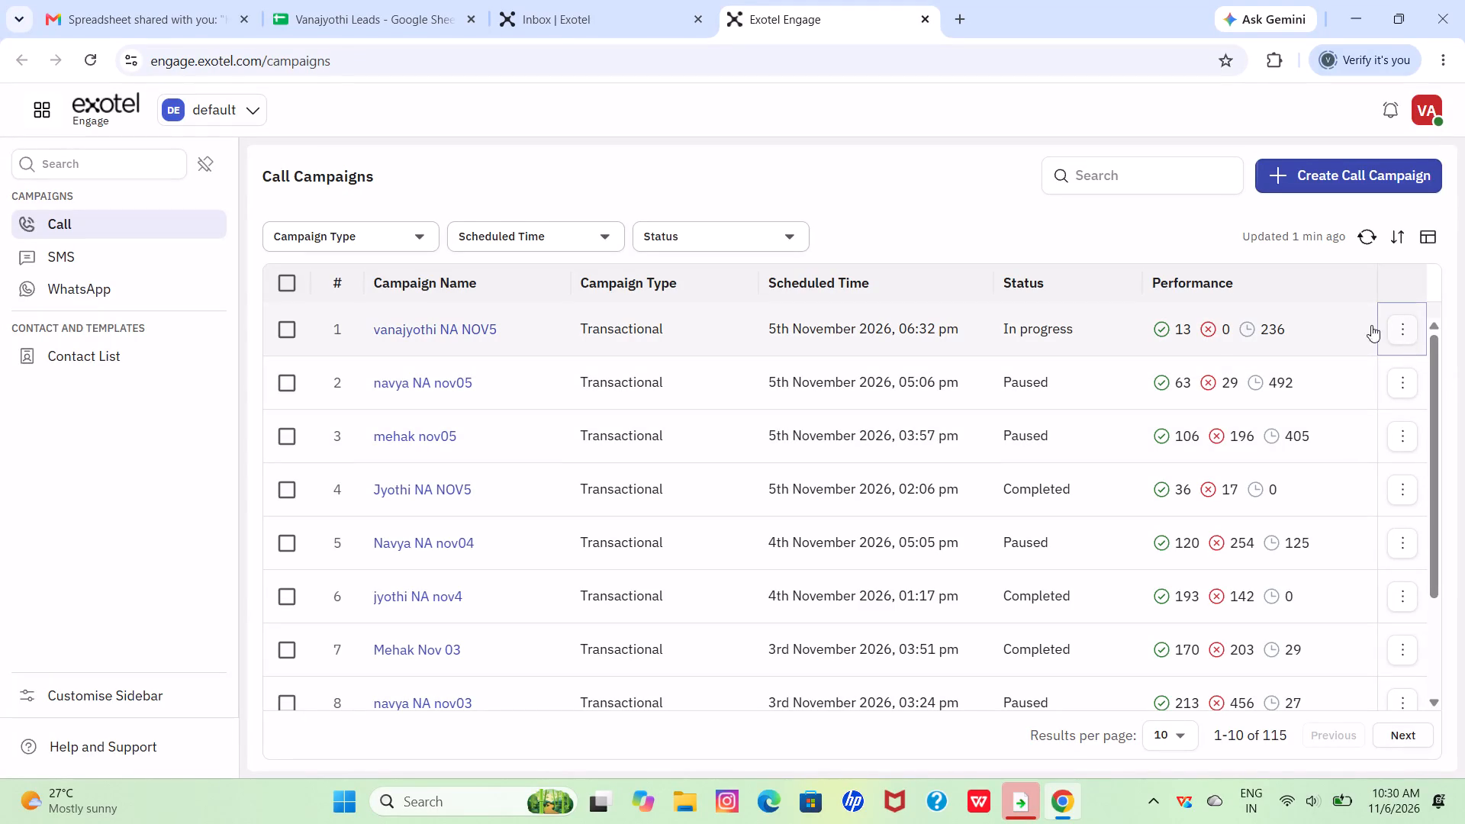
Reload the call campaigns page to check the progress of the vanajyothi NA NOV5 campaign.
double_click(97, 56)
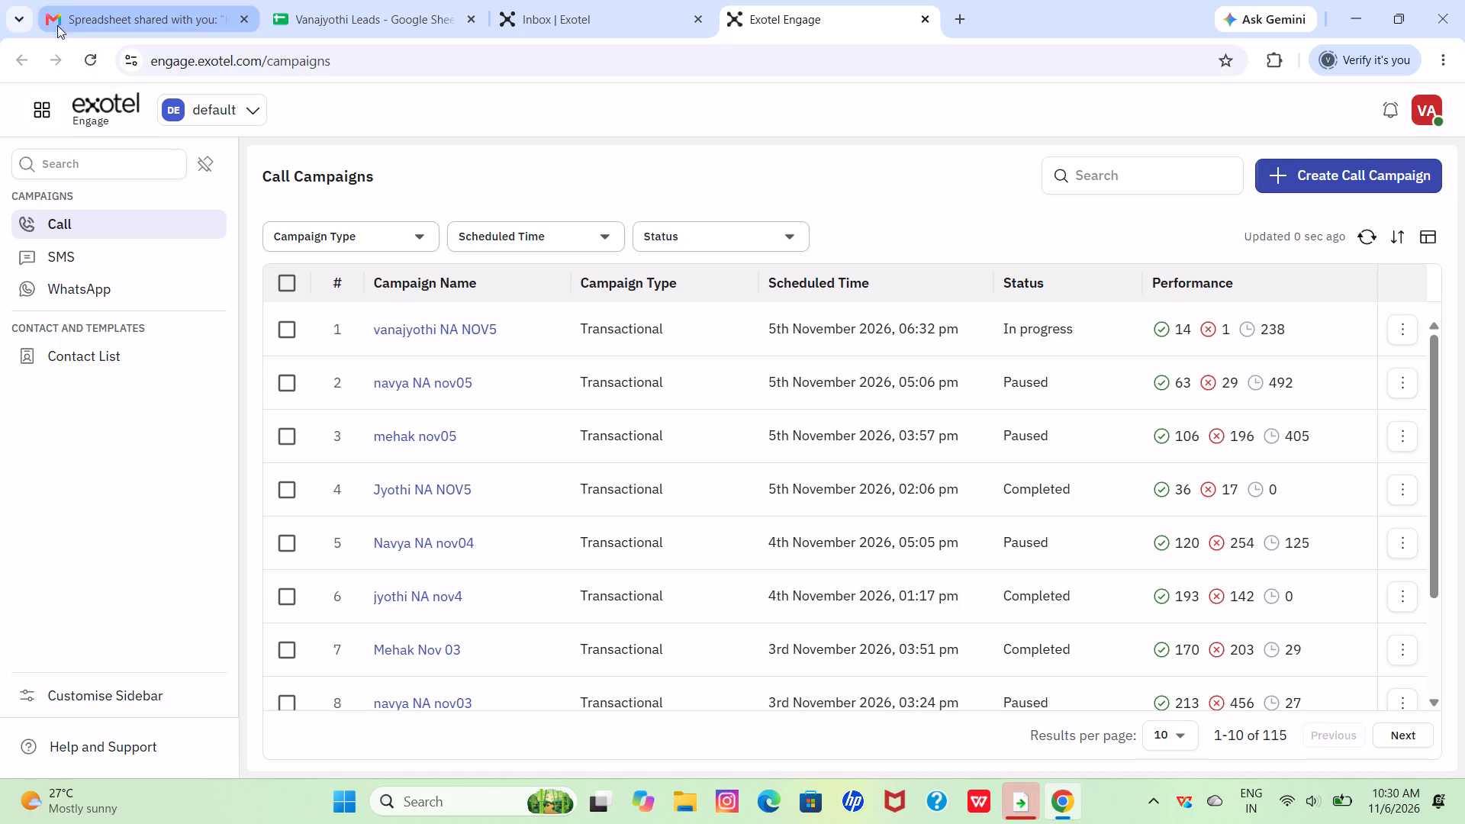
triple_click(79, 65)
left_click(79, 65)
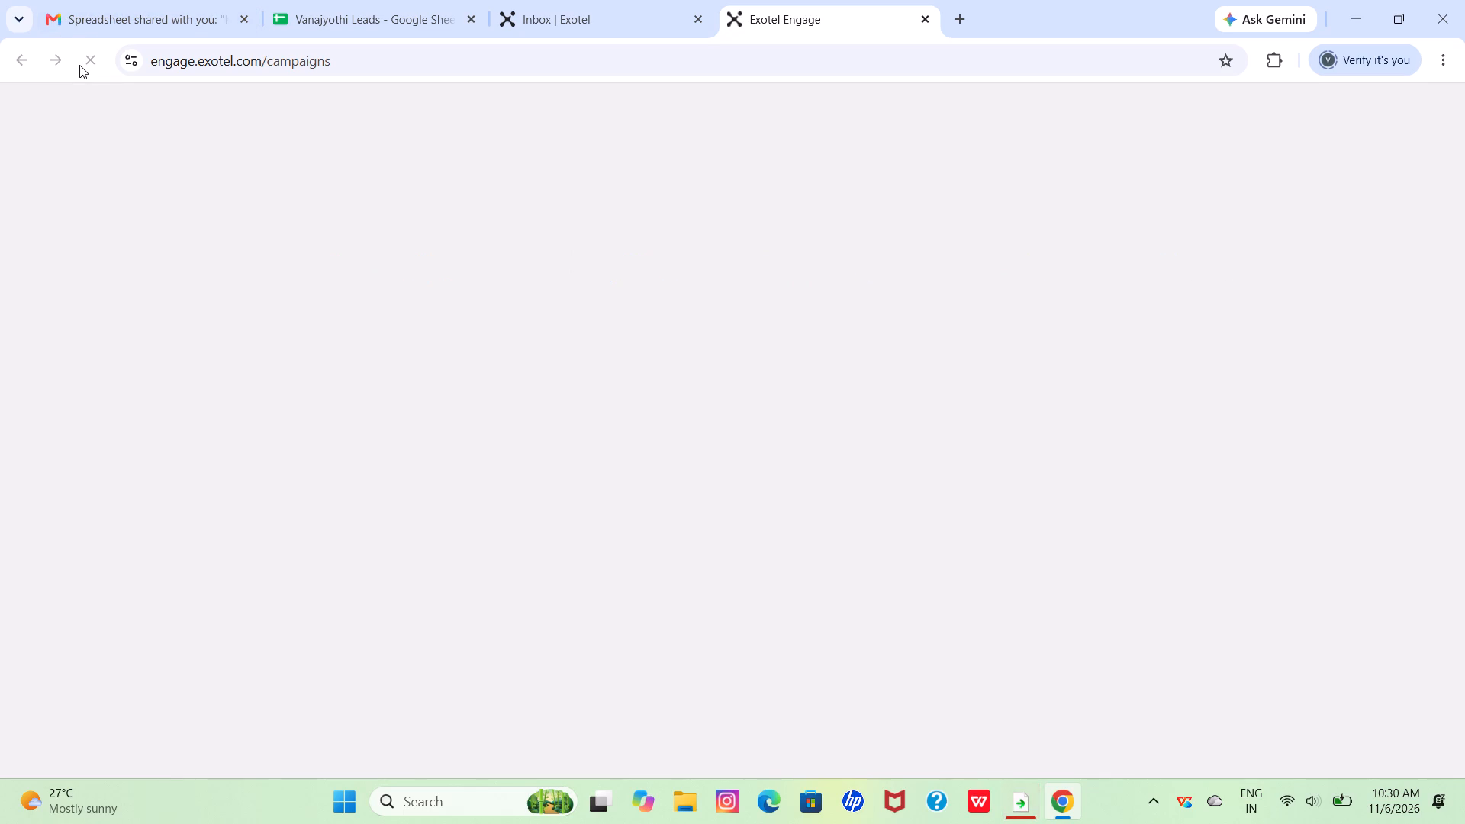
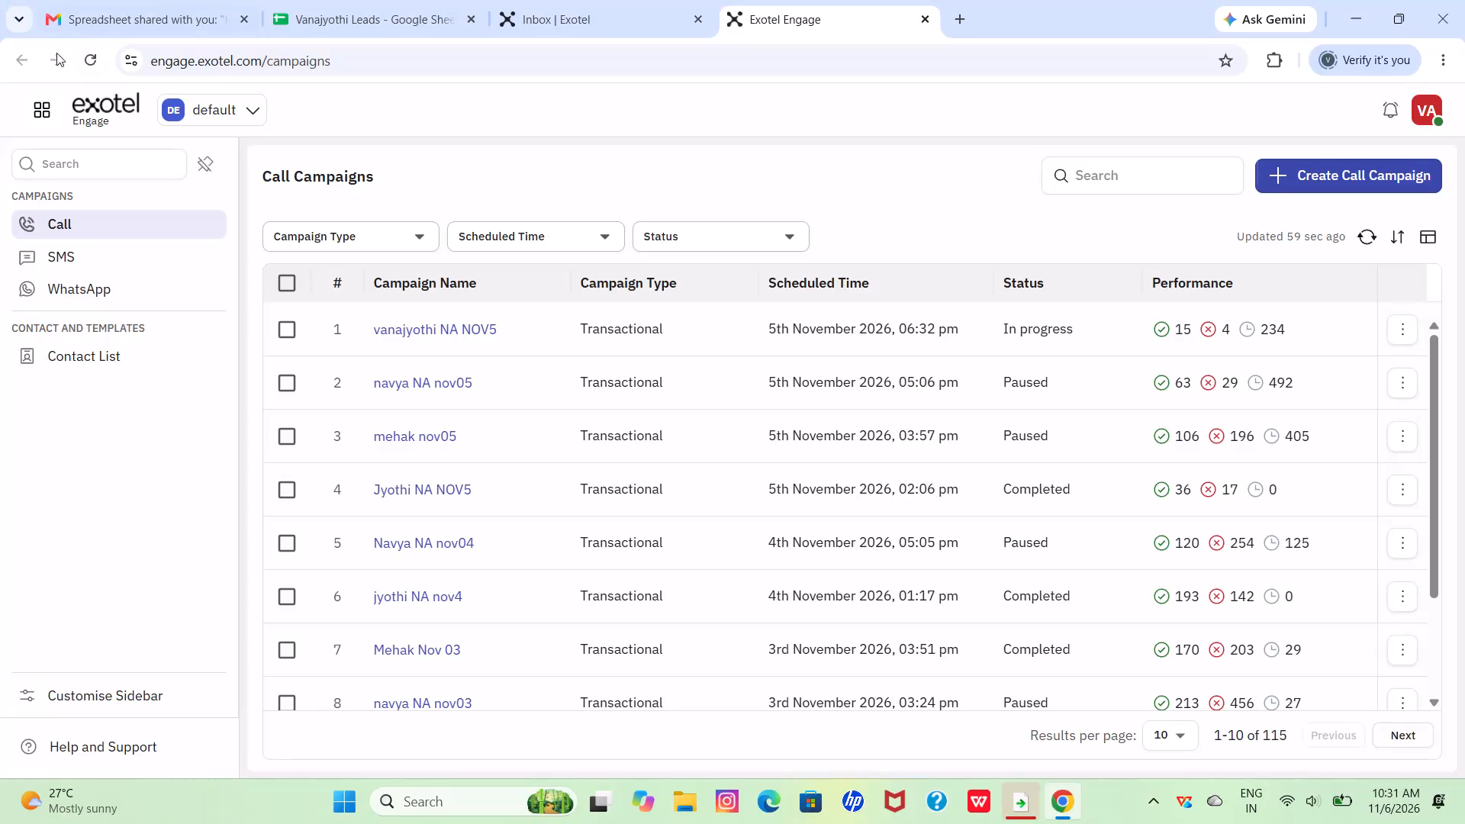
Reload the call campaigns page again to check the progress of the vanajyothi NA NOV5 campaign.
left_click(87, 63)
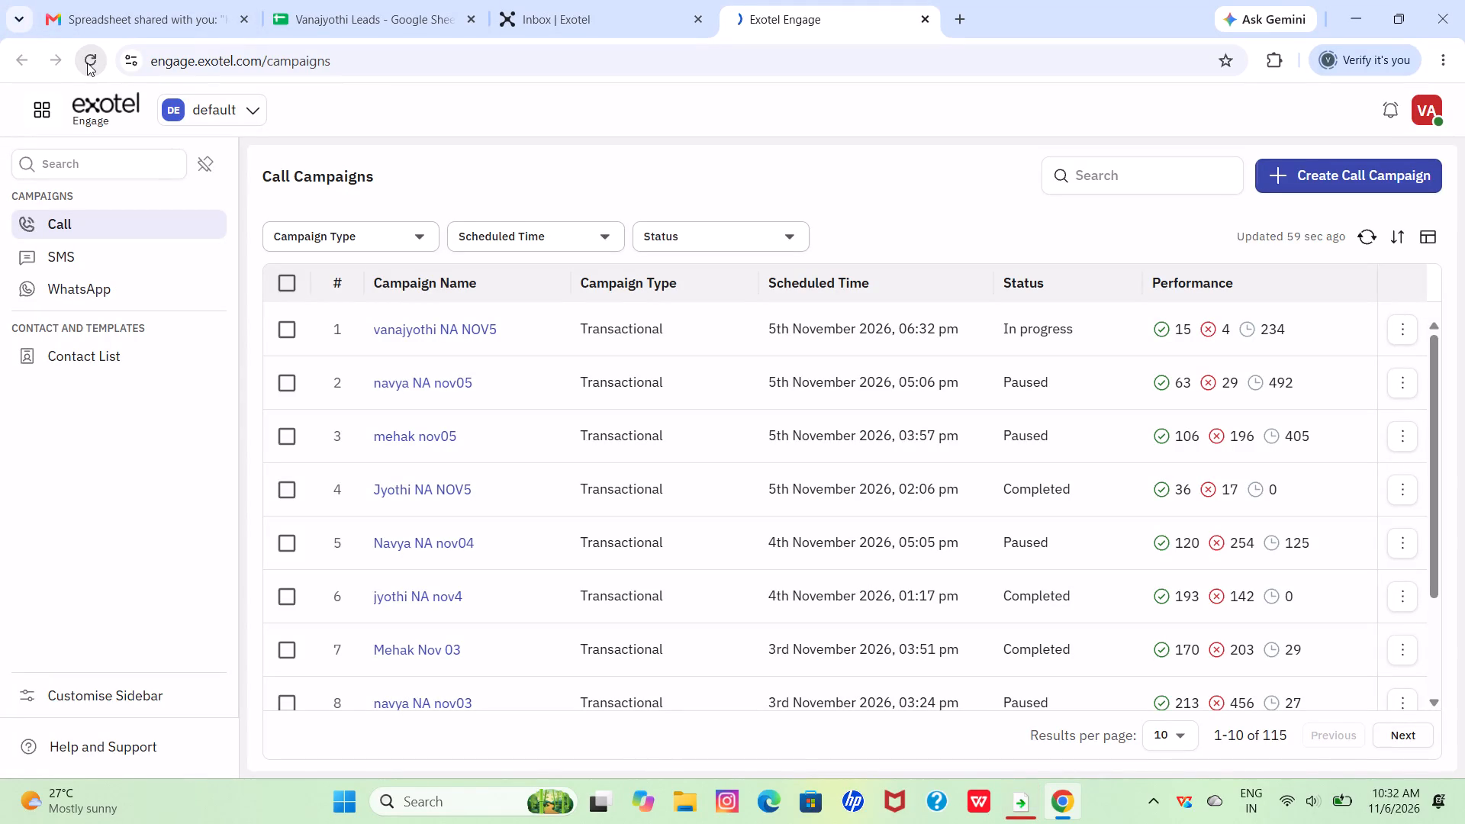
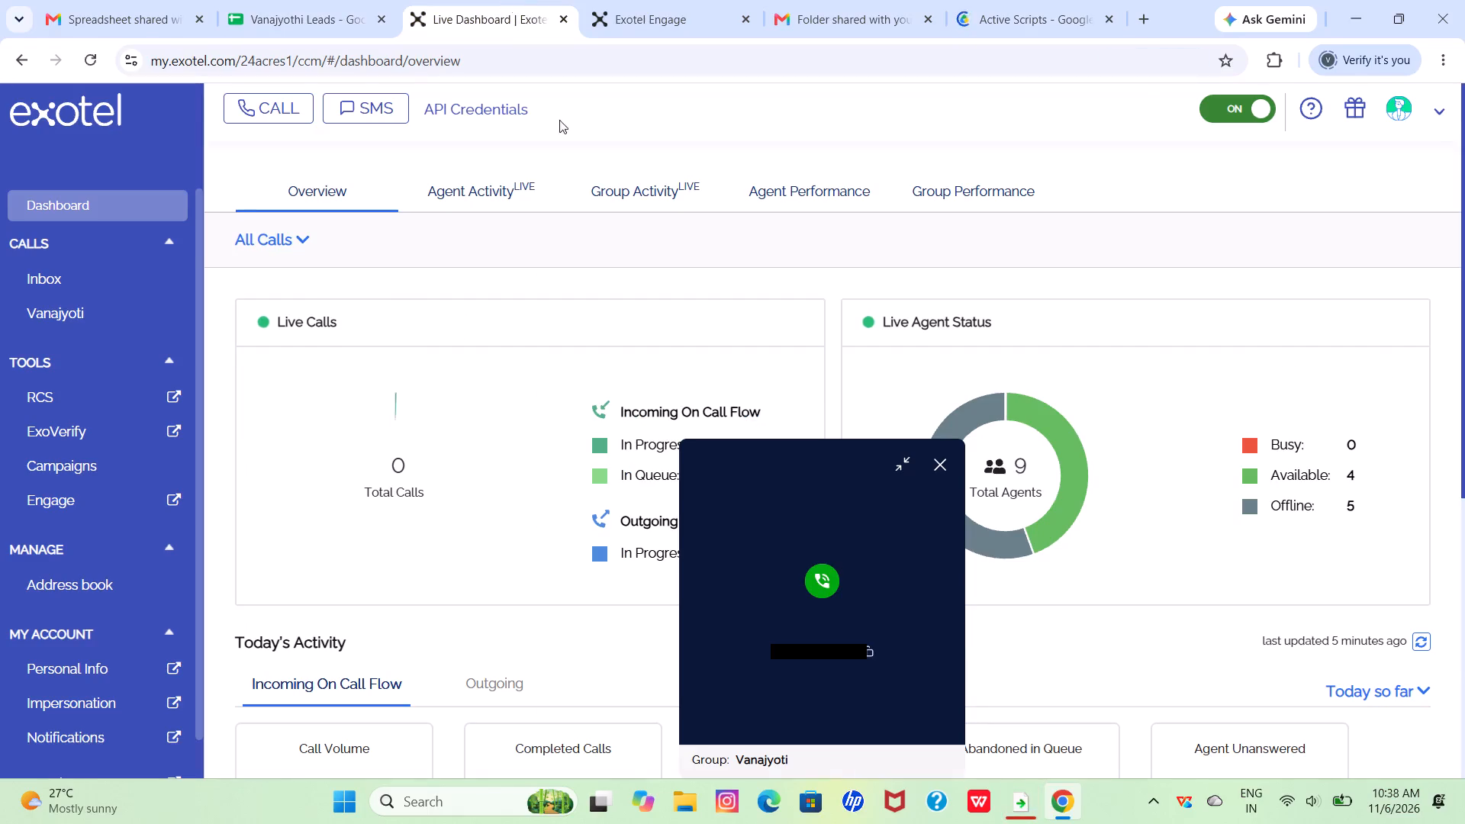
Copy the phone number from the call pop-up on the live dashboard and search for it in the Vanajyothi Leads sheet.
double_click(774, 649)
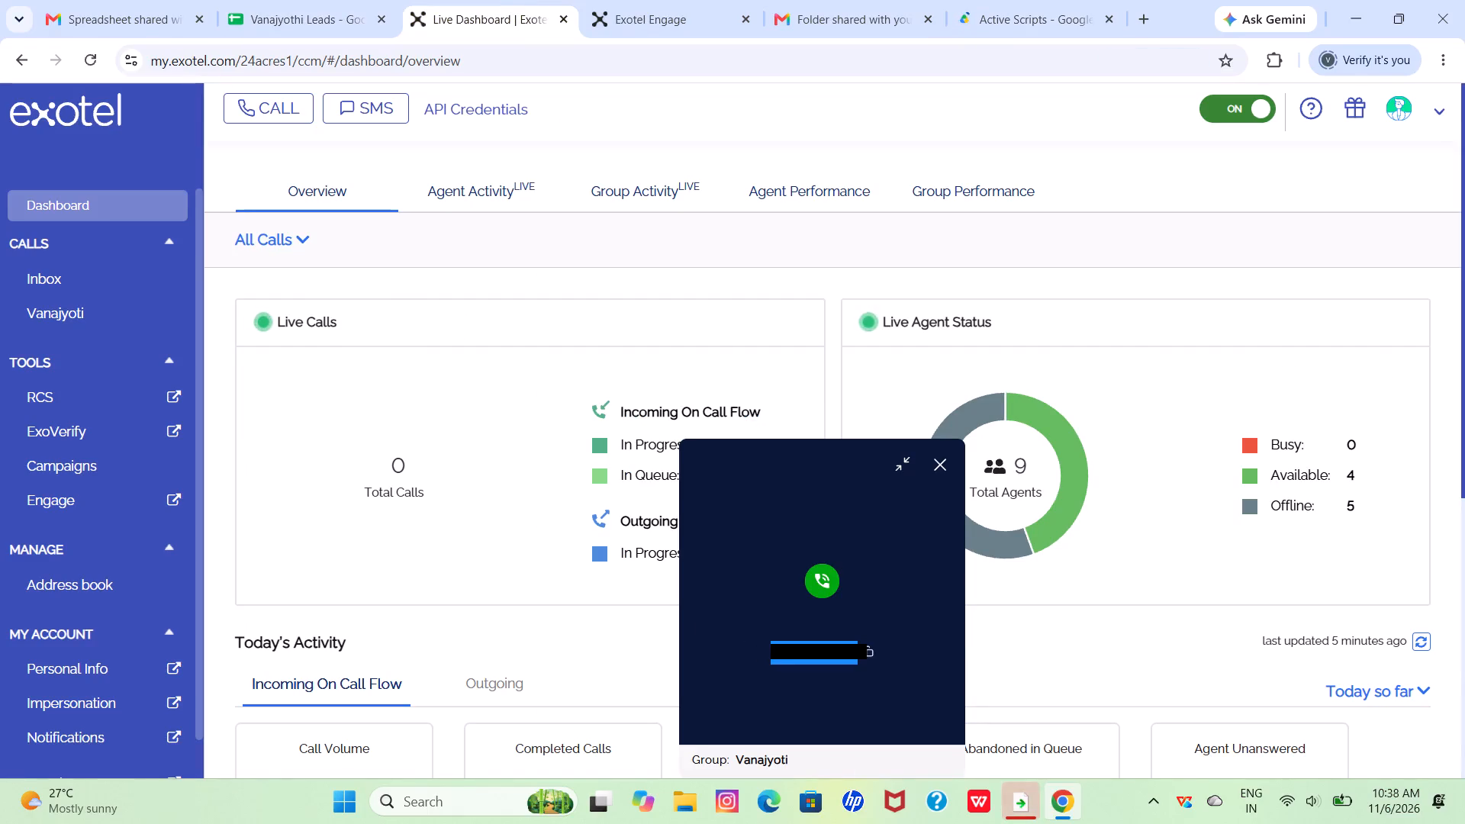
key("ctrl+c")
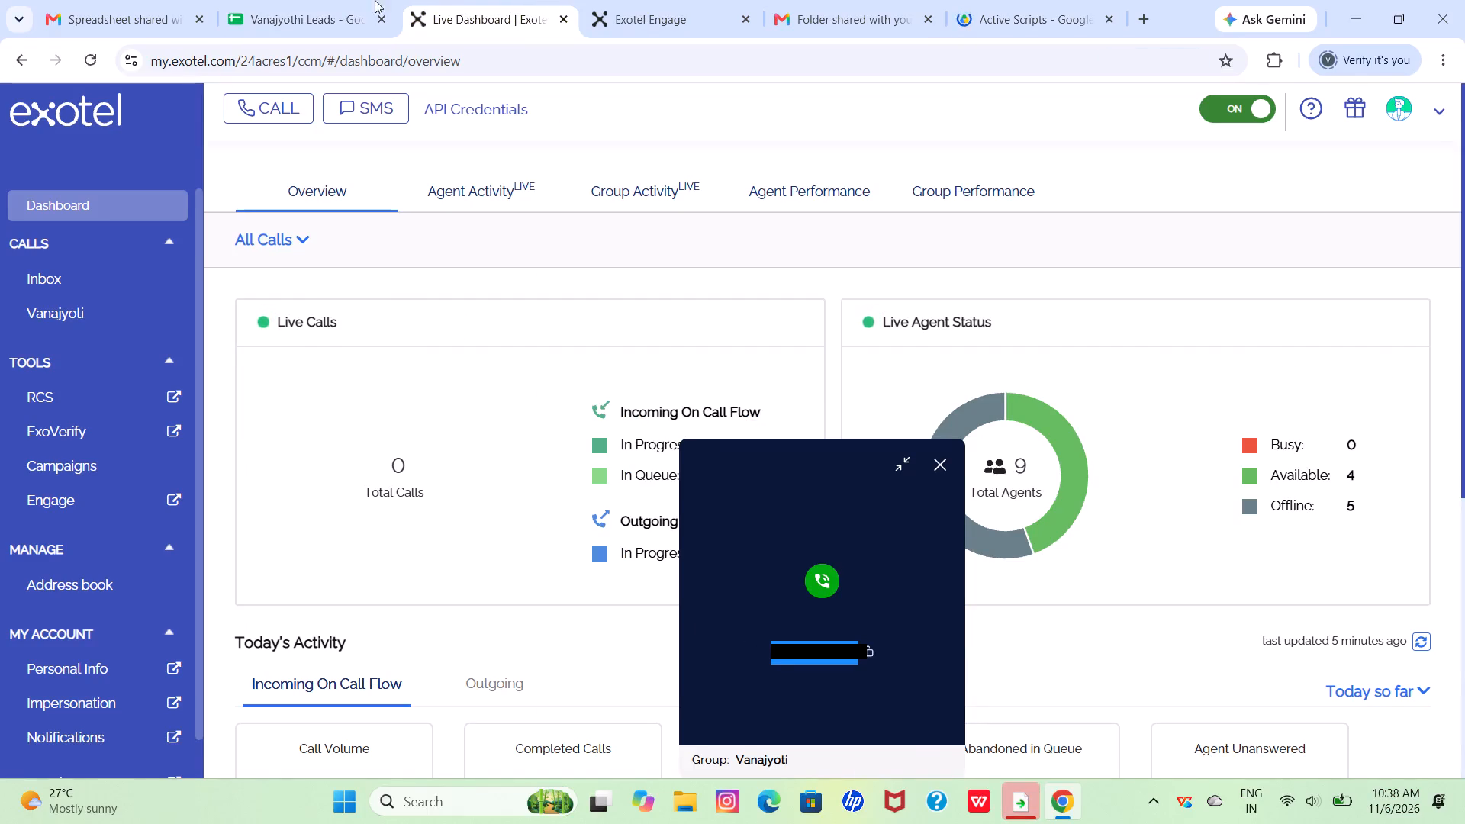
left_click(354, 0)
key("ctrl+f")
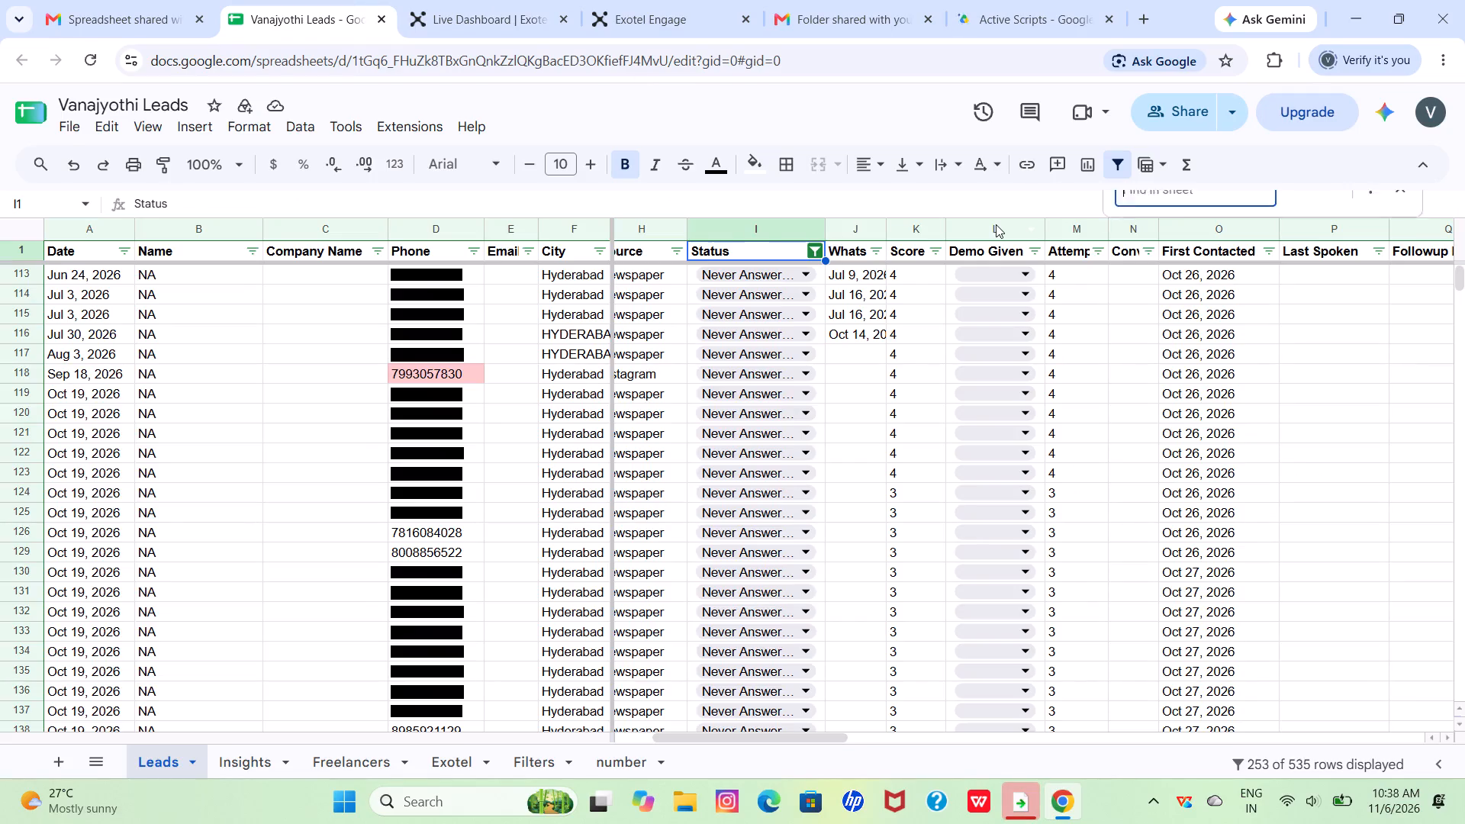
left_click(1163, 210)
key("ctrl+v")
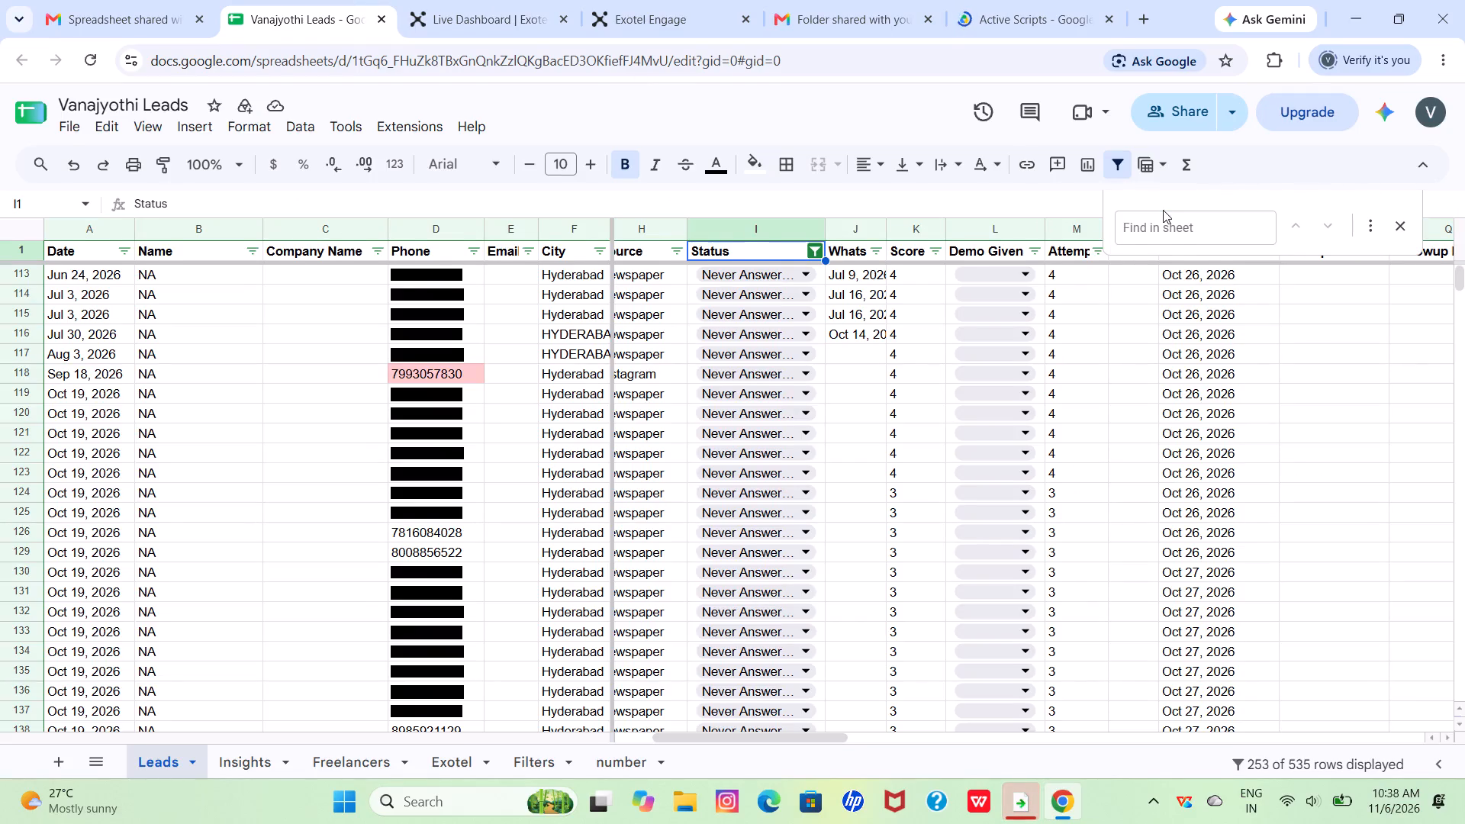
left_click(1159, 224)
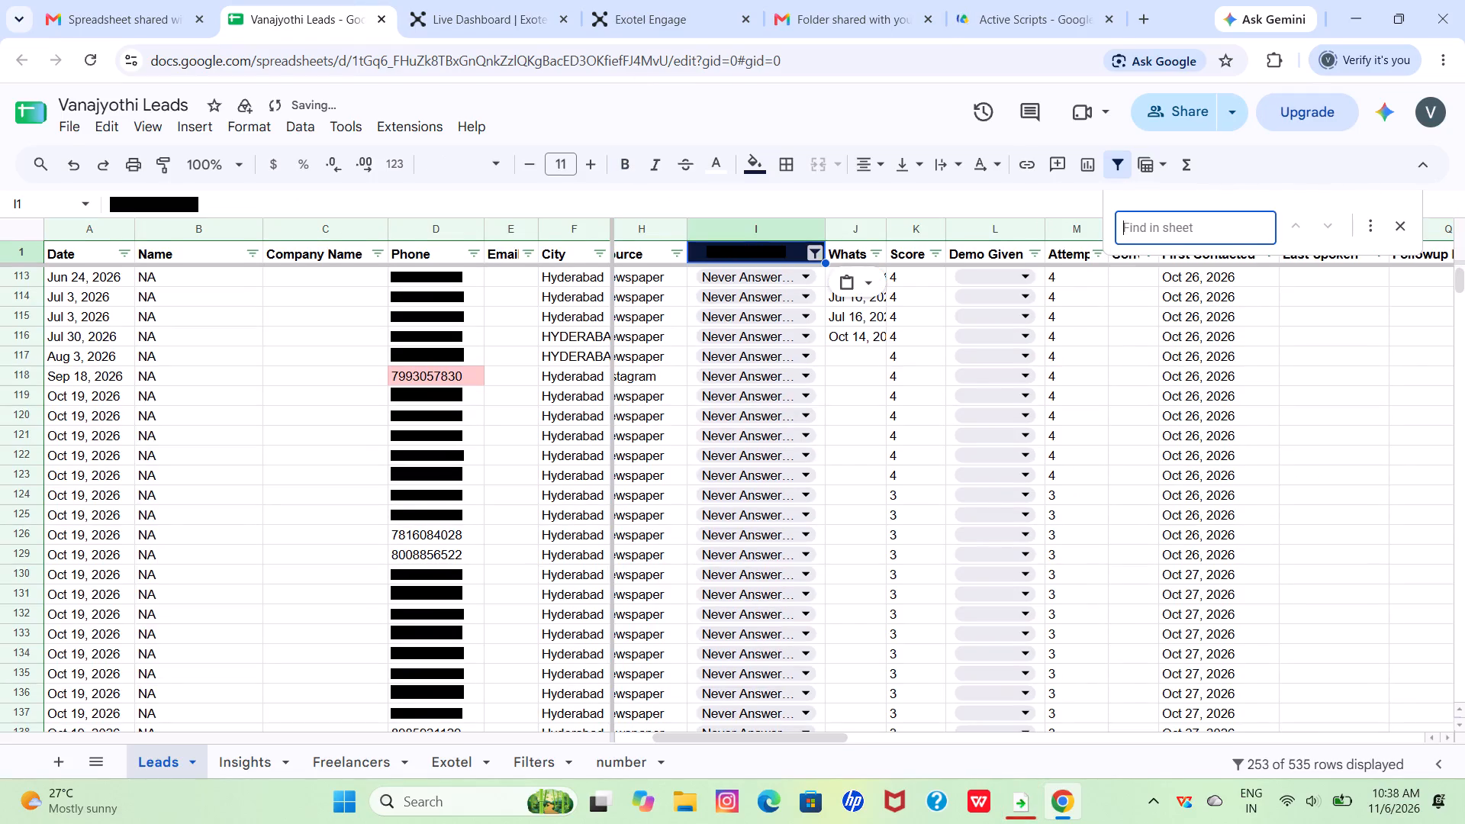
key("ctrl+v")
Delete the mistakenly pasted phone number from header cell I1 of the Leads sheet.
left_click(808, 254)
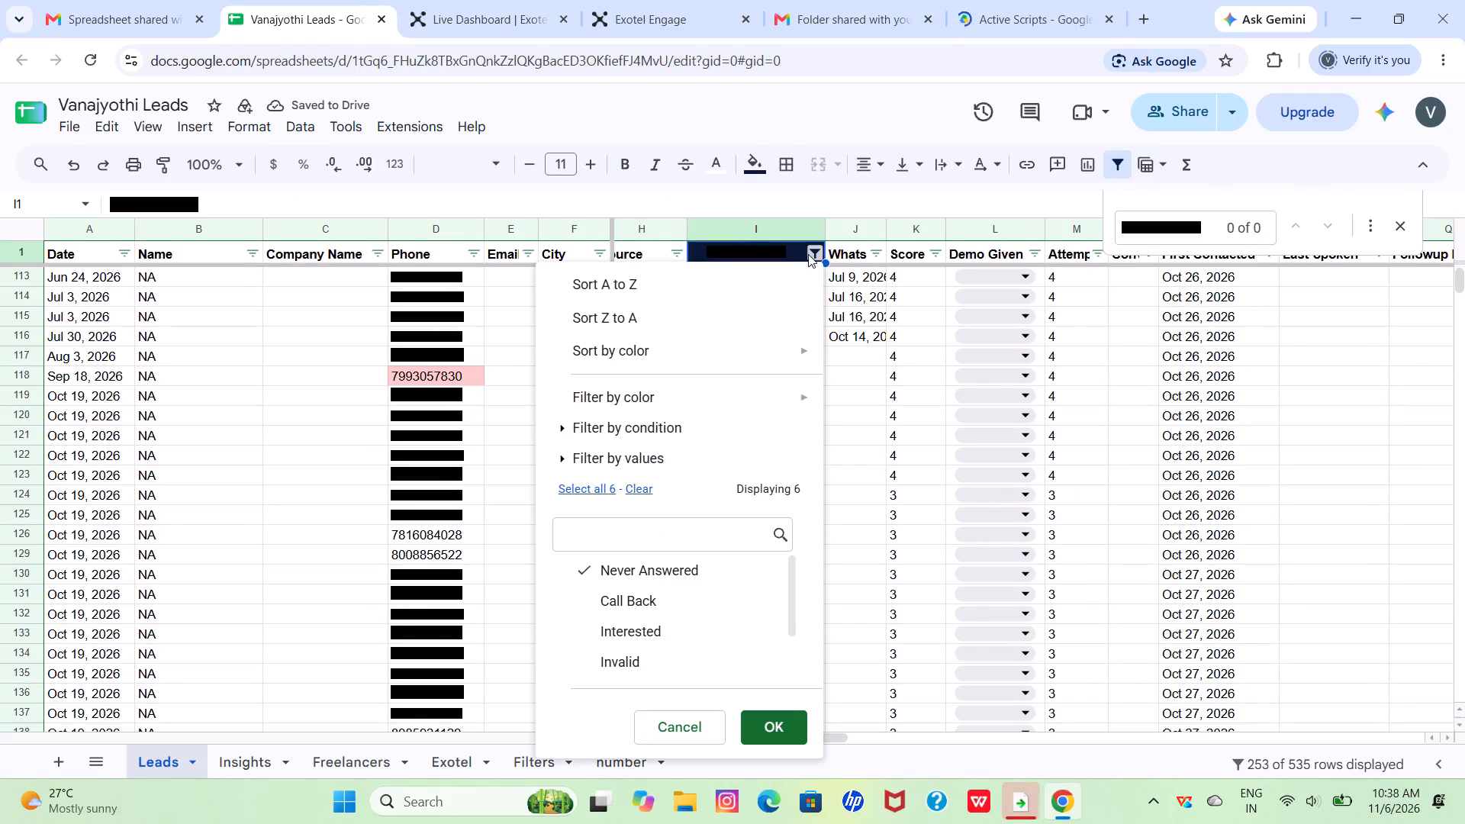
left_click(786, 254)
left_click(787, 250)
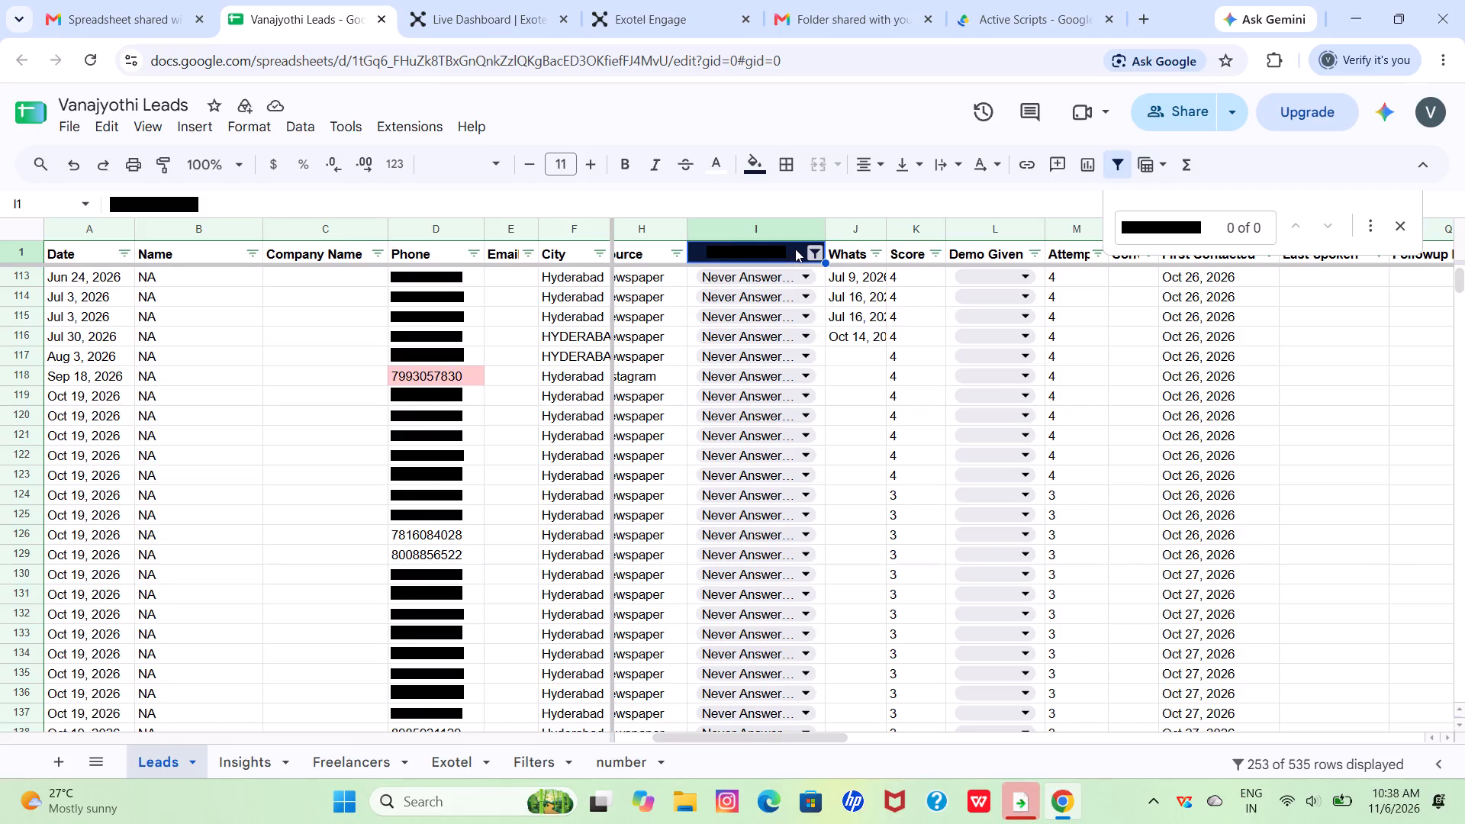
left_click(795, 249)
left_click(892, 431)
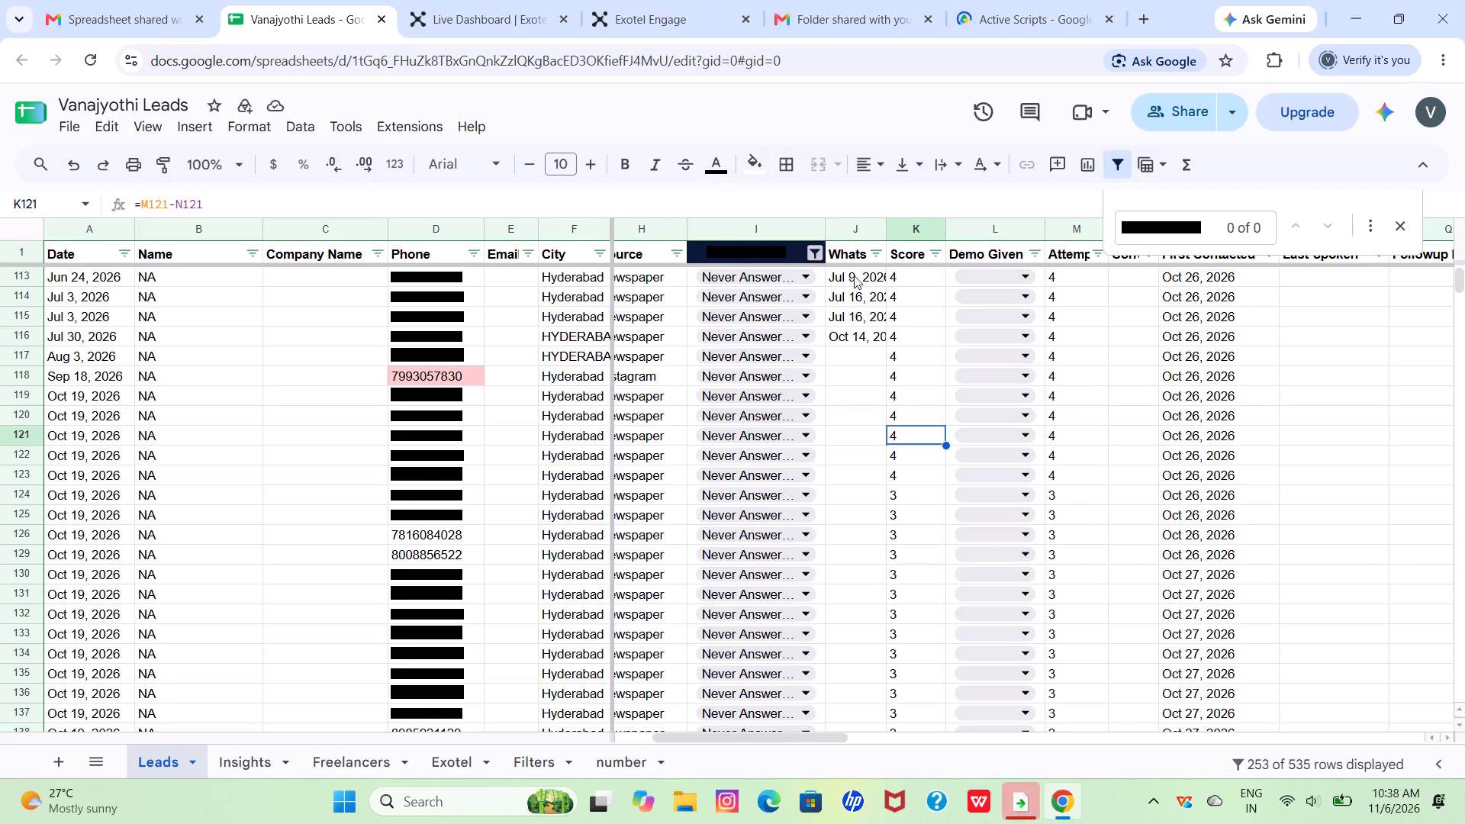
double_click(799, 253)
key("BackSpace")
key("BackSpace")
key("BackSpace")
key("BackSpace")
key("BackSpace")
key("BackSpace")
key("BackSpace")
key("BackSpace")
key("BackSpace")
key("BackSpace")
key("BackSpace")
key("BackSpace")
key("BackSpace")
key("BackSpace")
key("BackSpace")
key("BackSpace")
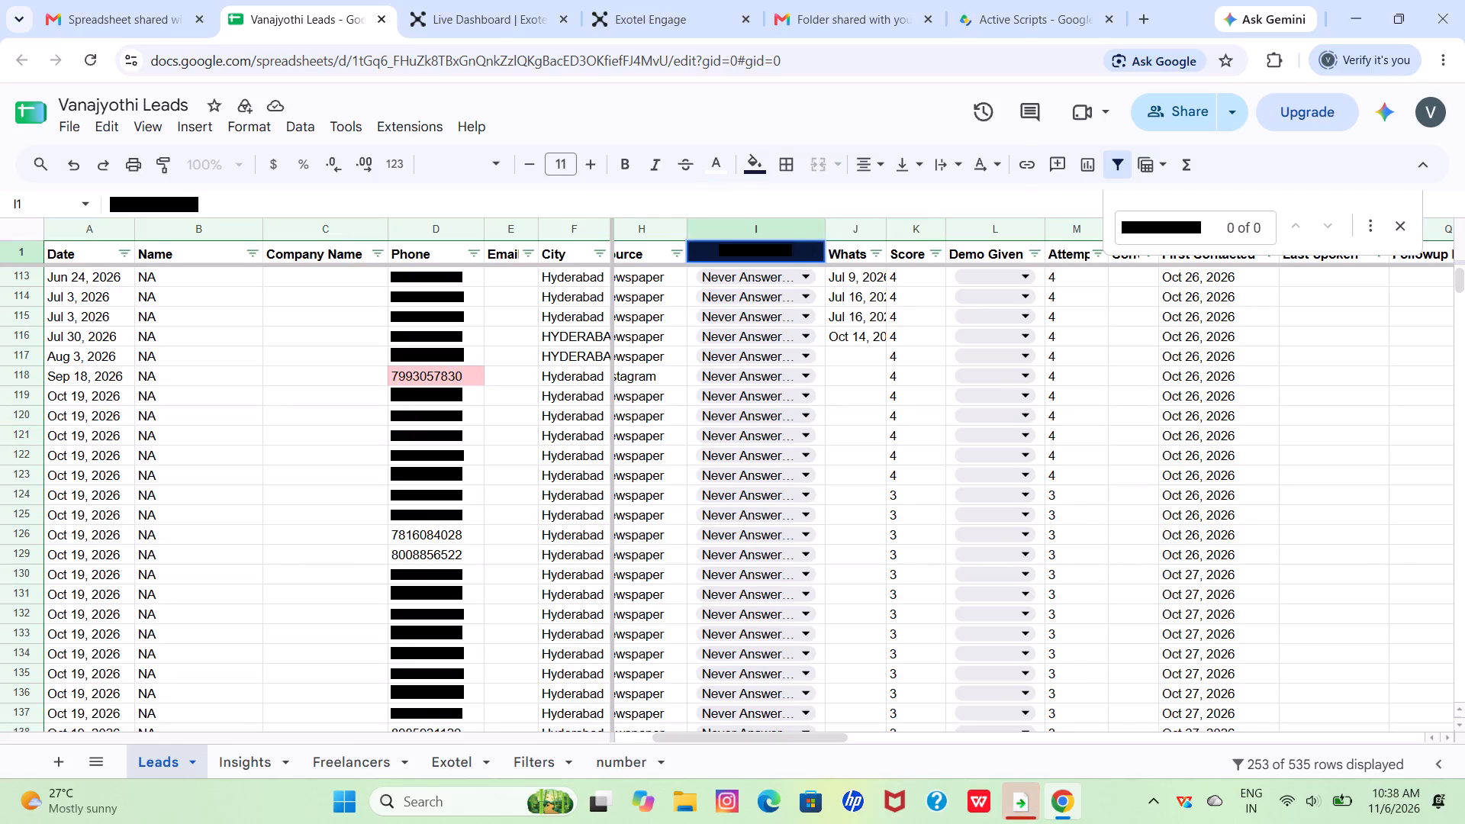
left_click(1202, 230)
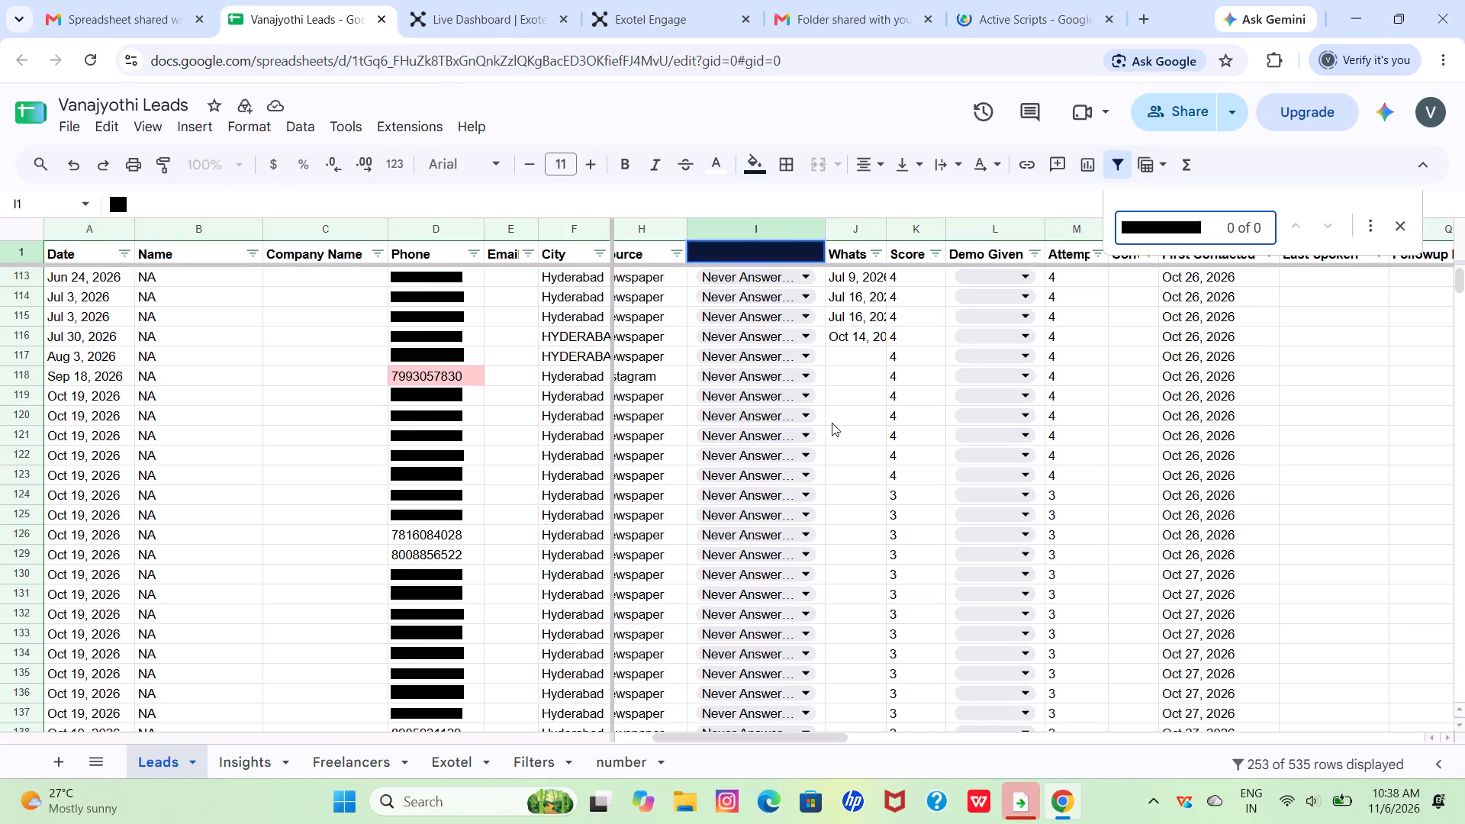
Remove the filter from the Leads sheet so the search covers every lead row.
scroll(832, 423, "up", 8)
scroll(832, 423, "down", 3)
scroll(832, 423, "up", 8)
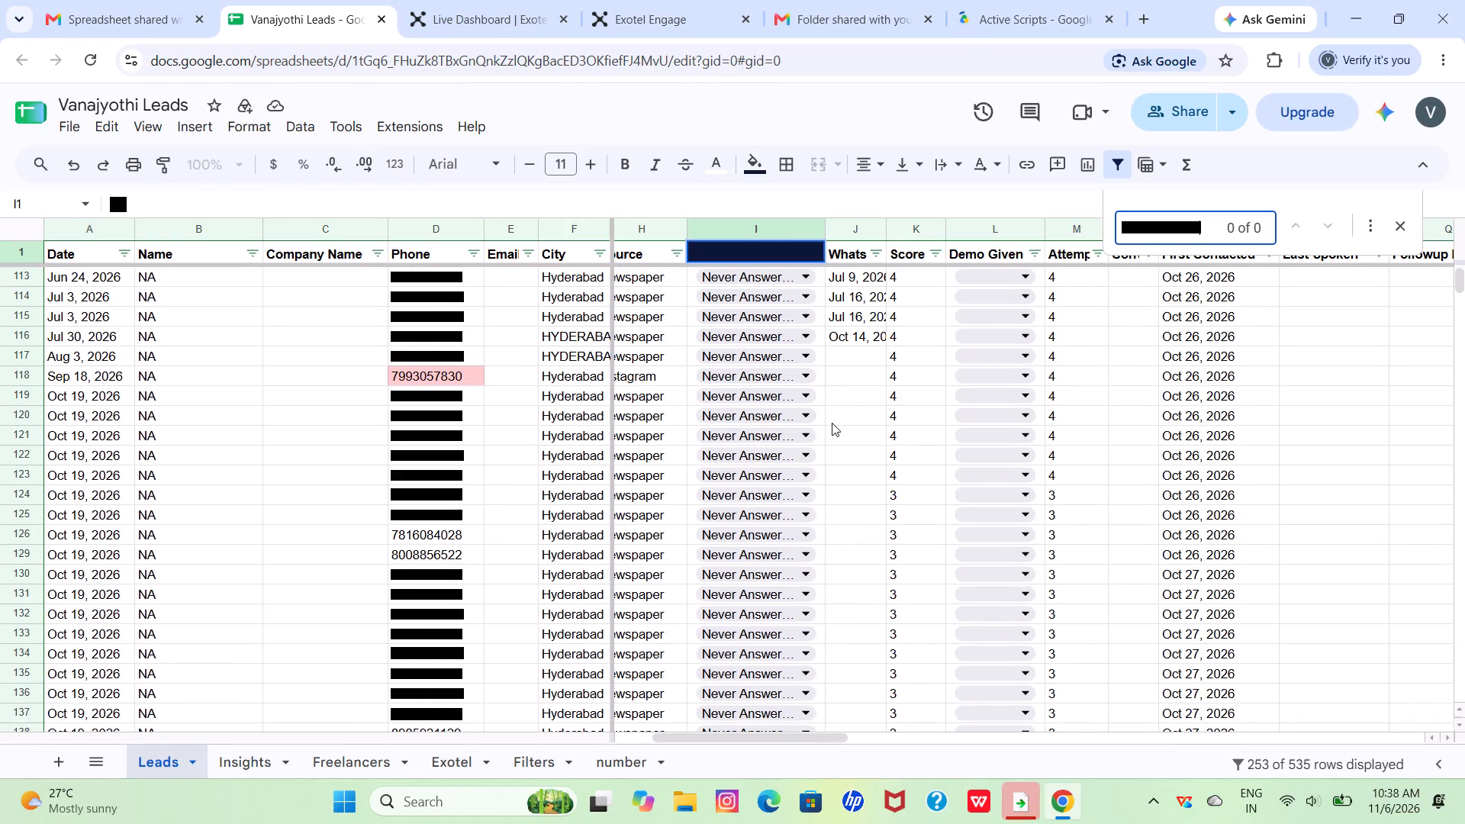
left_click(1111, 163)
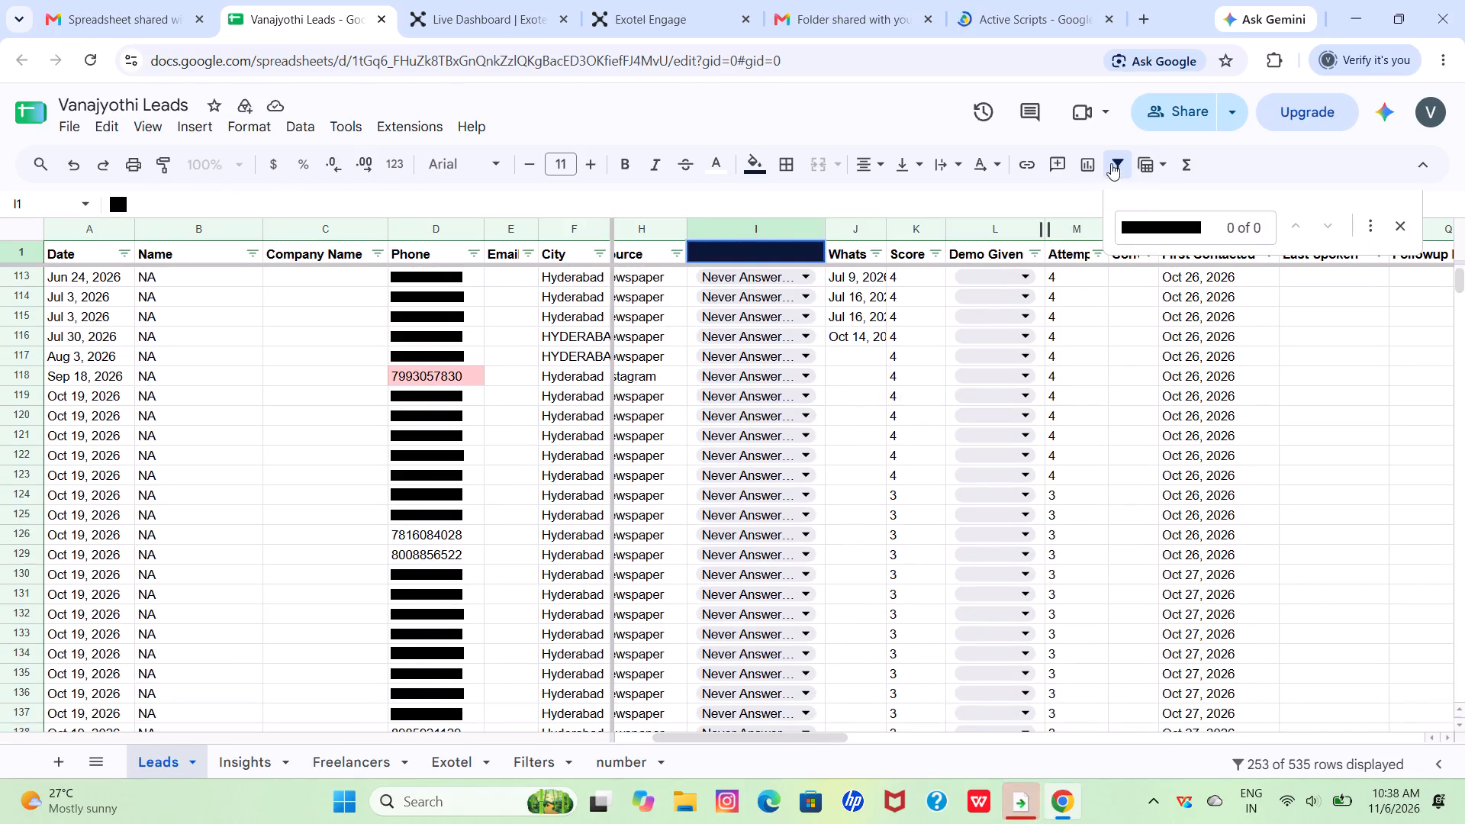
scroll(616, 557, "down", 6)
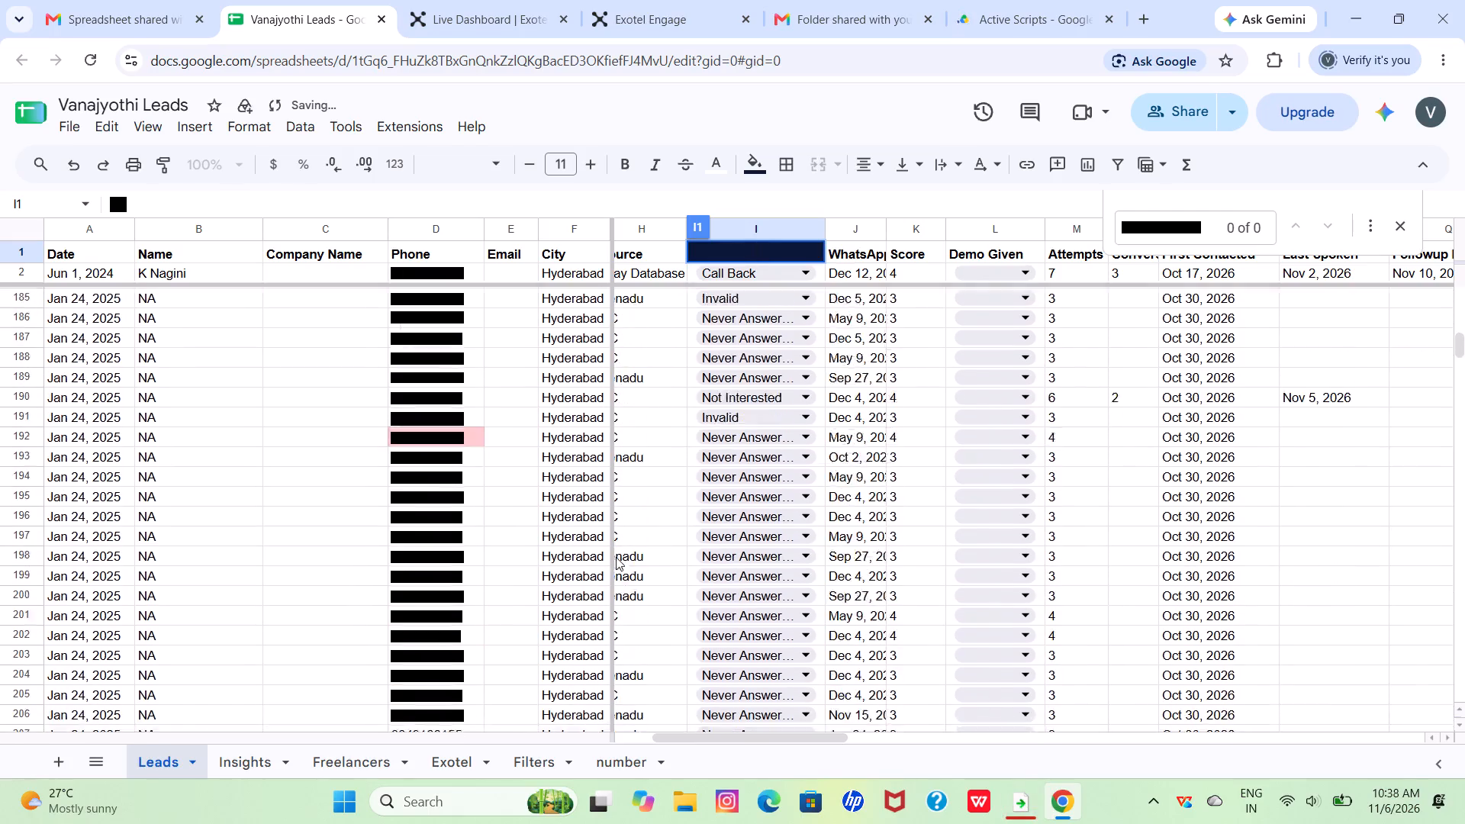
scroll(616, 557, "up", 11)
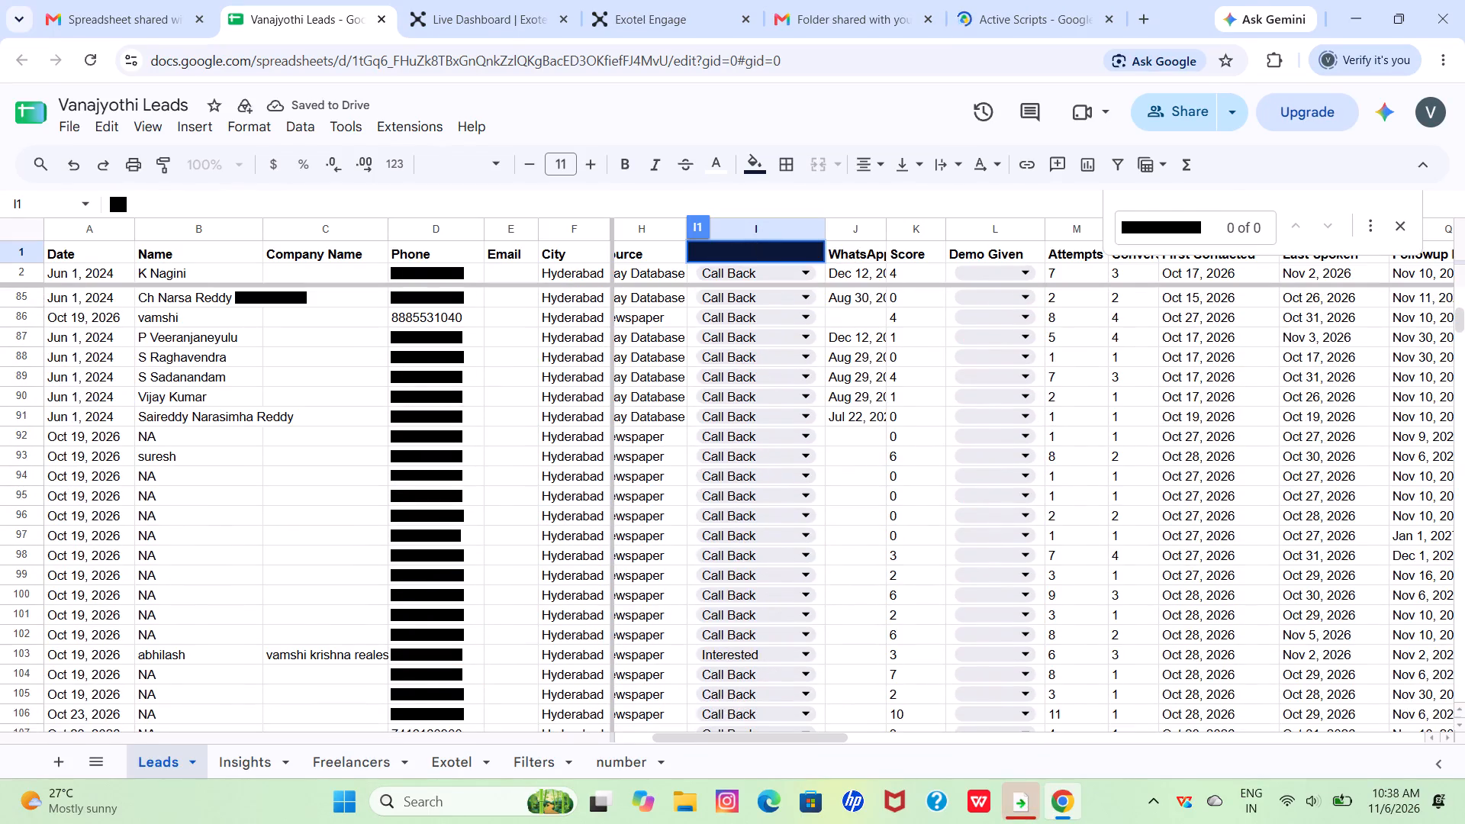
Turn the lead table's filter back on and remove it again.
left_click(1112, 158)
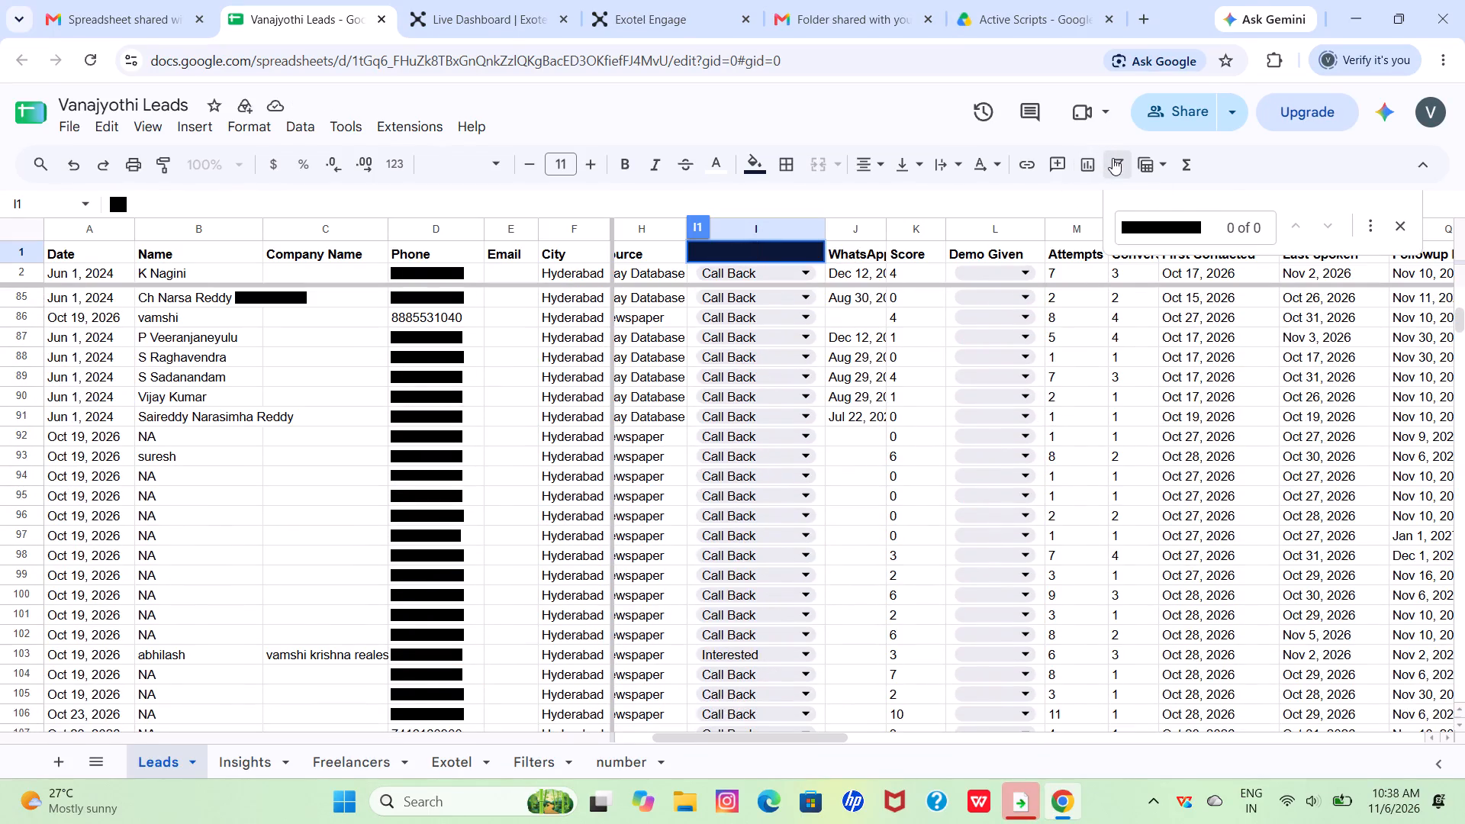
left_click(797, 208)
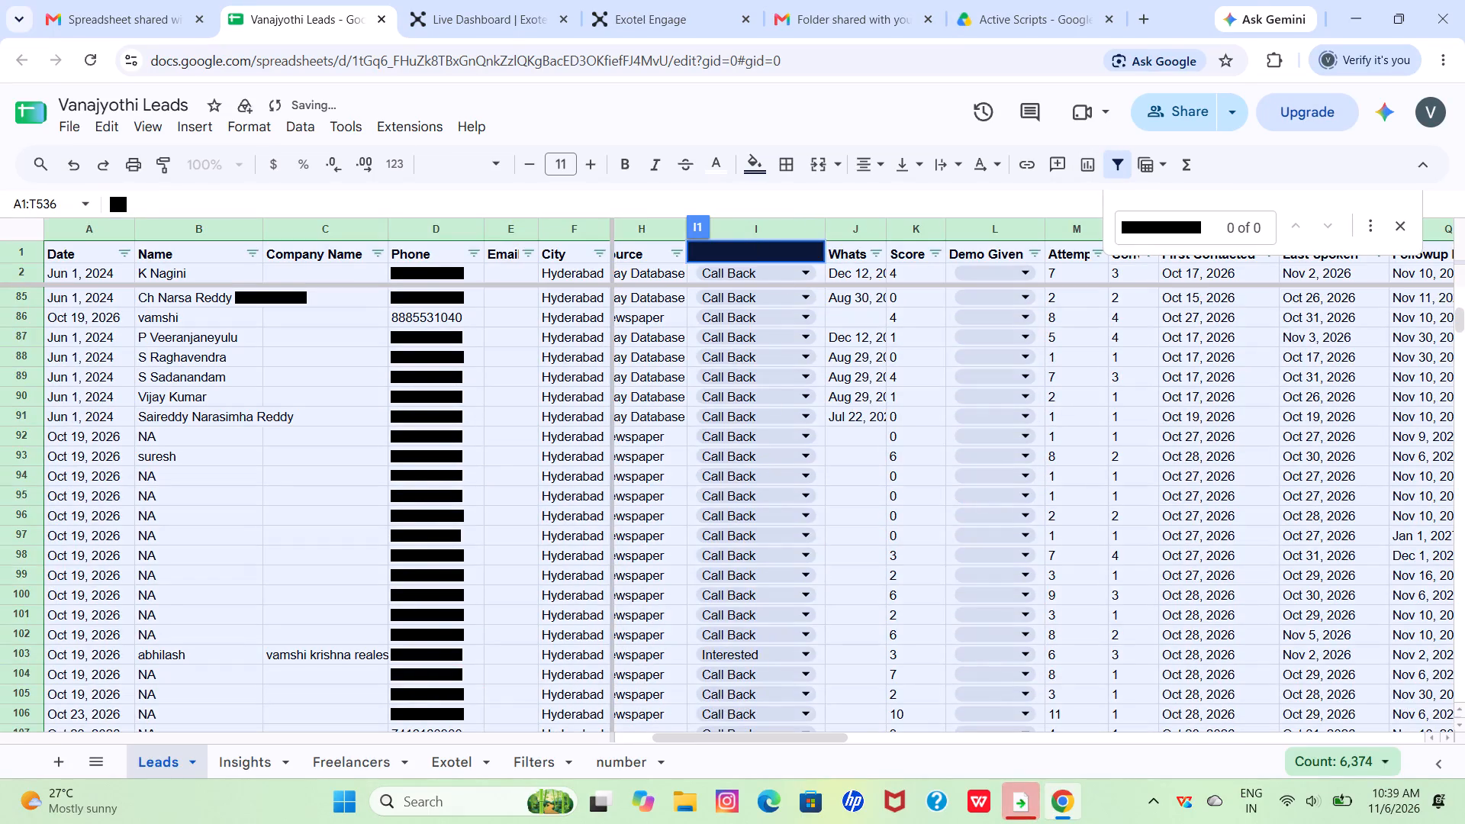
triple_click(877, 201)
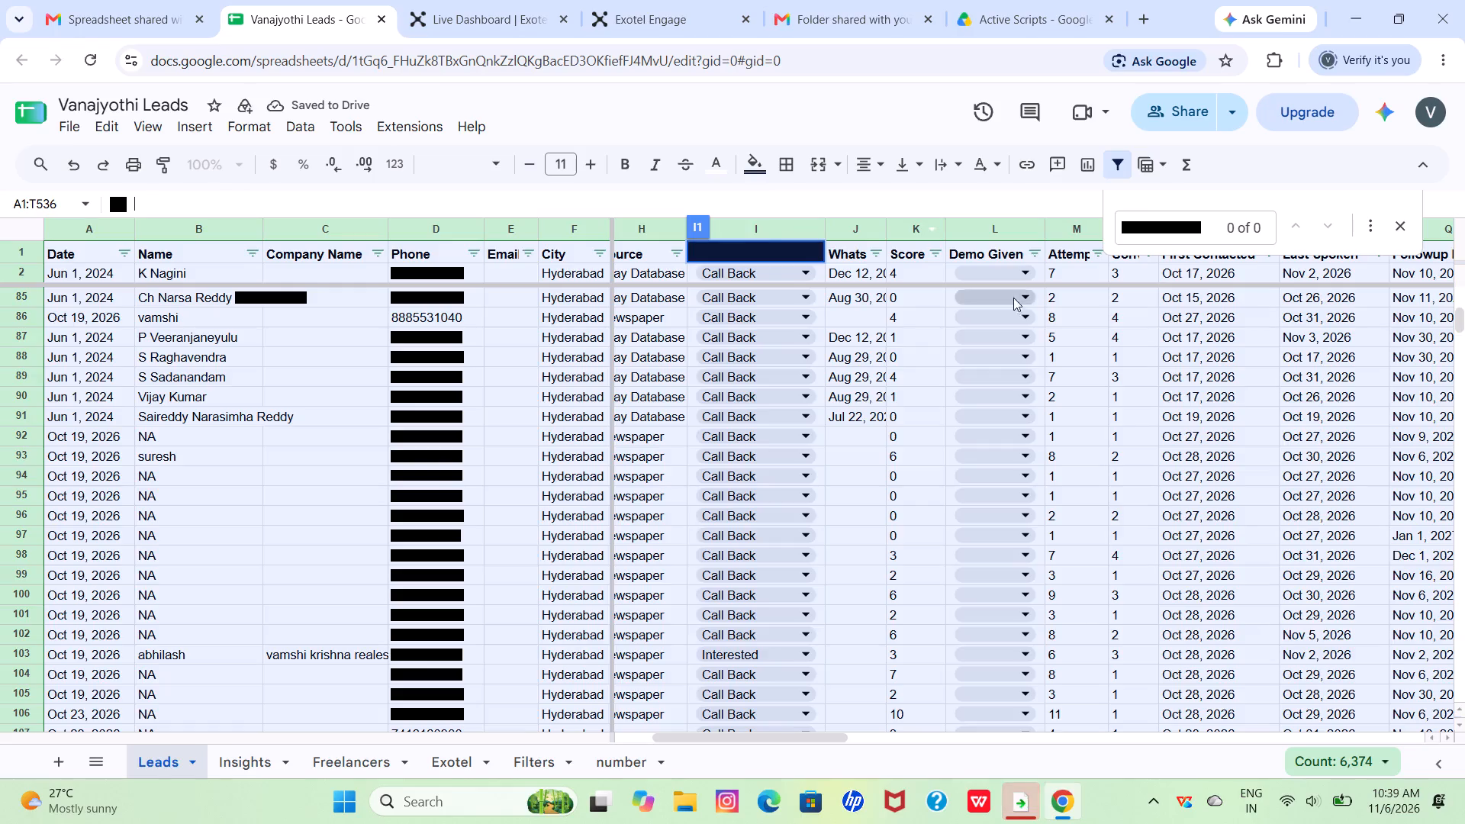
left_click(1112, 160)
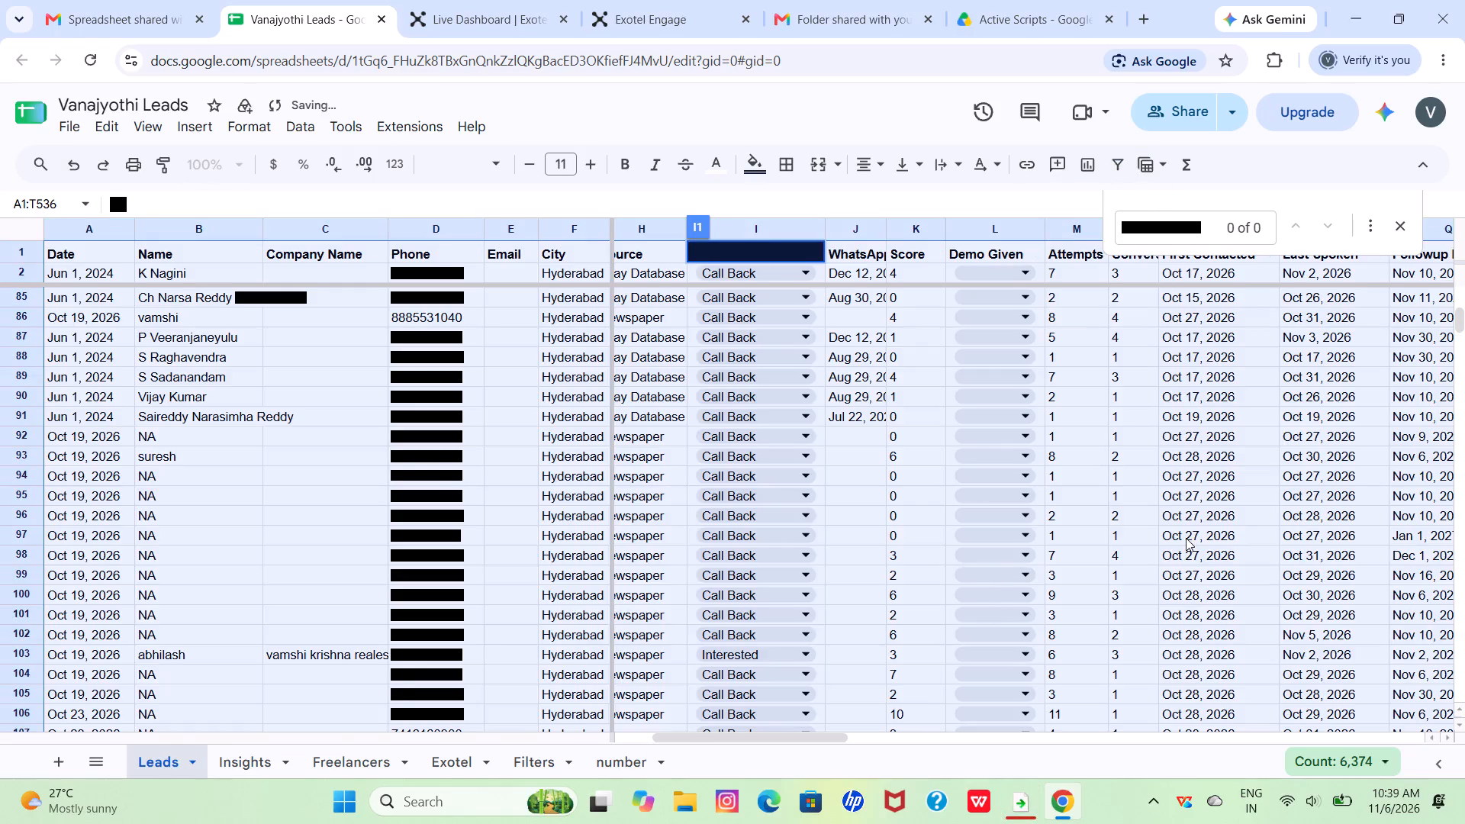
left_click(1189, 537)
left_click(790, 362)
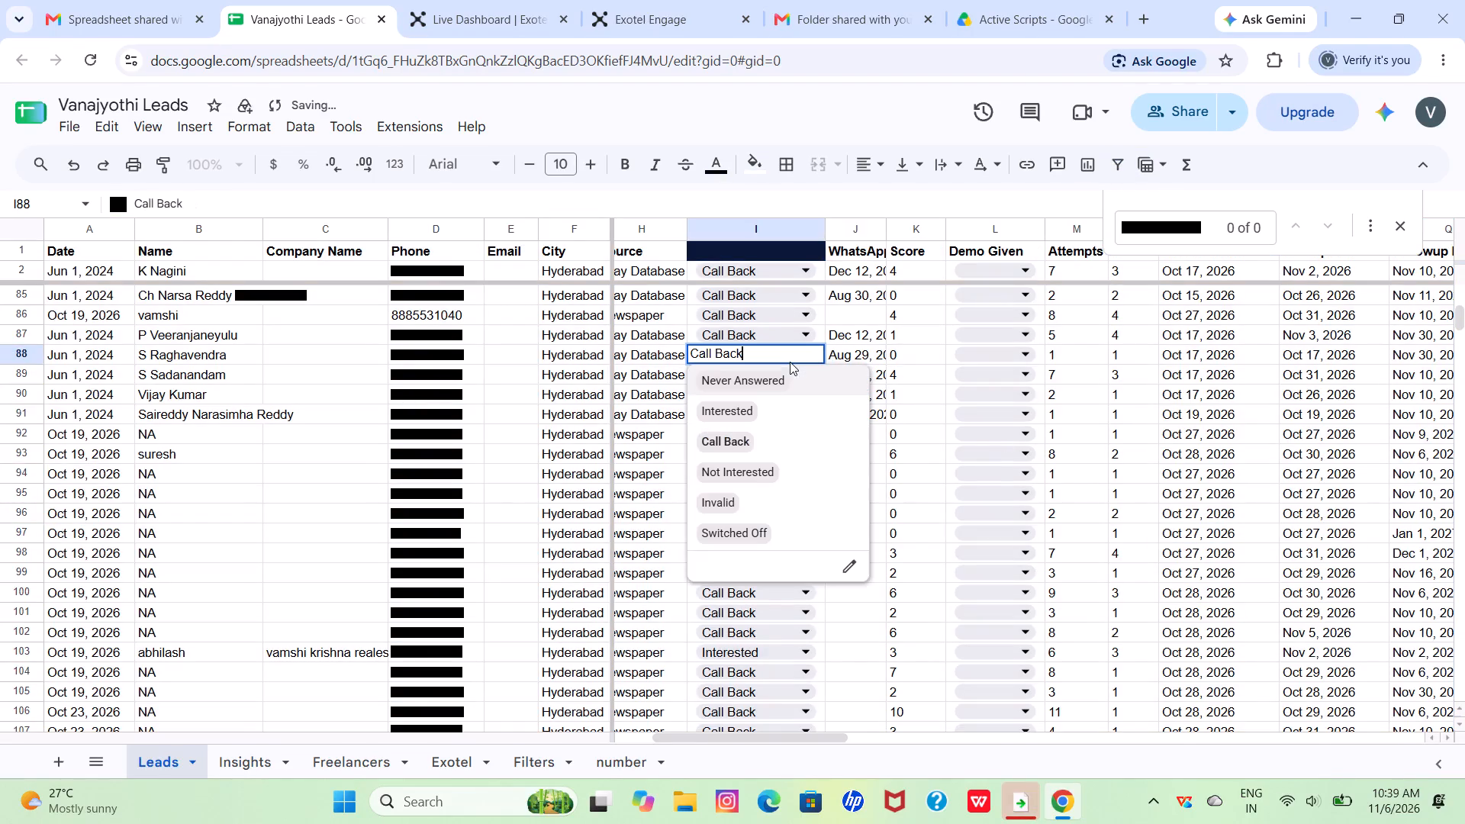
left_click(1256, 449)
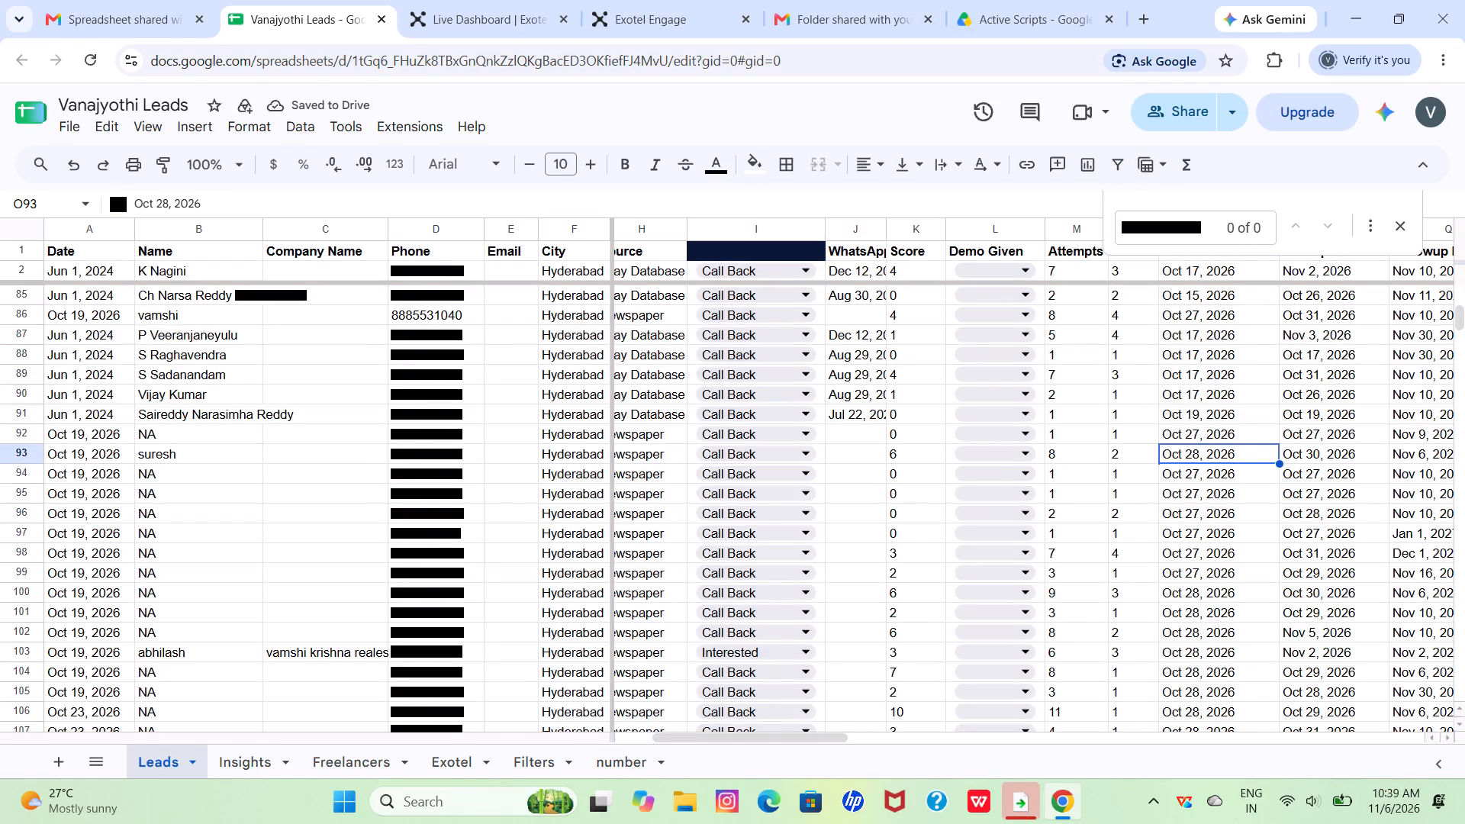
Search the Leads sheet for the caller's phone number without its first digit and locate the matching row.
left_click(1206, 224)
left_click(1131, 223)
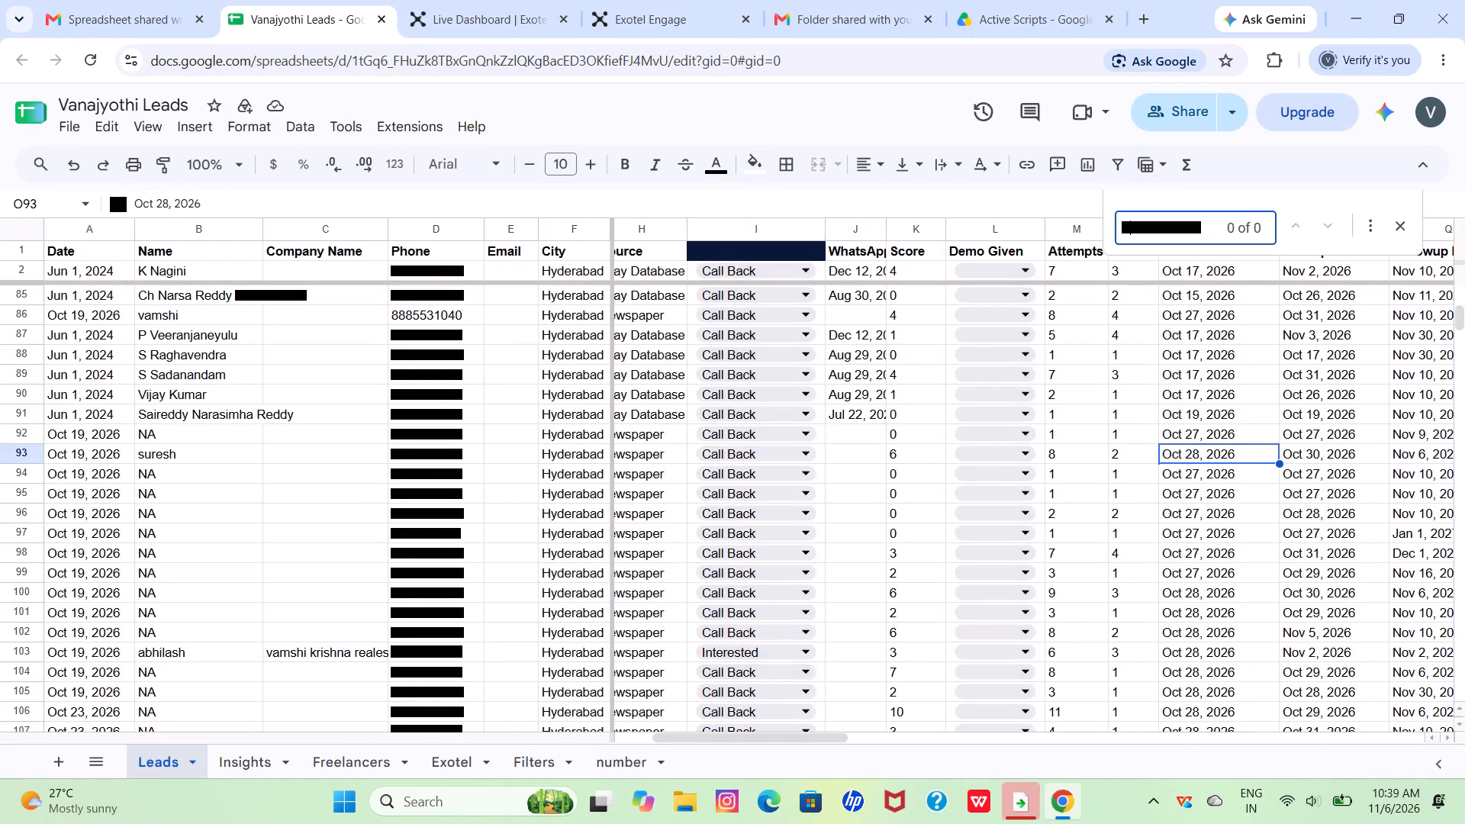
key("BackSpace")
scroll(715, 573, "down", 3)
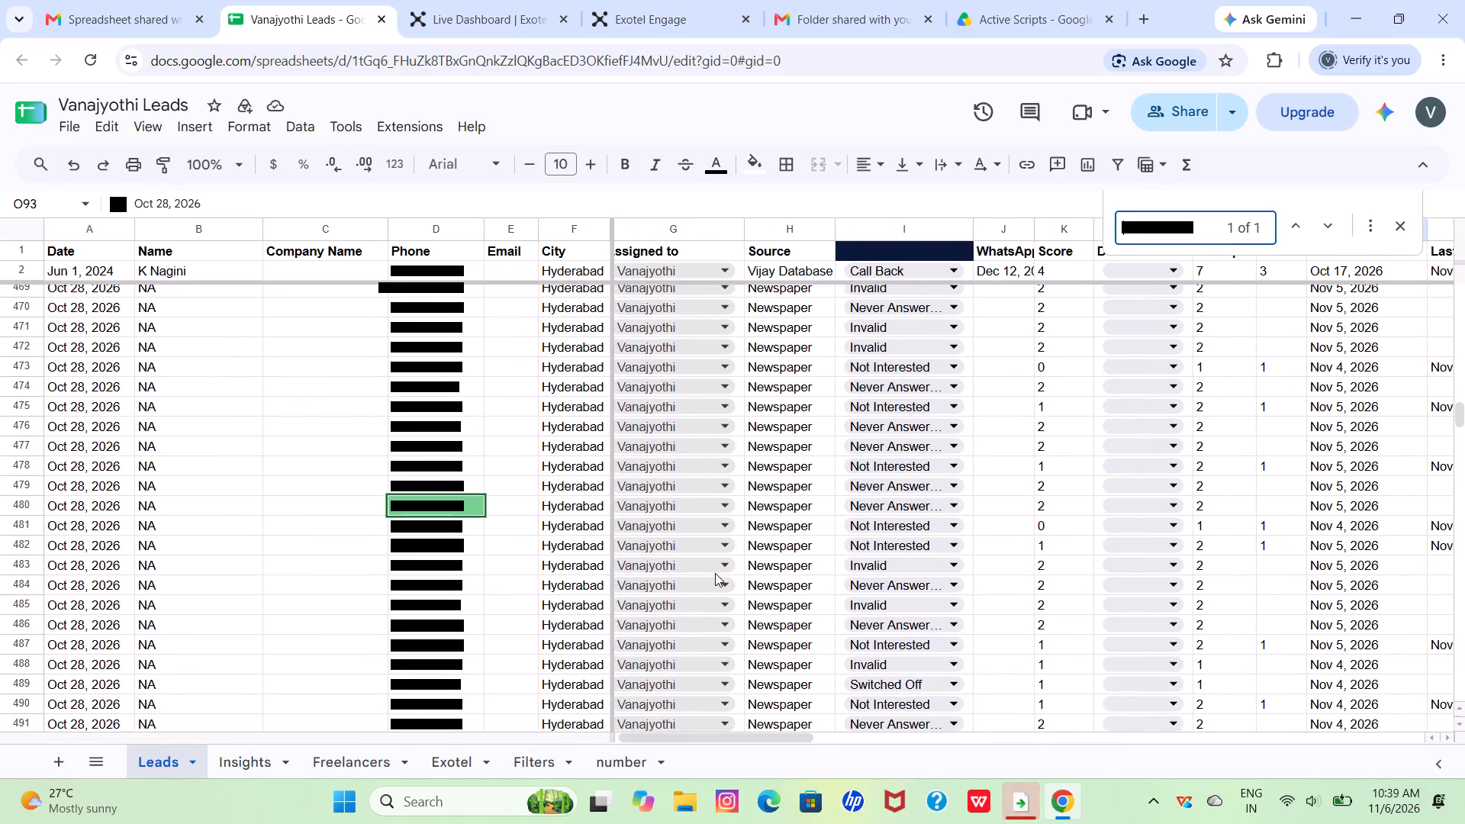
scroll(715, 573, "down", 1)
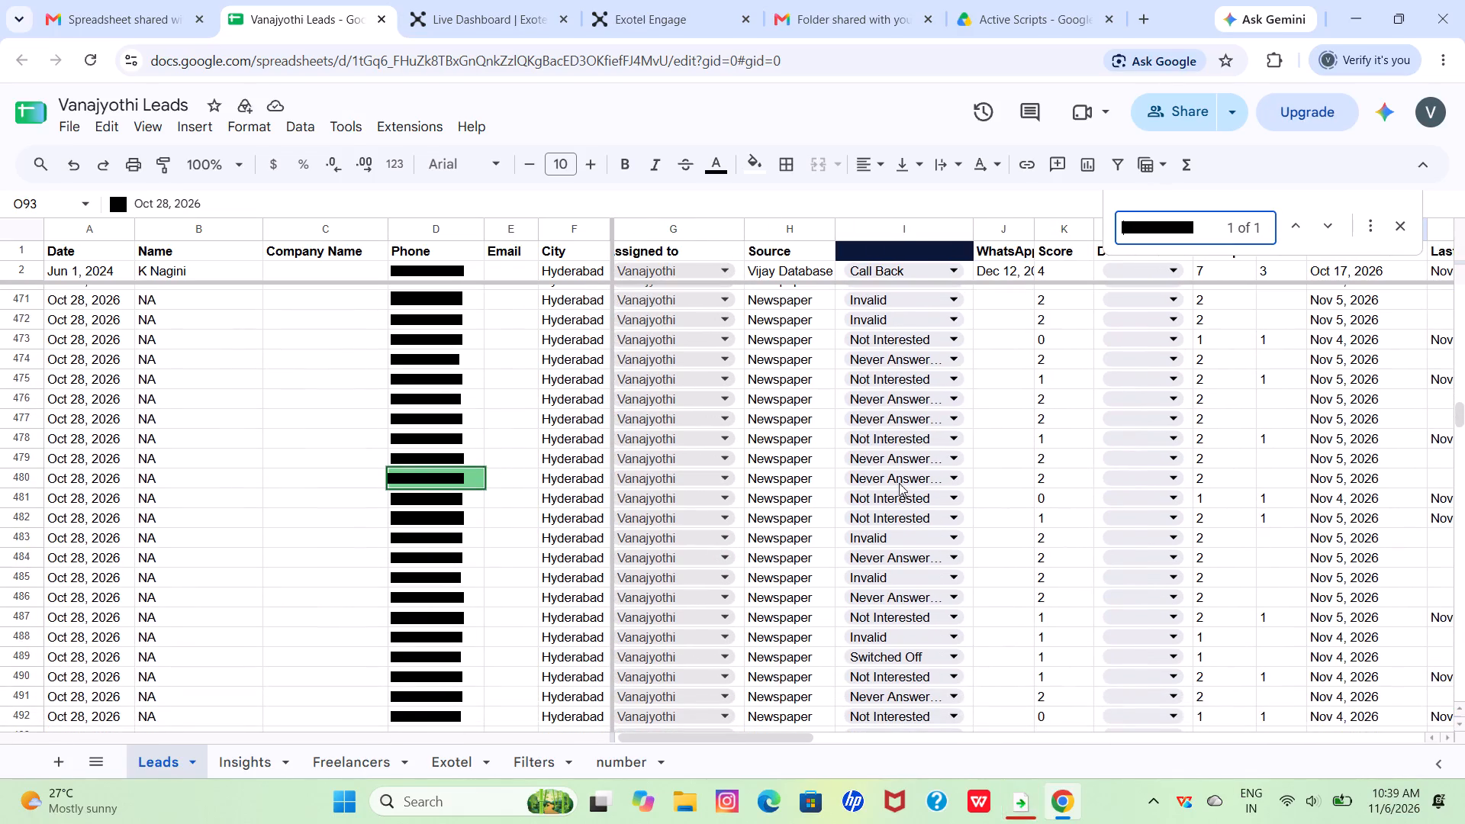
Set Attempts to 3 and the conversation count to 1 for the matching lead in row 480.
left_click(1206, 474)
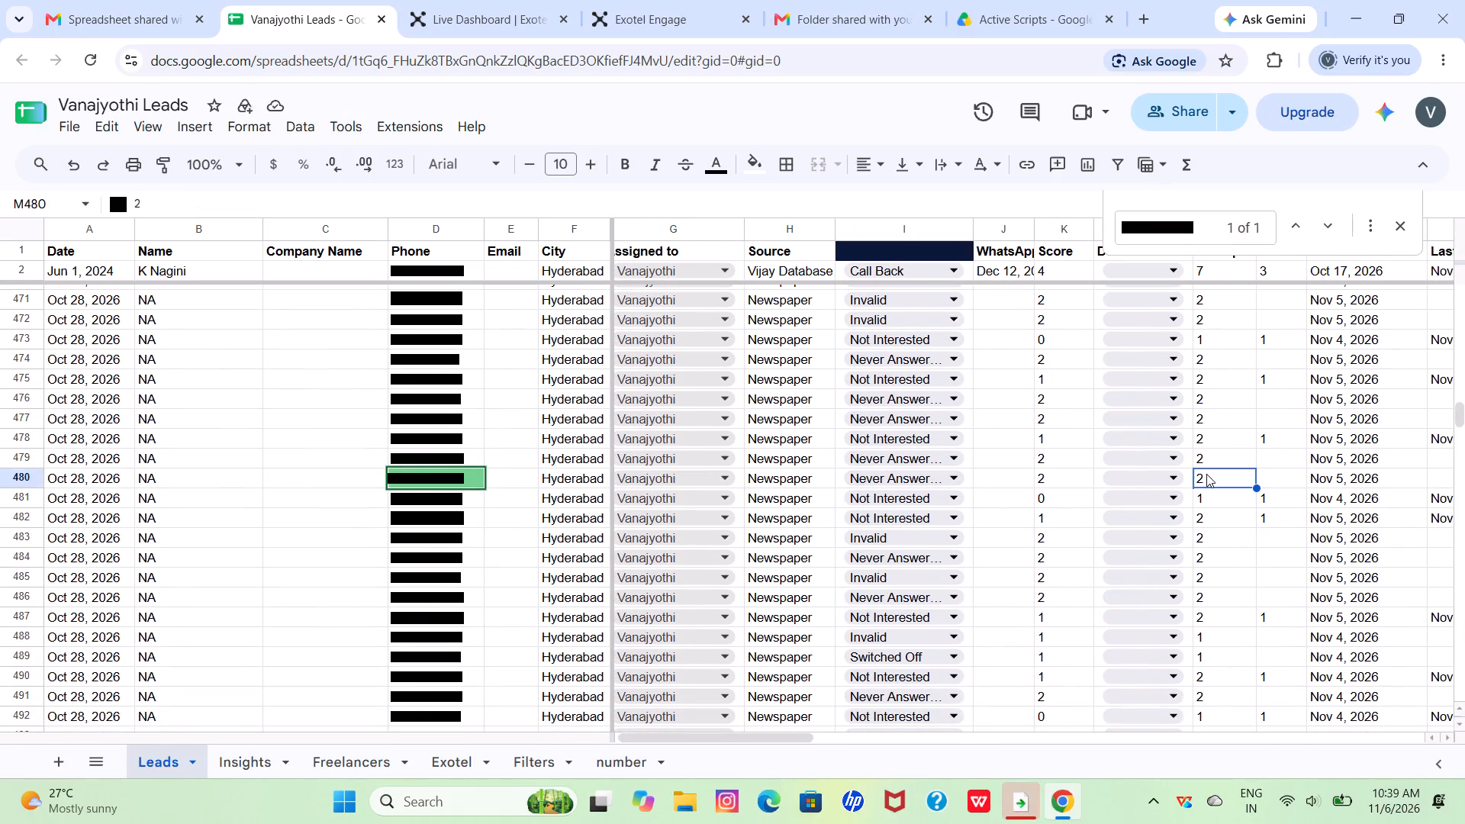
key("3")
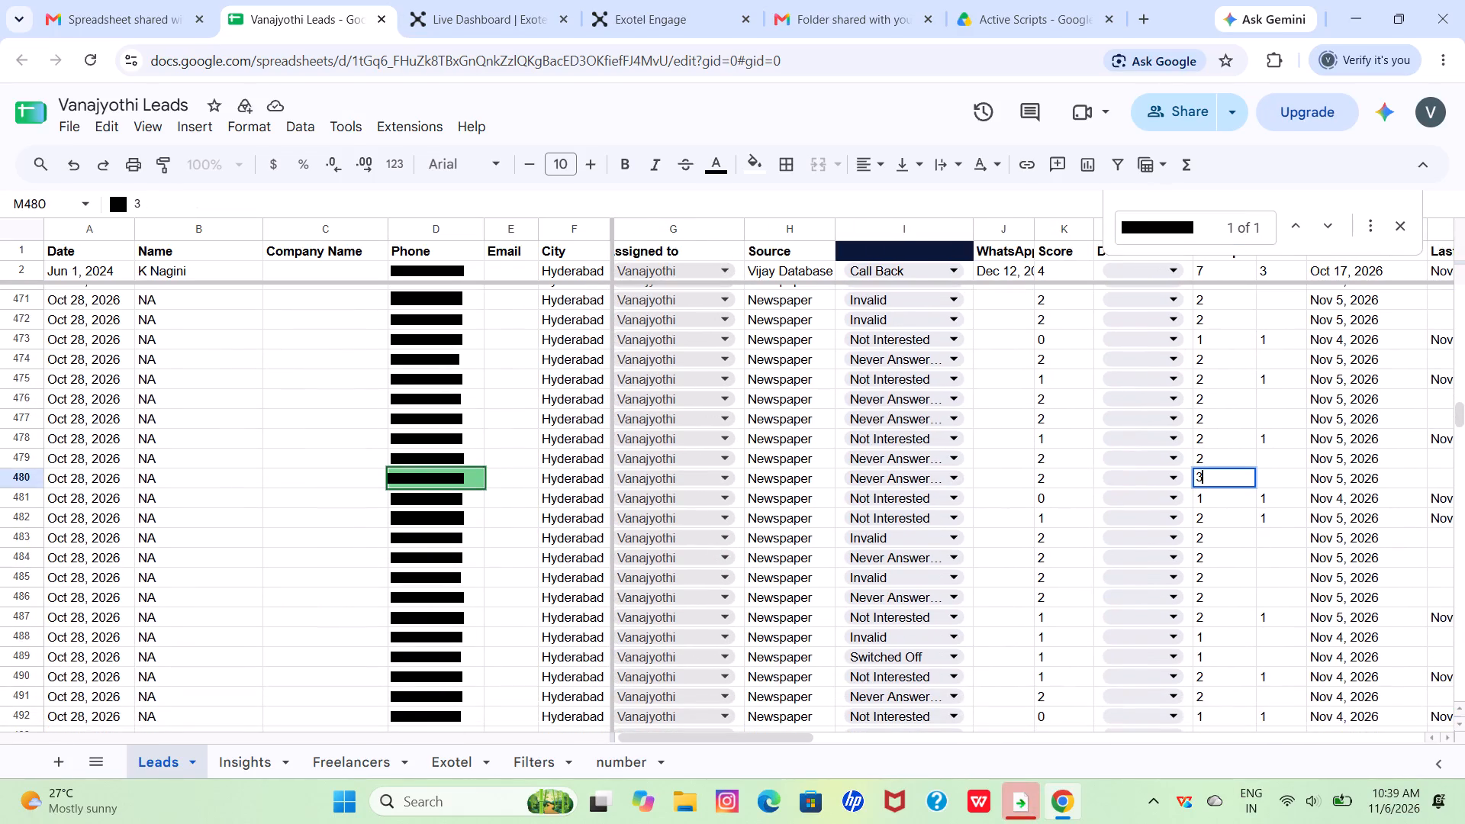
left_click(1288, 481)
key("1")
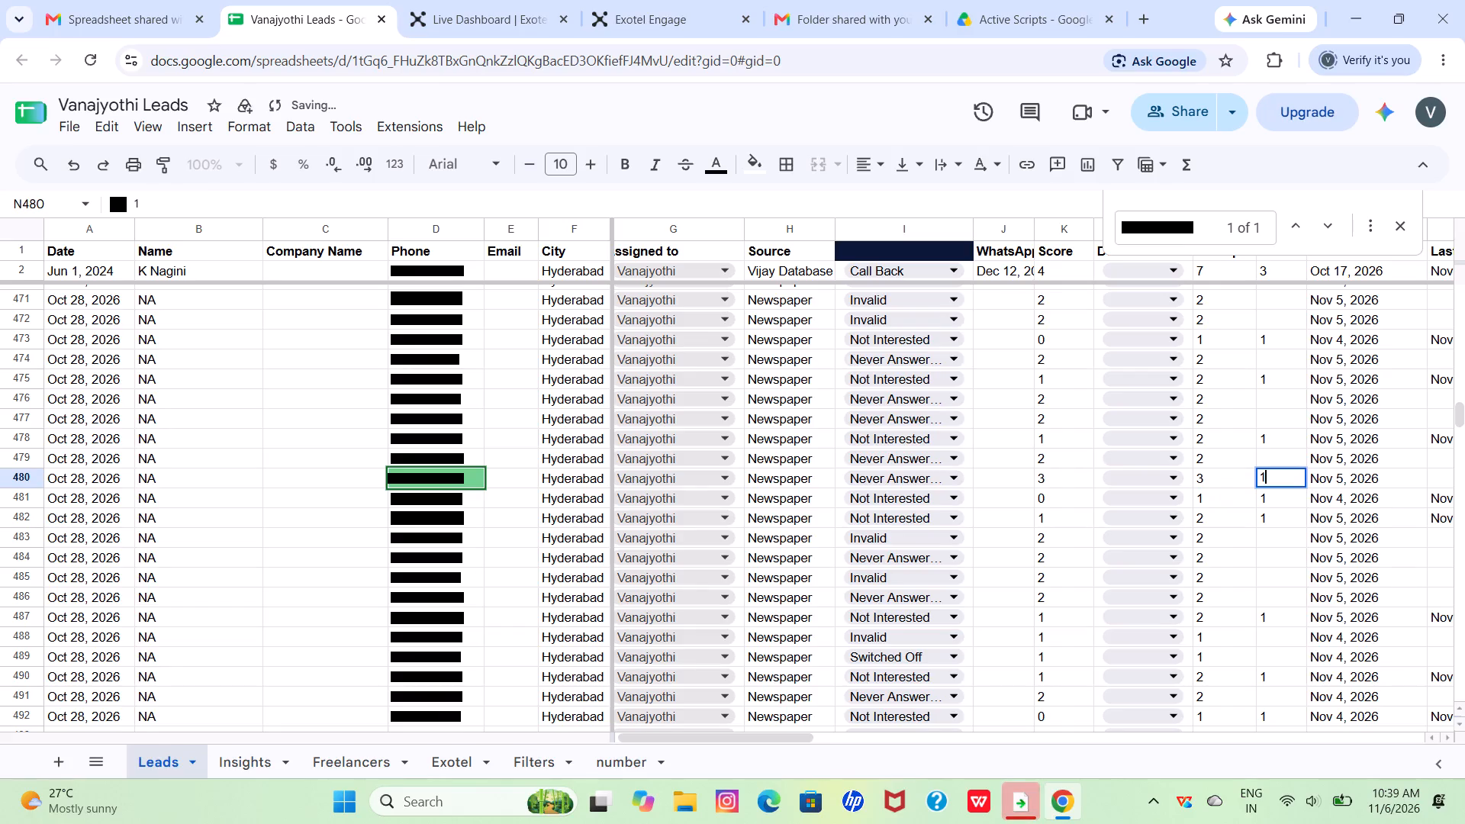
Change the status of the lead in row 480 to Call Back.
left_click(1336, 483)
scroll(1336, 483, "left", 2)
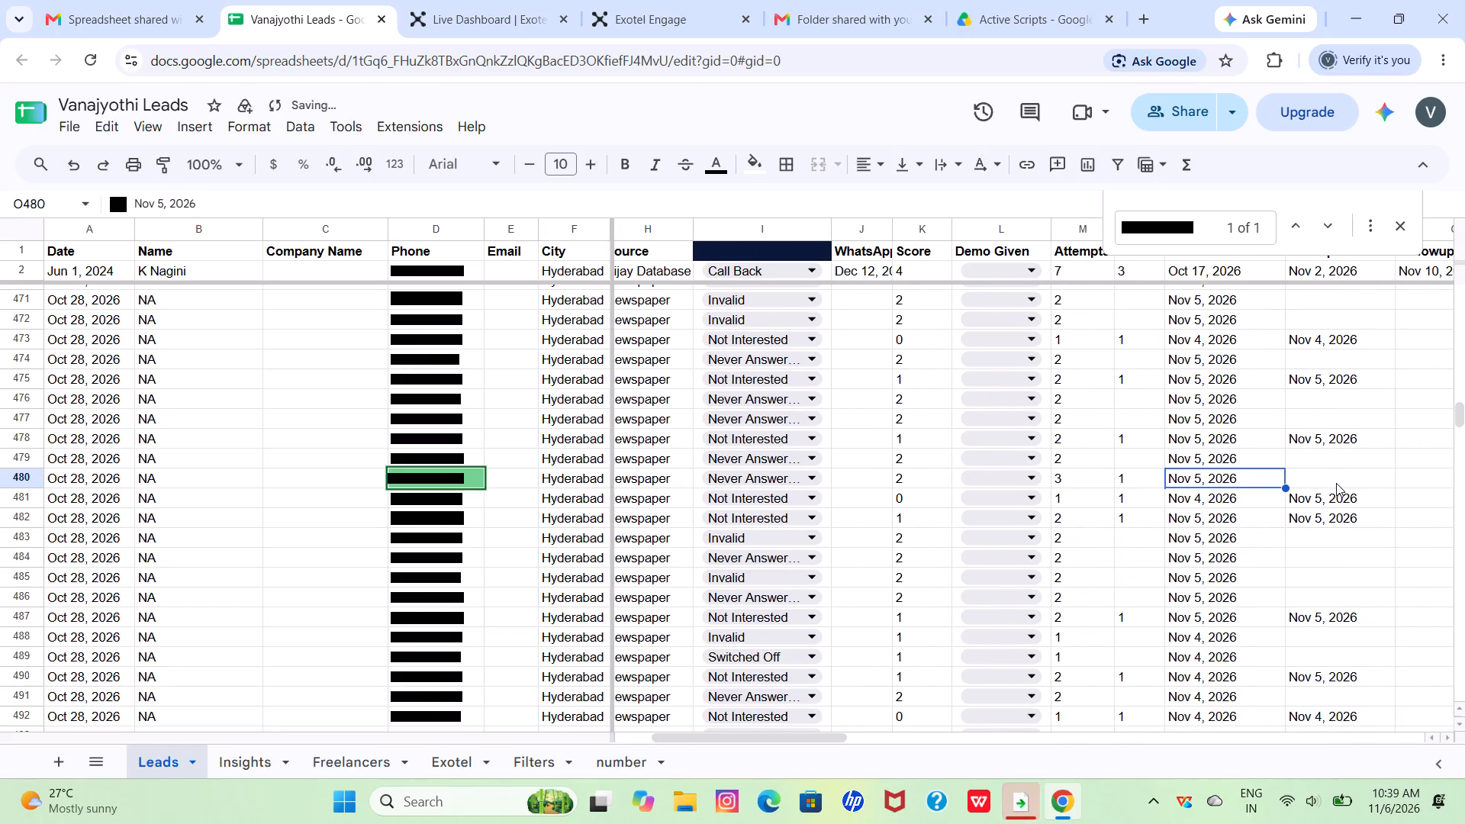
left_click(739, 480)
left_click(736, 571)
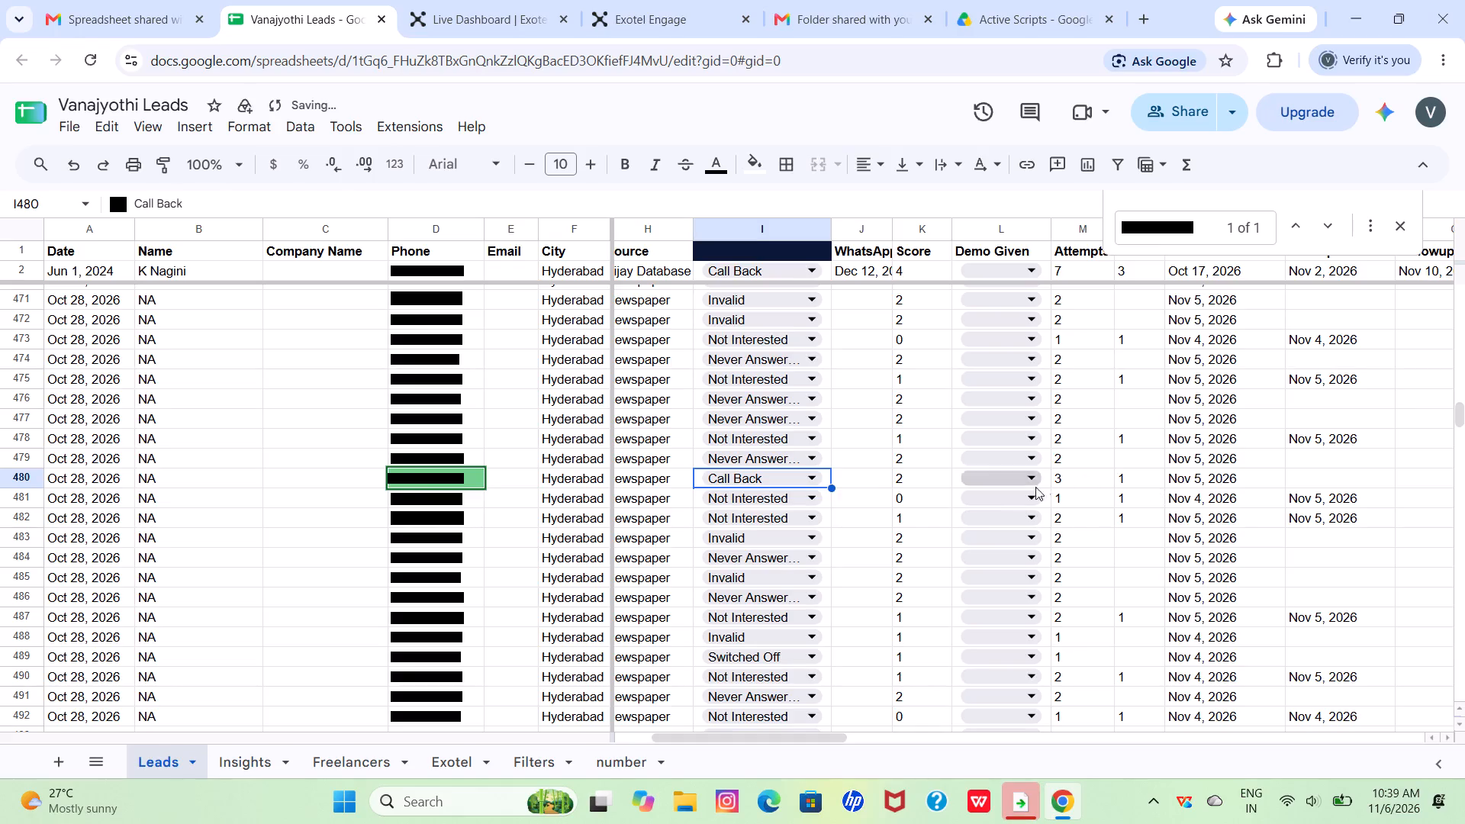
Set the Last Spoken date of the lead in row 480 to Nov 6, 2026.
left_click(1299, 482)
key("ctrl+c")
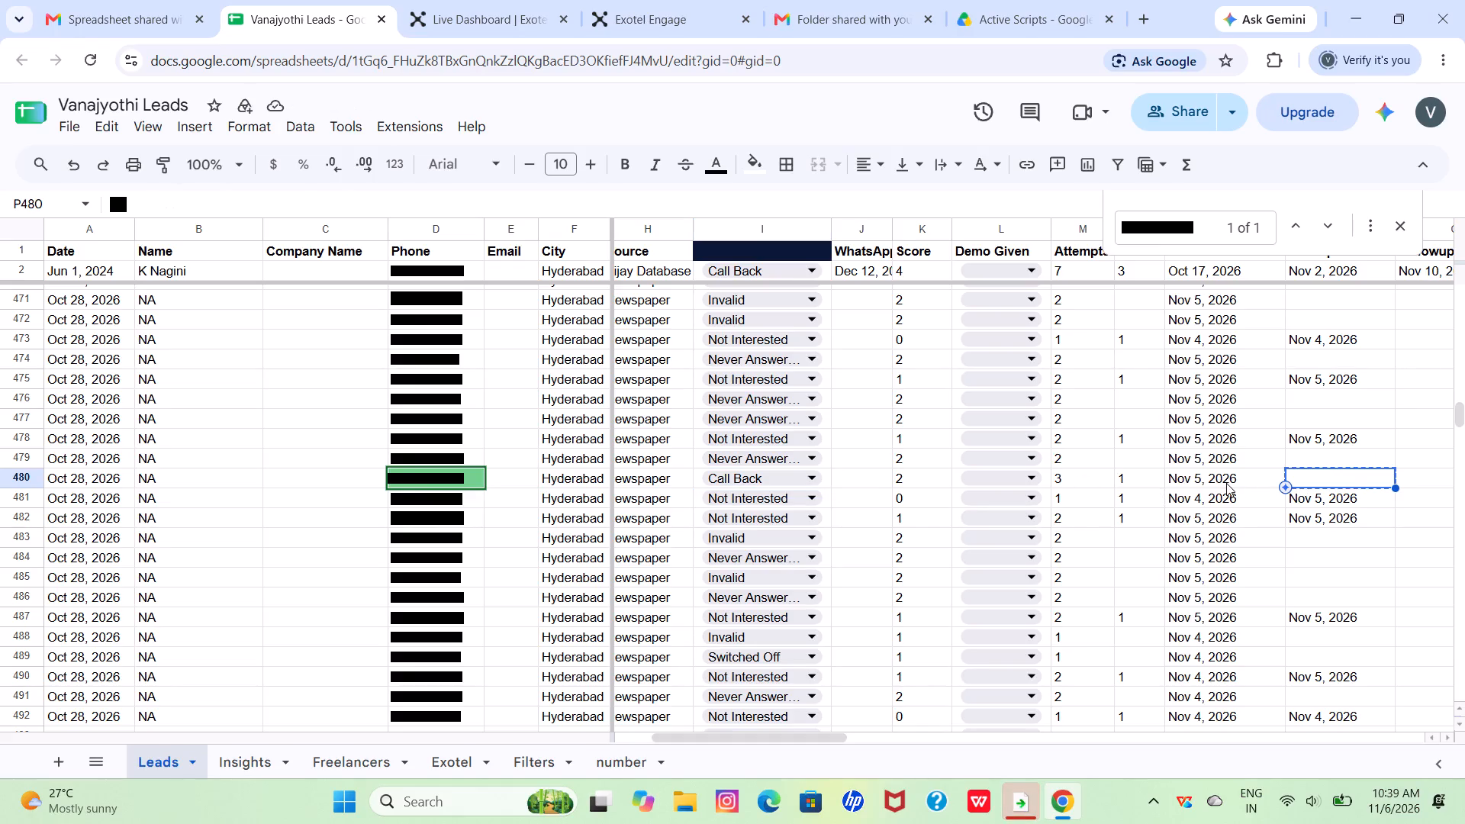
left_click(1226, 483)
key("ctrl+c")
left_click(1306, 483)
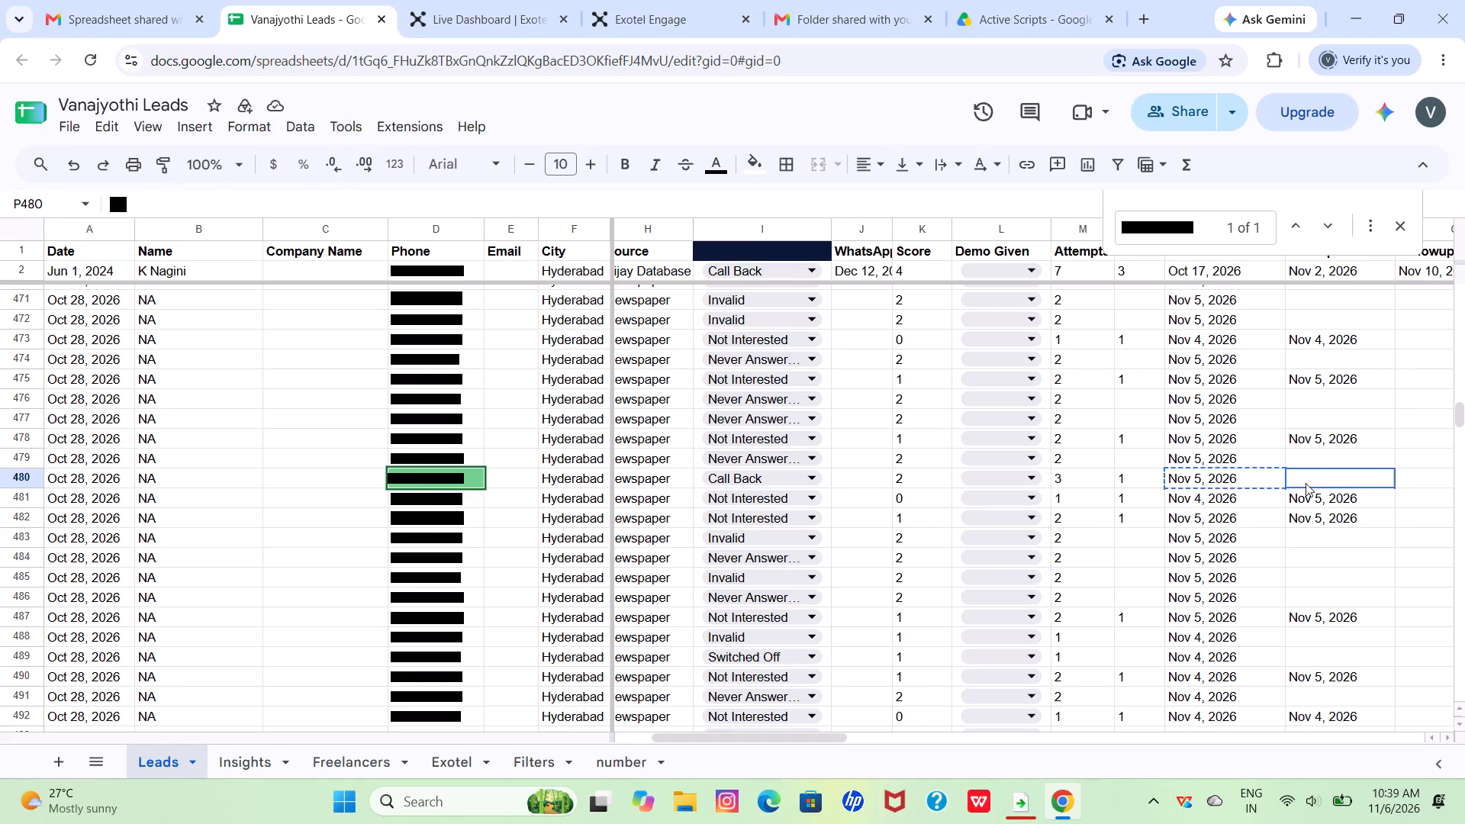
key("ctrl+v")
double_click(1306, 483)
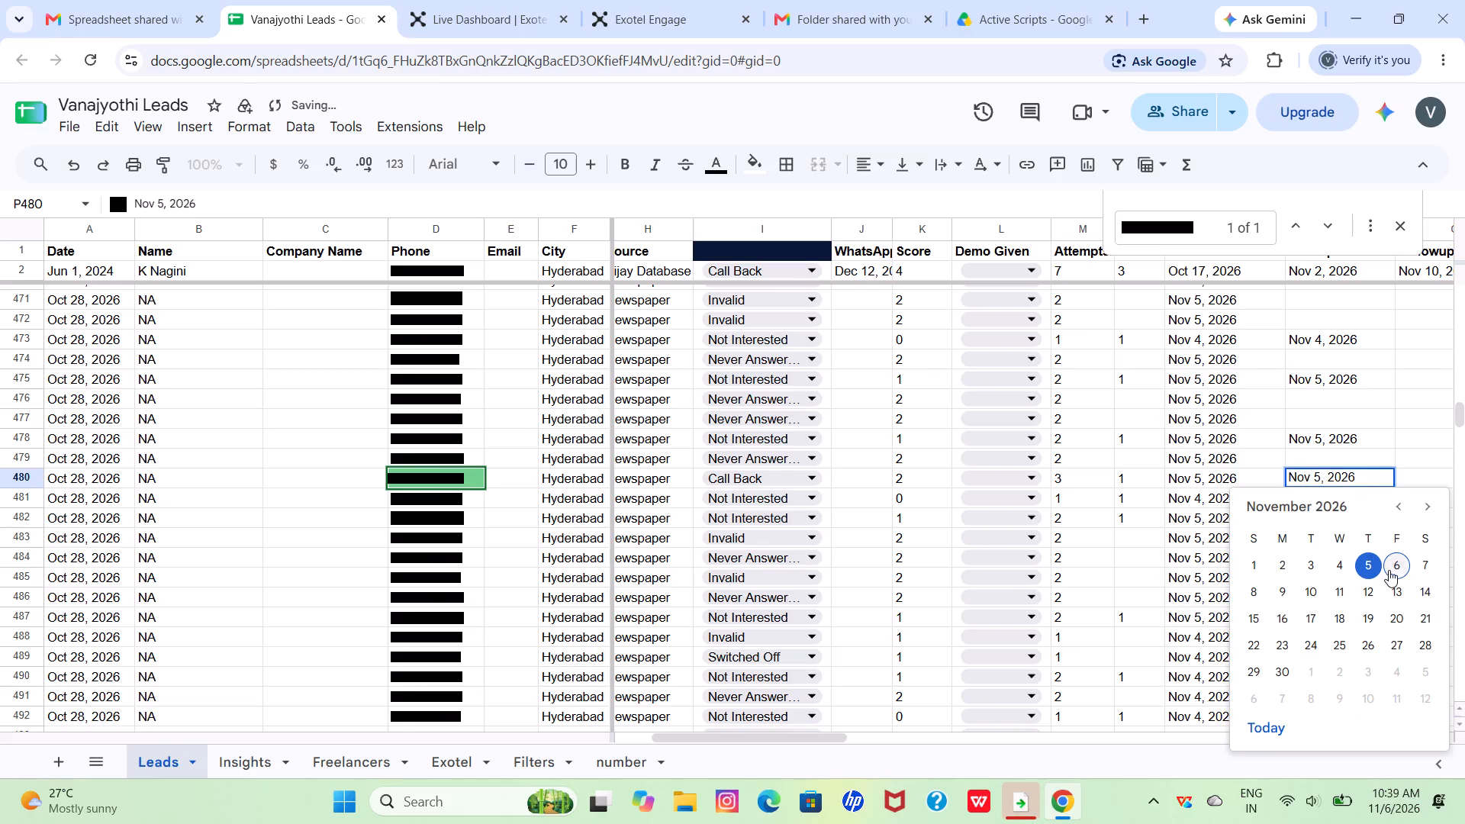
left_click(1396, 569)
Set the Followup Date of the lead in row 480 to Nov 6, 2026.
scroll(1365, 540, "left", 3)
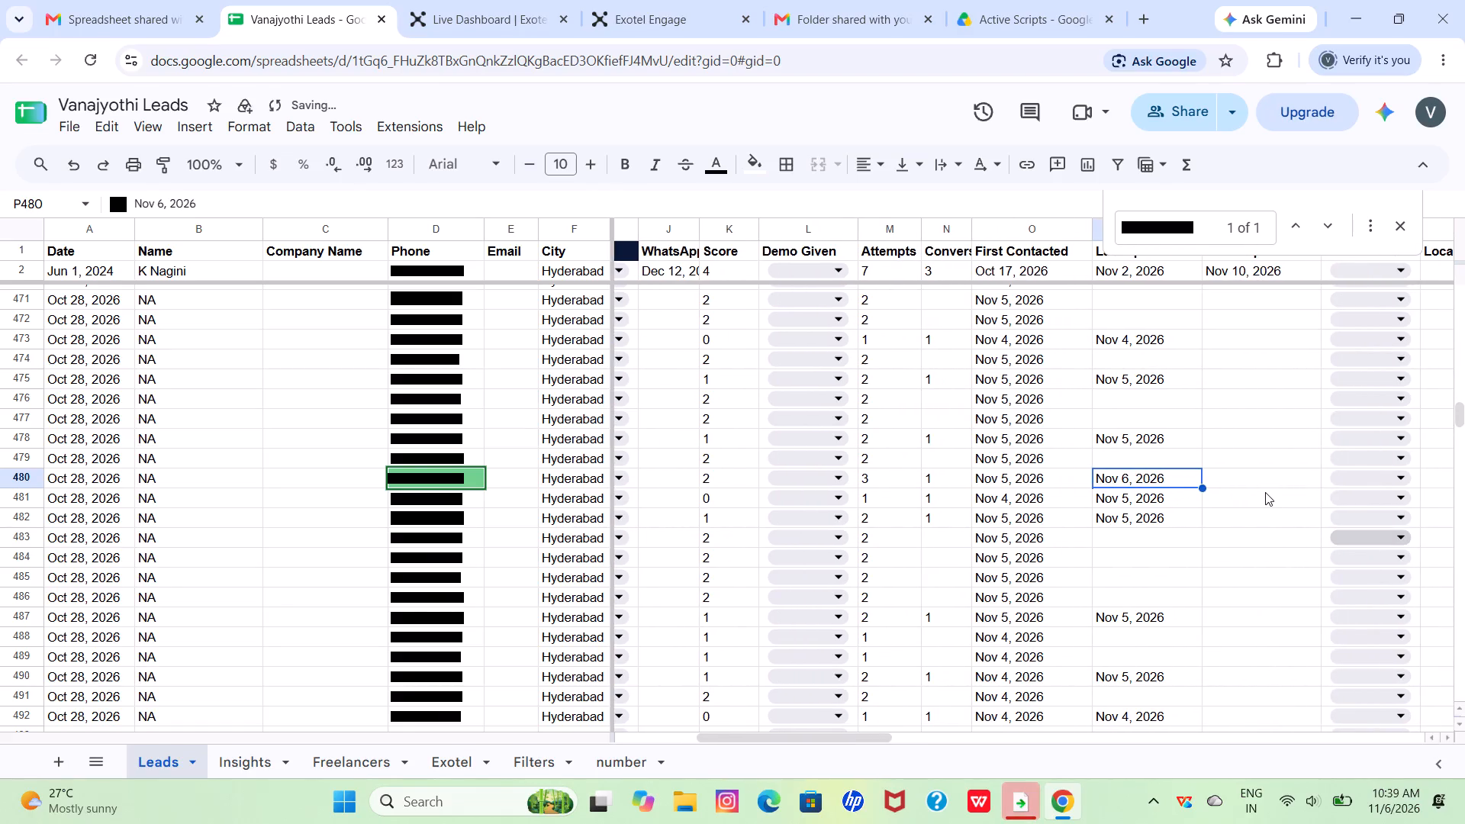
left_click(1261, 488)
key("ctrl+v")
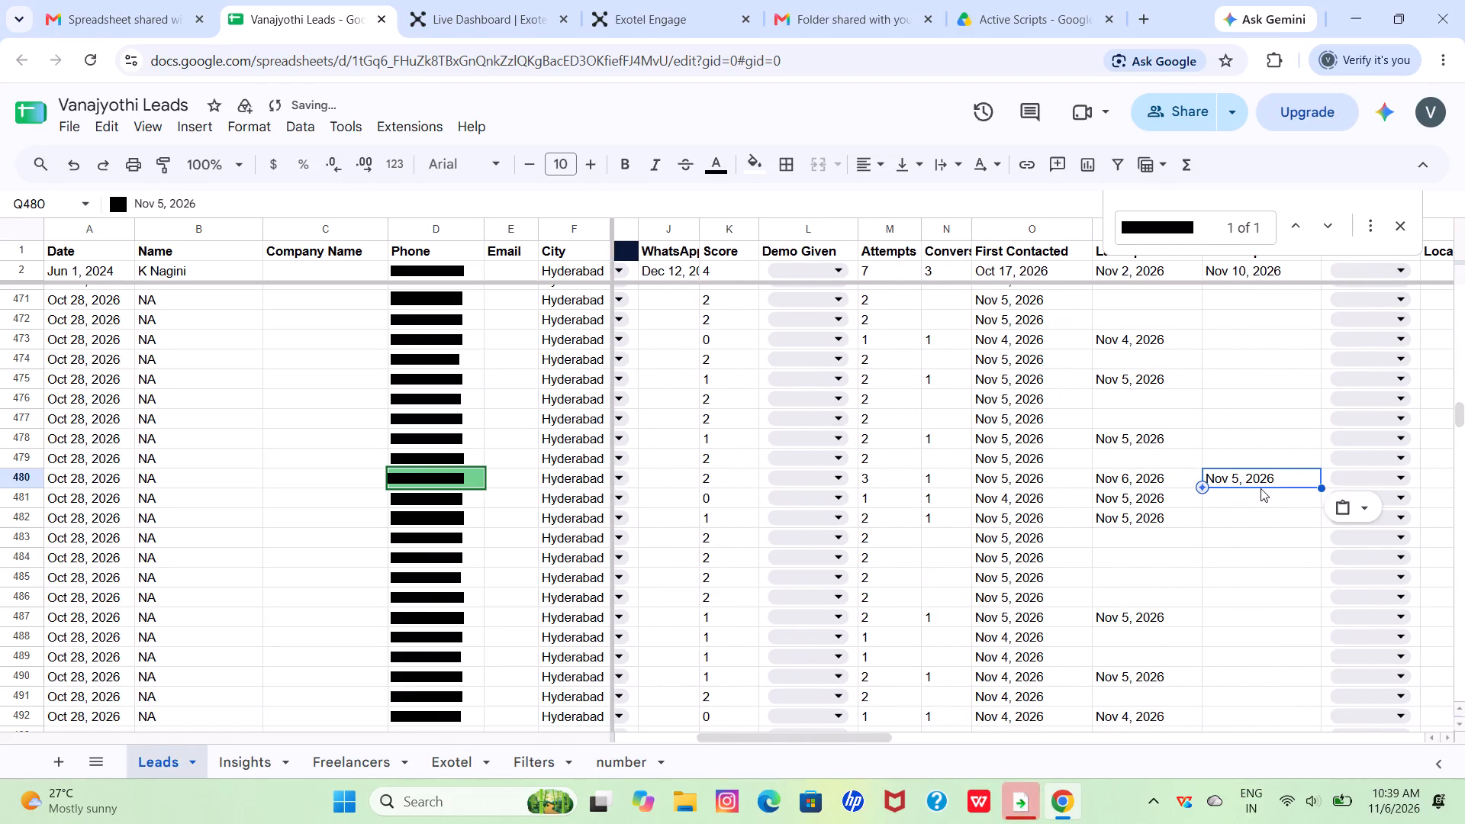
double_click(1241, 475)
left_click(1329, 568)
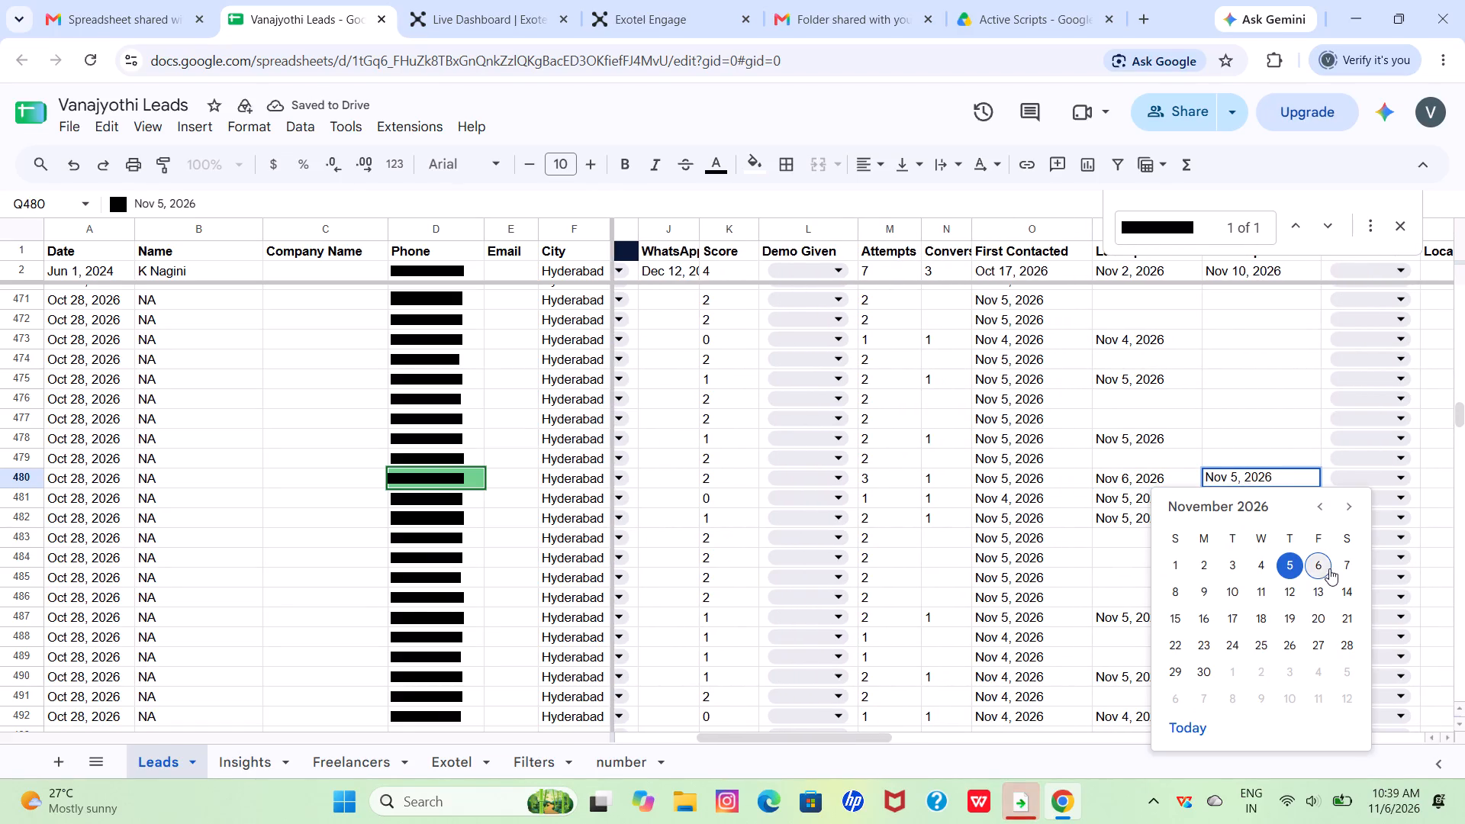
scroll(1329, 568, "left", 6)
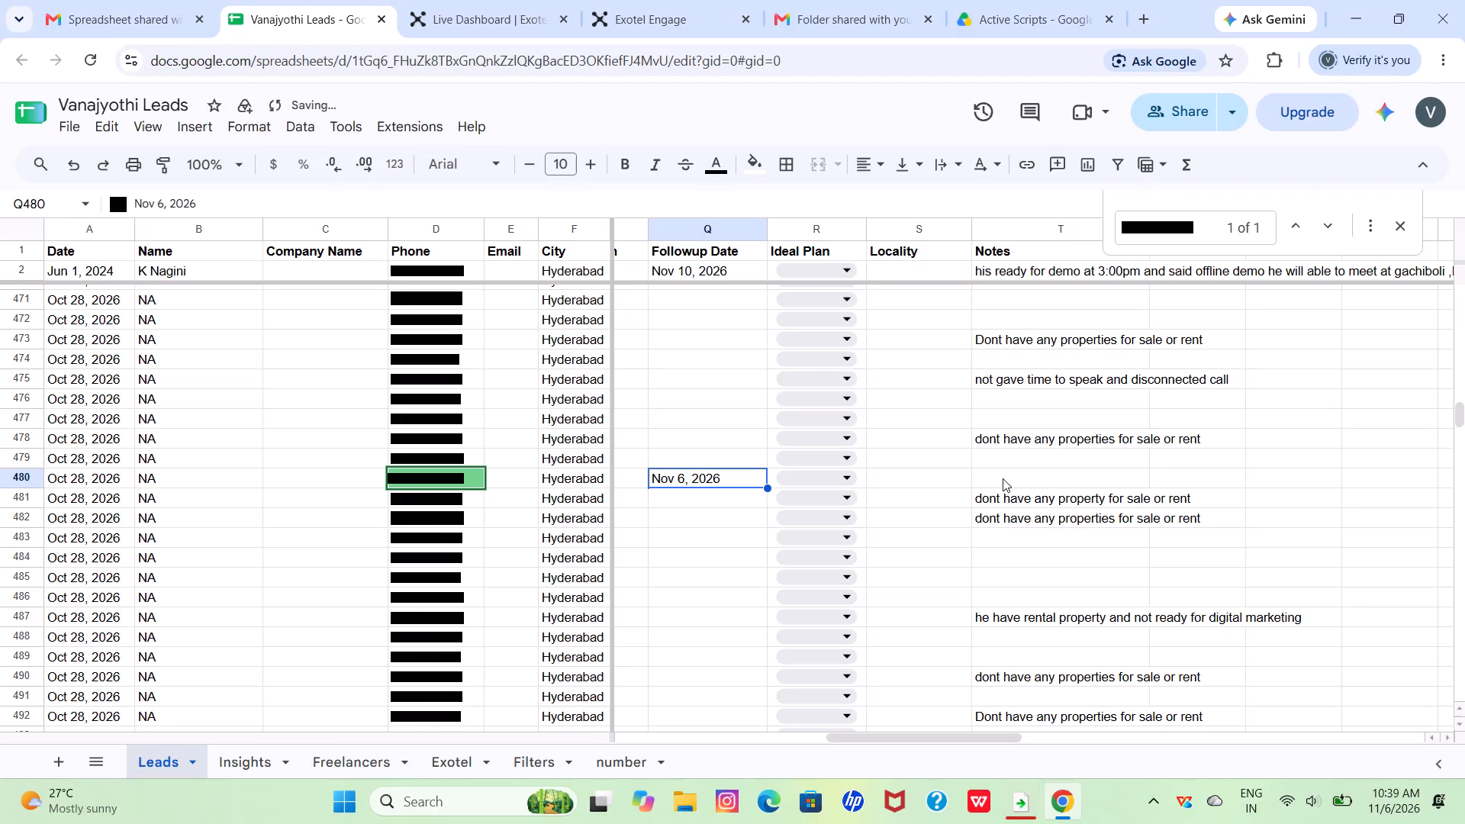
Enter the note "said he have rental property at zahirabad" for the lead in row 480.
left_click(1003, 478)
type("sais")
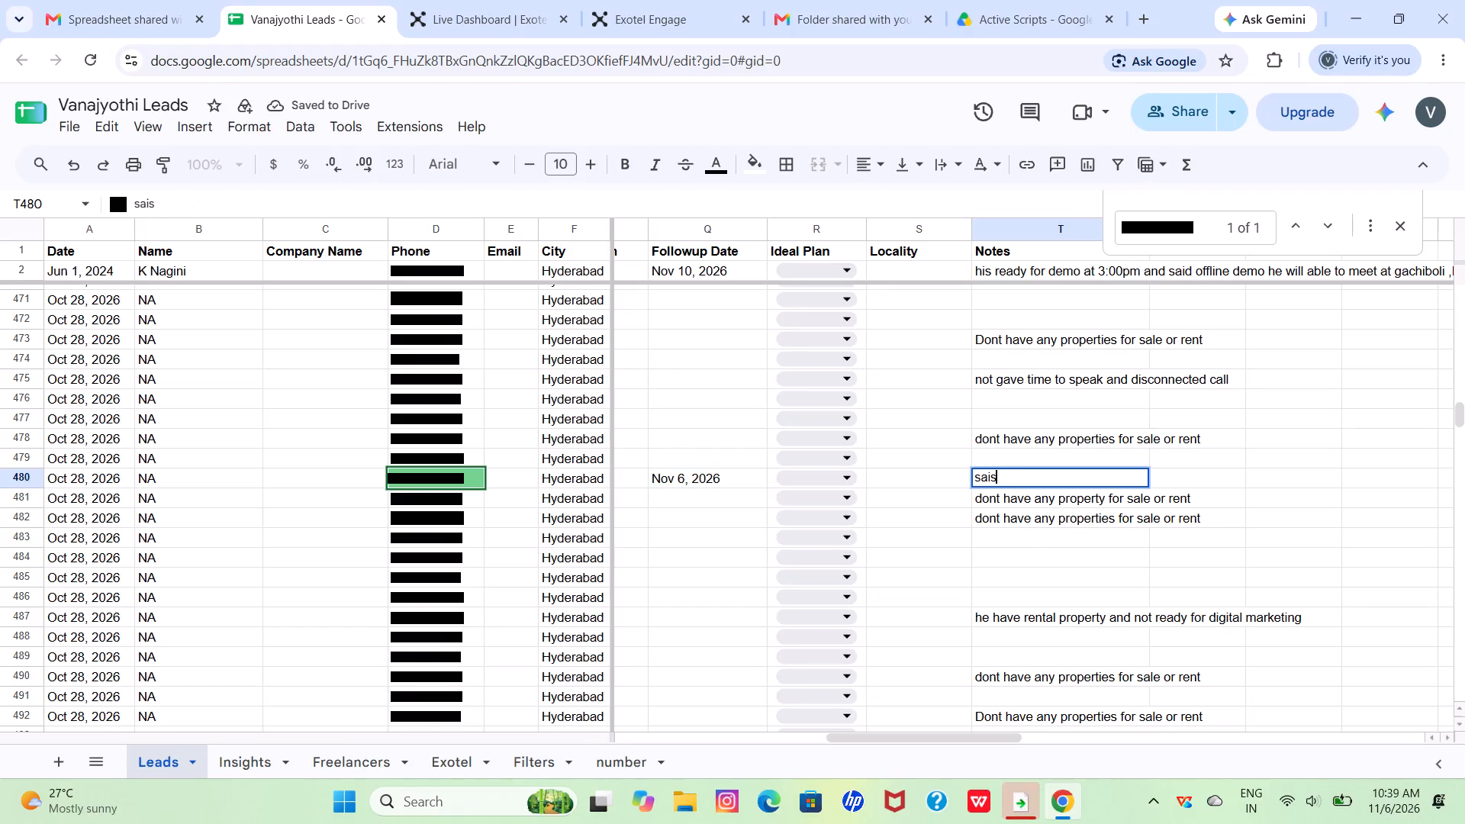
key("space")
key("BackSpace")
key("BackSpace")
type("d he have rental")
key("space")
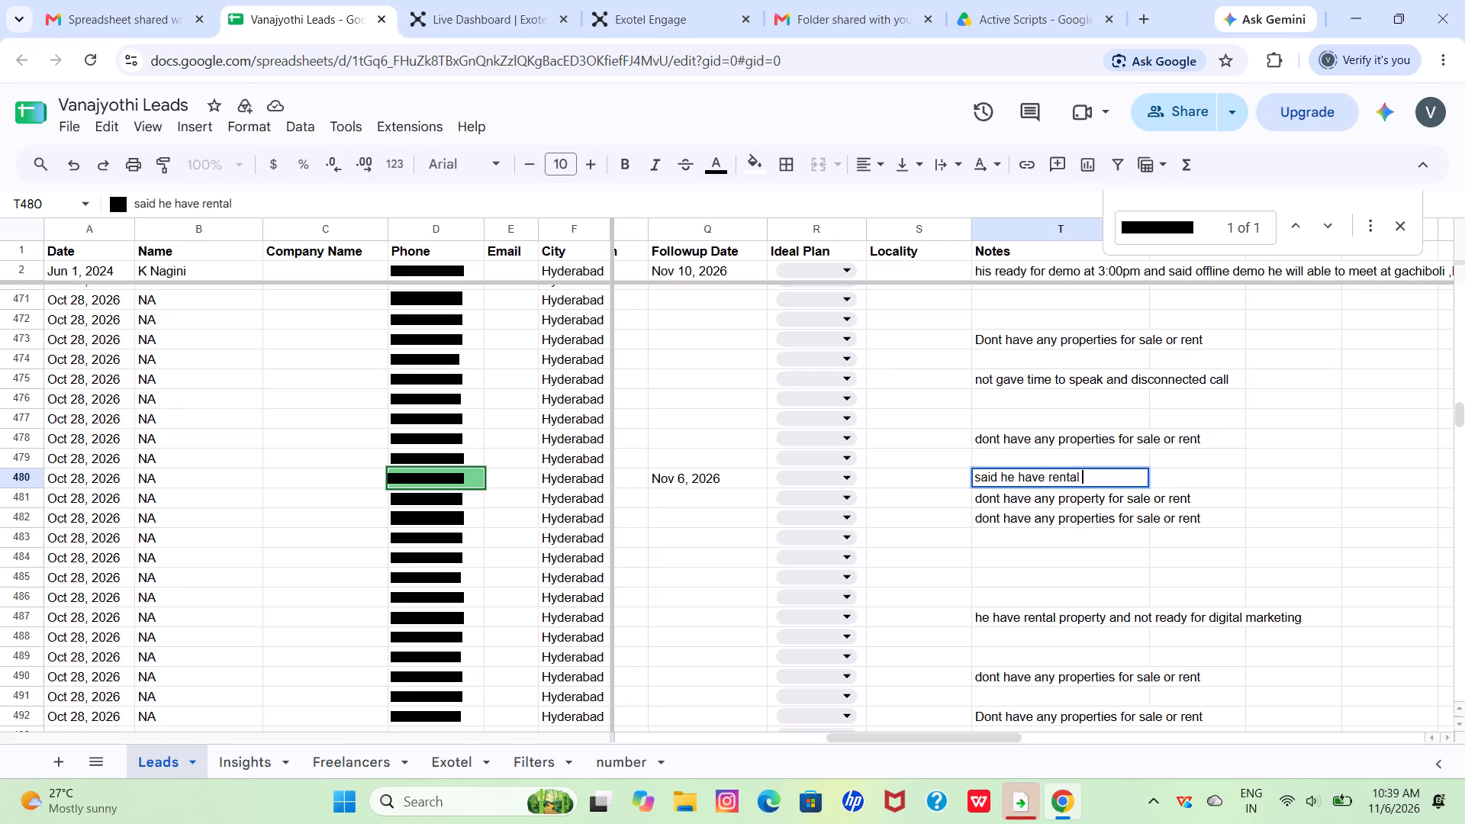
type("property")
key("space")
type("at")
key("space")
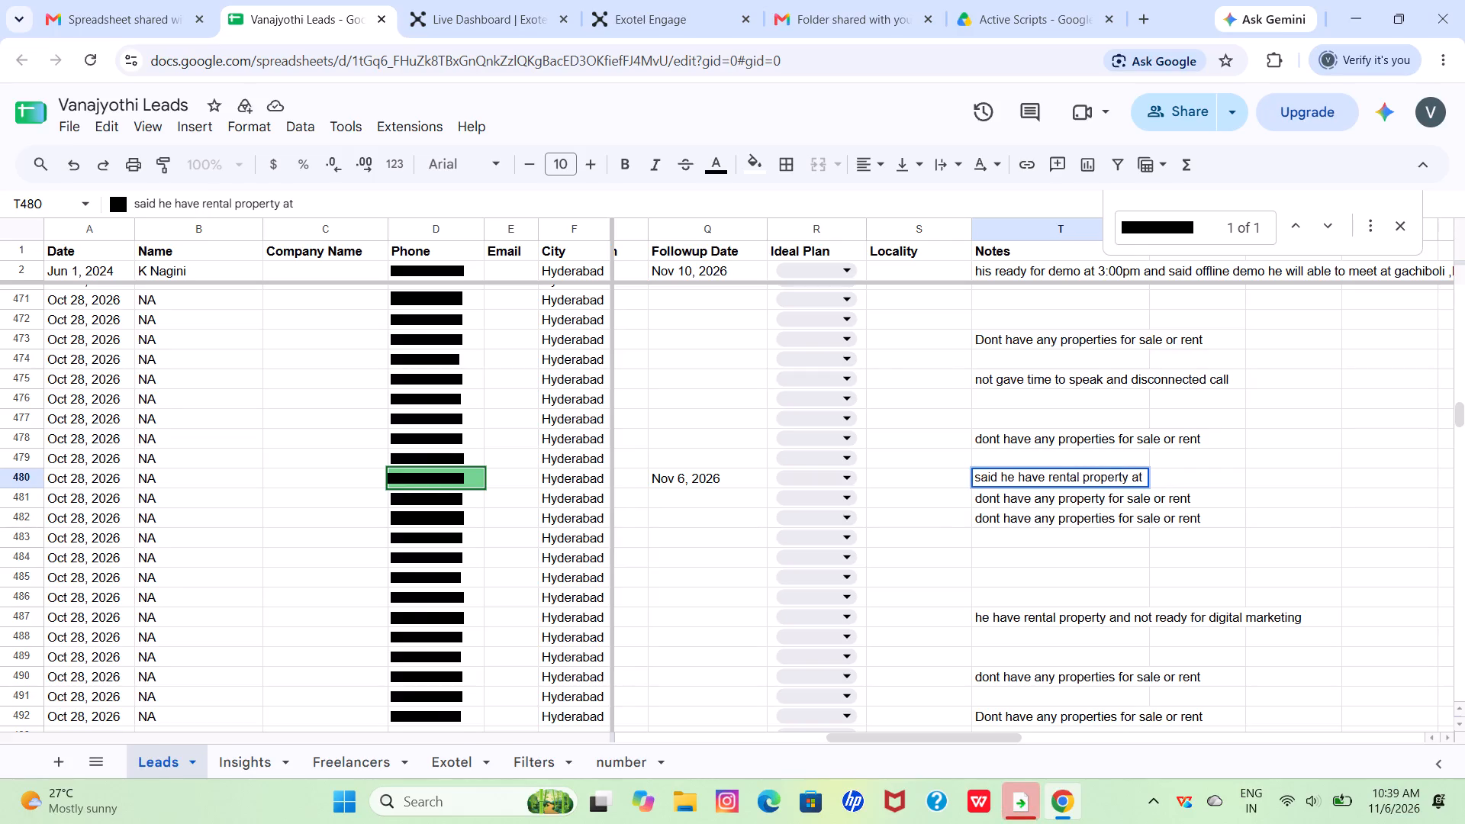
type("zah")
type("ira")
type("bad")
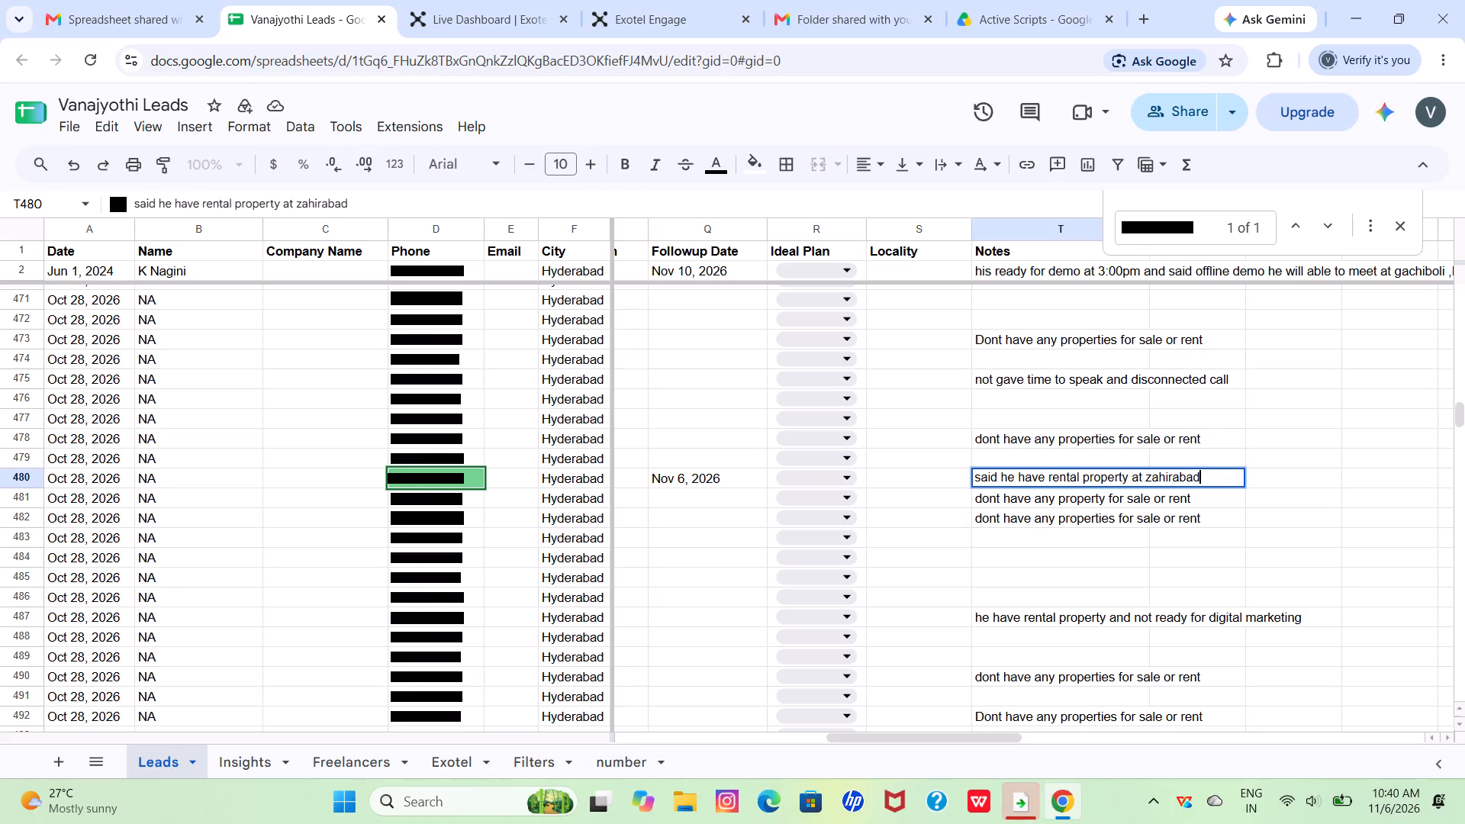
key("space")
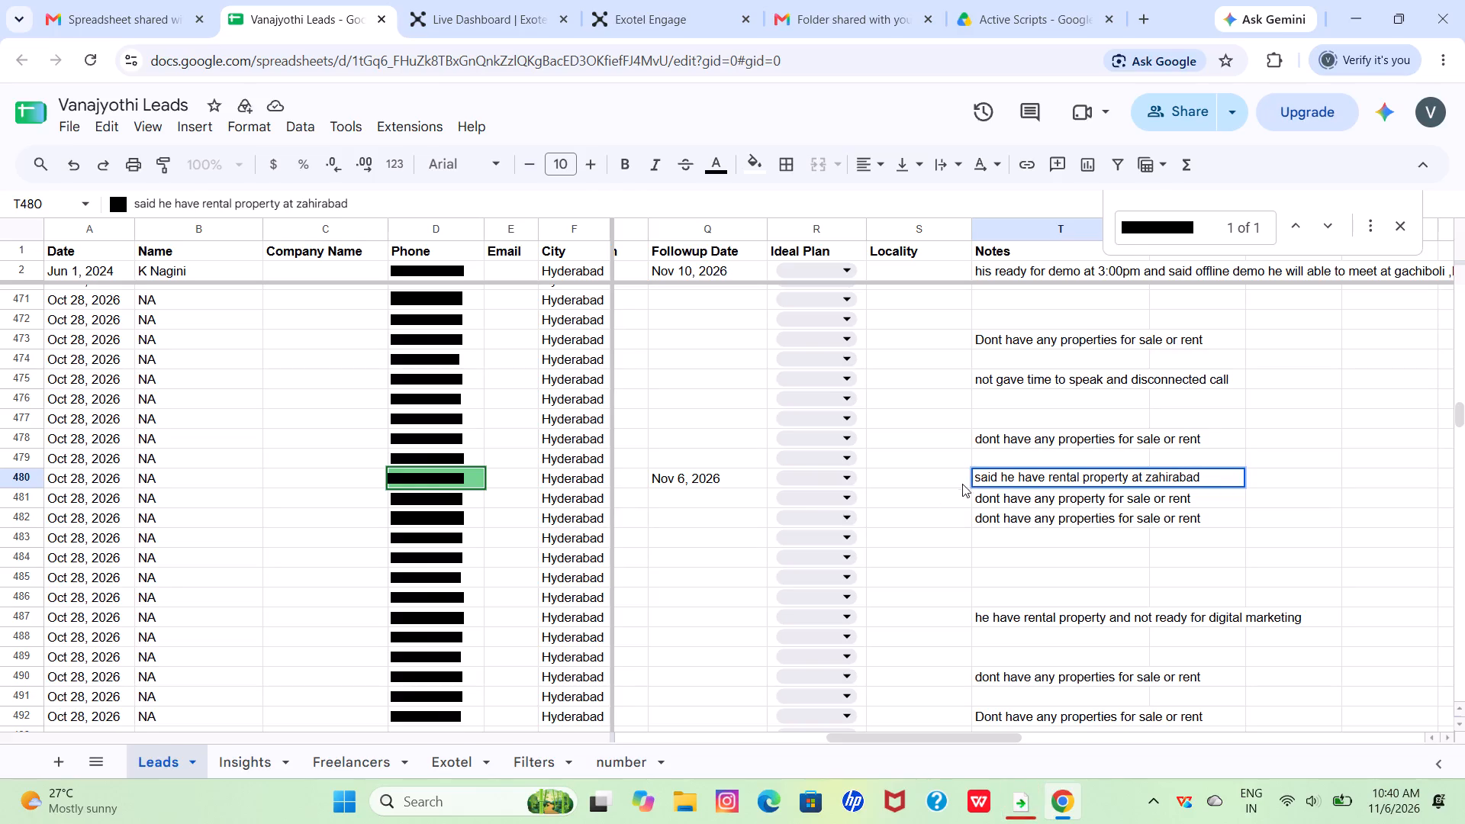
Set the Locality of the lead in row 480 to banjarahills.
left_click(944, 479)
key("b")
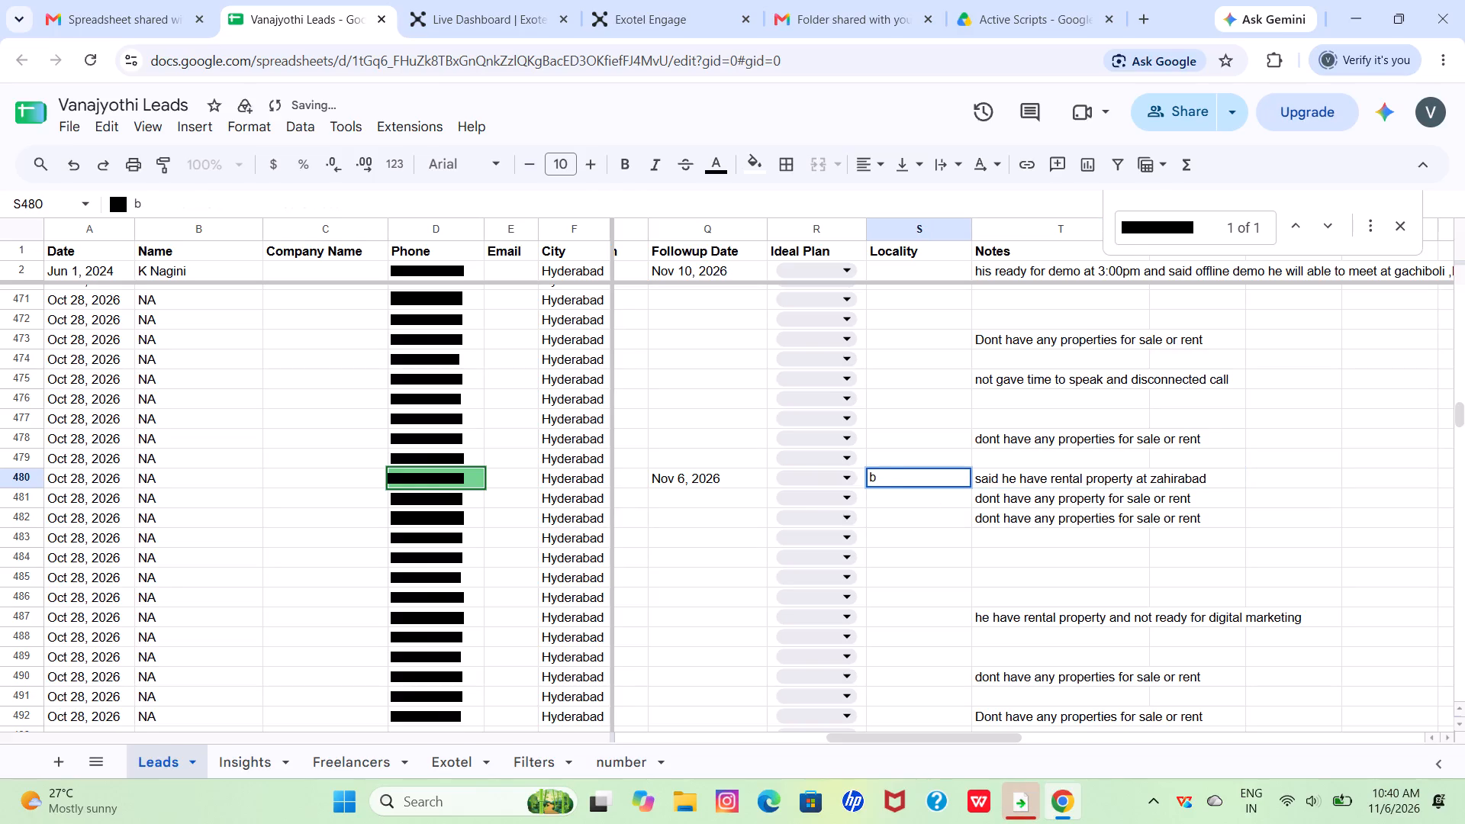
type("anjarahills")
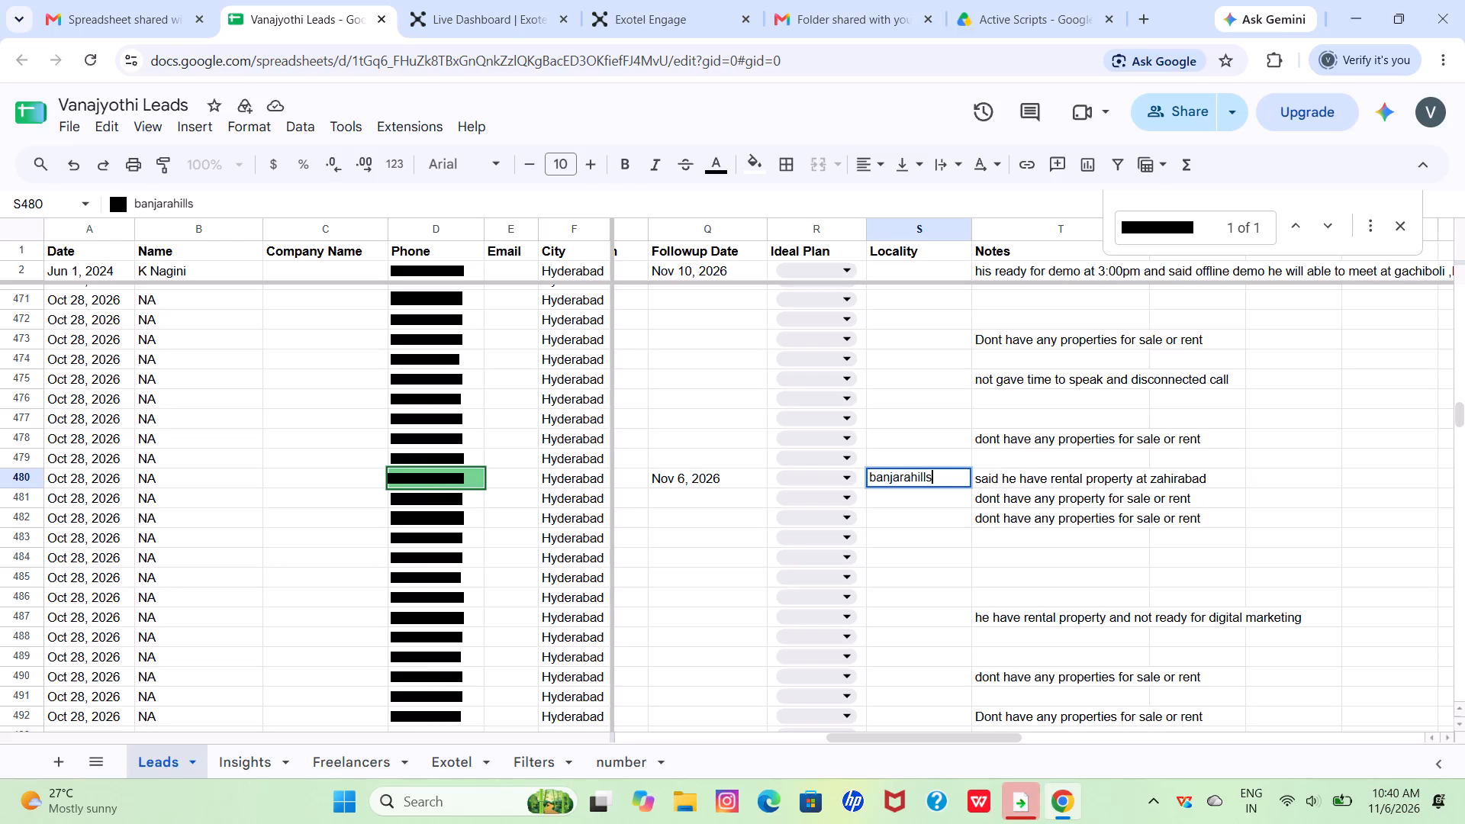
double_click(986, 475)
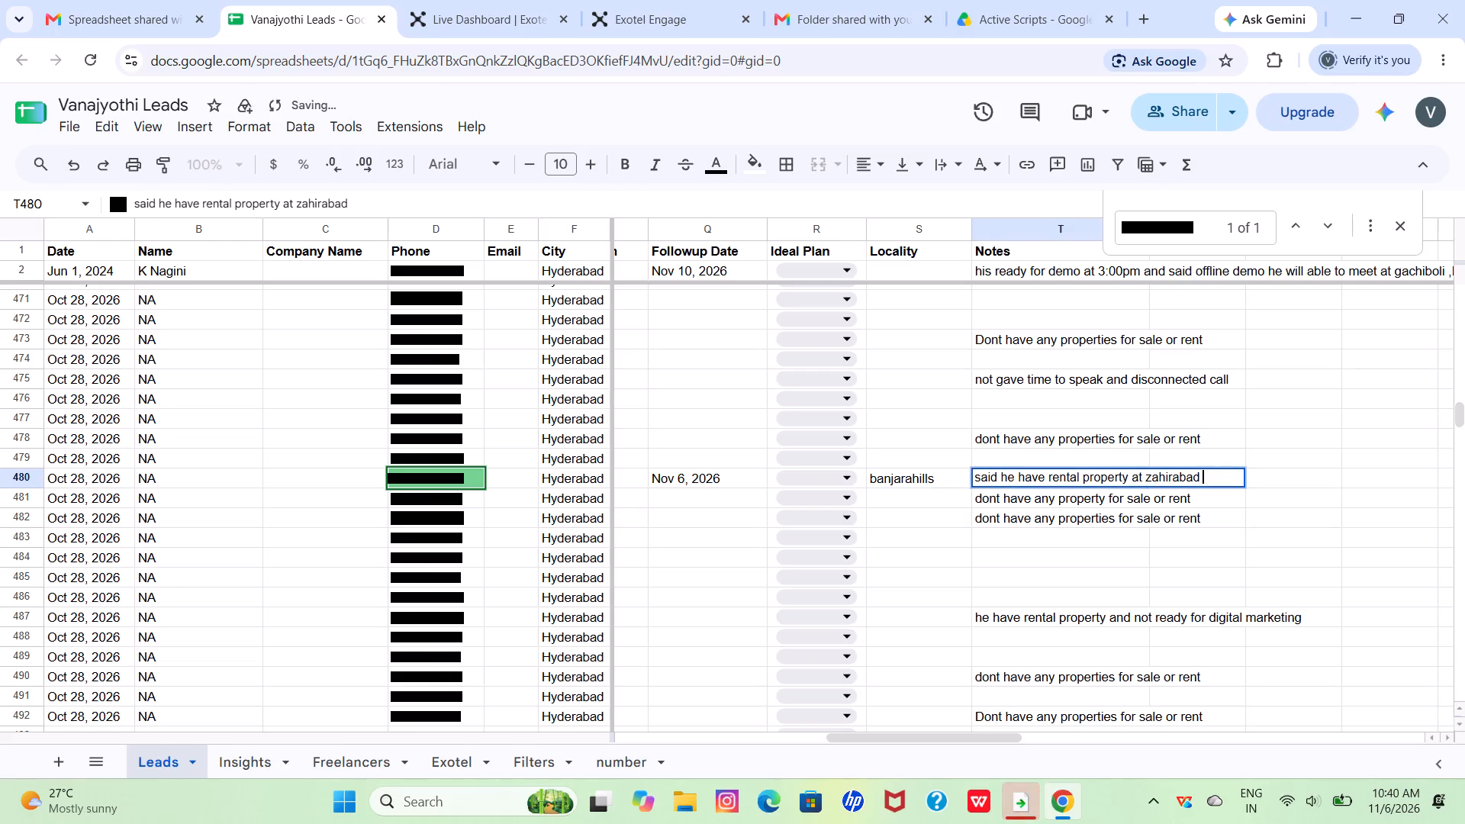
left_click(1003, 438)
scroll(1006, 490, "right", 4)
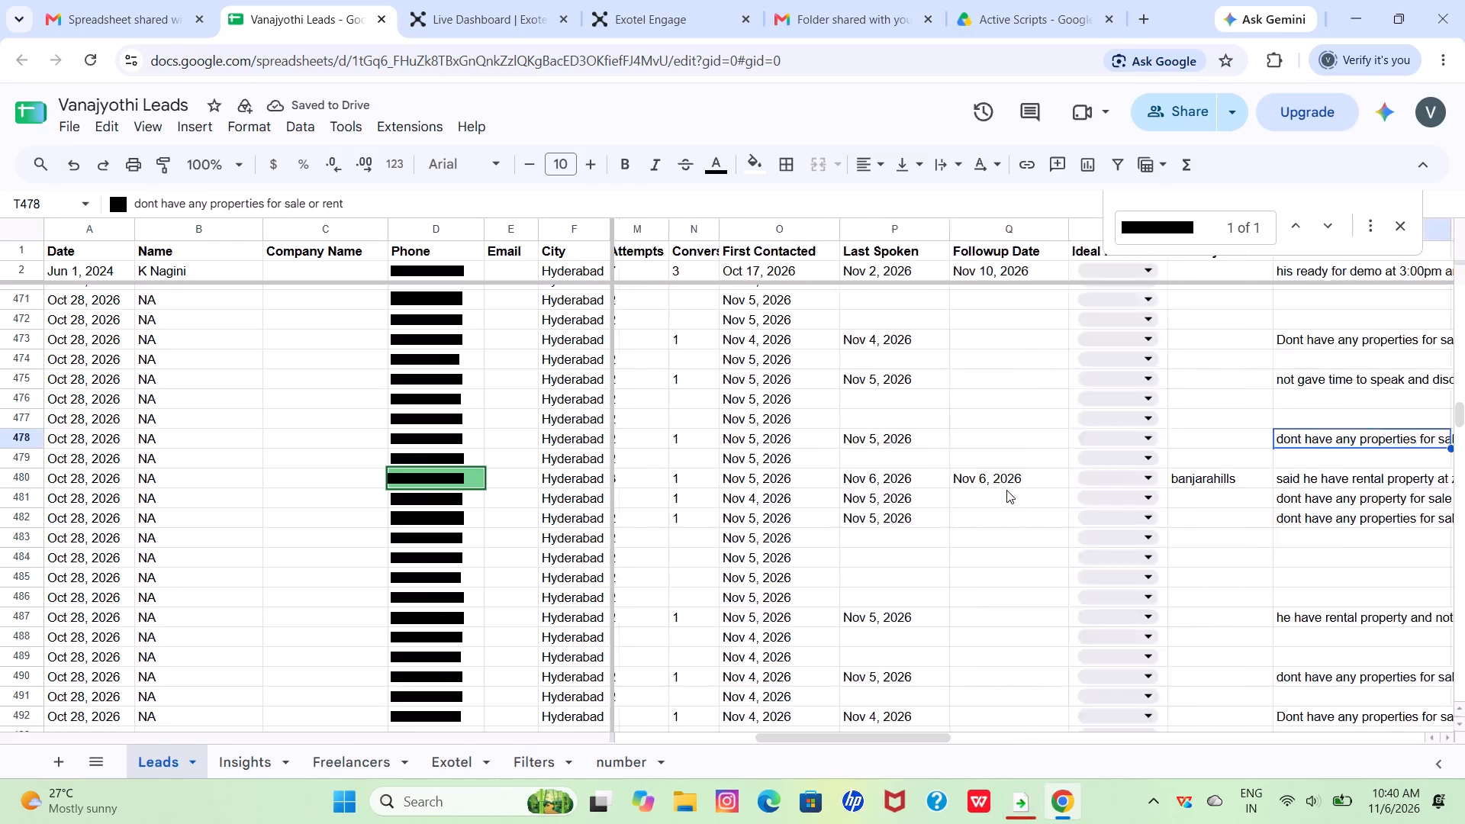
scroll(1006, 490, "down", 1)
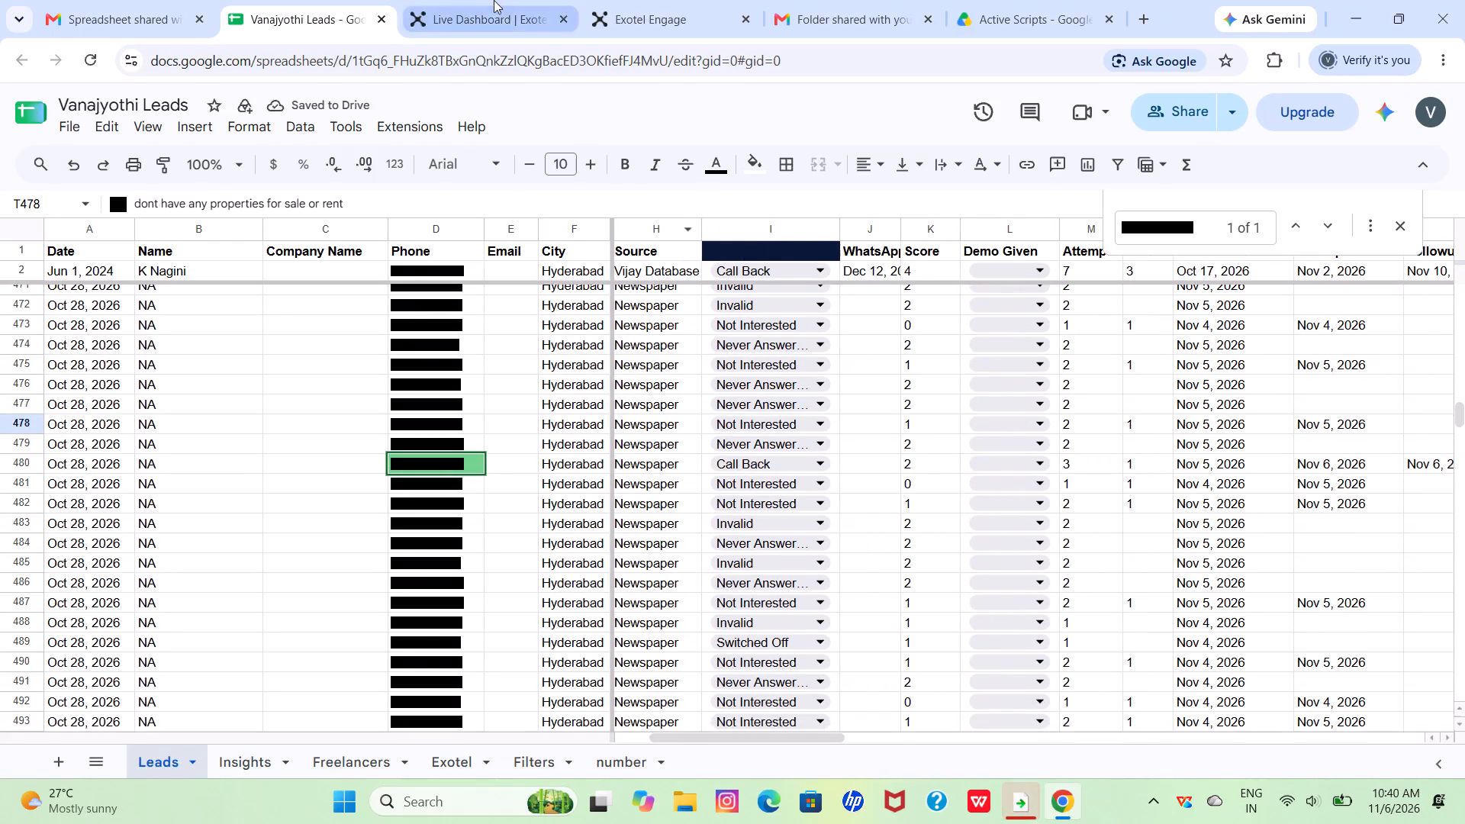
Switch to the Exotel live dashboard and open the calls Inbox.
left_click(487, 0)
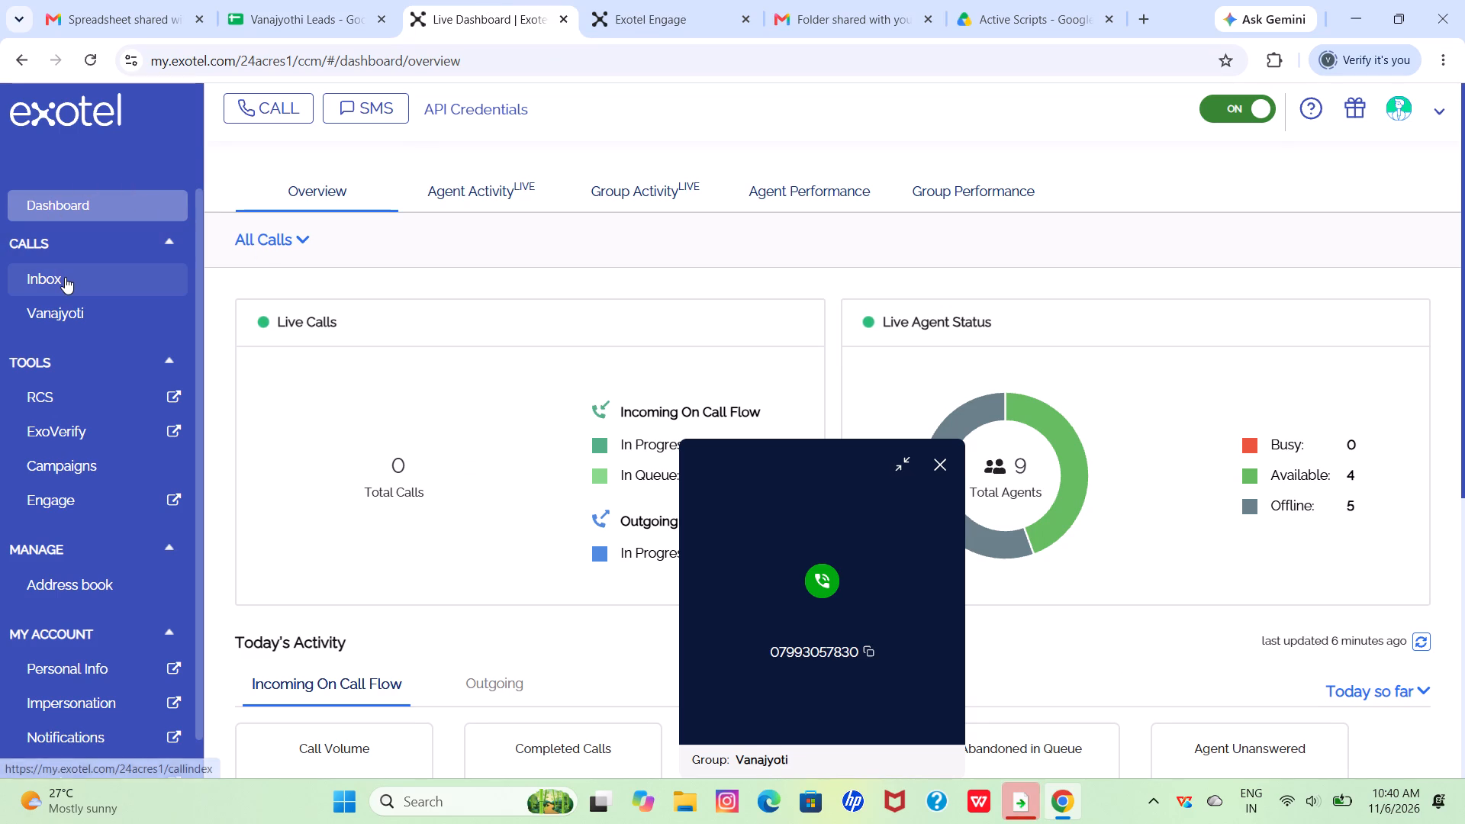
double_click(65, 277)
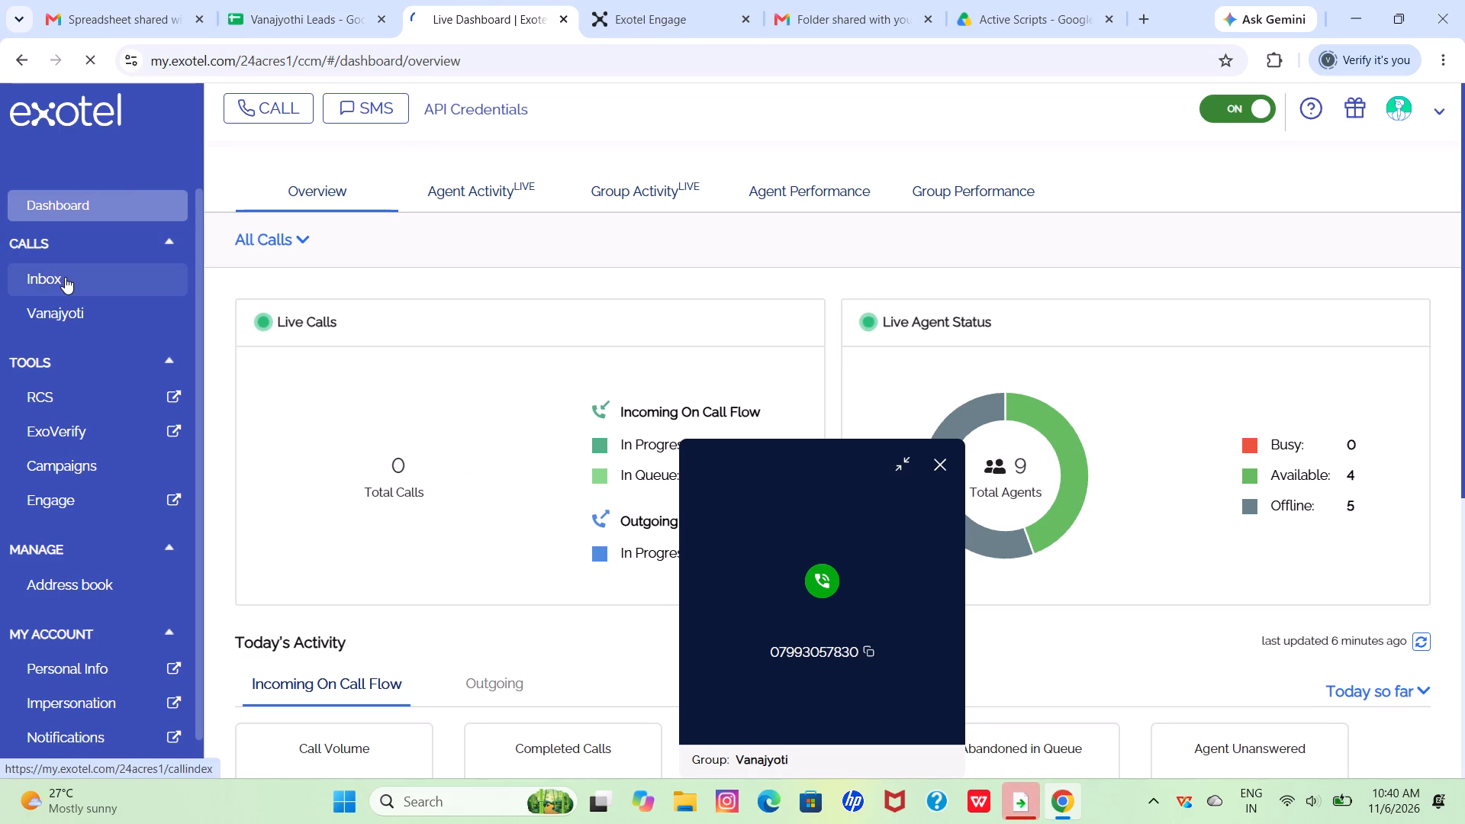
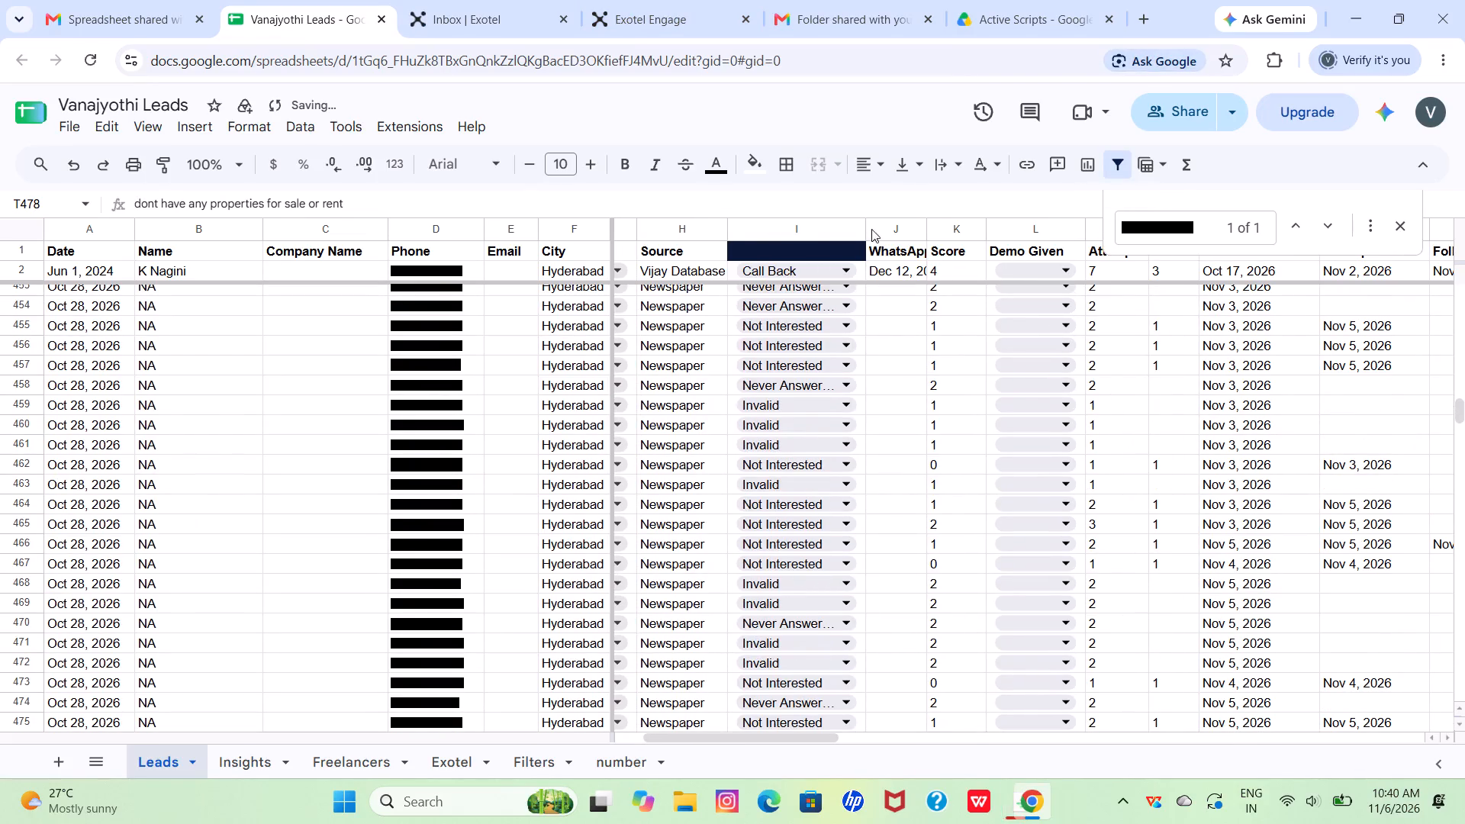
Open the blank header cell above the lead status column, I1, for editing.
left_click(849, 255)
double_click(849, 255)
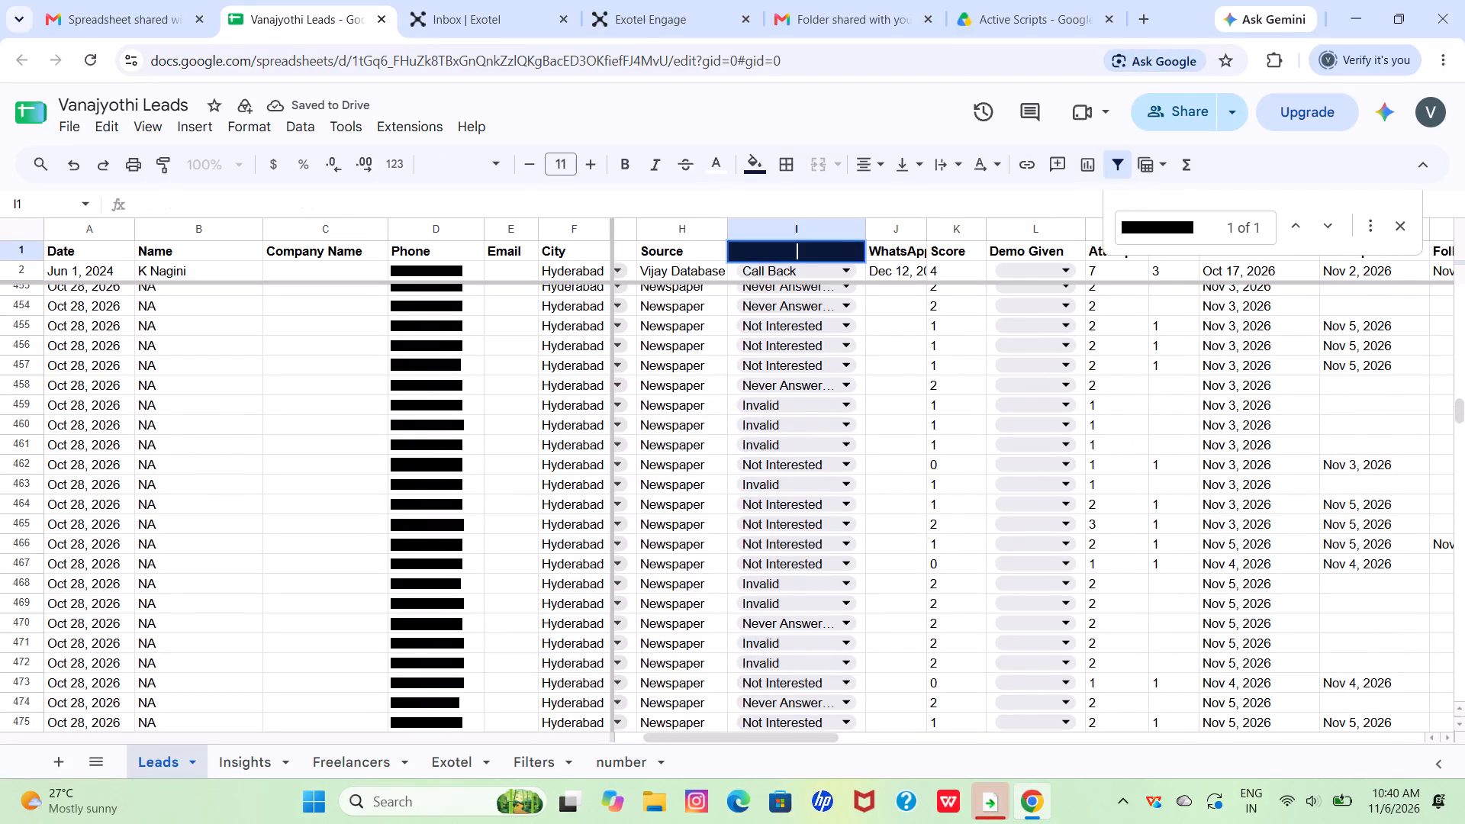
Leave the blank status header cell and return to the first lead records at the top of the Leads sheet.
left_click(851, 337)
scroll(851, 337, "up", 9)
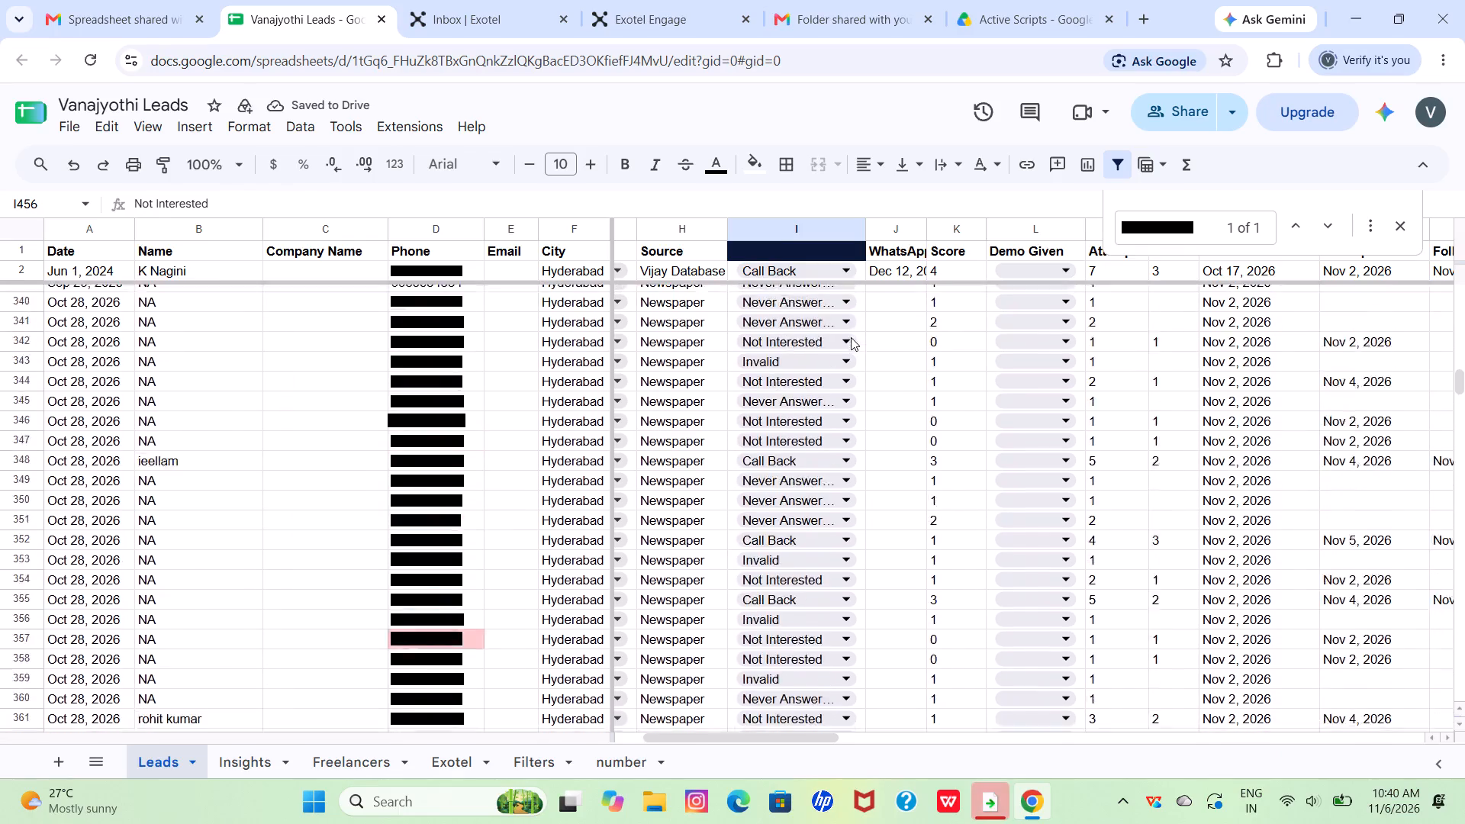
scroll(851, 337, "up", 9)
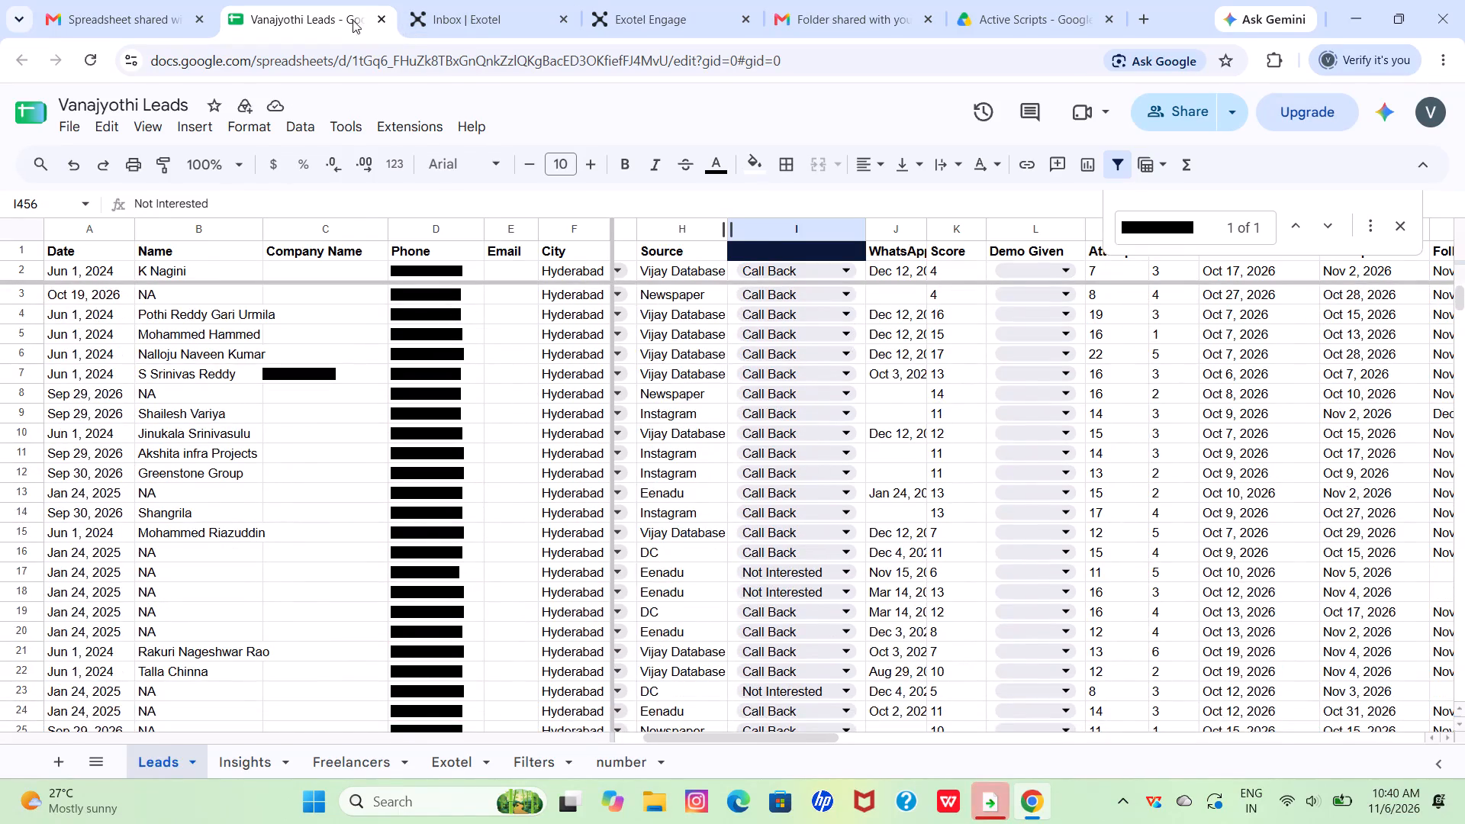
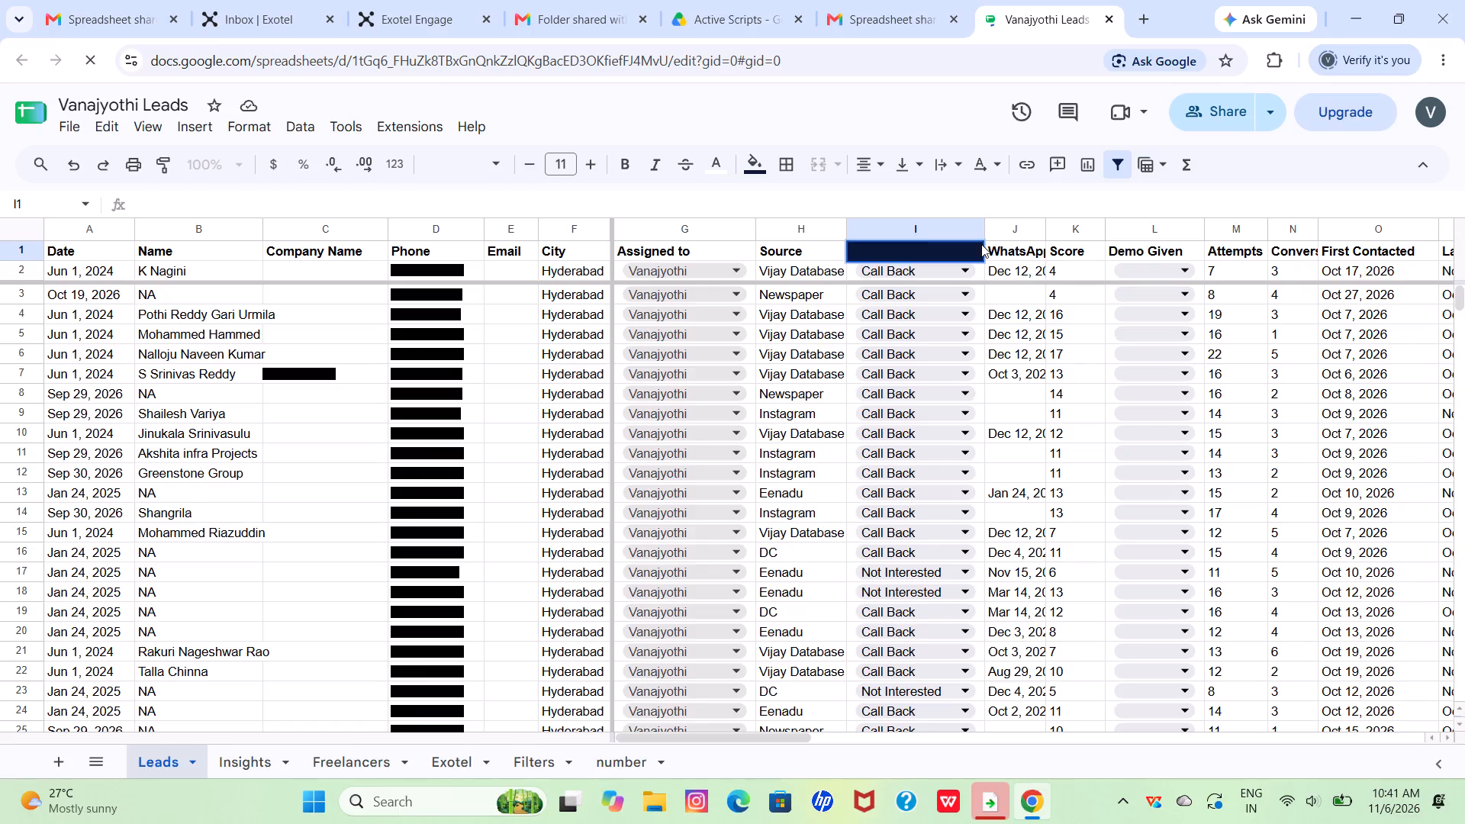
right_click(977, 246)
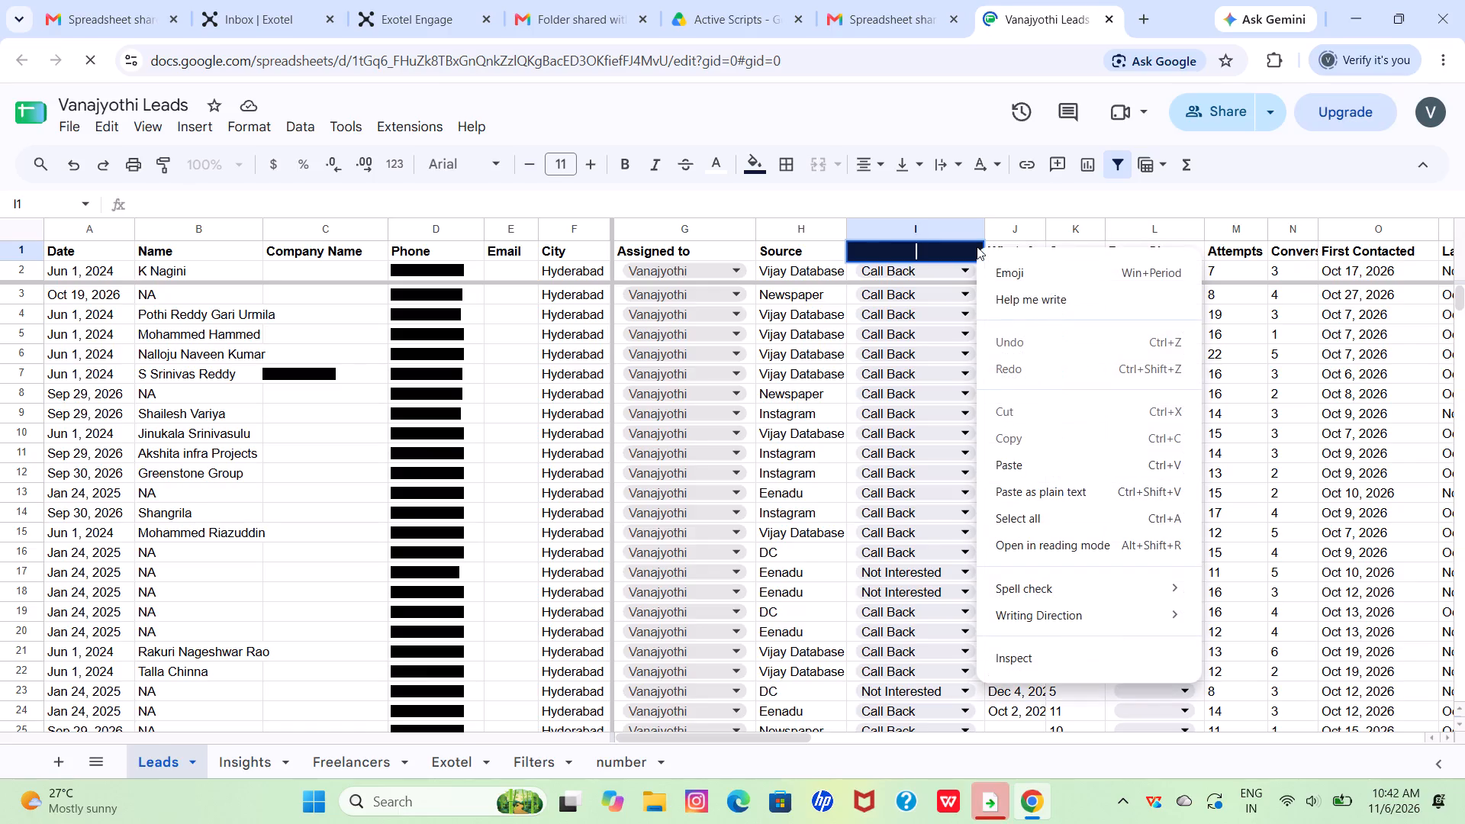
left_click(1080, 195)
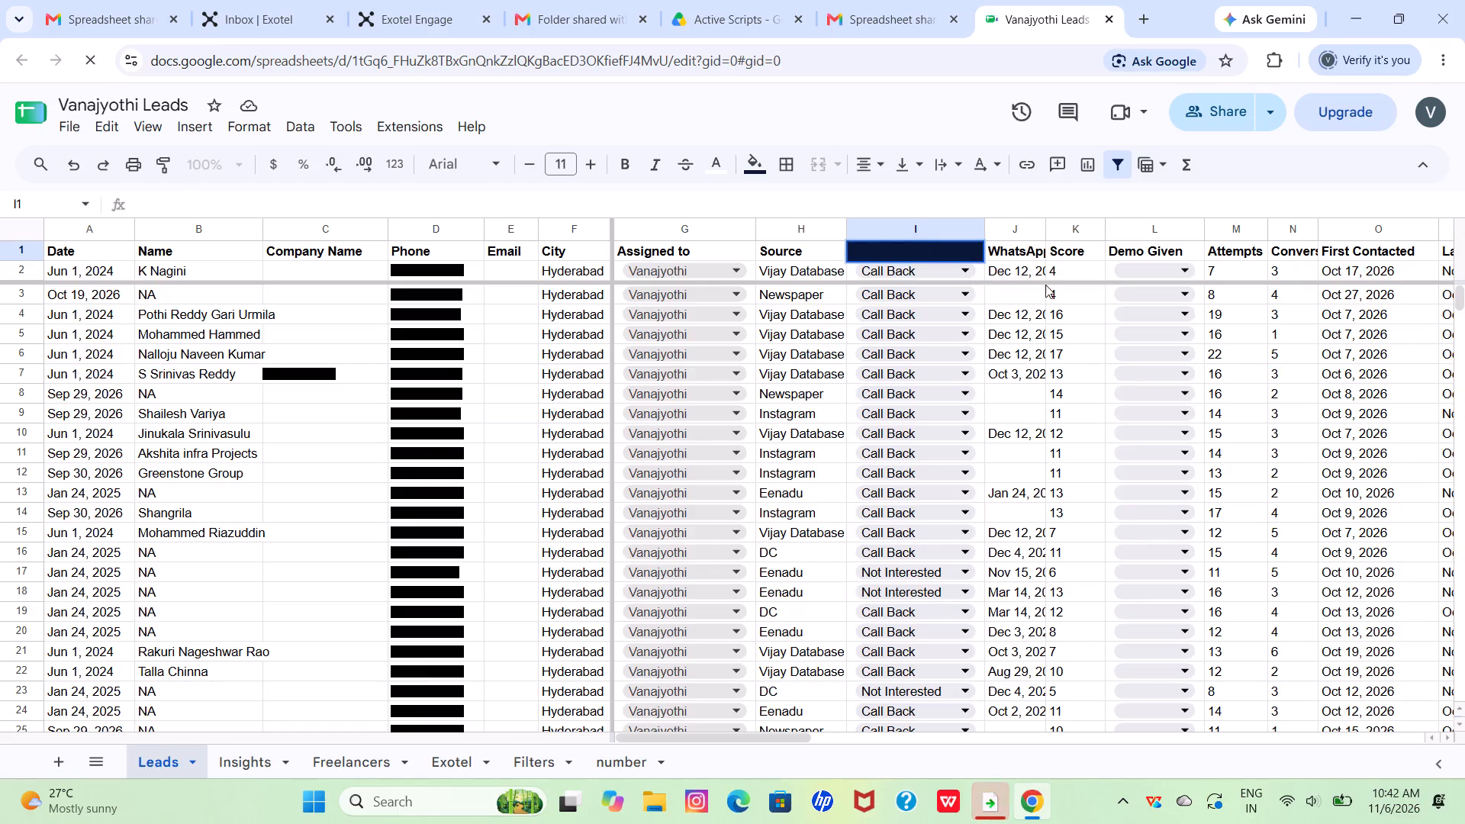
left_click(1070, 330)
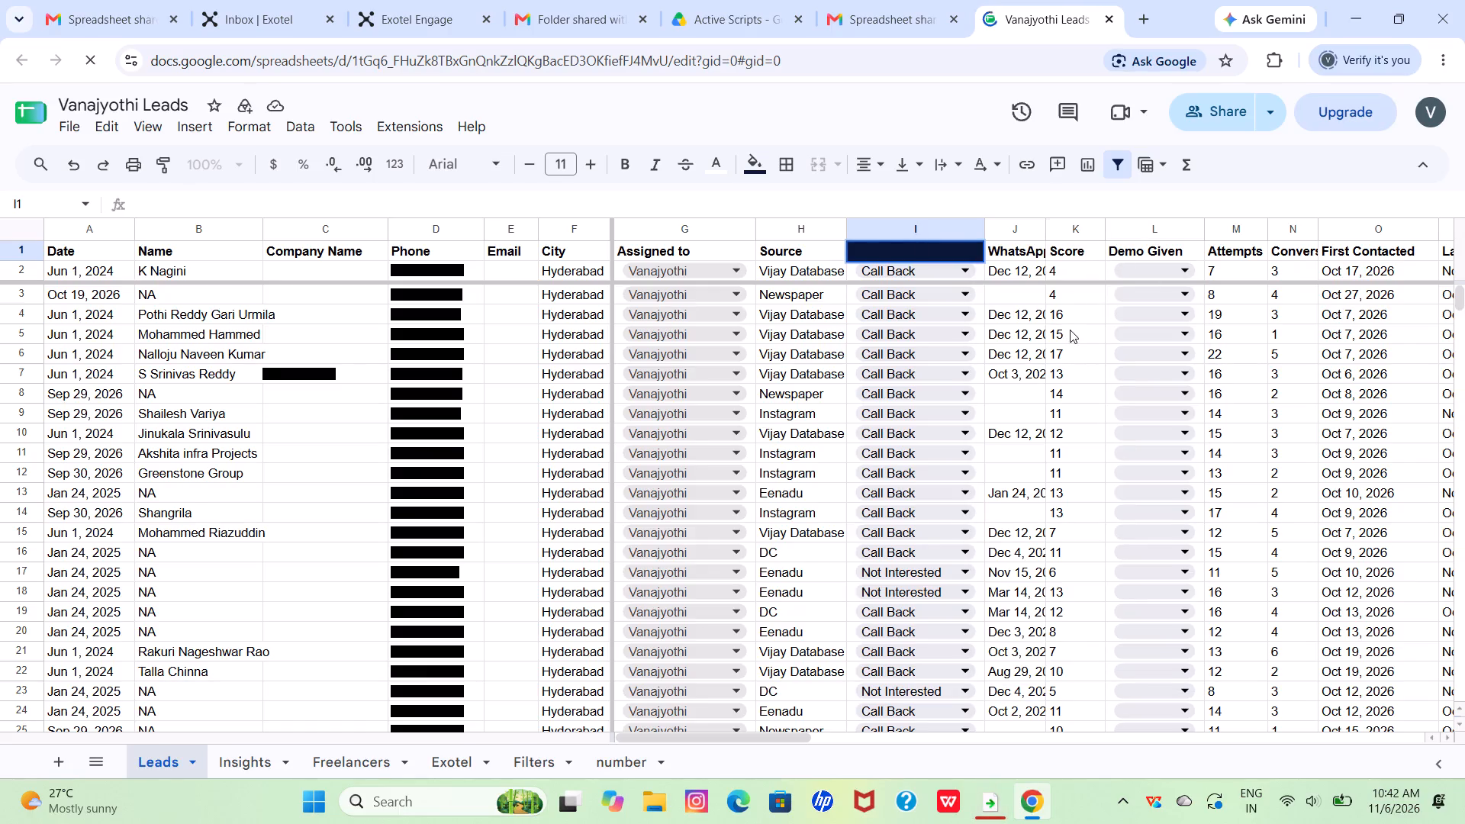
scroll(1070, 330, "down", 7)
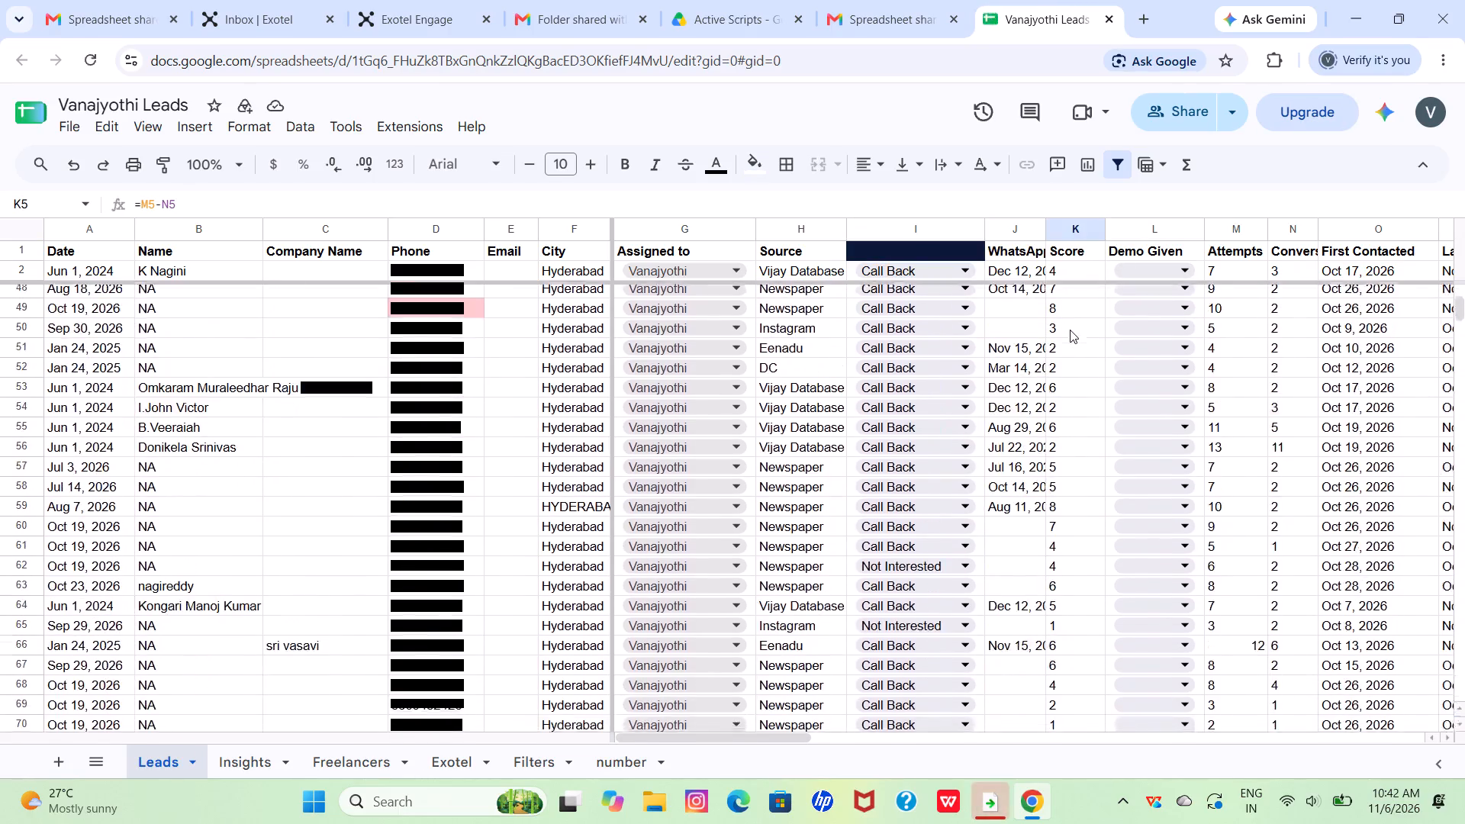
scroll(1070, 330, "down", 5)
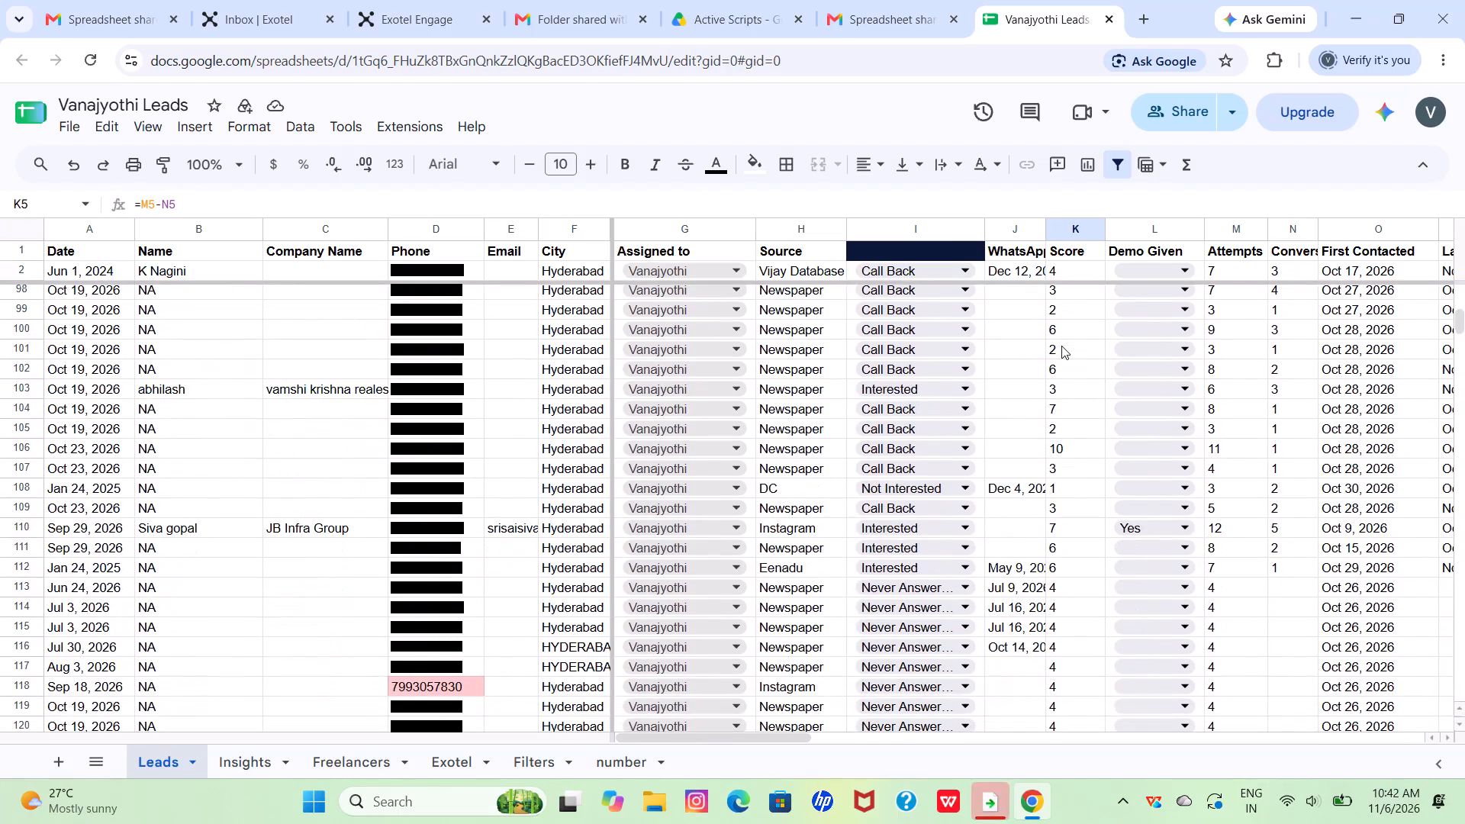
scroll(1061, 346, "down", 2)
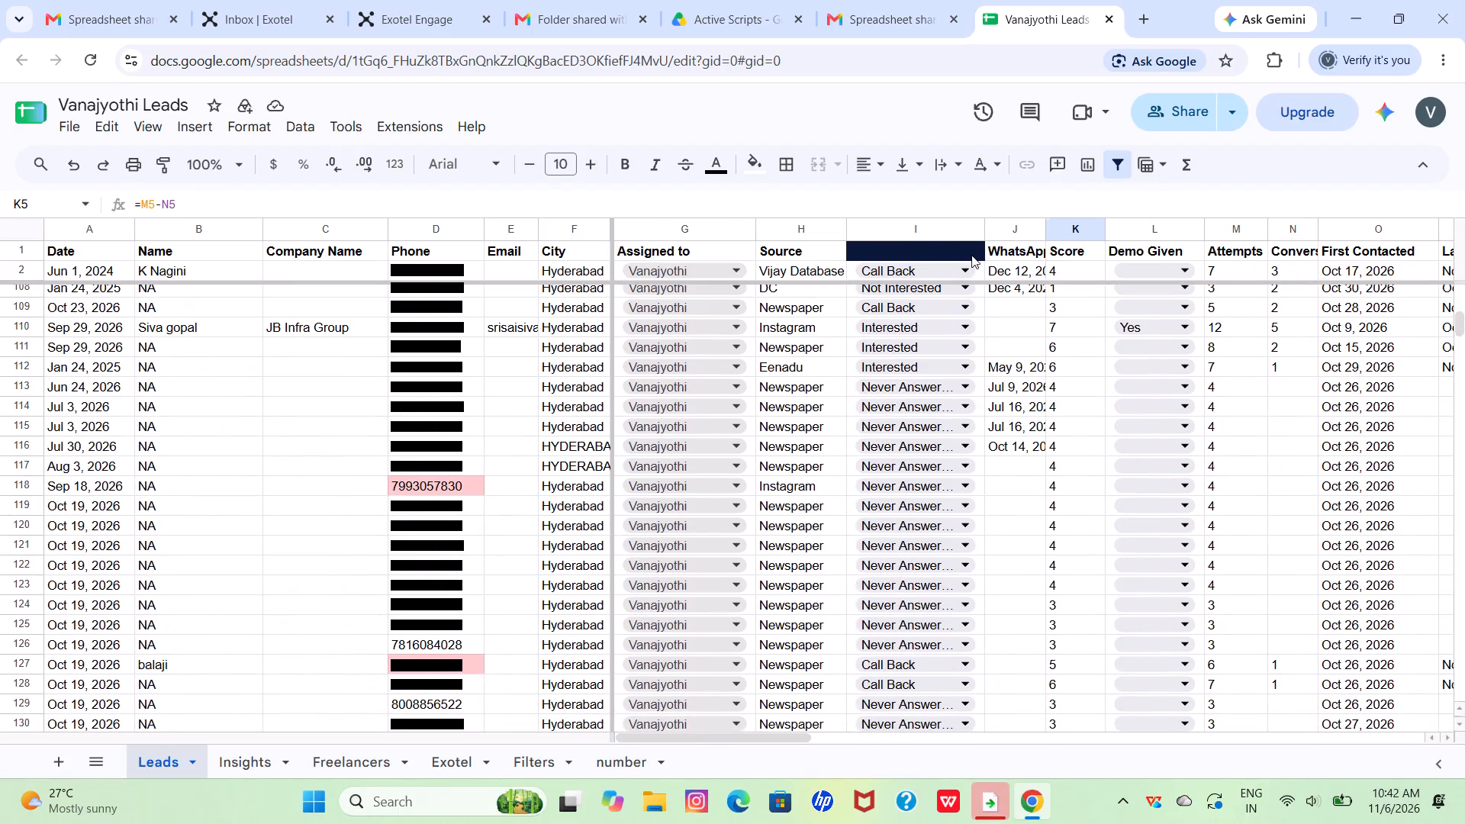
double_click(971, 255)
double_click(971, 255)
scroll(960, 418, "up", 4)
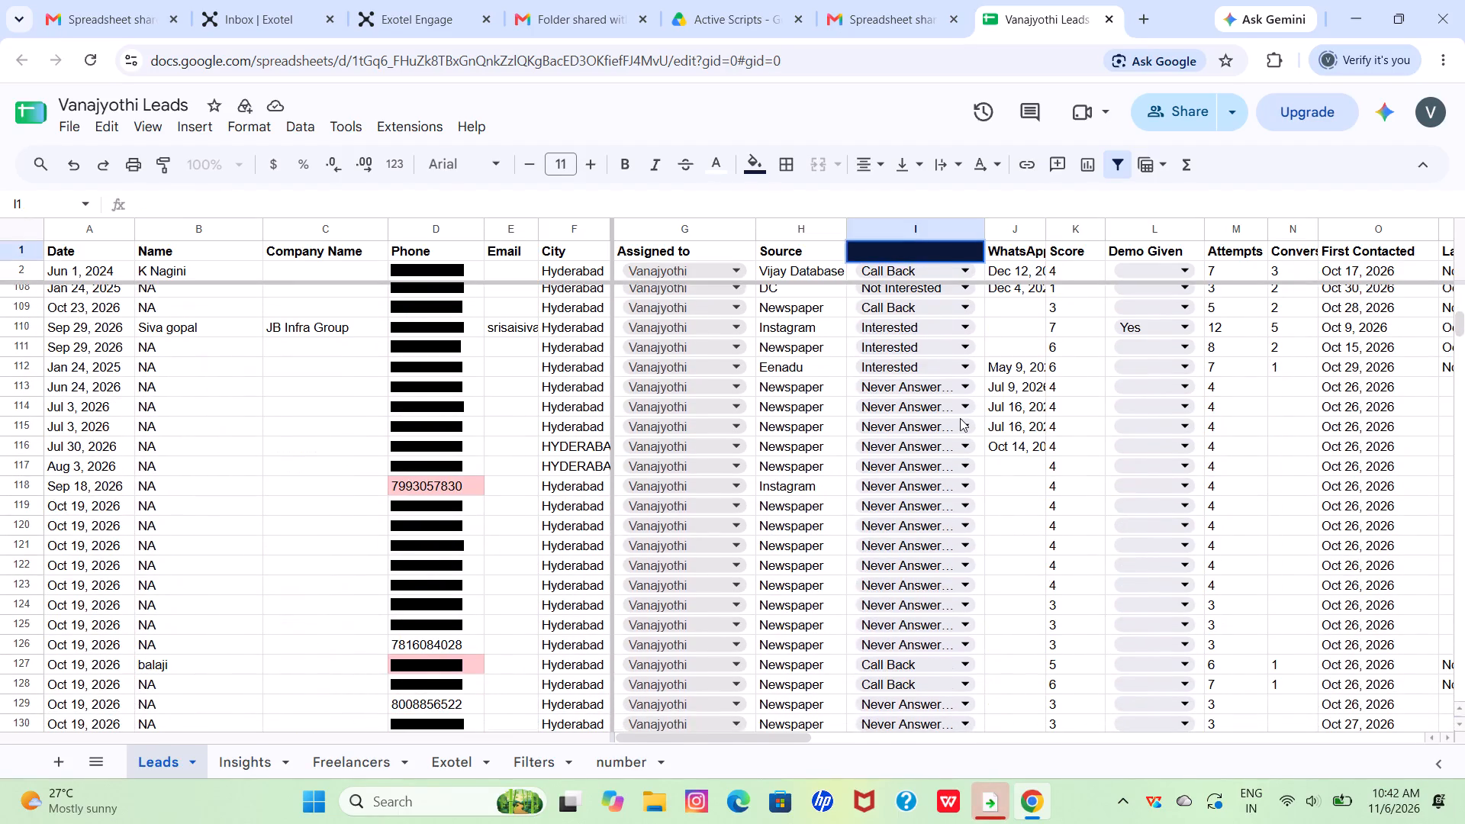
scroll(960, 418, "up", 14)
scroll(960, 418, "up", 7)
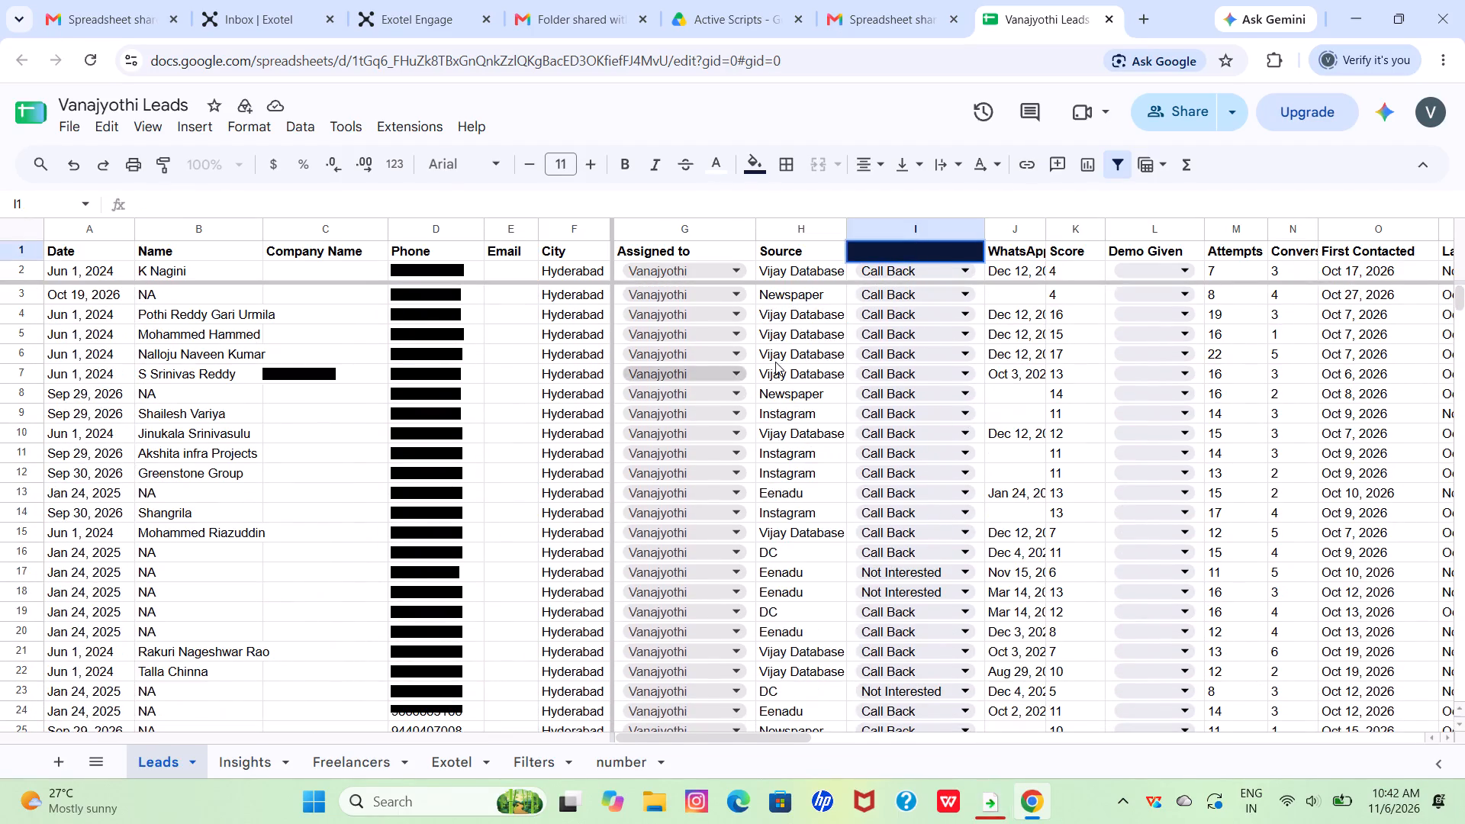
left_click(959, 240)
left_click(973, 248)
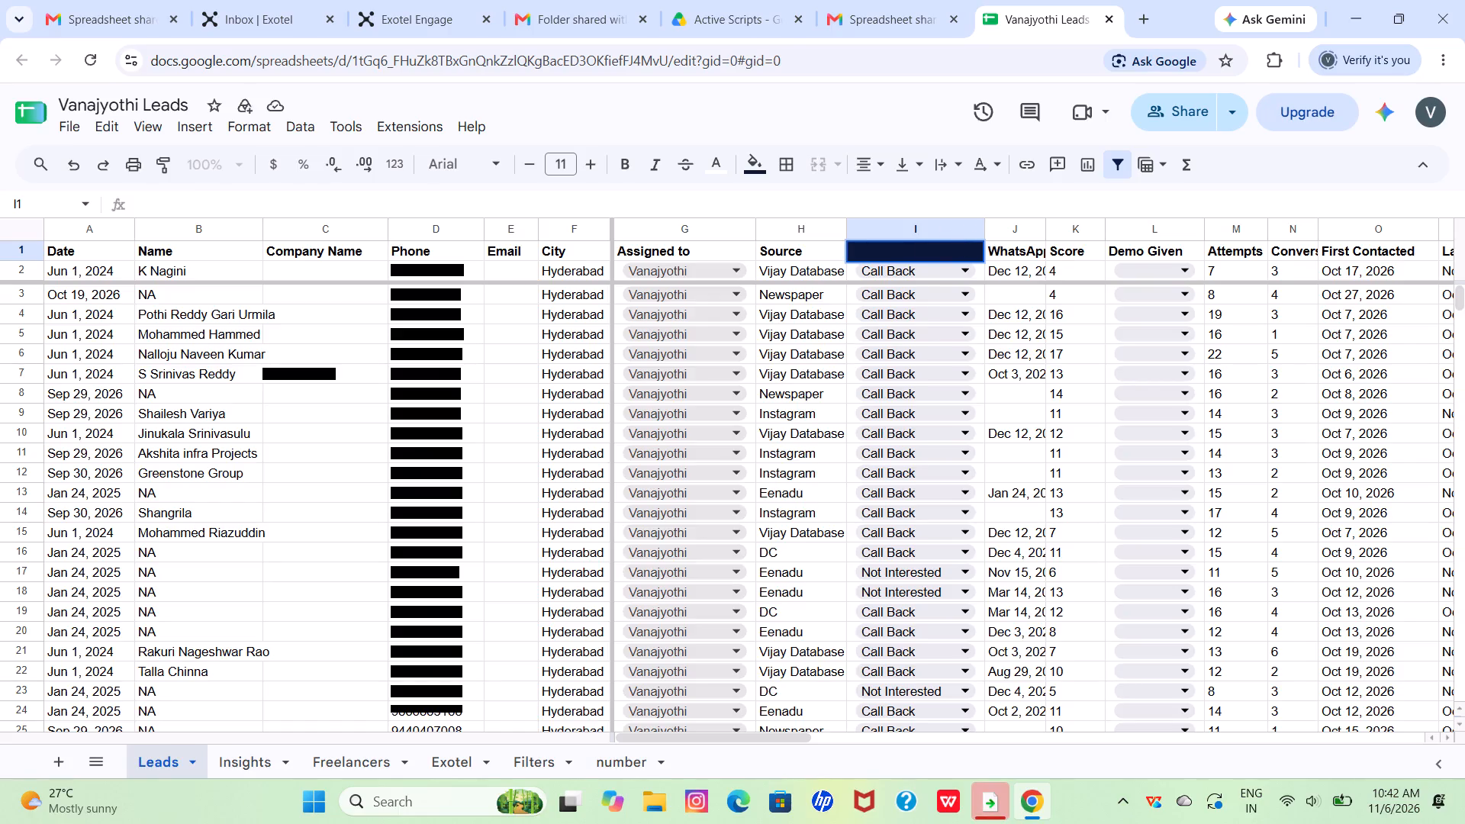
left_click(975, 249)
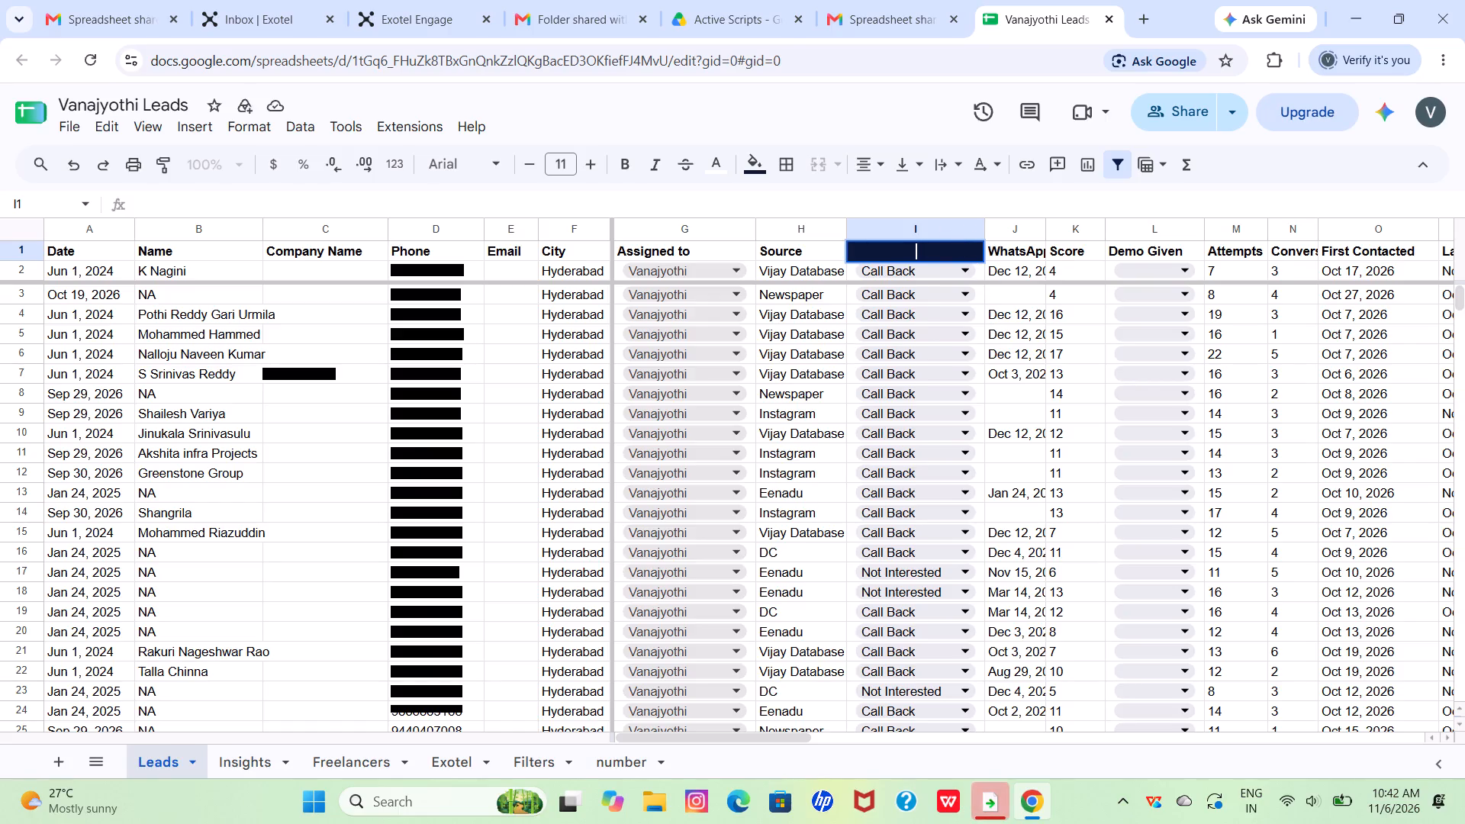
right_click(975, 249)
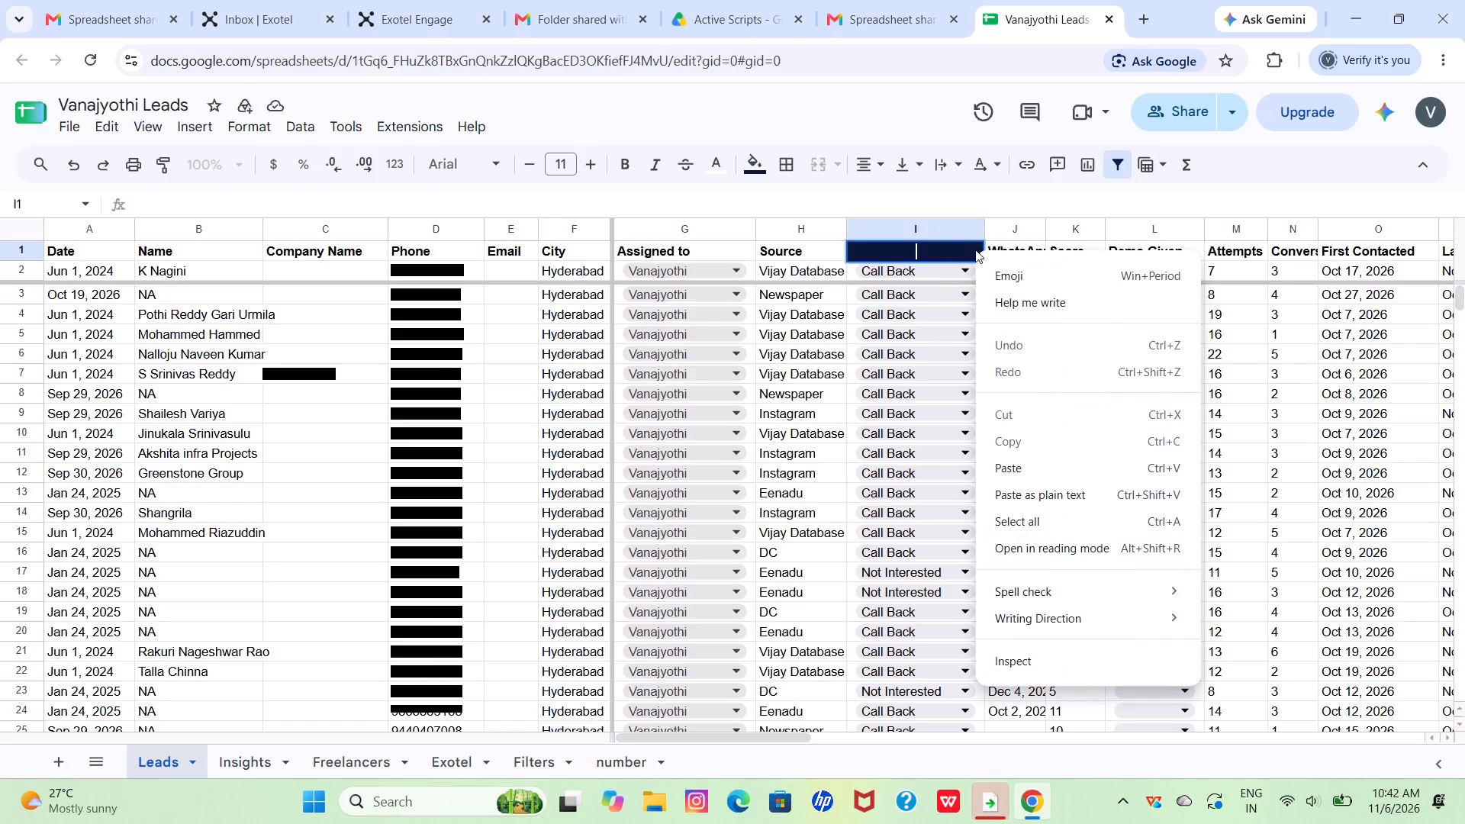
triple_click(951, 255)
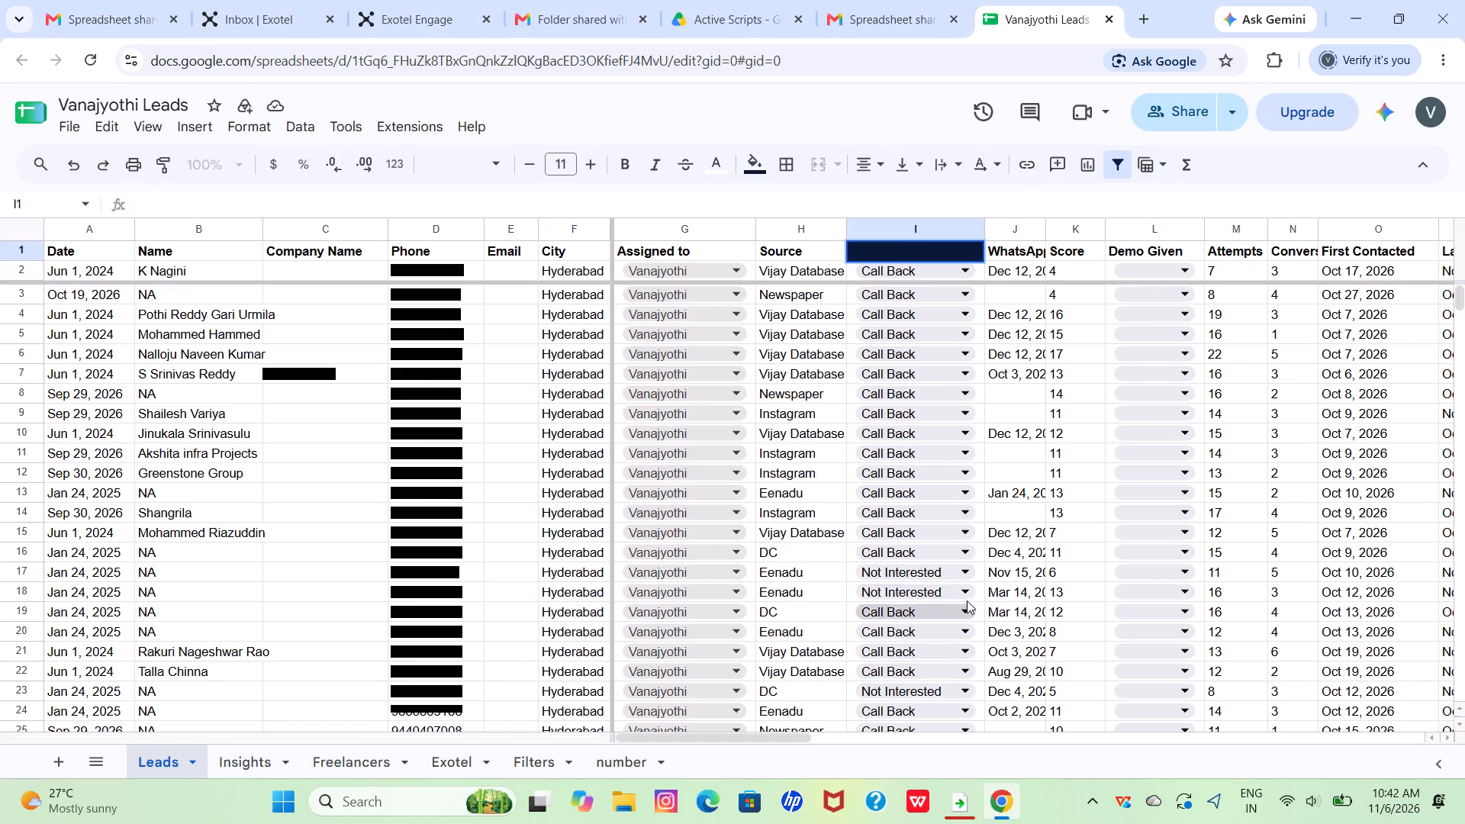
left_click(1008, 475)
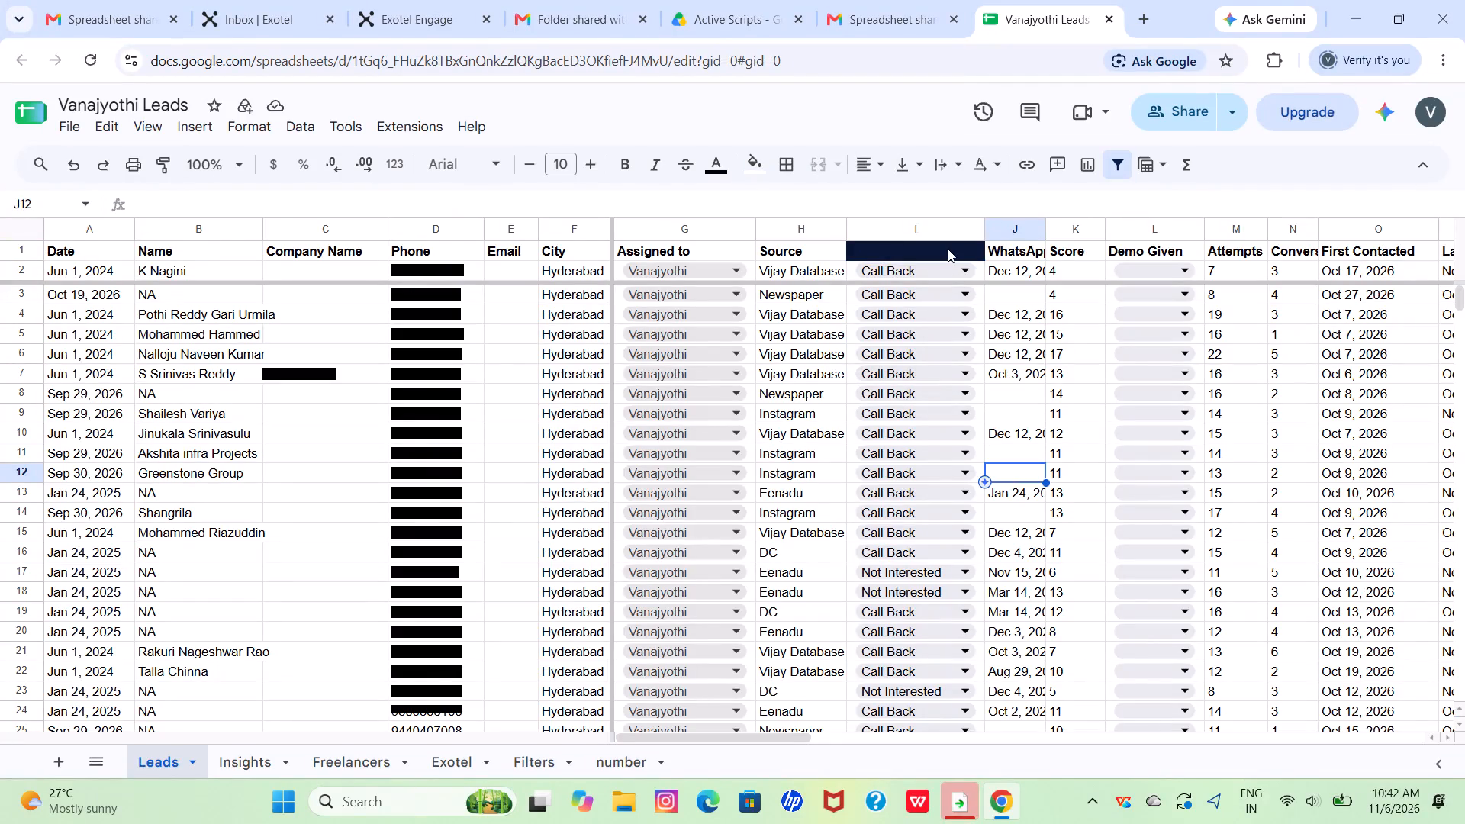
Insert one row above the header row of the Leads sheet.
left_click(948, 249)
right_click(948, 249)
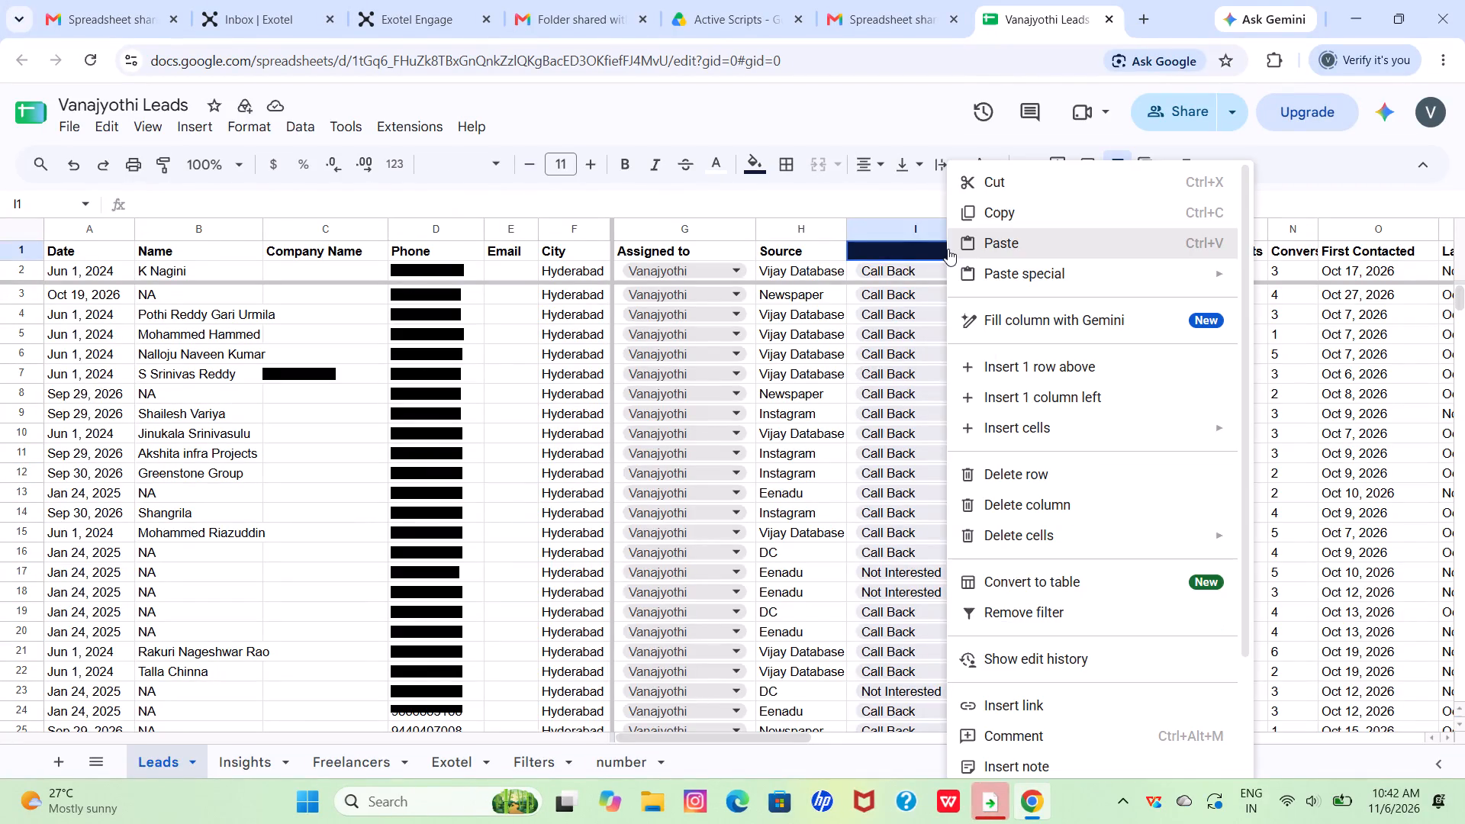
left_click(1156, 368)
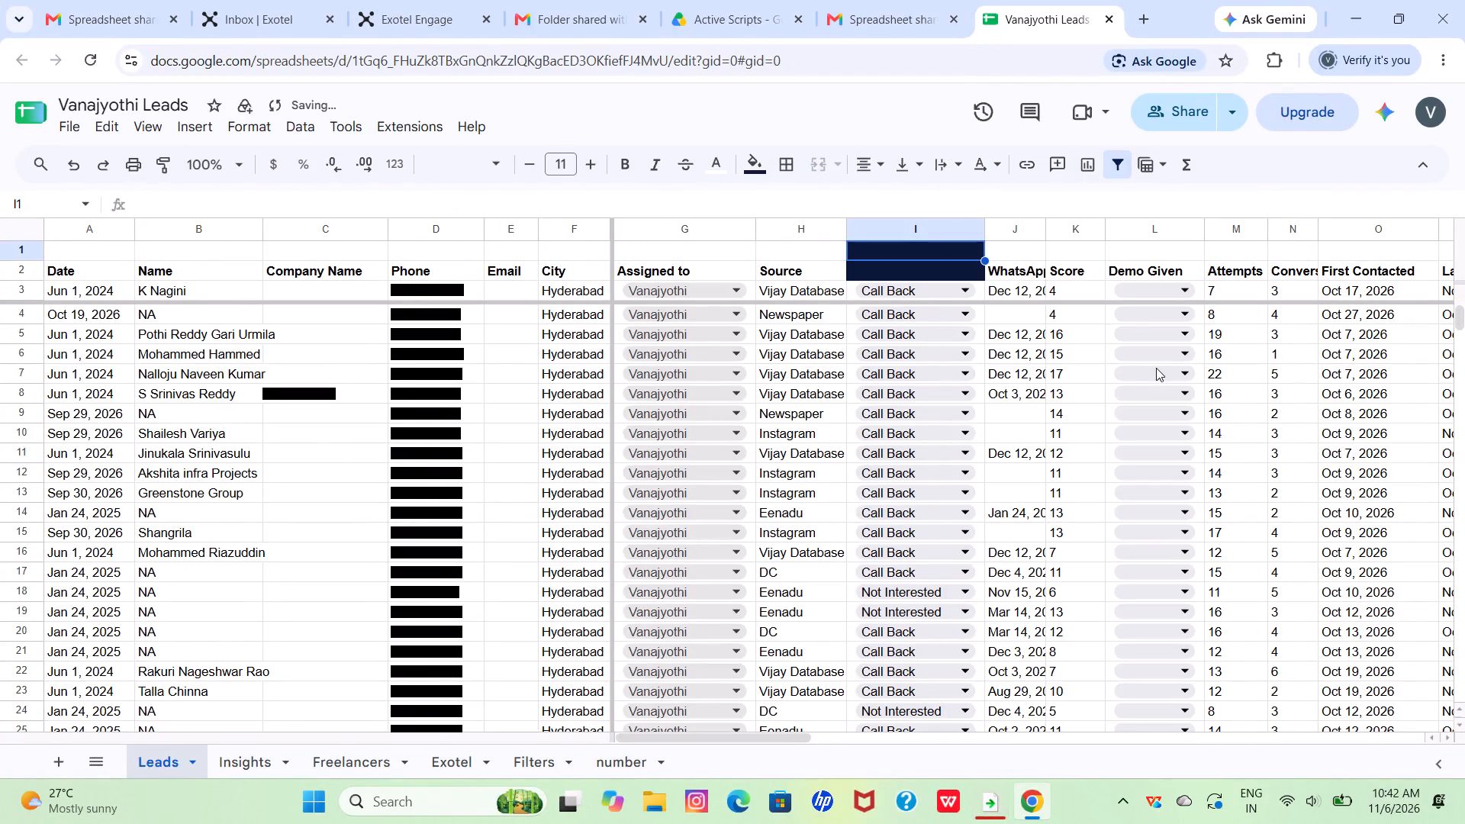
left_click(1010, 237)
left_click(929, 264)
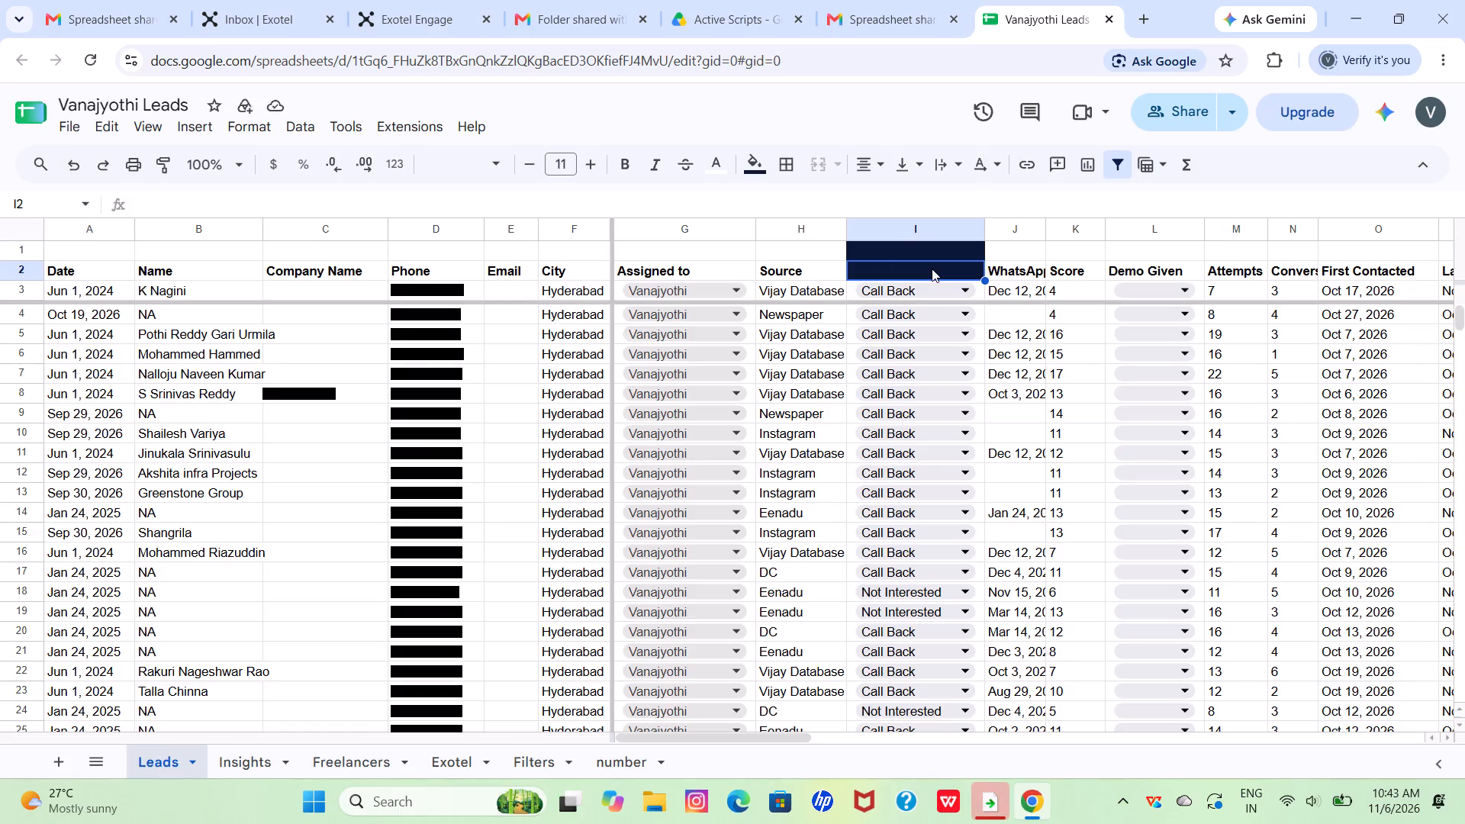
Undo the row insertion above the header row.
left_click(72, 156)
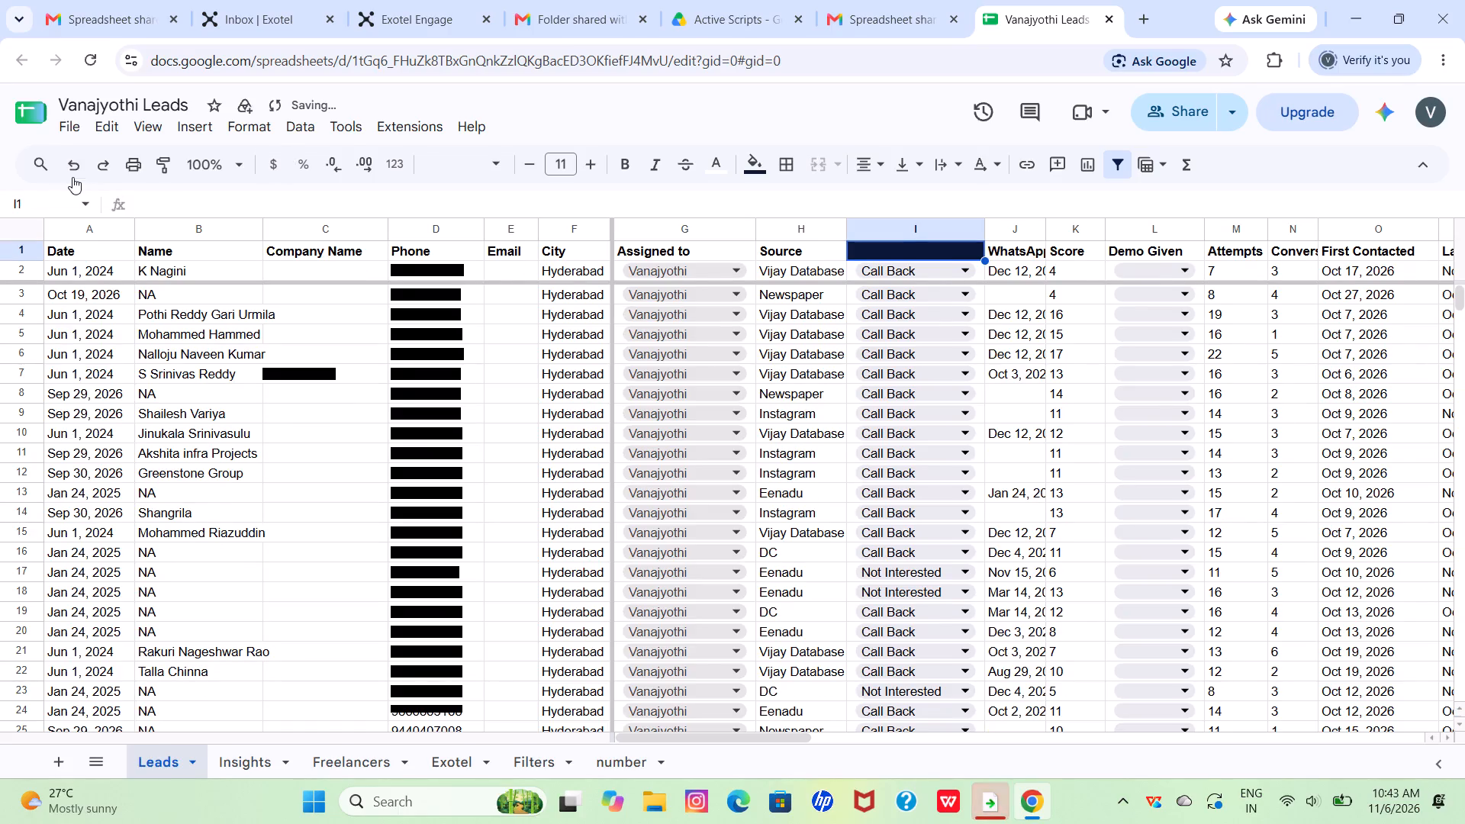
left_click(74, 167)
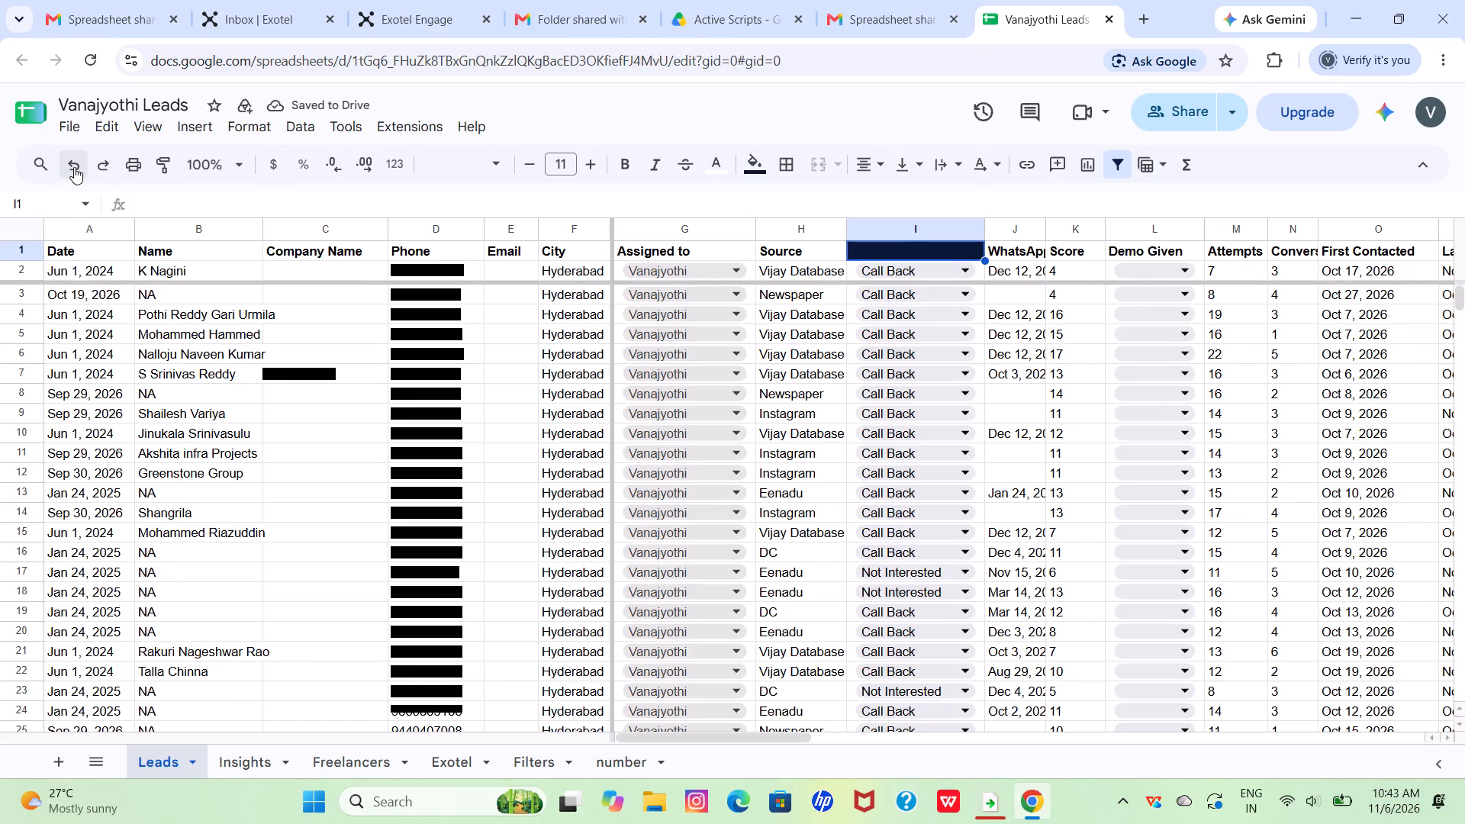
Change the fill colour of the blank header cell I1 above the lead status column to white.
left_click(816, 256)
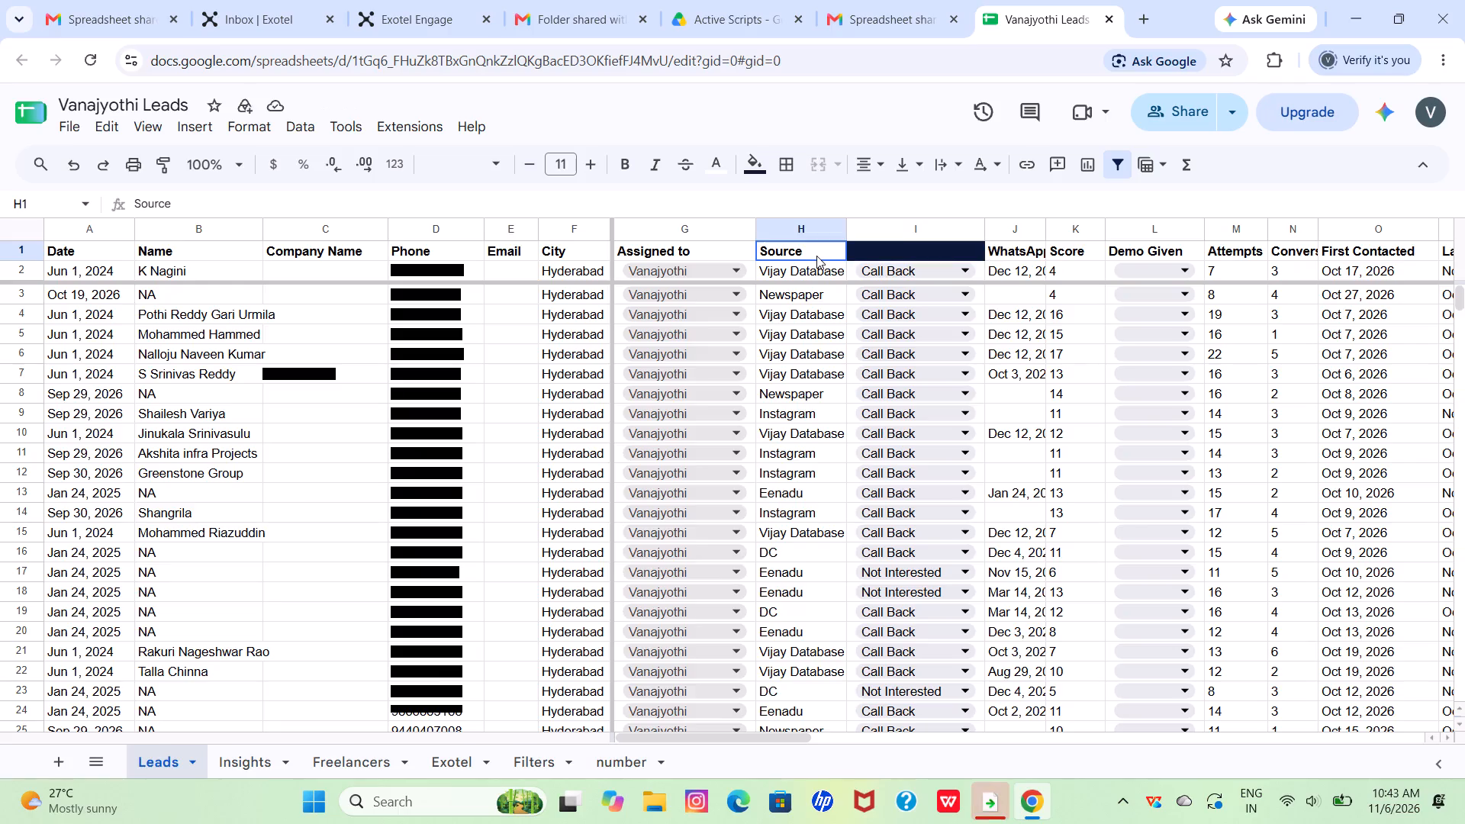
double_click(951, 253)
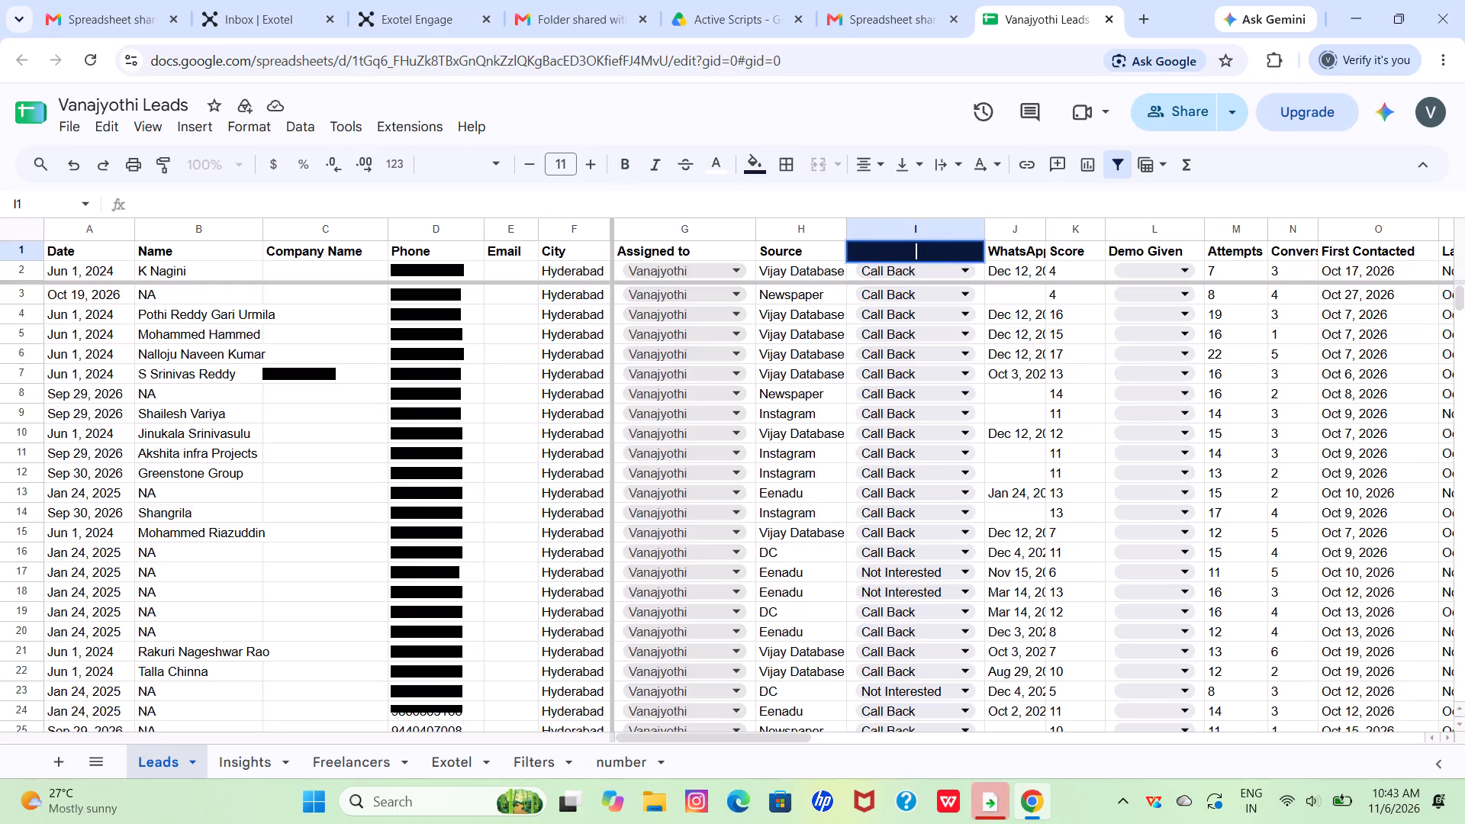
left_click(752, 169)
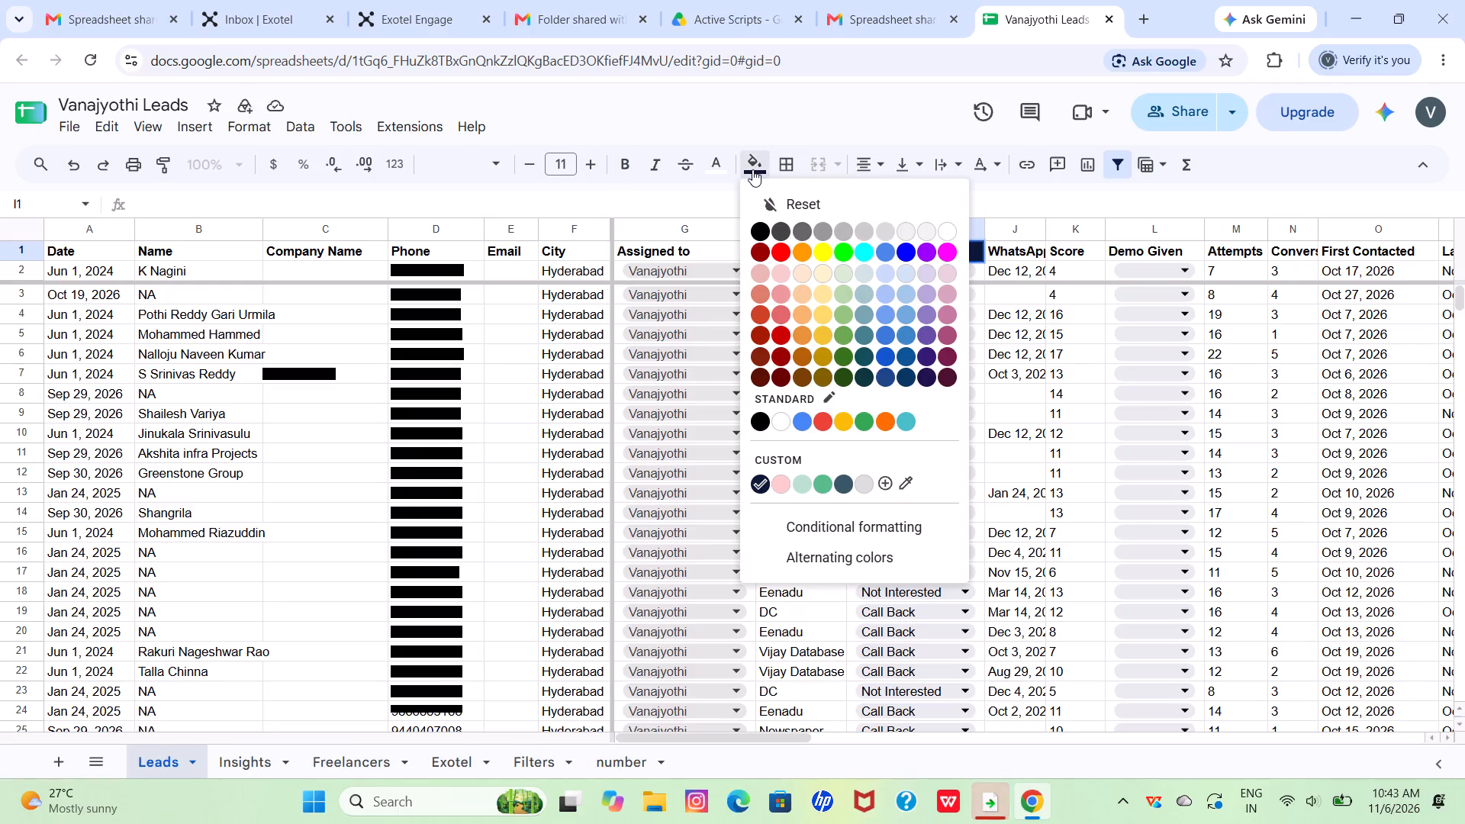
left_click(706, 190)
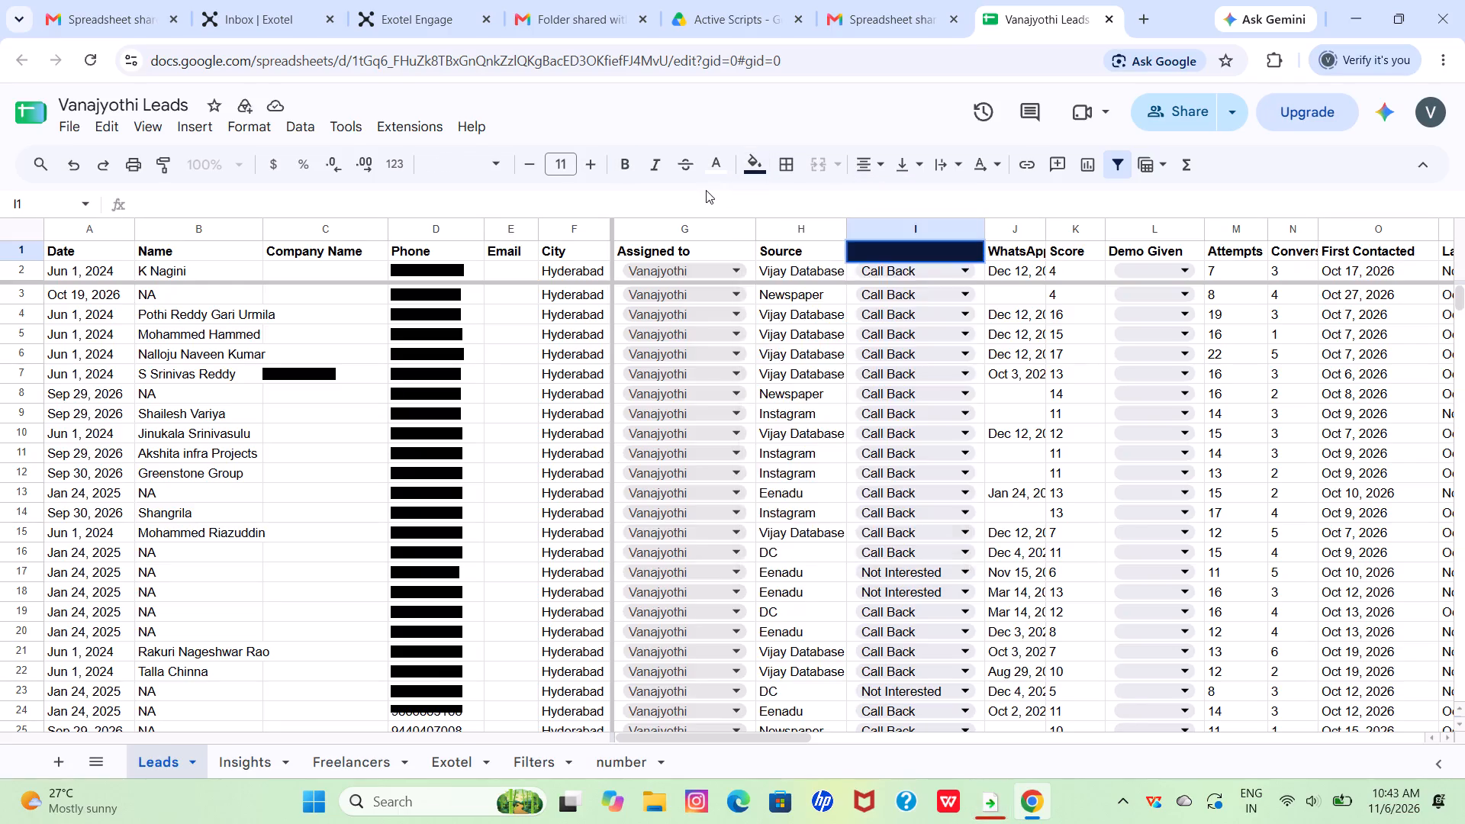
left_click(893, 245)
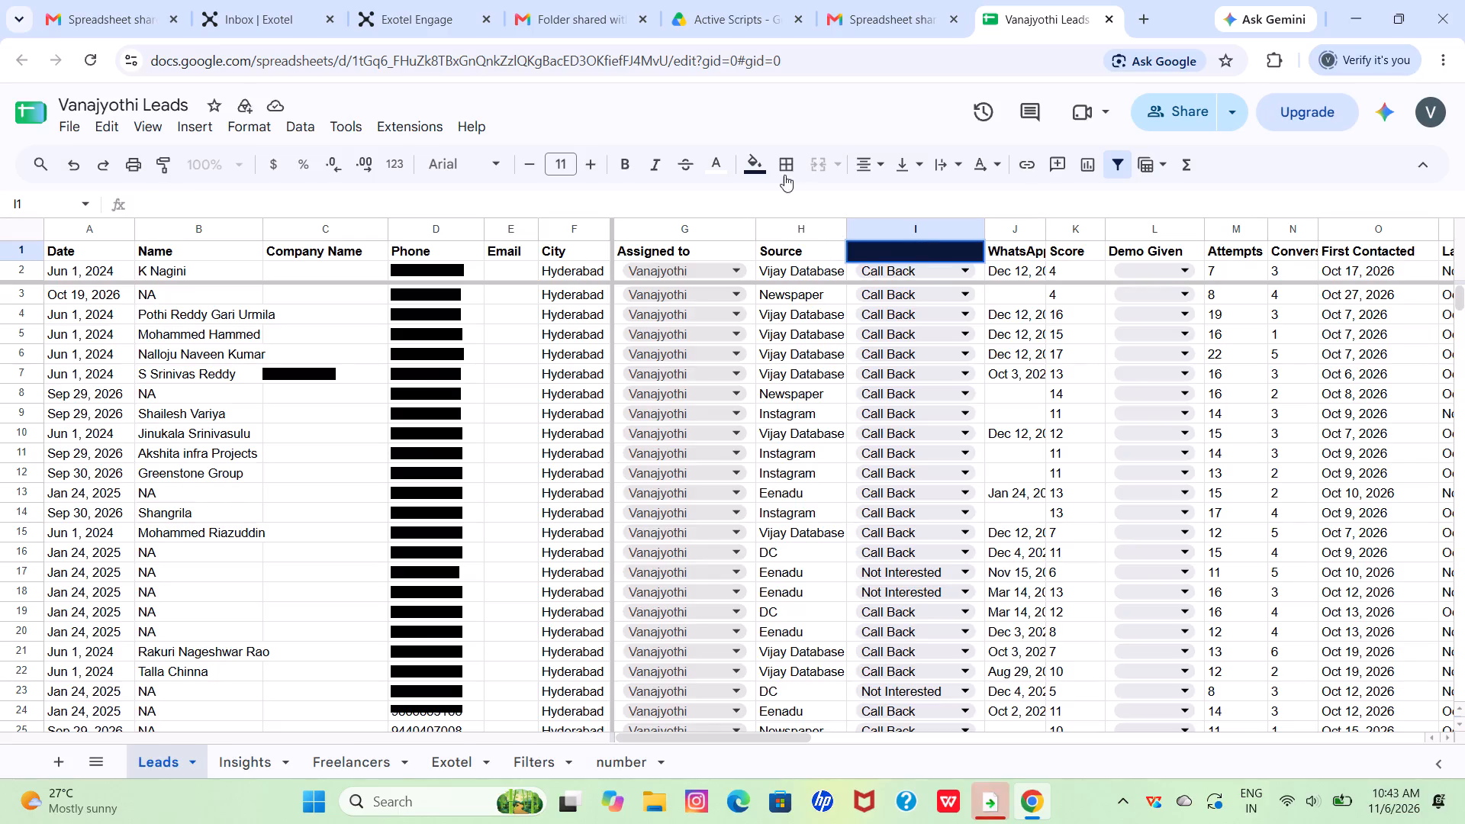
left_click(765, 171)
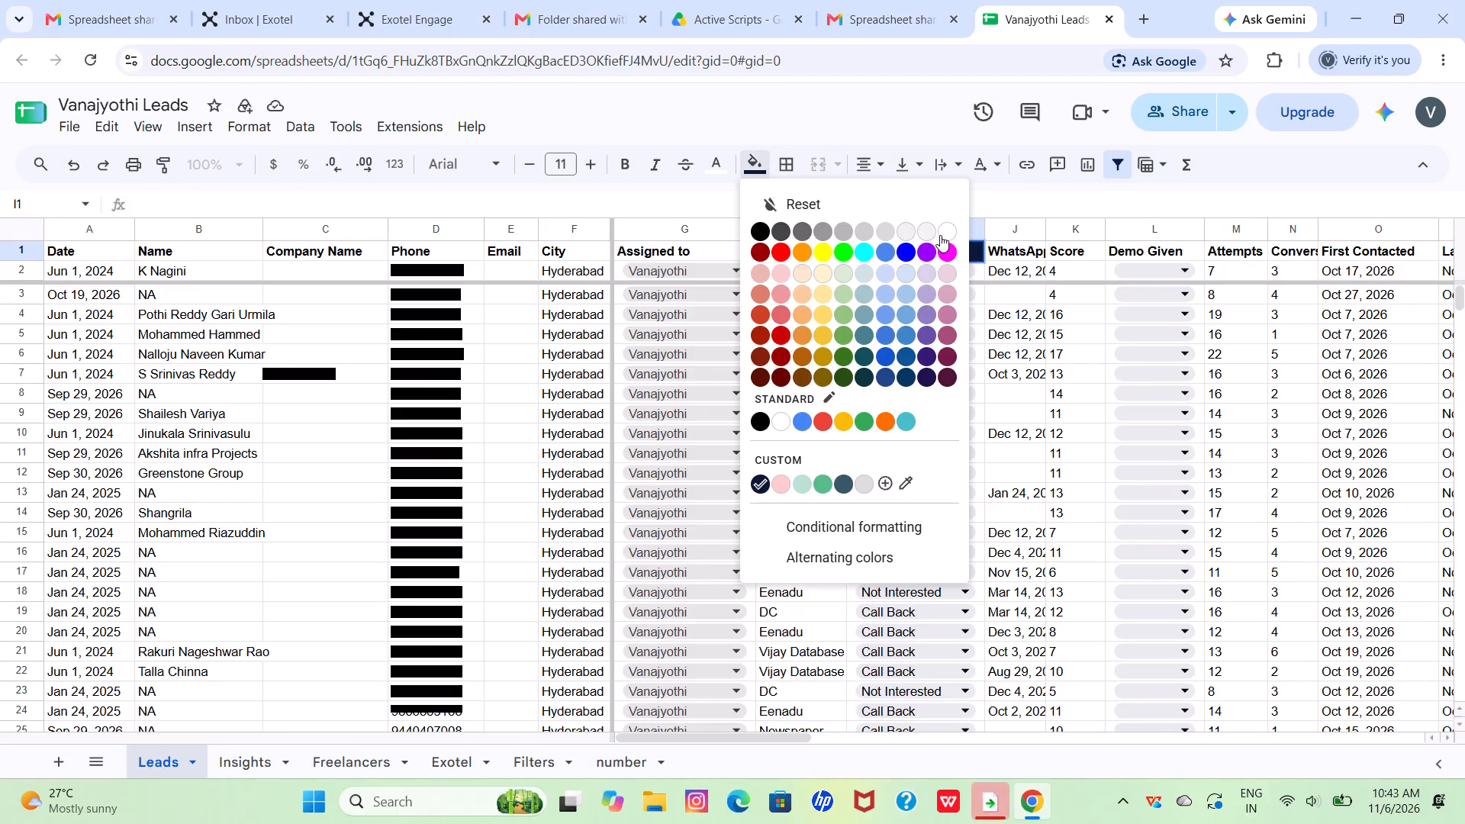
left_click(948, 237)
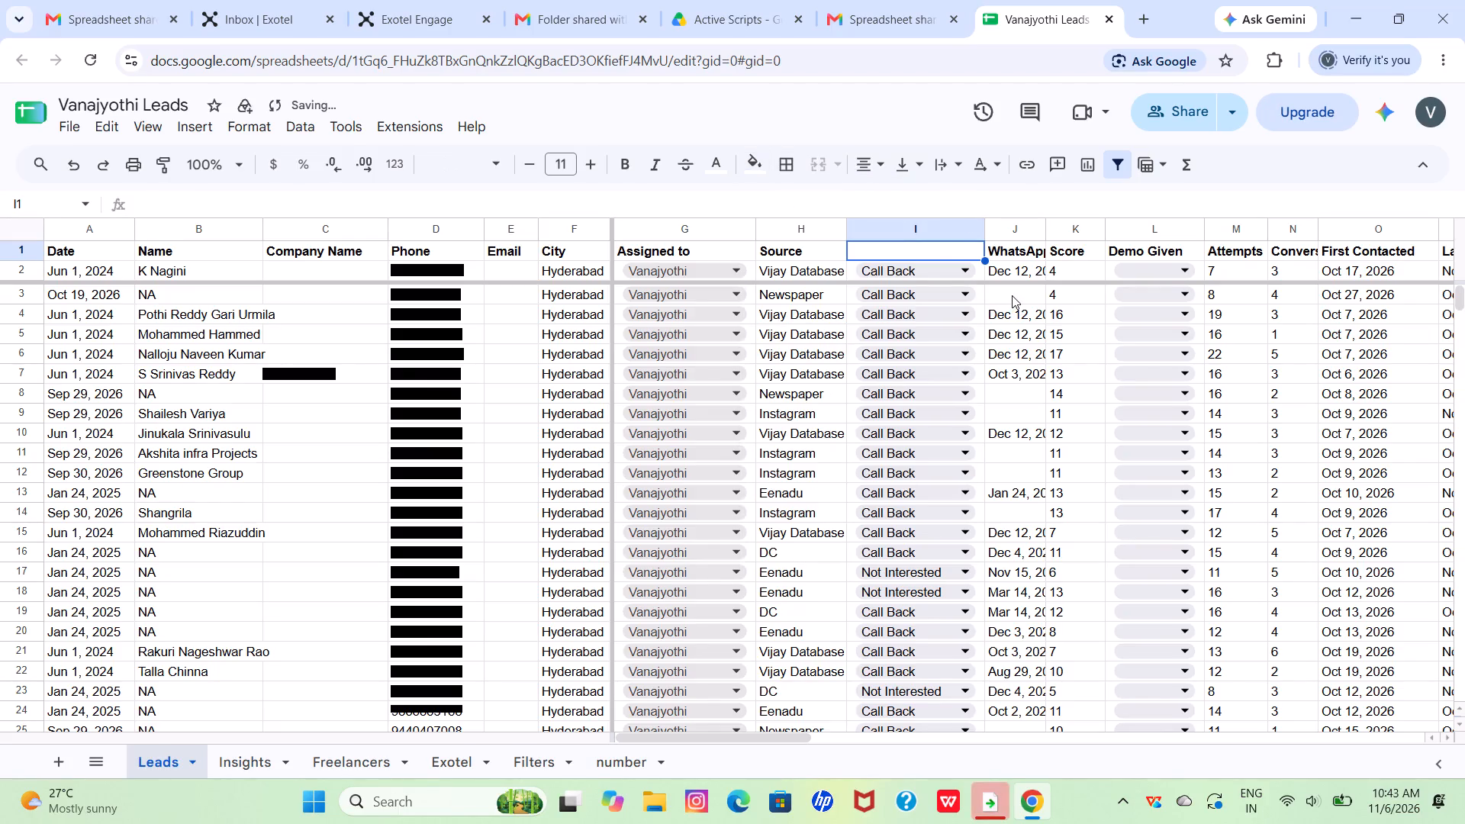
left_click(1078, 308)
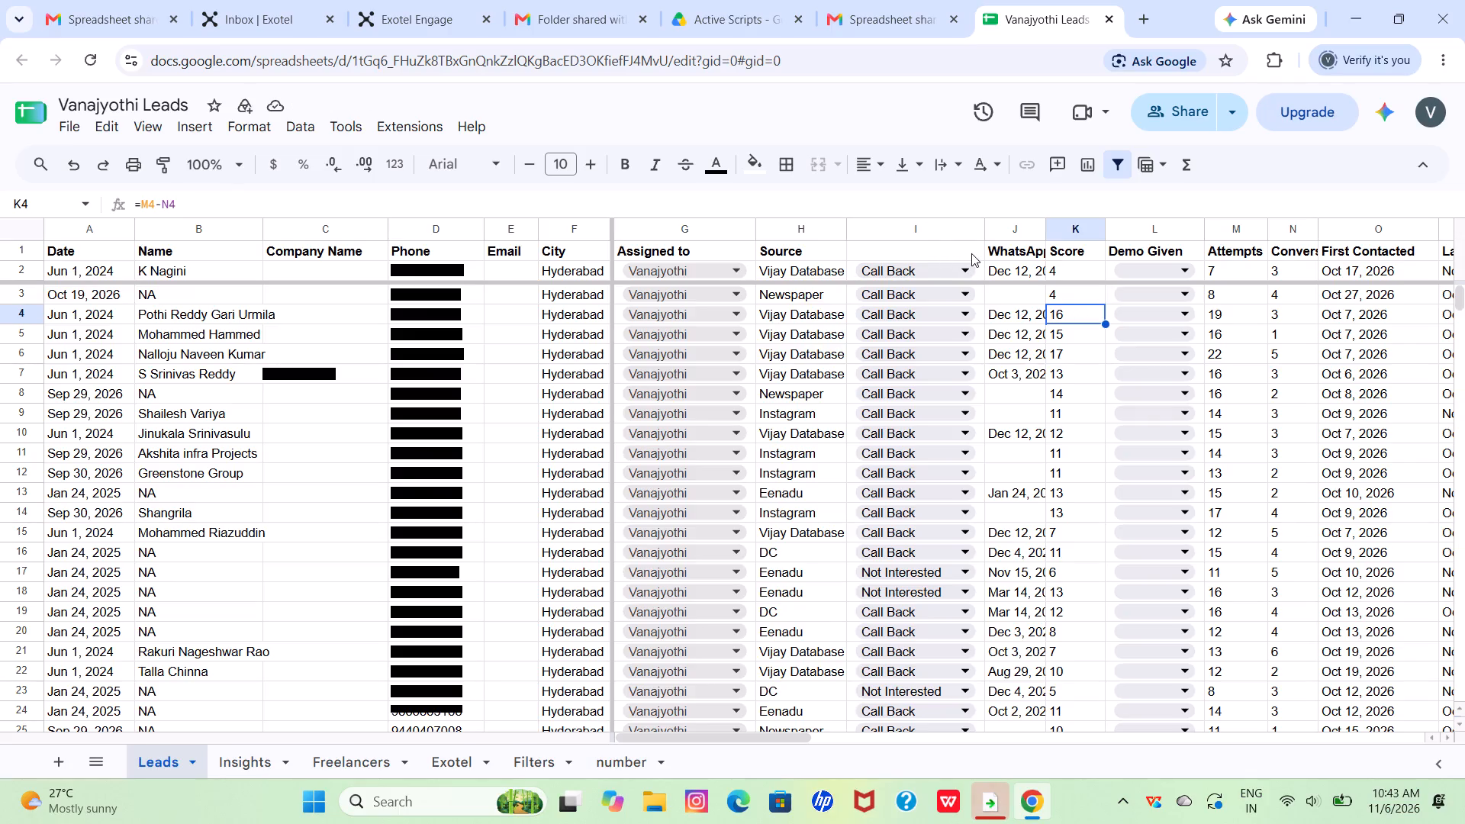
Remove the existing filter from the Leads sheet and create it again over the whole leads table.
left_click(971, 253)
left_click(1120, 165)
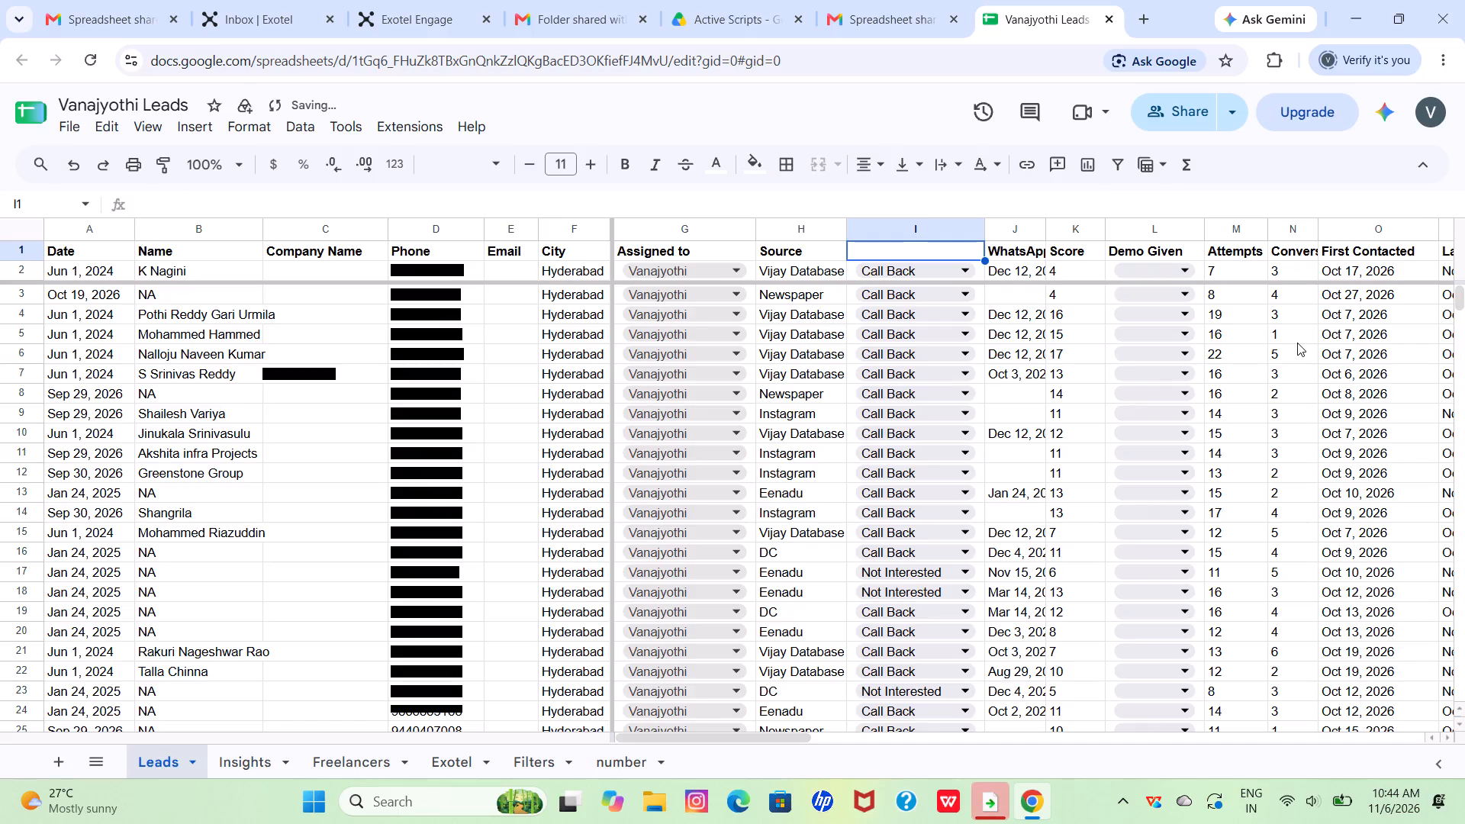
left_click(1297, 343)
left_click(1116, 155)
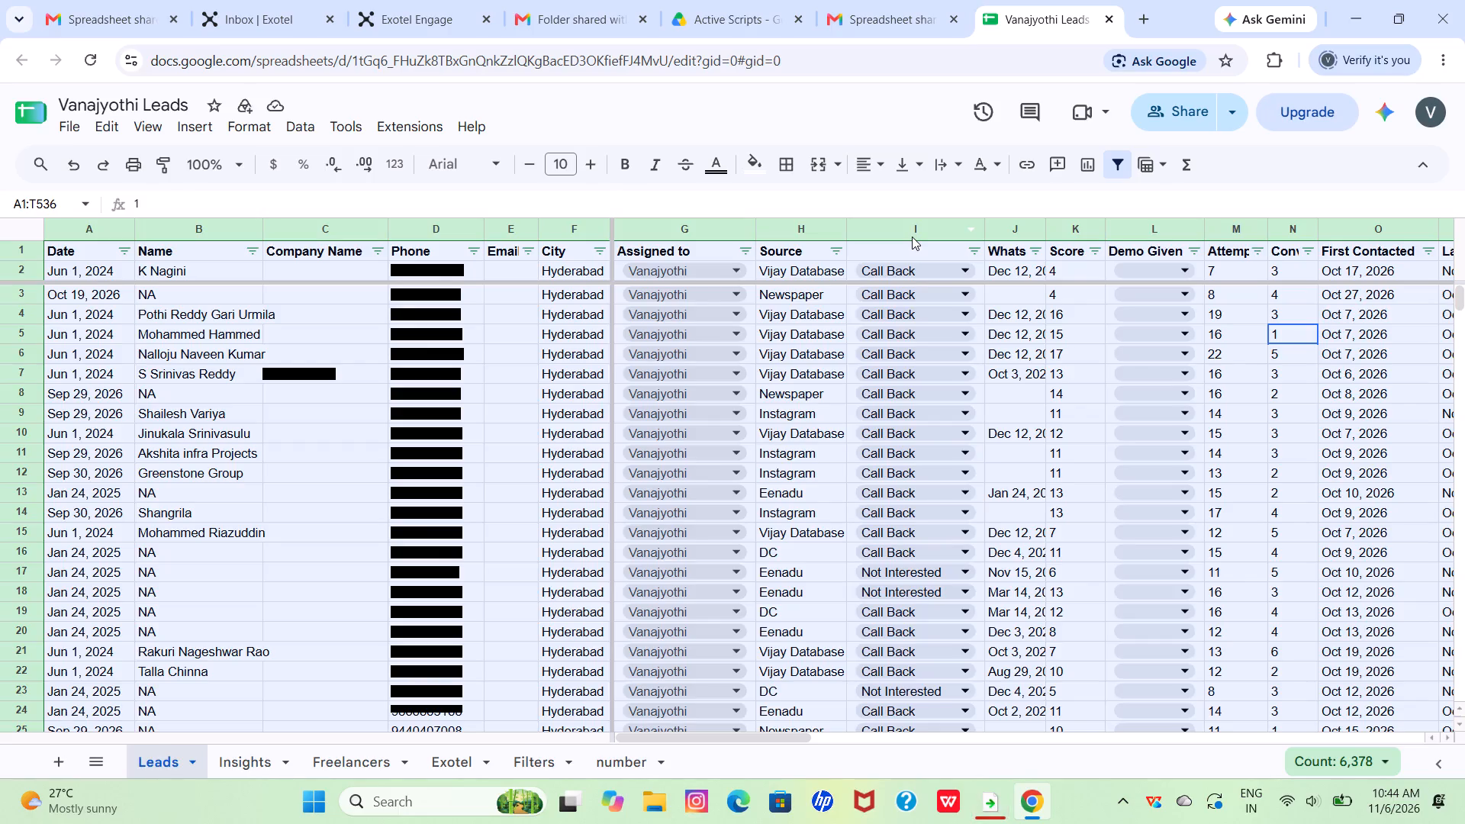
Filter the lead status column to show only the Never Answered leads.
left_click(970, 253)
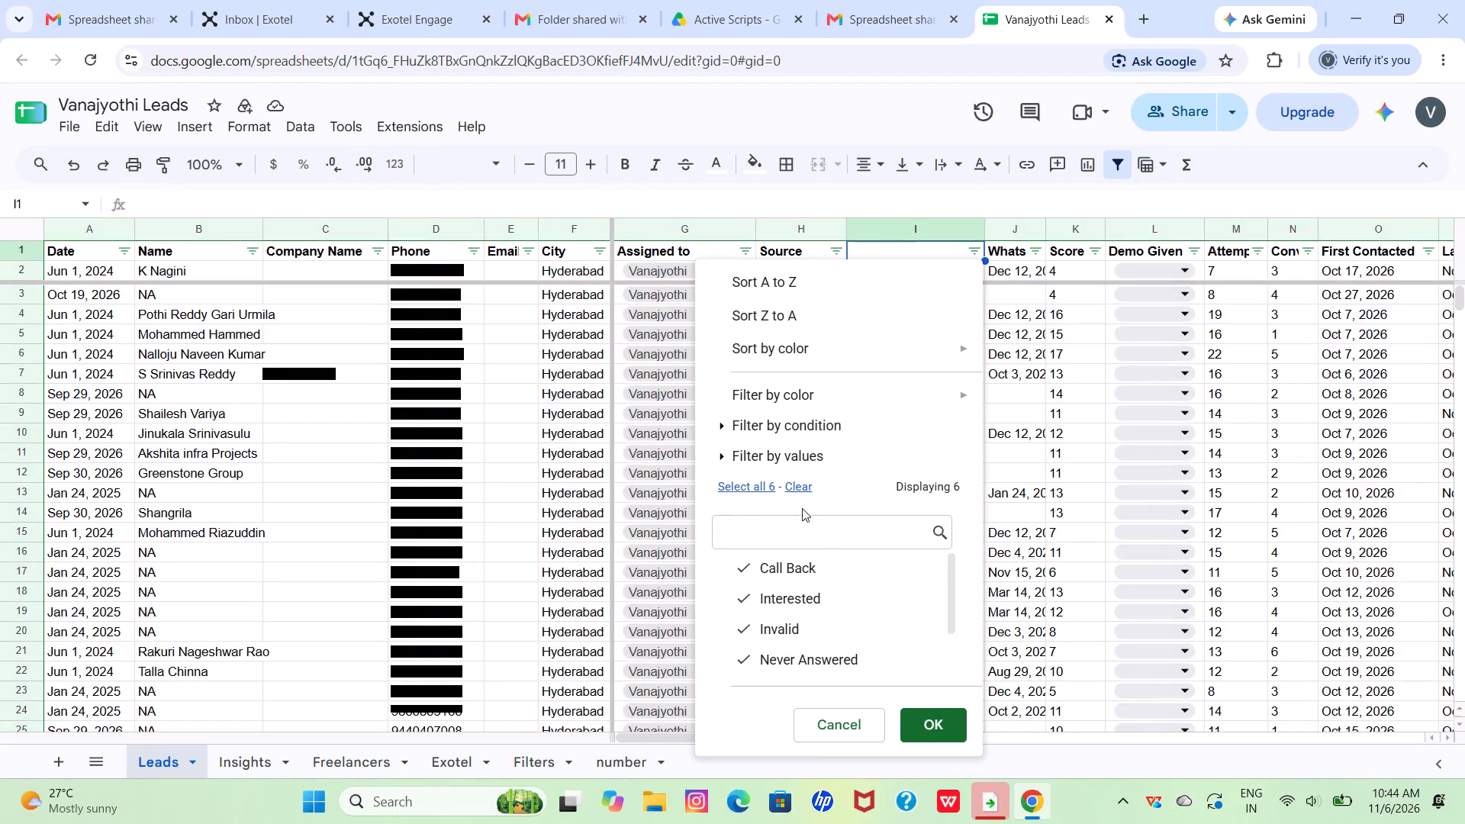
left_click(800, 498)
left_click(797, 478)
scroll(804, 609, "down", 1)
left_click(806, 600)
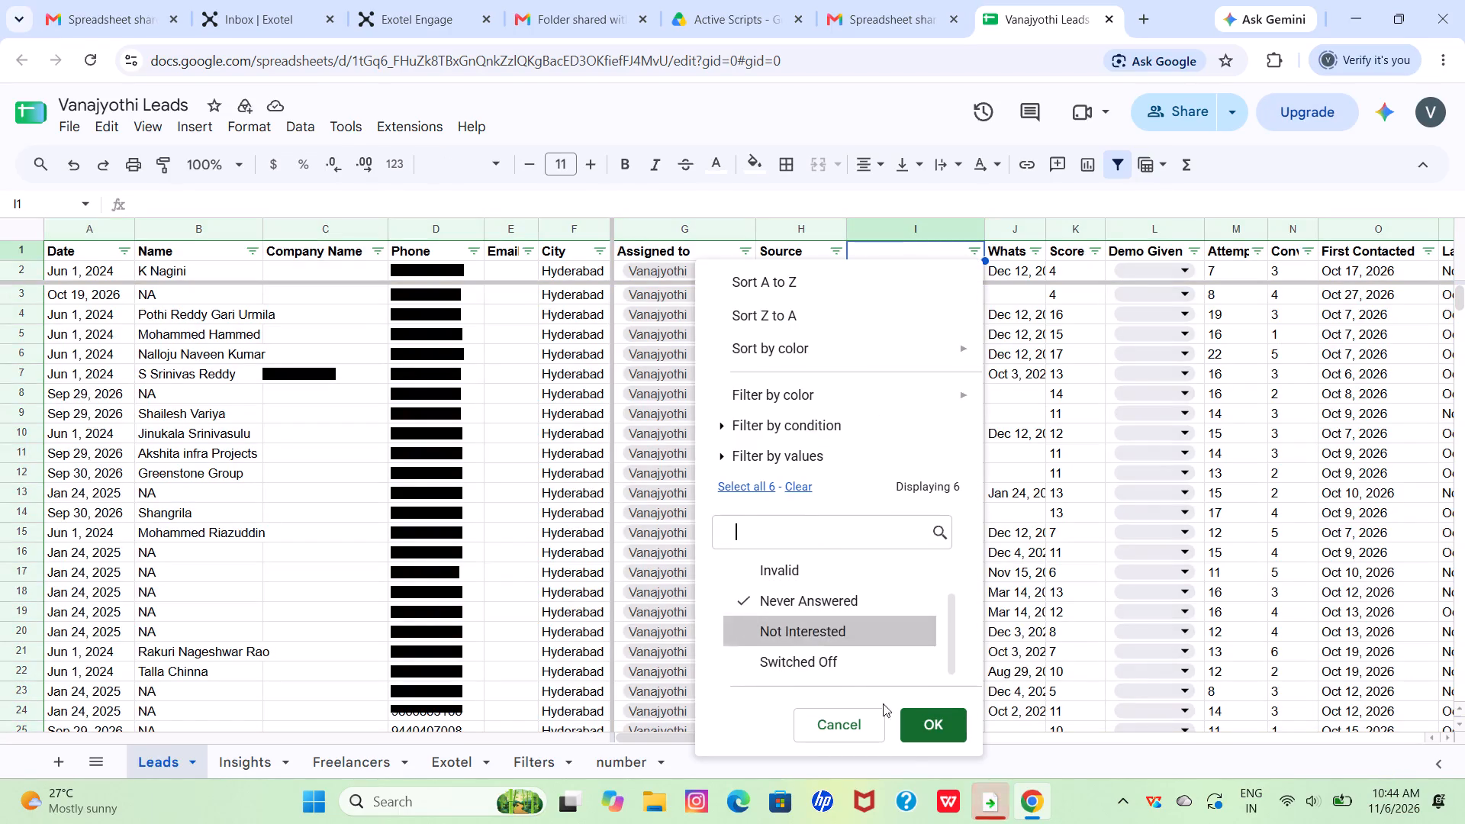
left_click(922, 728)
Look through the Never Answered leads, checking their dates, attempts and first contacted entries.
scroll(922, 728, "down", 1)
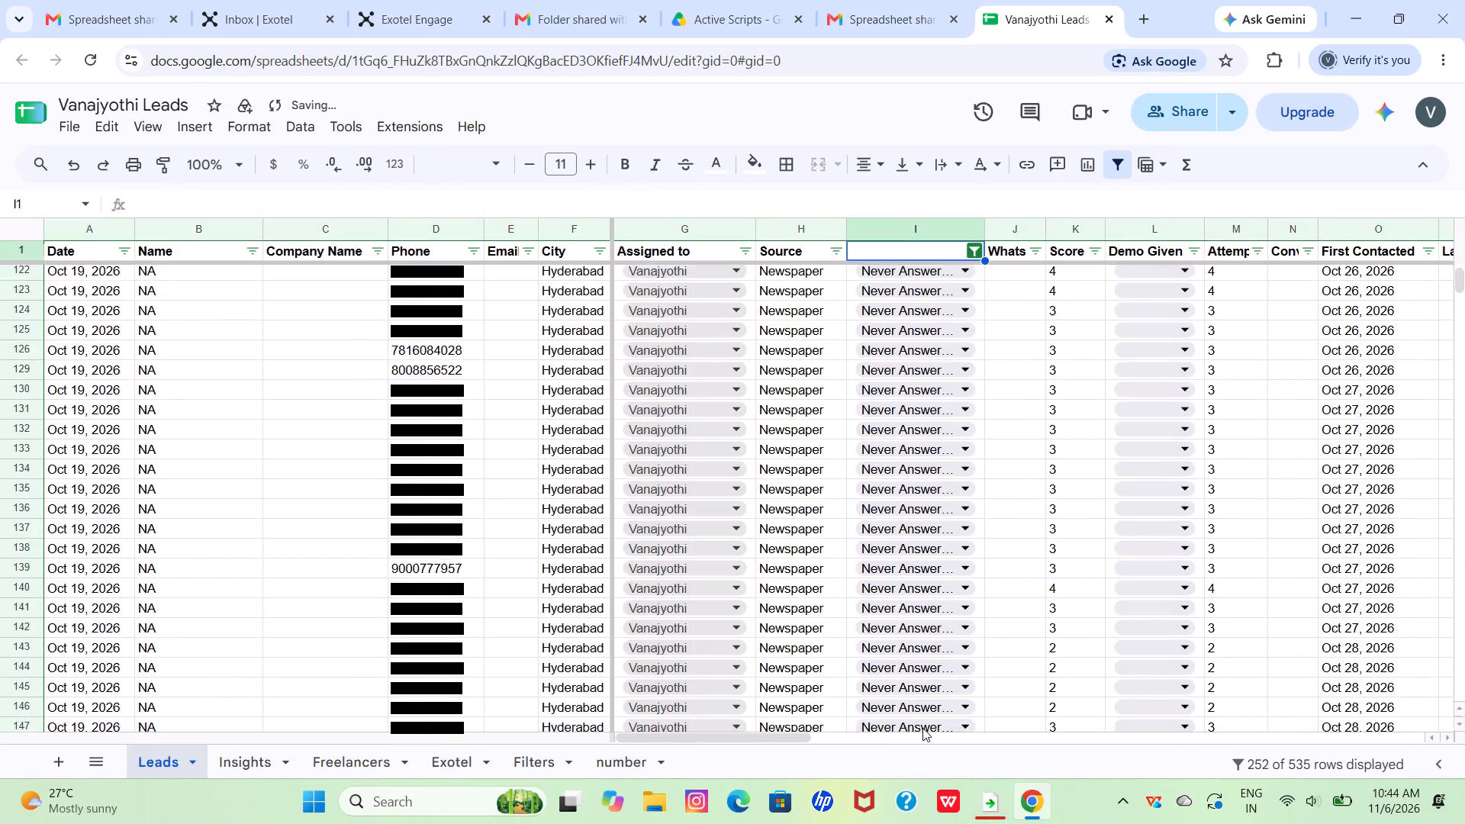
scroll(922, 728, "down", 2)
scroll(922, 728, "left", 5)
scroll(922, 728, "down", 8)
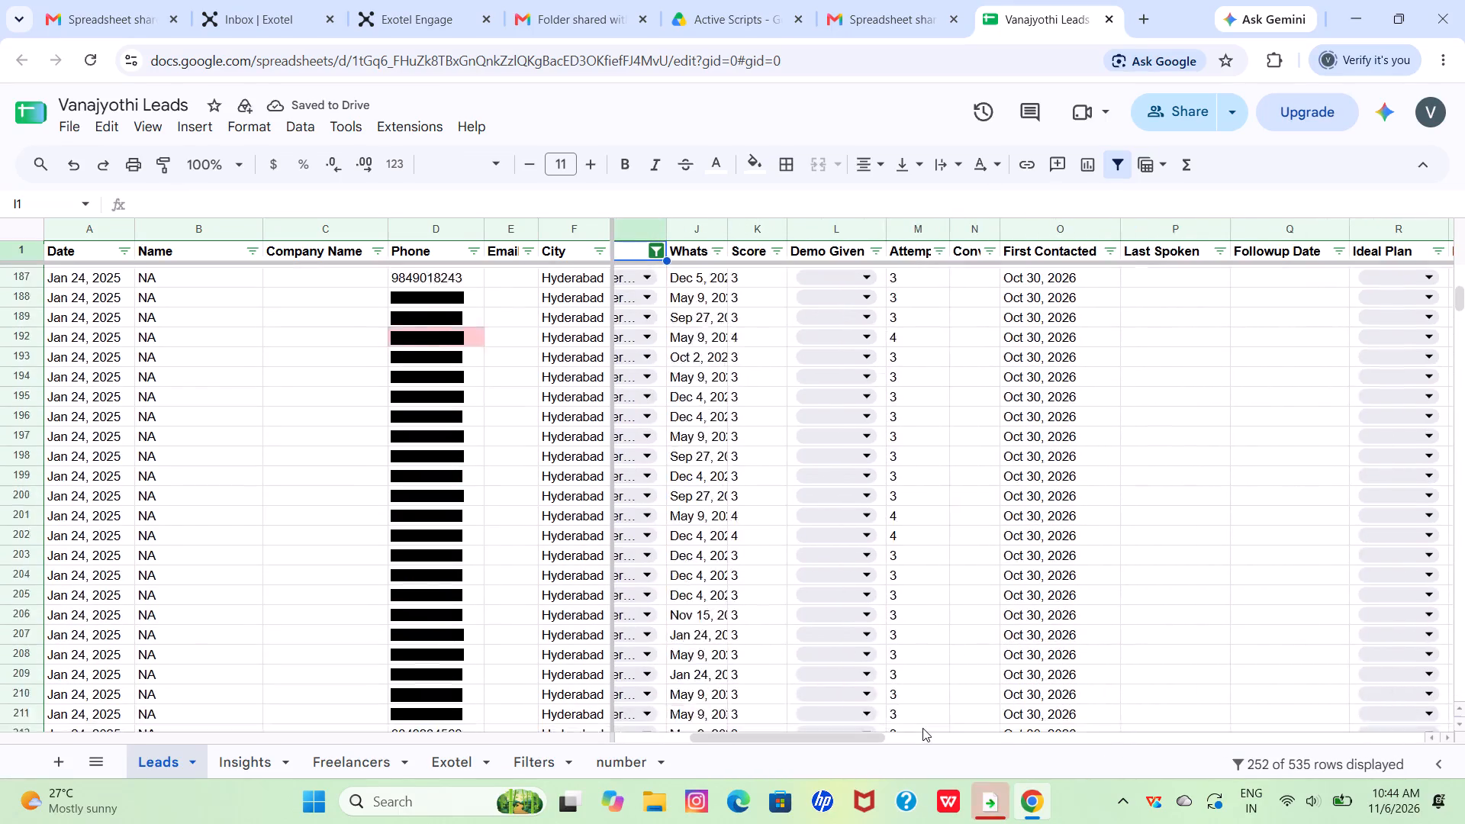
scroll(922, 728, "down", 10)
scroll(922, 728, "up", 18)
scroll(922, 728, "up", 5)
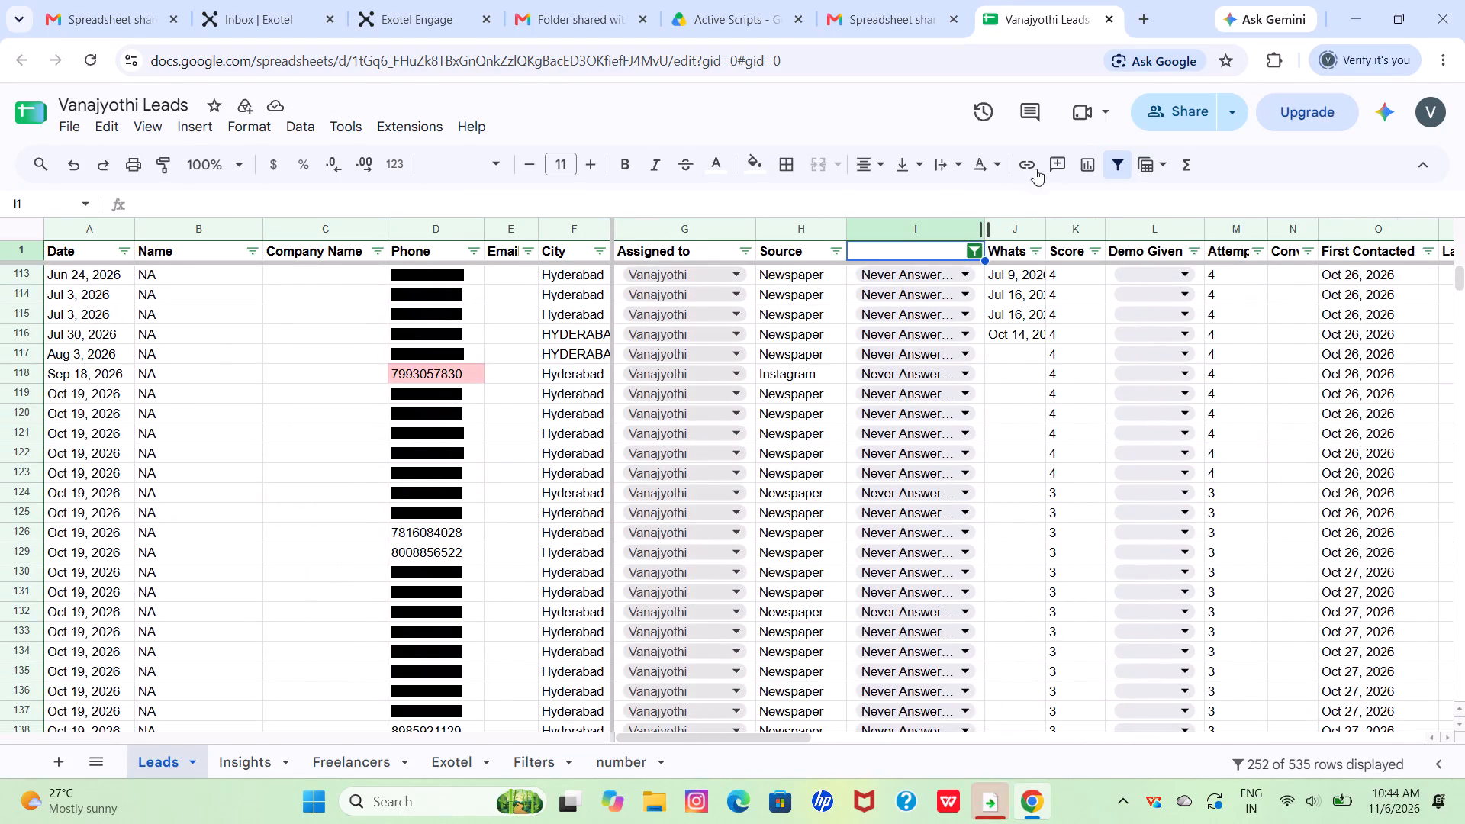
Filter the lead status column to show only the Call Back leads.
left_click(977, 246)
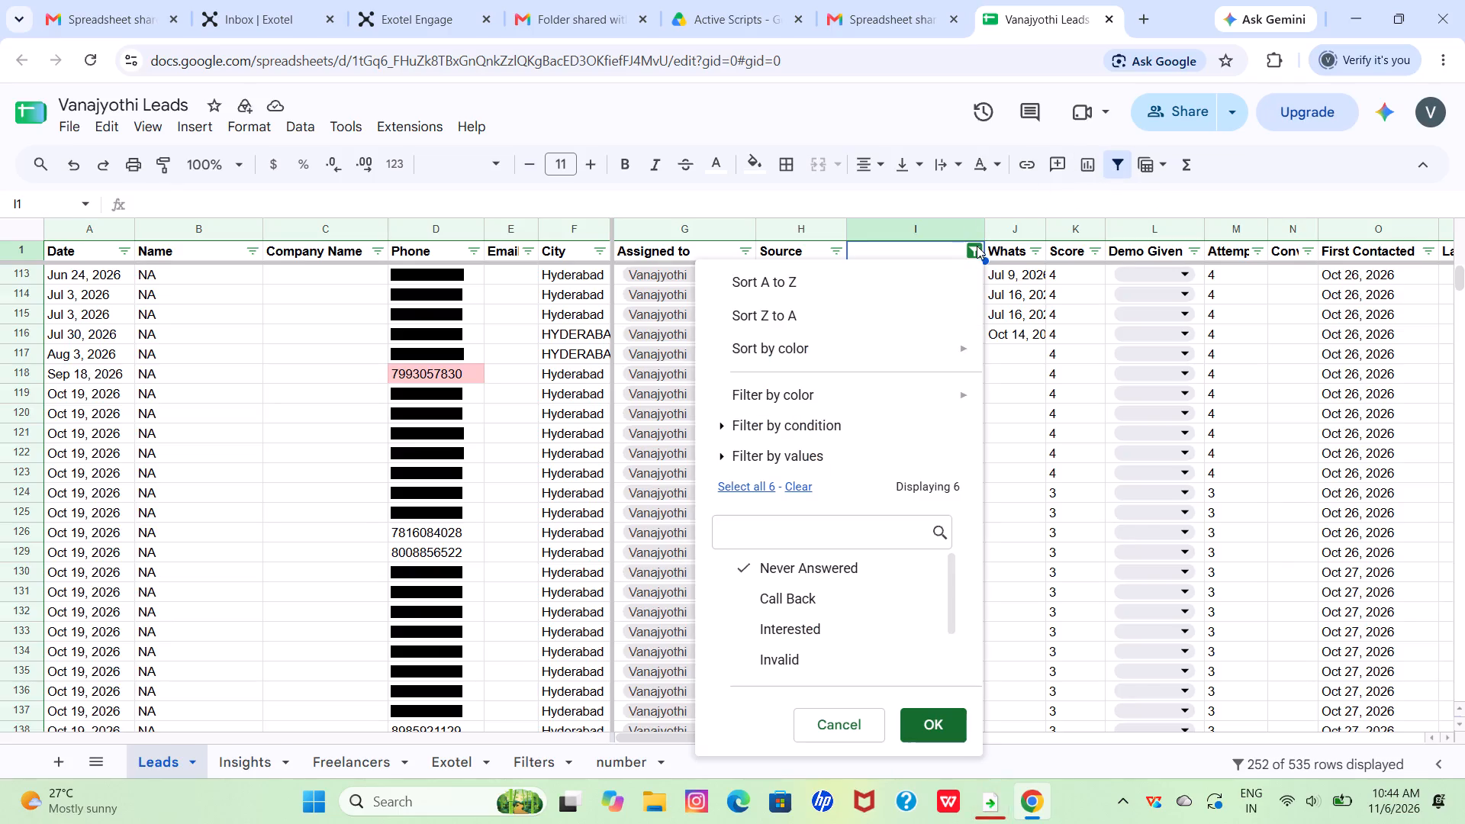
left_click(801, 484)
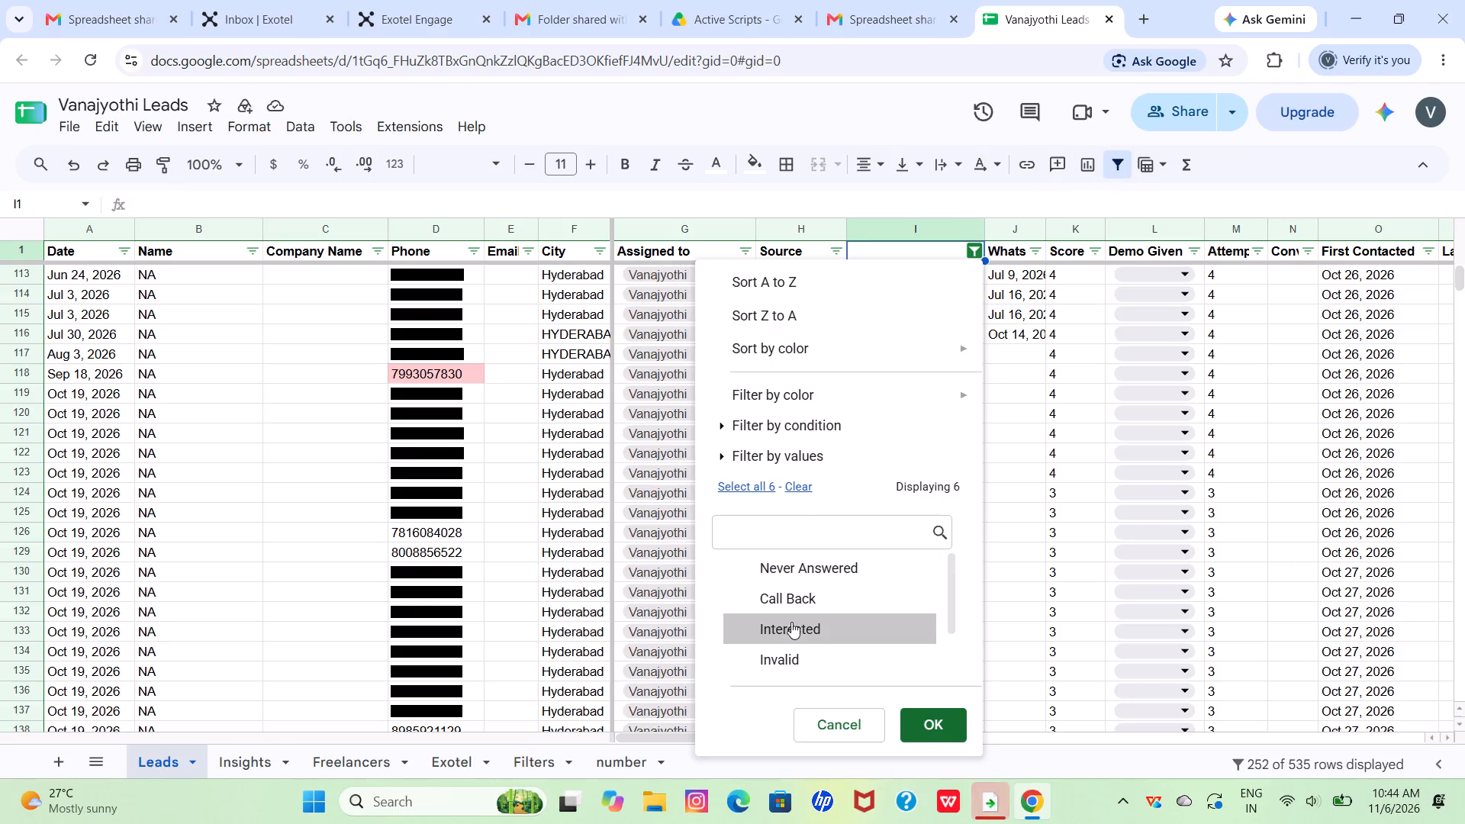
left_click(790, 600)
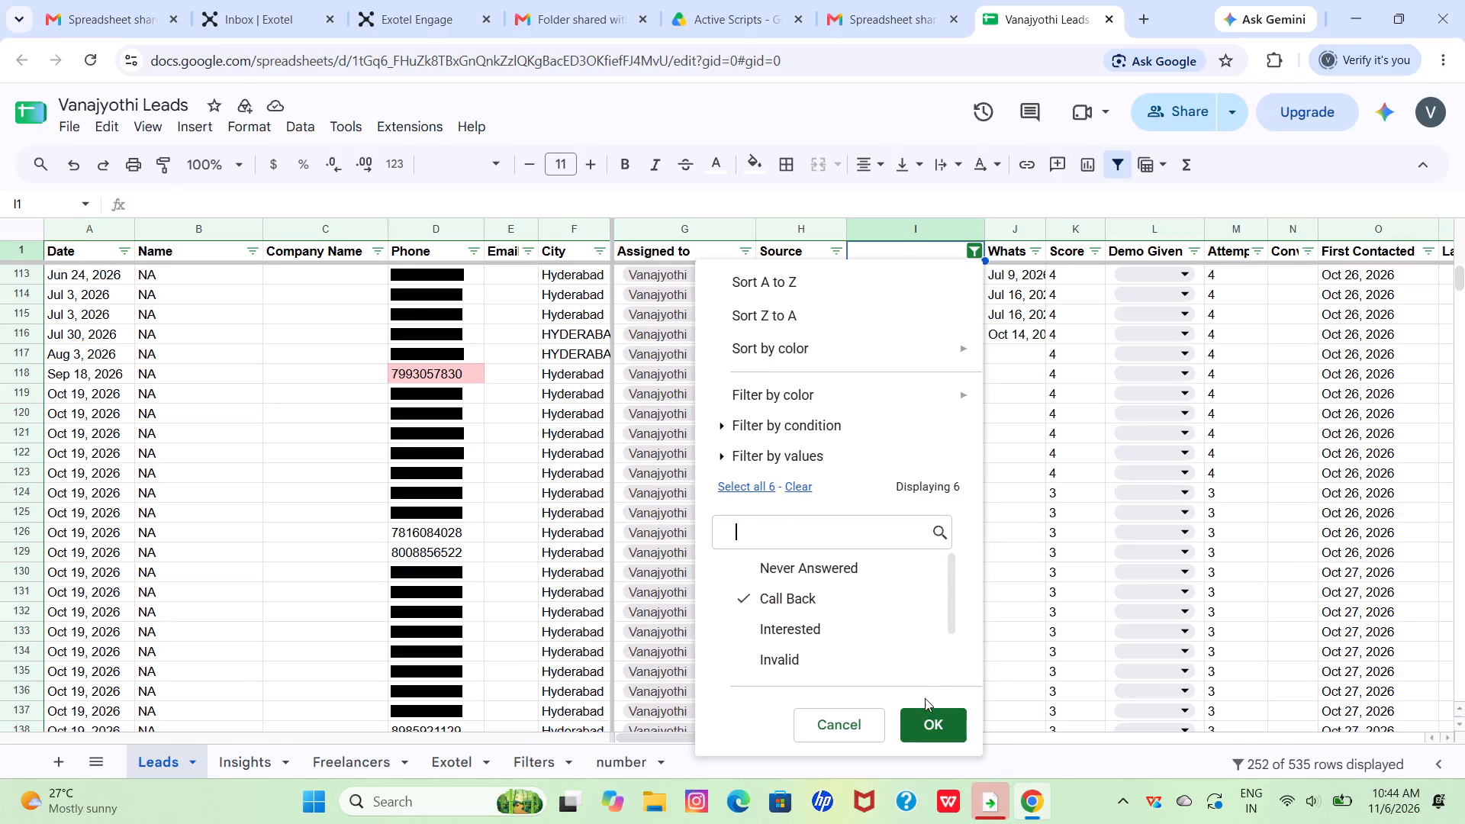
left_click(929, 719)
Look over the Call Back leads, checking their sources, attempts, conversations, contact dates and notes.
scroll(868, 437, "left", 5)
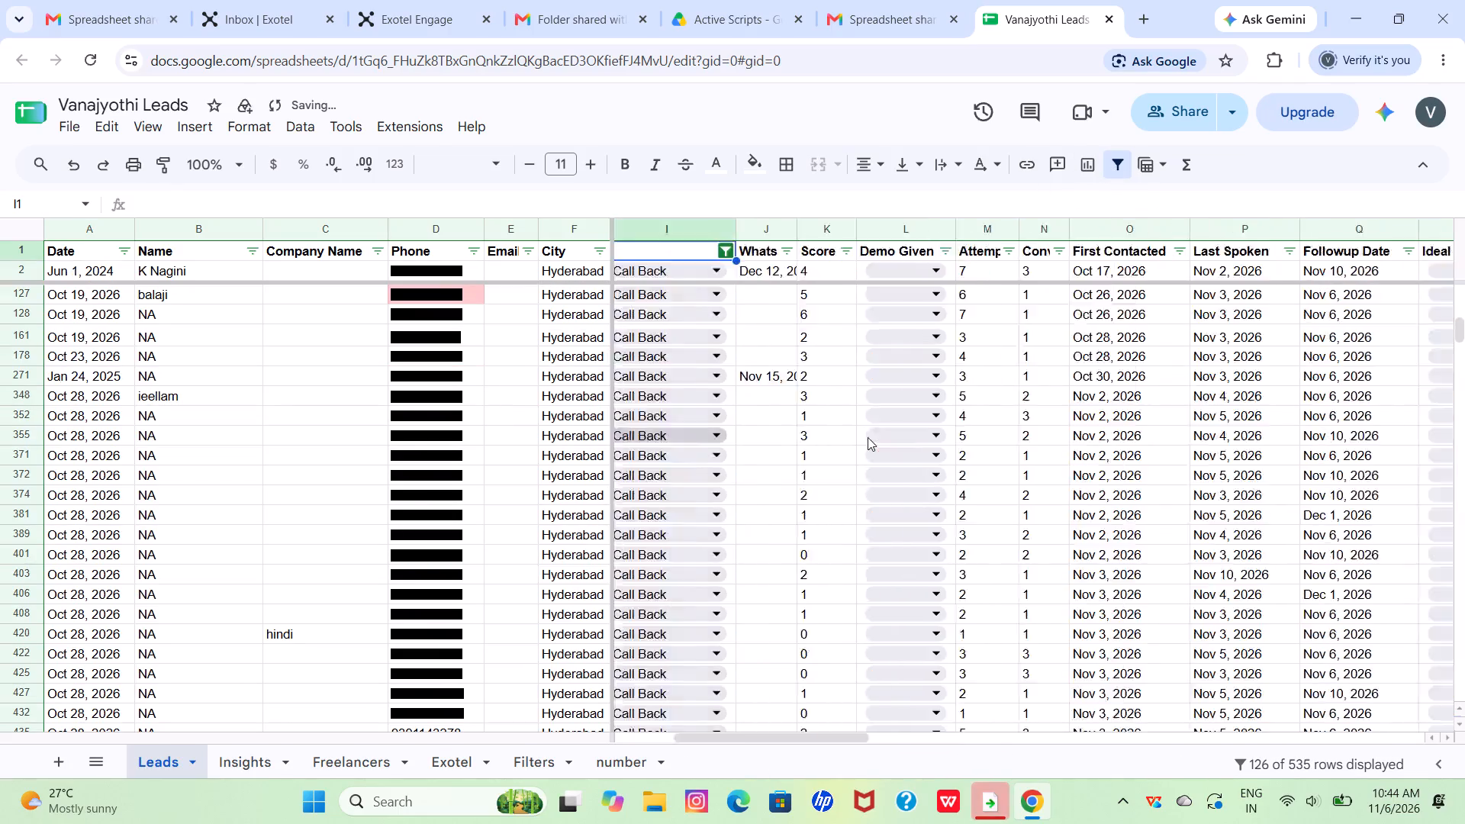
scroll(868, 437, "left", 2)
scroll(868, 437, "down", 1)
scroll(868, 437, "up", 4)
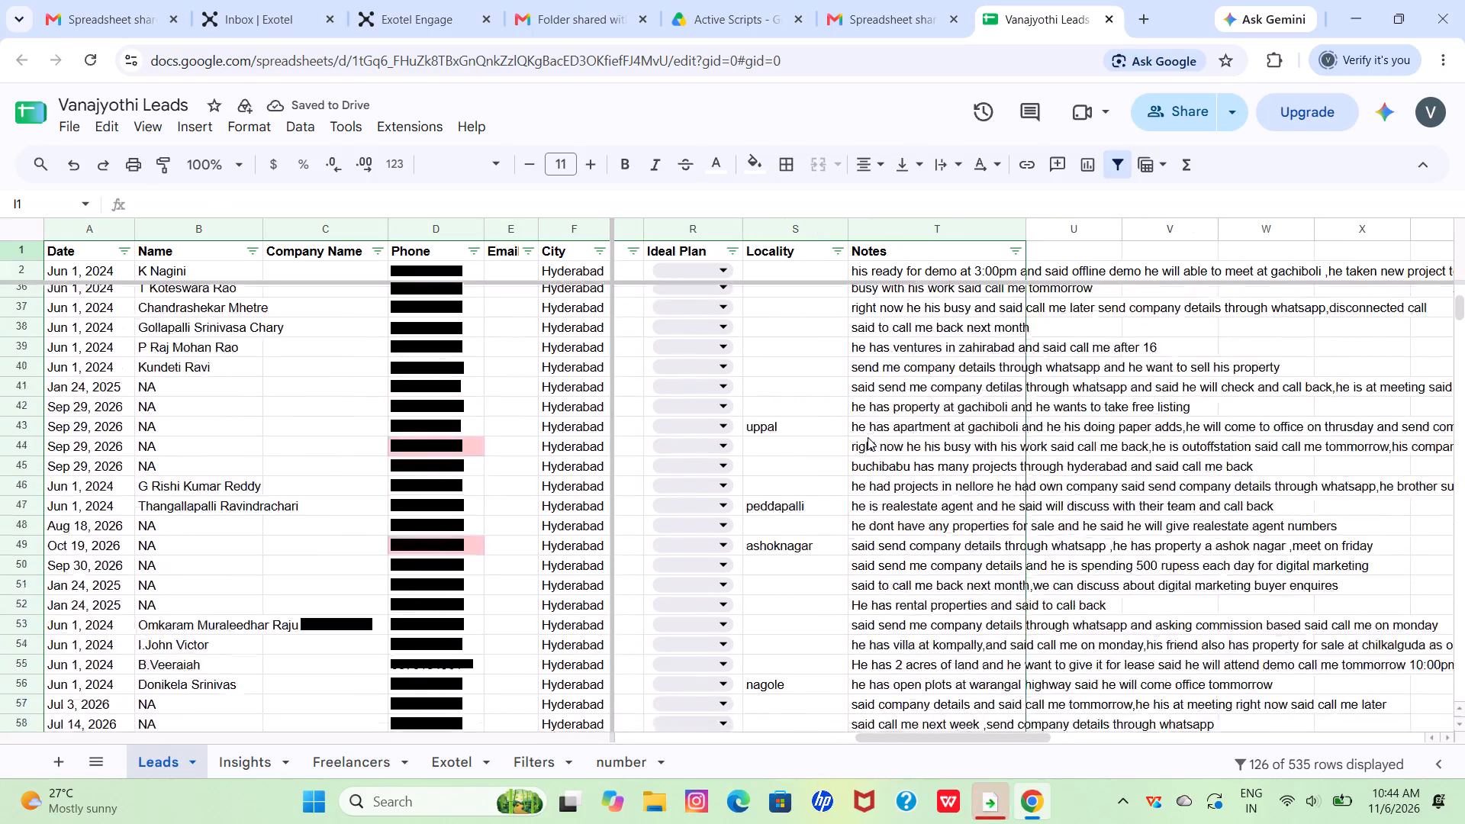
scroll(868, 437, "right", 6)
scroll(868, 437, "down", 3)
scroll(868, 437, "right", 1)
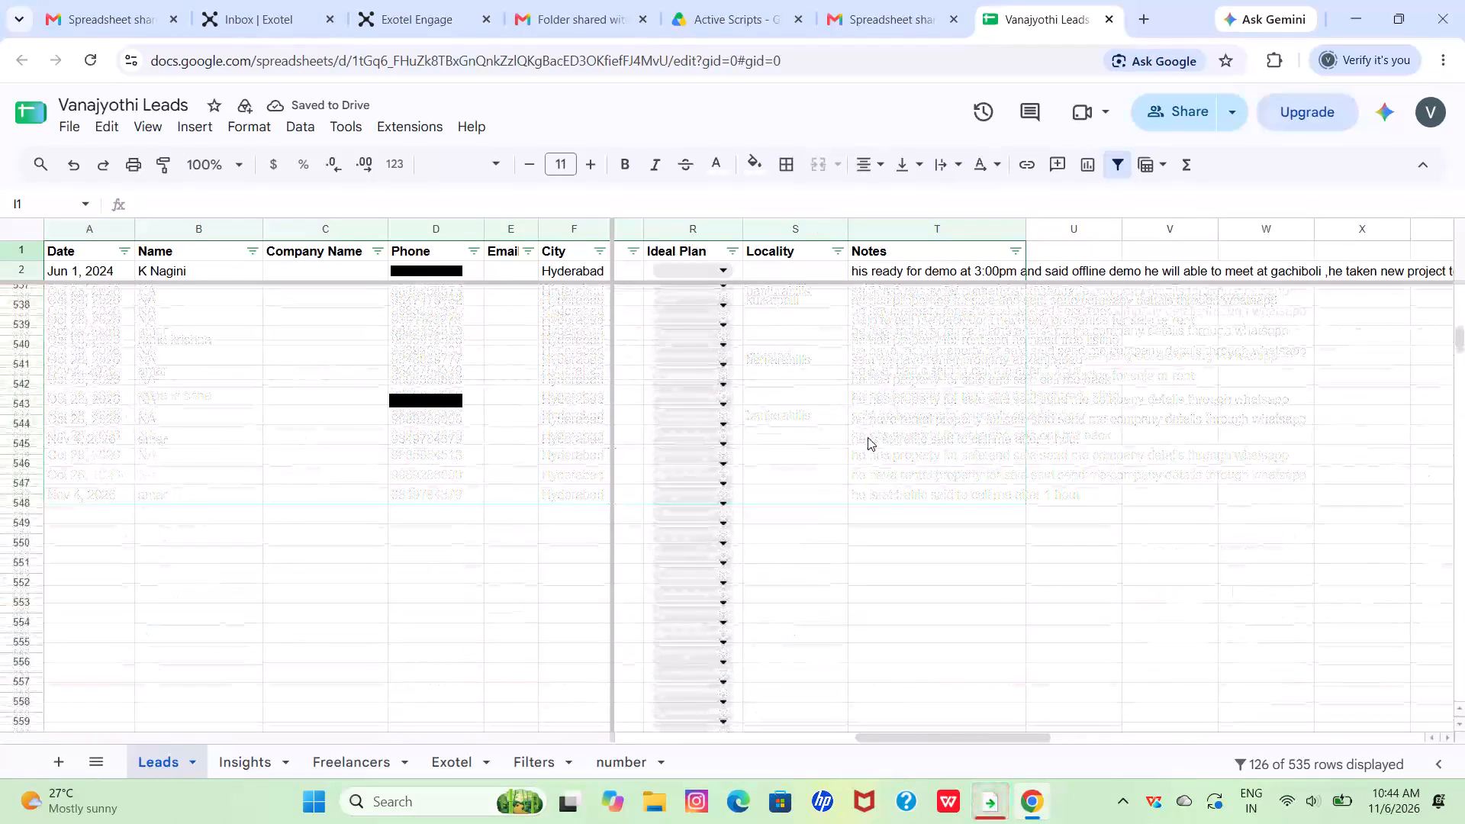
scroll(868, 437, "right", 5)
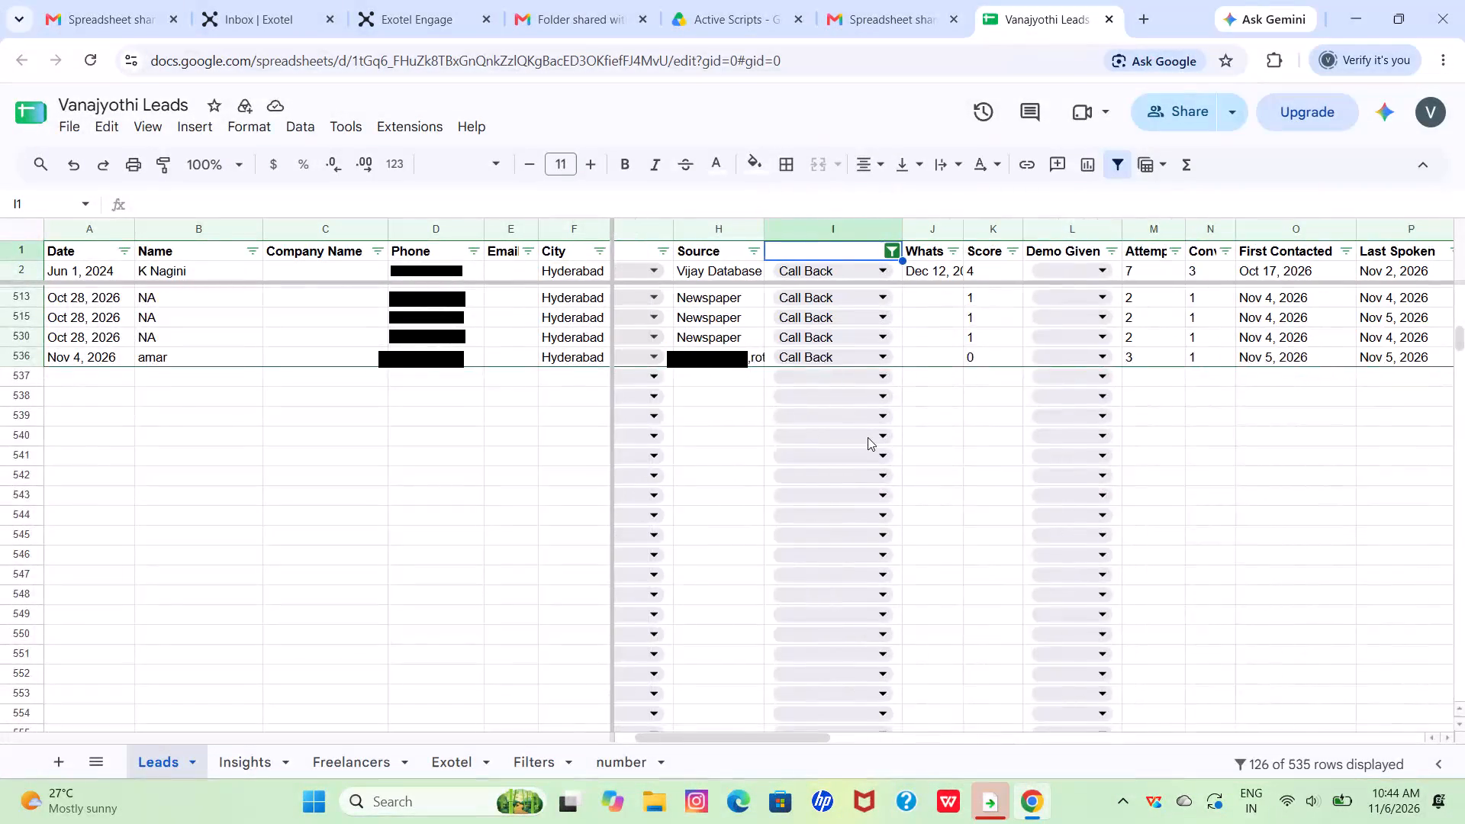
scroll(868, 437, "up", 12)
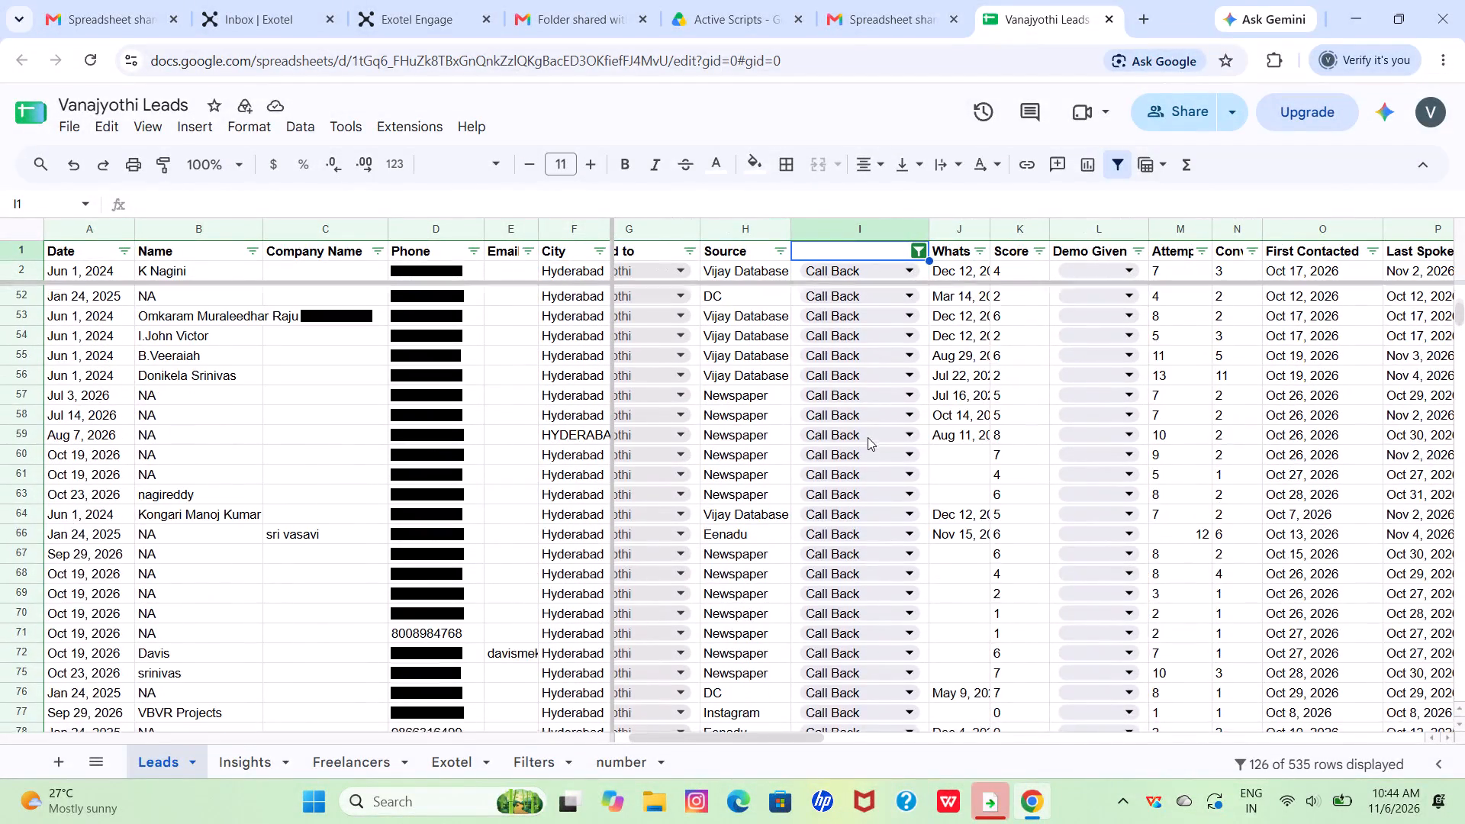
scroll(868, 437, "up", 8)
scroll(868, 437, "left", 6)
scroll(868, 437, "down", 3)
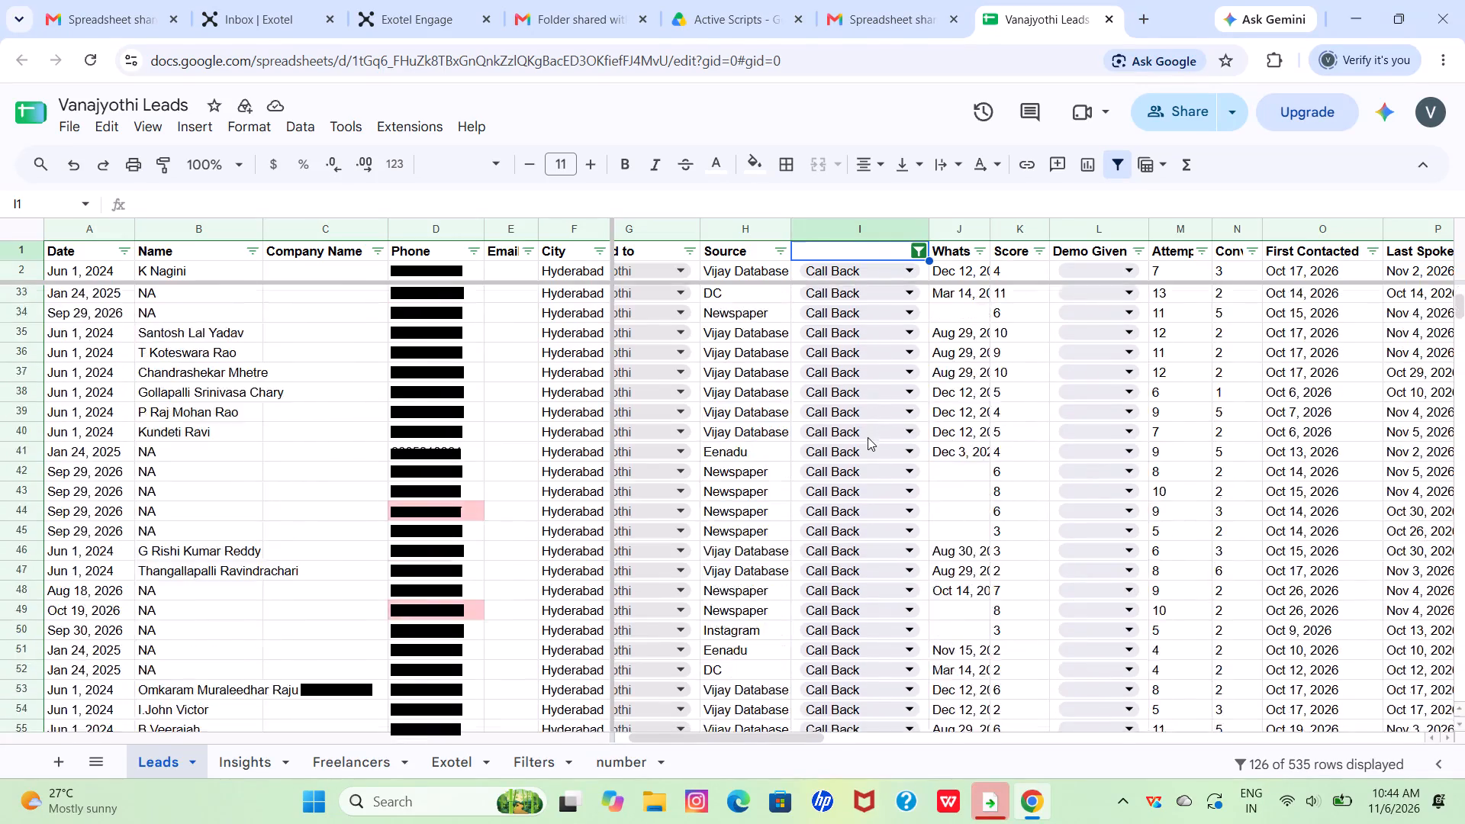
Read through the Notes column of the Call Back leads, from the first lead to the last.
scroll(868, 437, "down", 1)
scroll(868, 437, "left", 2)
scroll(868, 437, "right", 4)
scroll(868, 437, "down", 2)
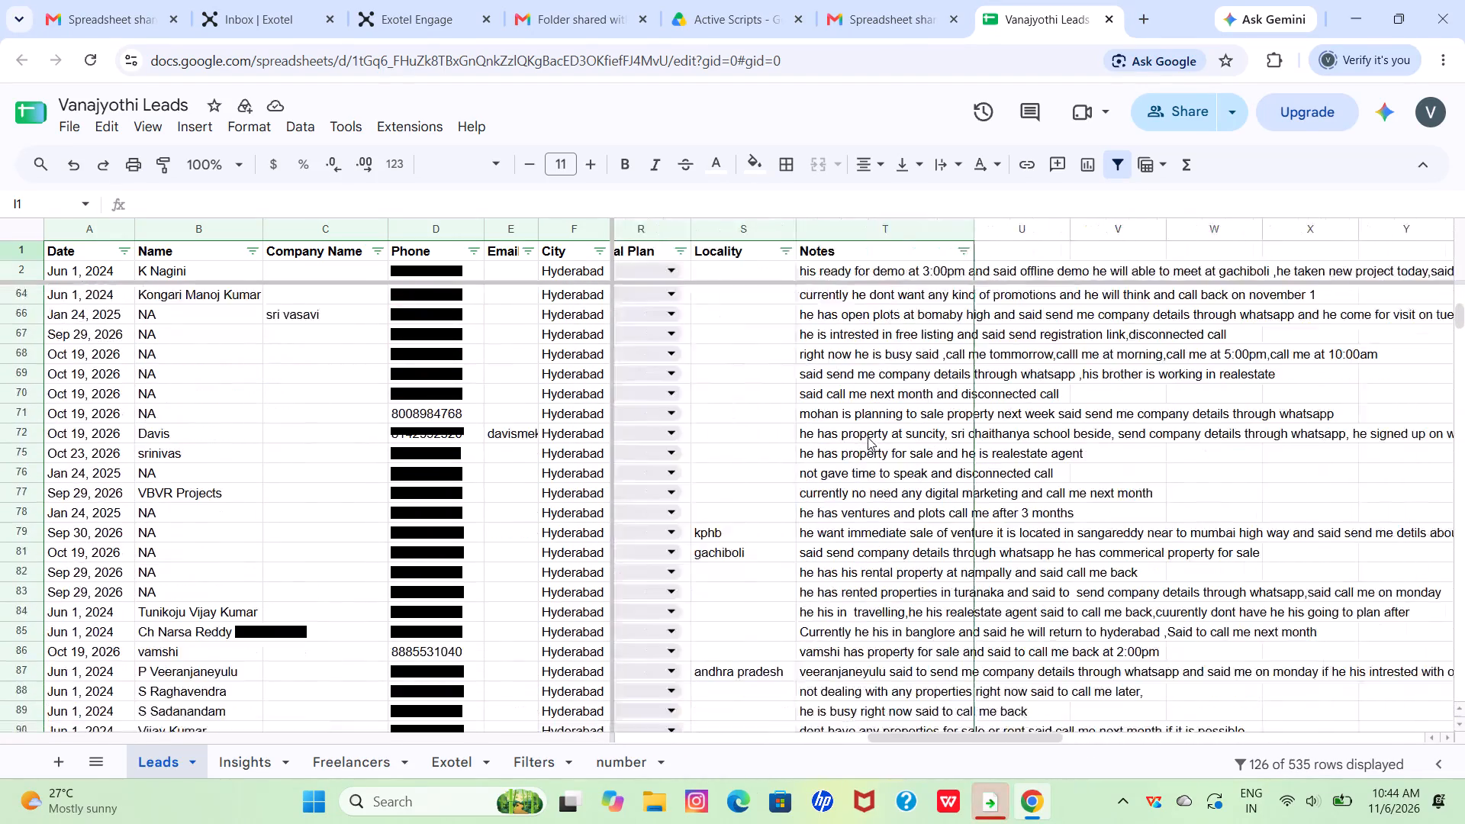
scroll(868, 437, "down", 3)
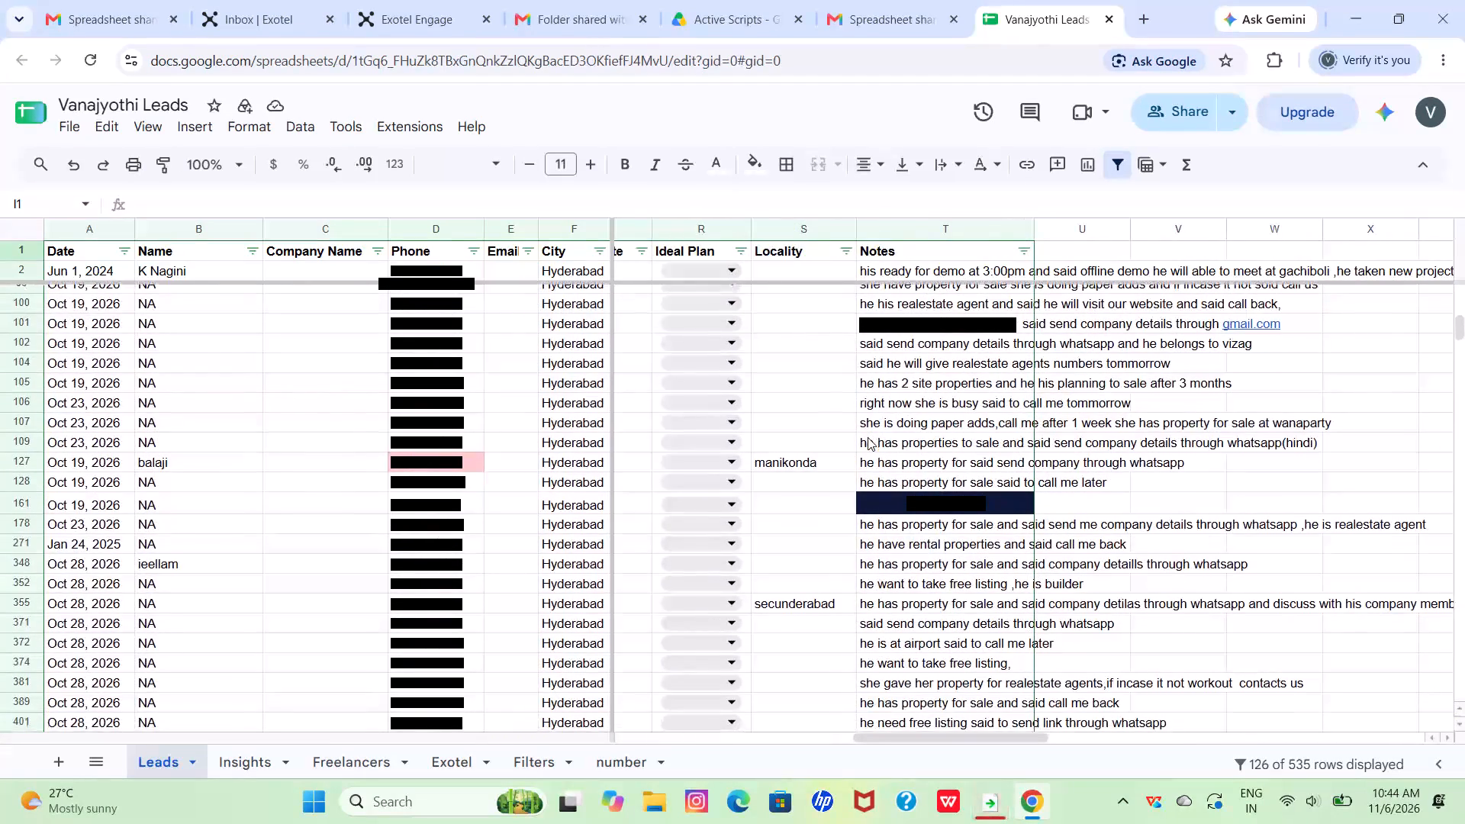
scroll(868, 436, "down", 3)
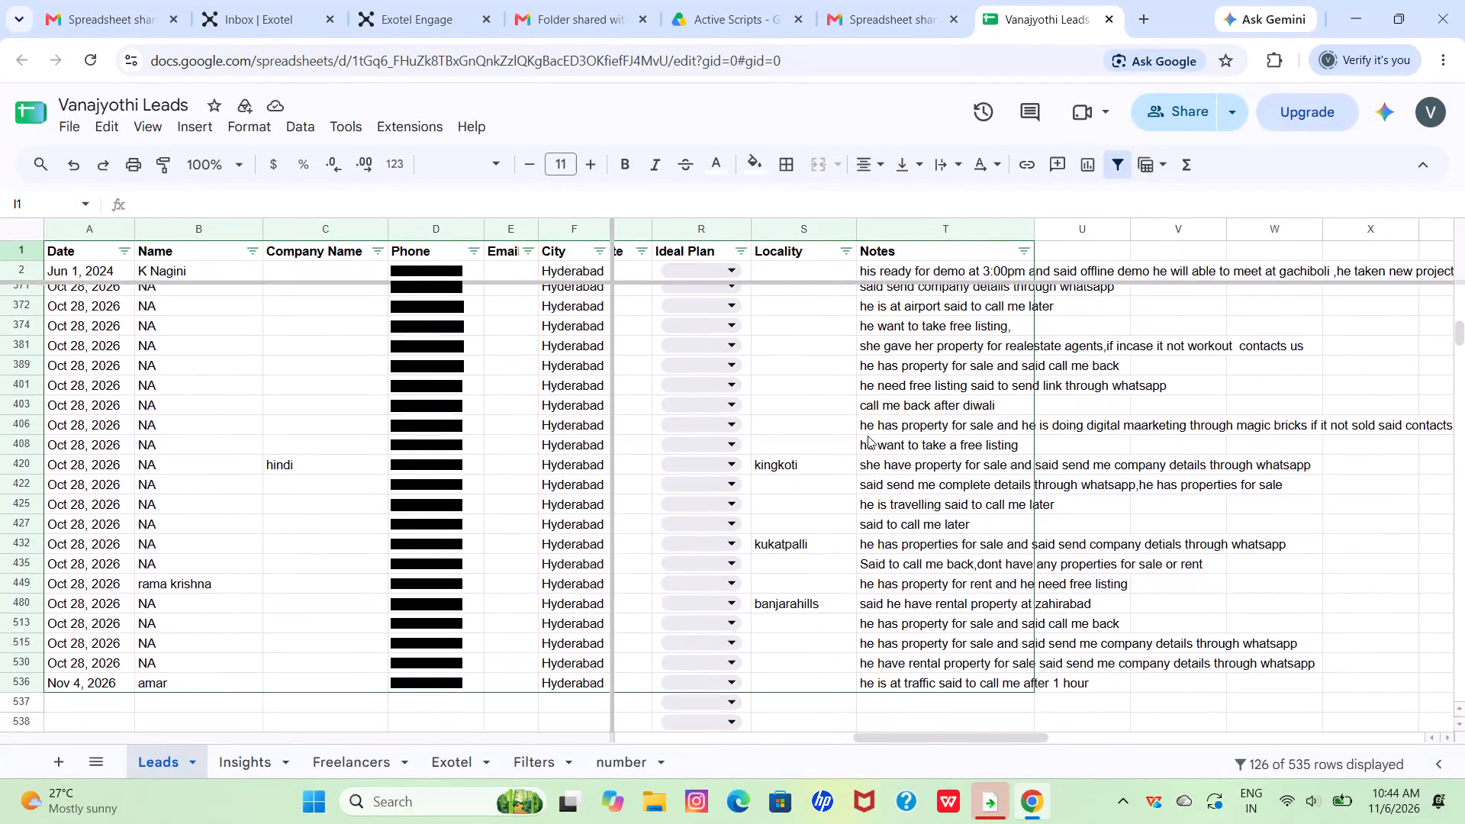
scroll(868, 436, "right", 3)
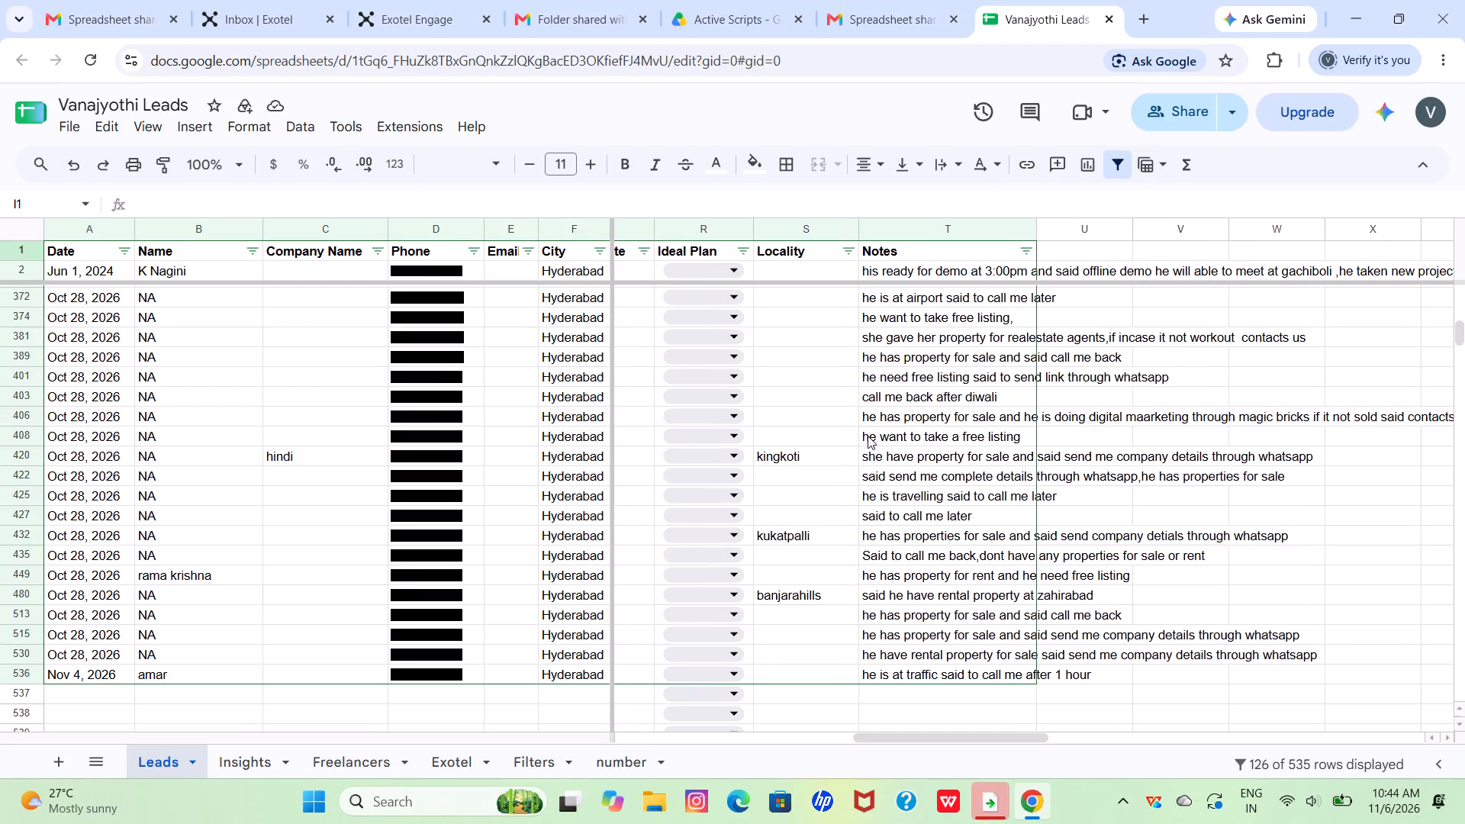
scroll(924, 398, "up", 1)
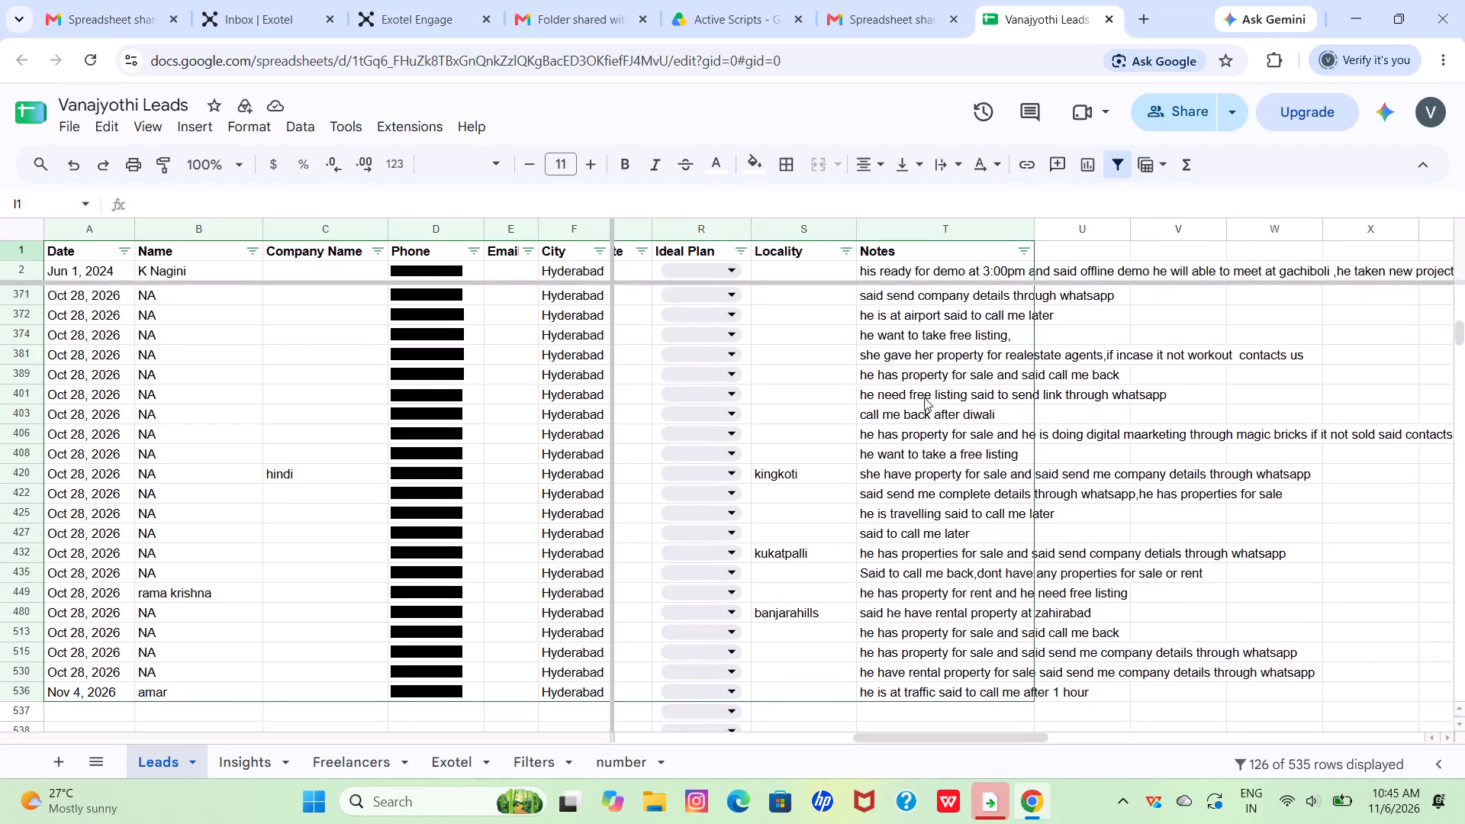
scroll(924, 398, "up", 2)
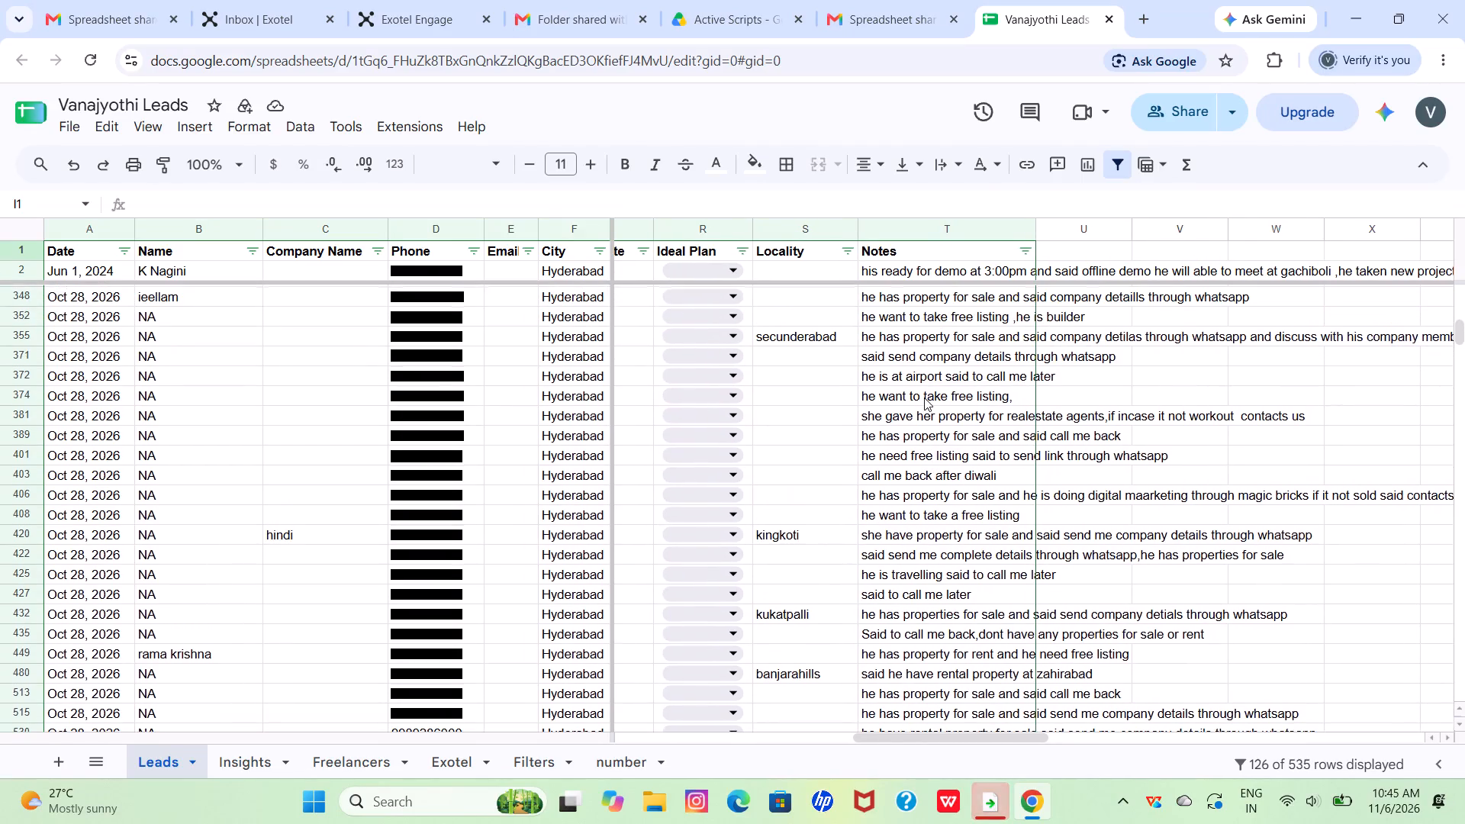
scroll(924, 398, "up", 5)
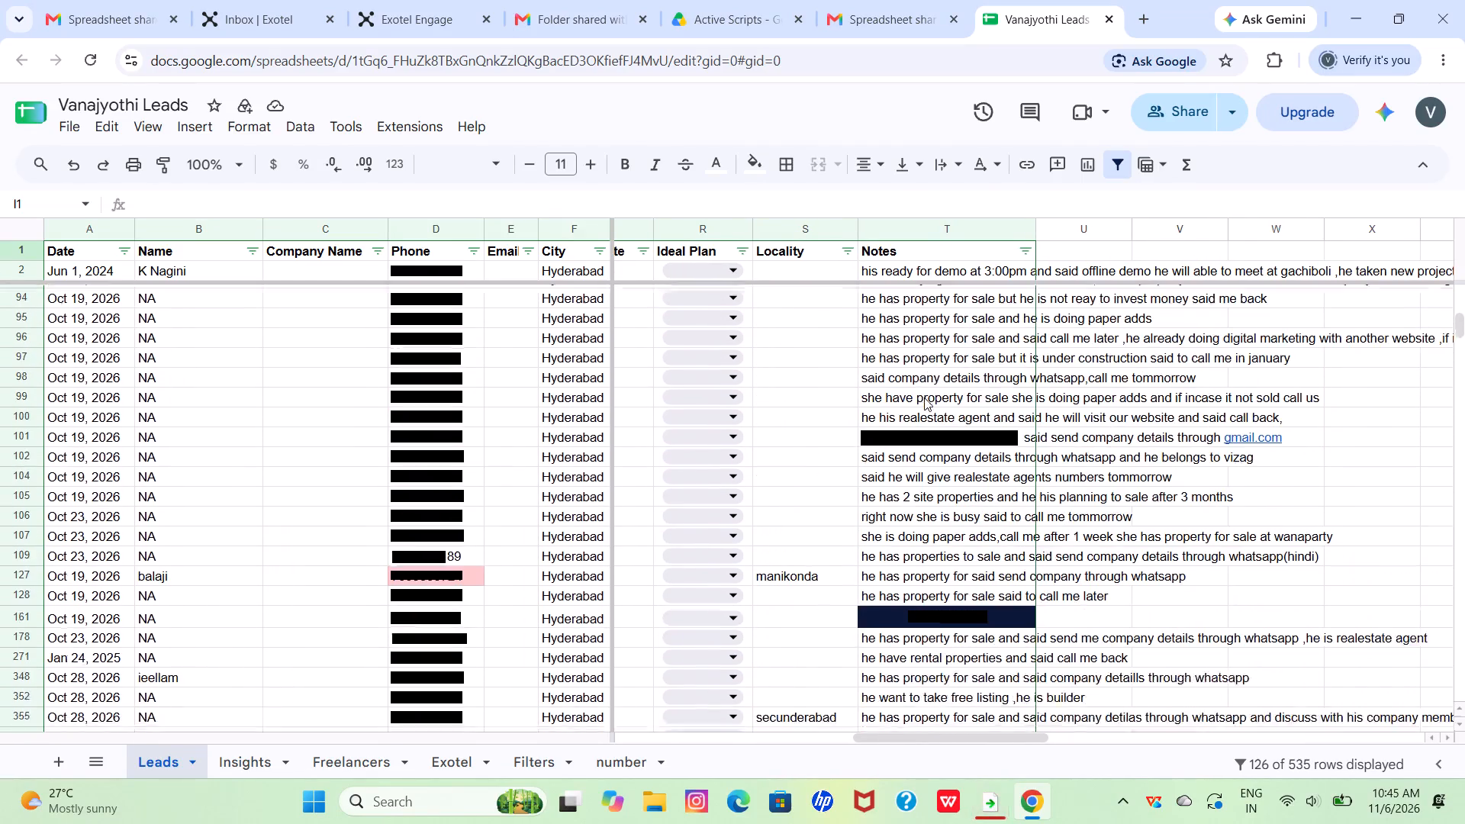
scroll(924, 398, "up", 3)
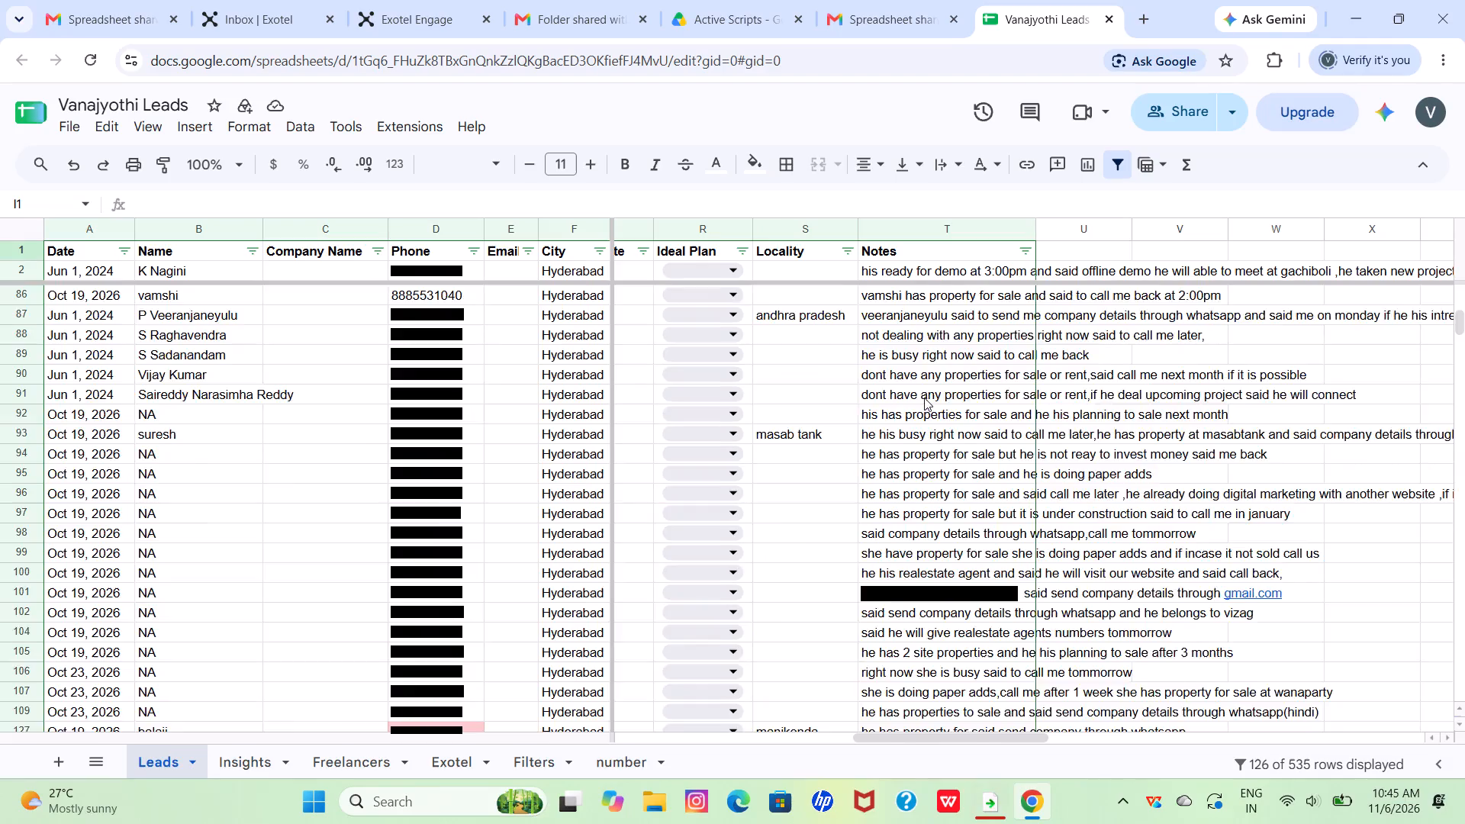
scroll(924, 398, "up", 4)
scroll(924, 398, "down", 13)
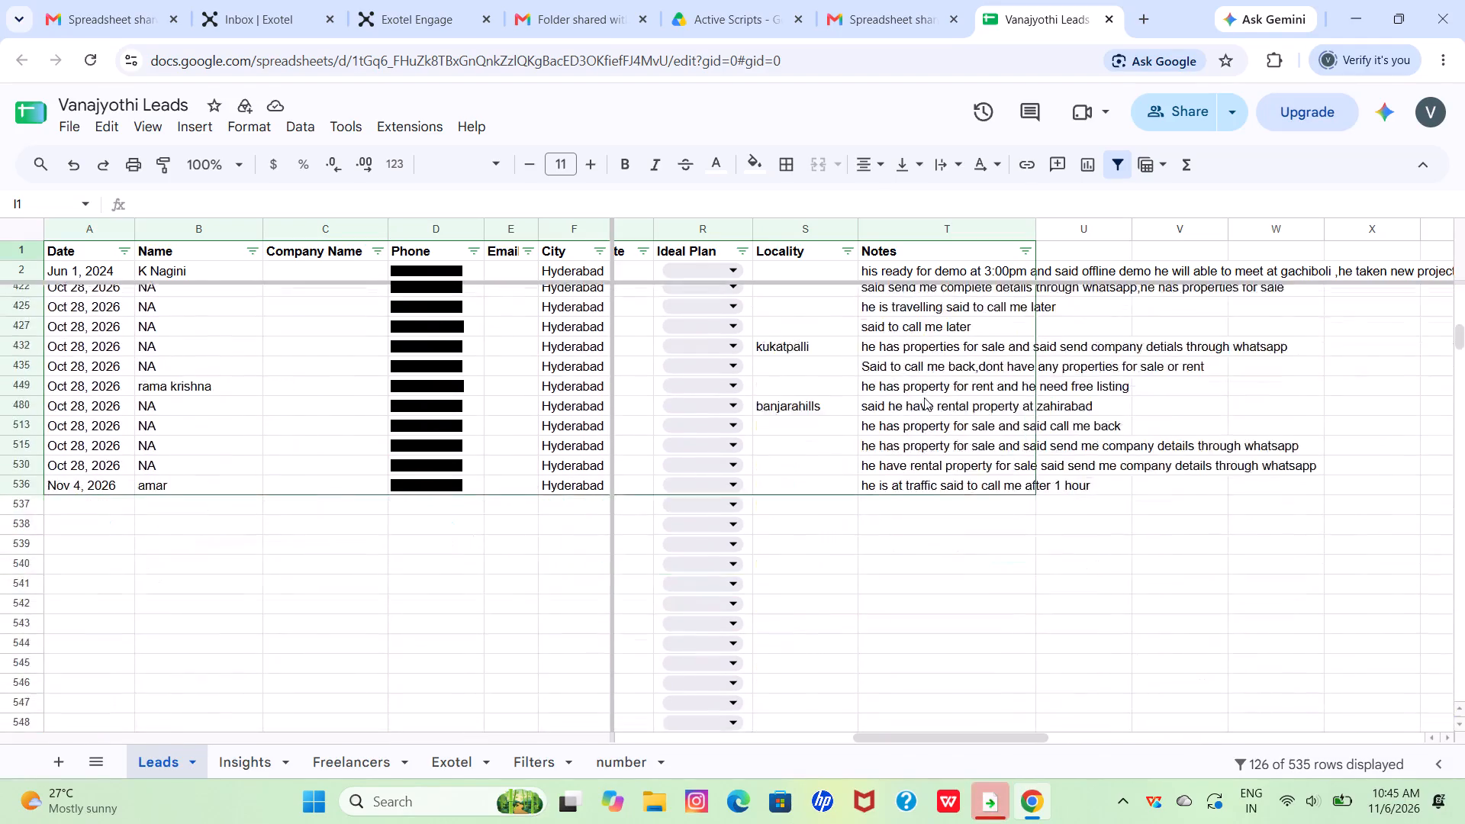
scroll(924, 398, "up", 11)
scroll(924, 398, "up", 11)
scroll(924, 398, "right", 1)
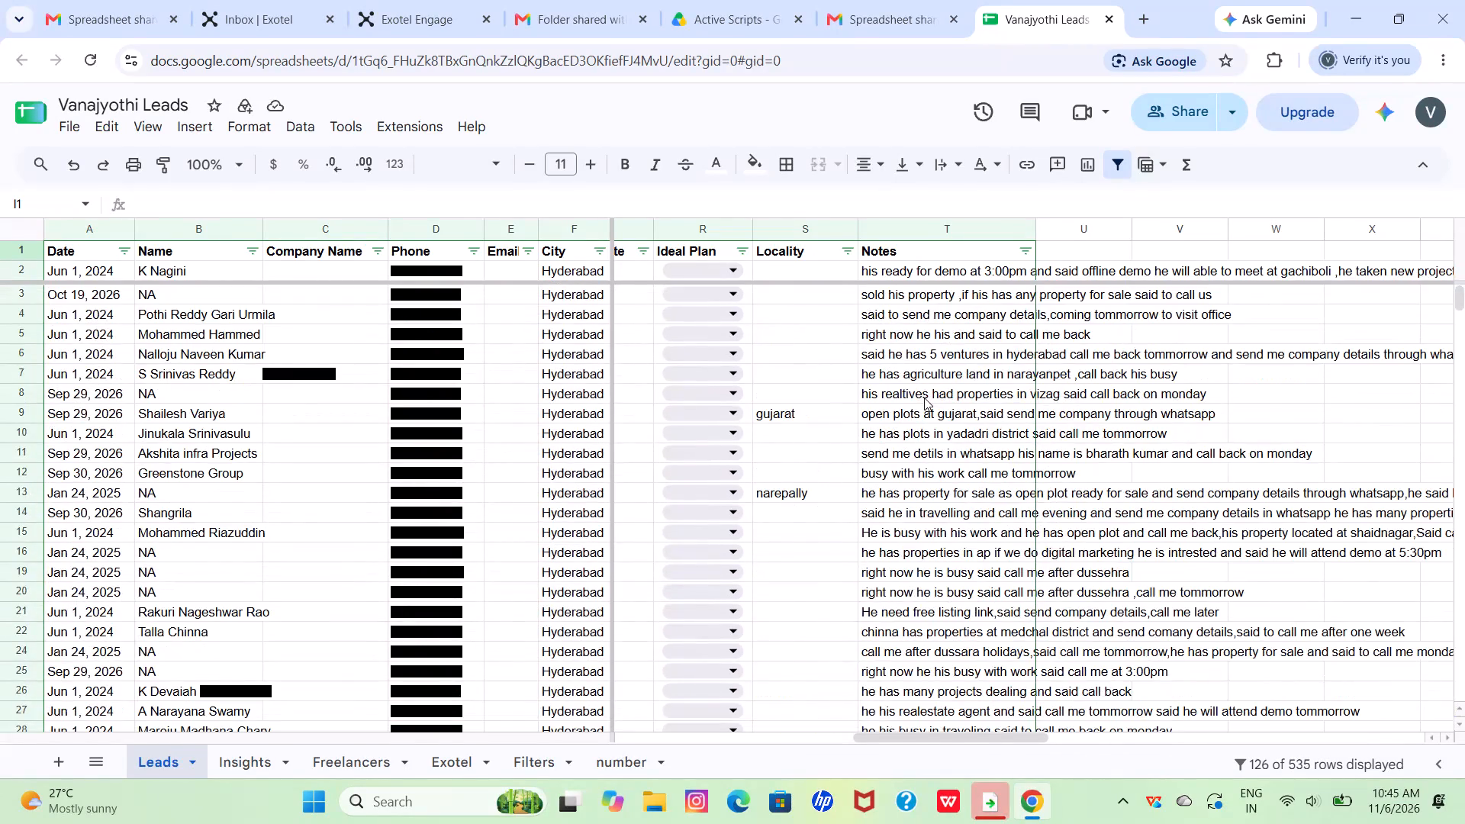
Check the last spoken and followup dates of all the Call Back leads alongside their notes.
scroll(924, 398, "right", 3)
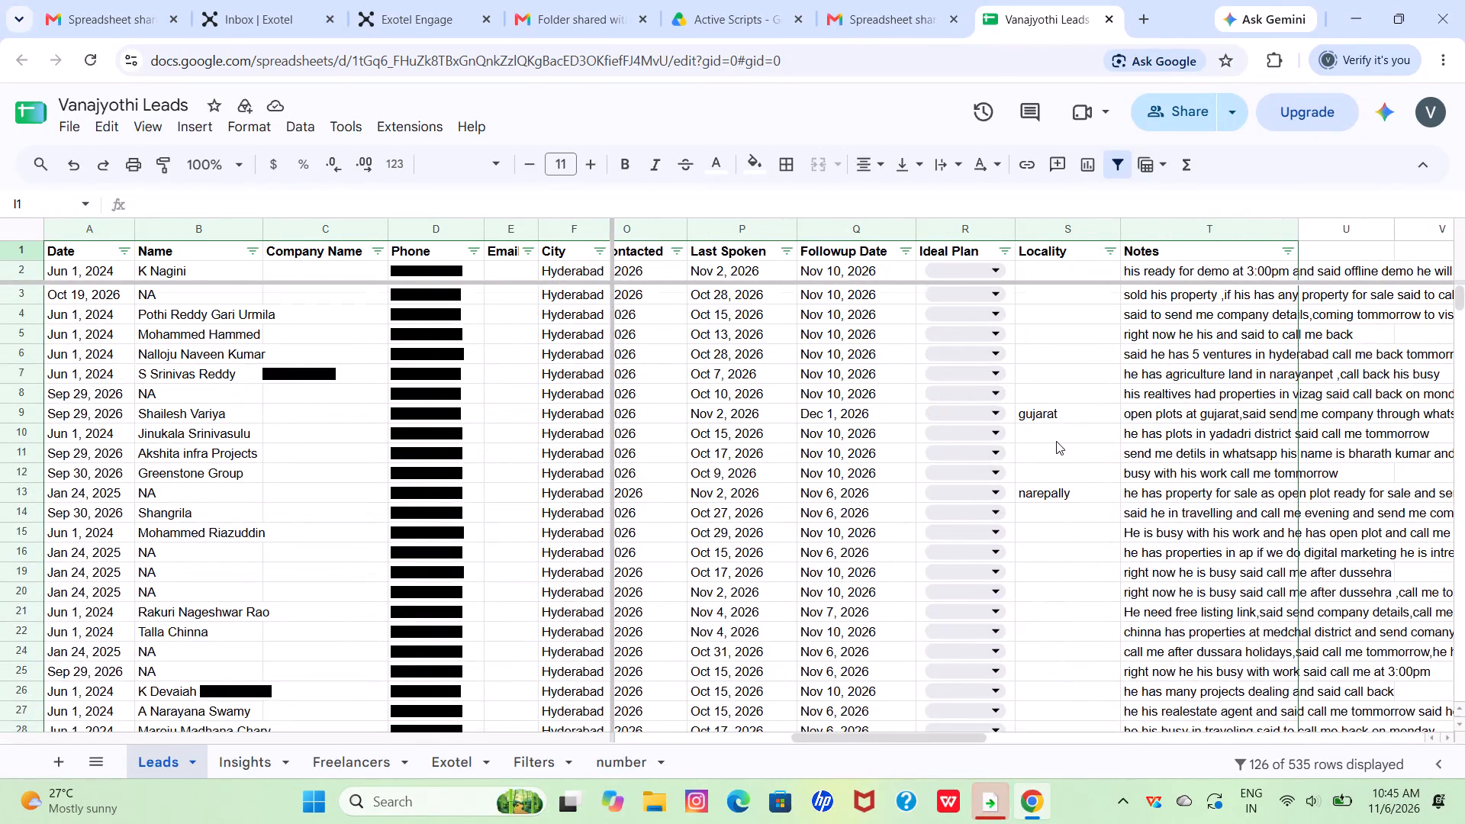
scroll(1056, 441, "down", 3)
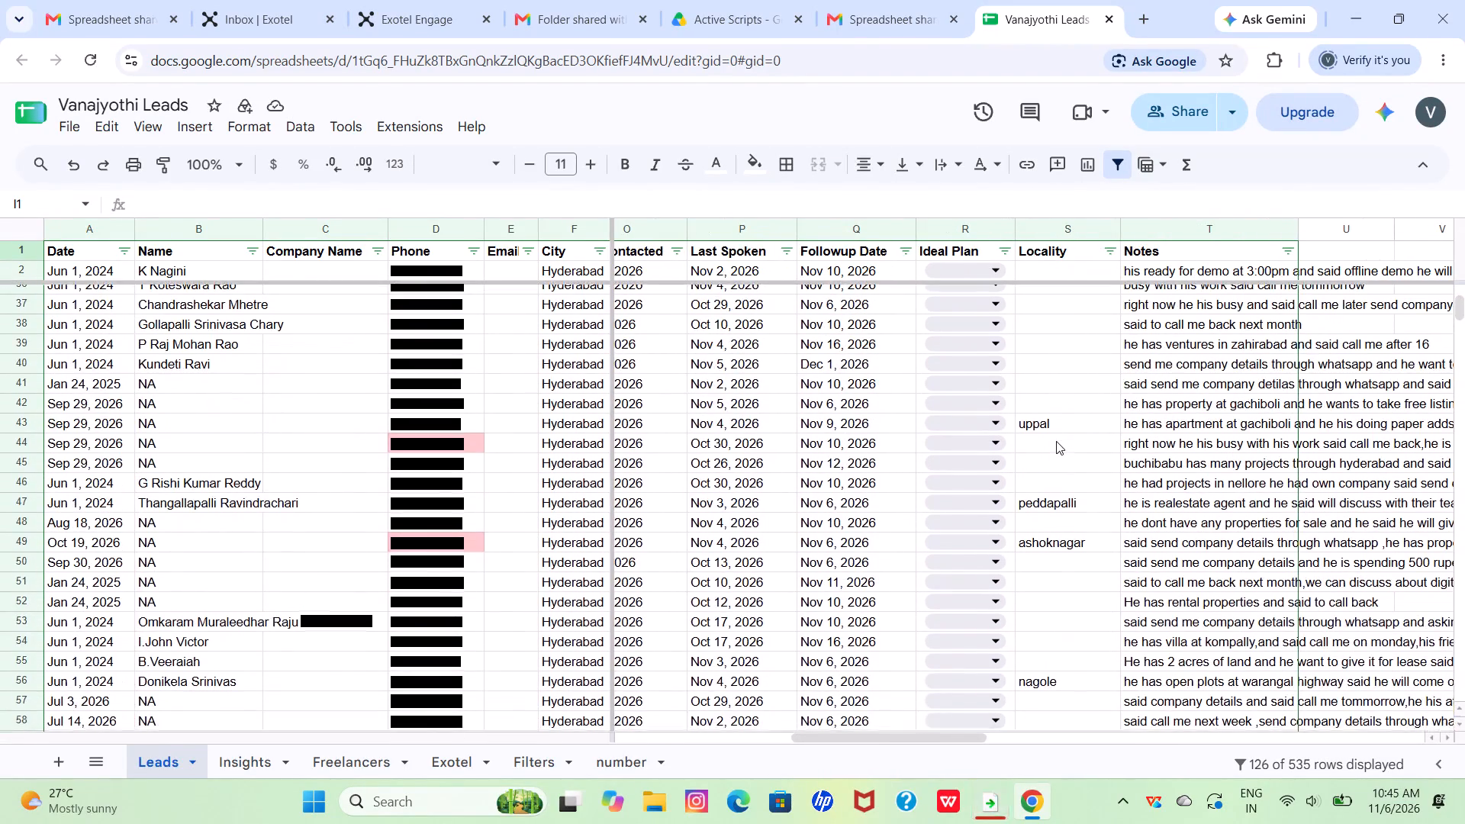
scroll(1056, 441, "down", 5)
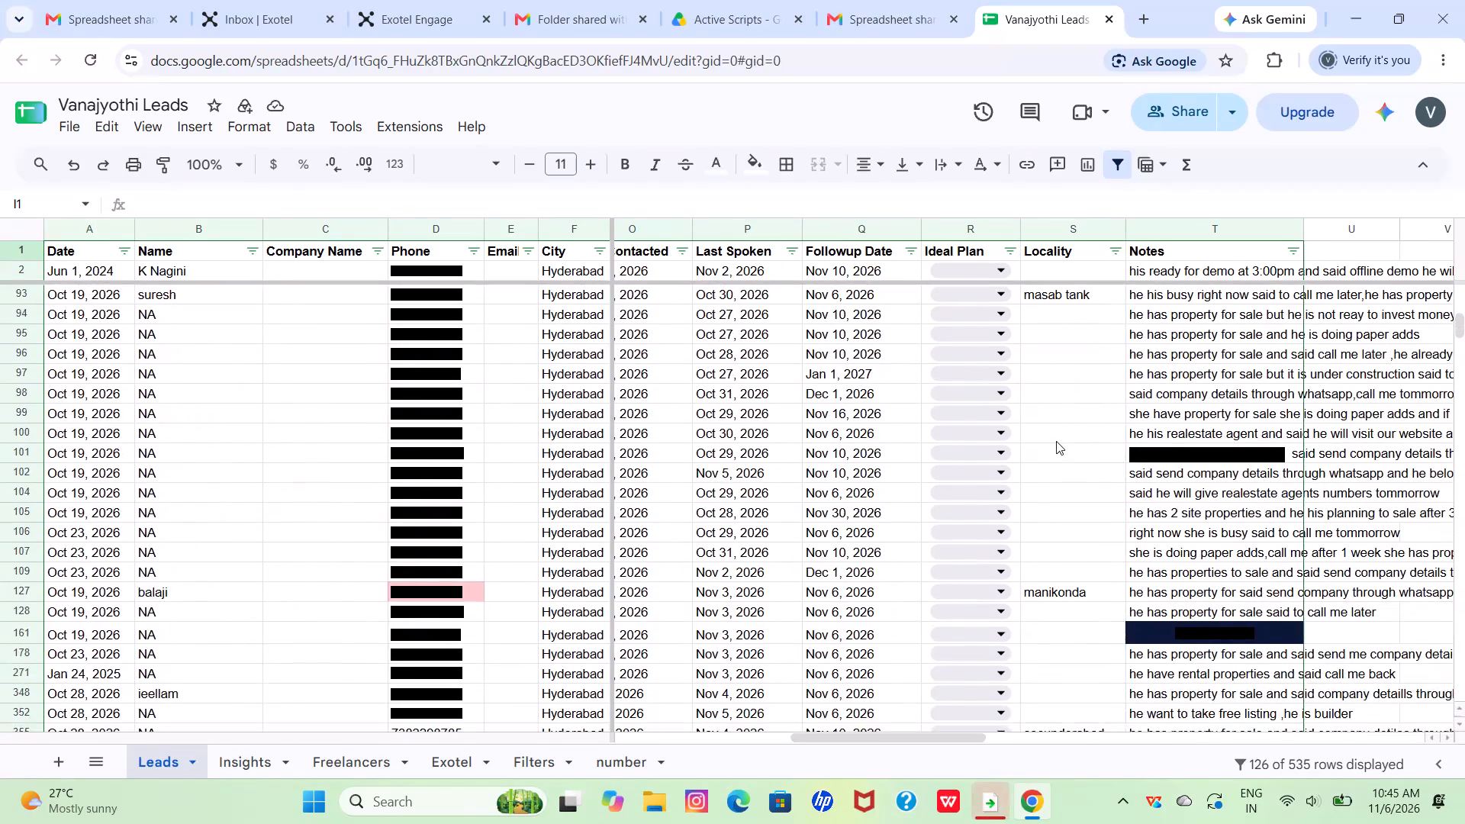
scroll(1056, 441, "down", 4)
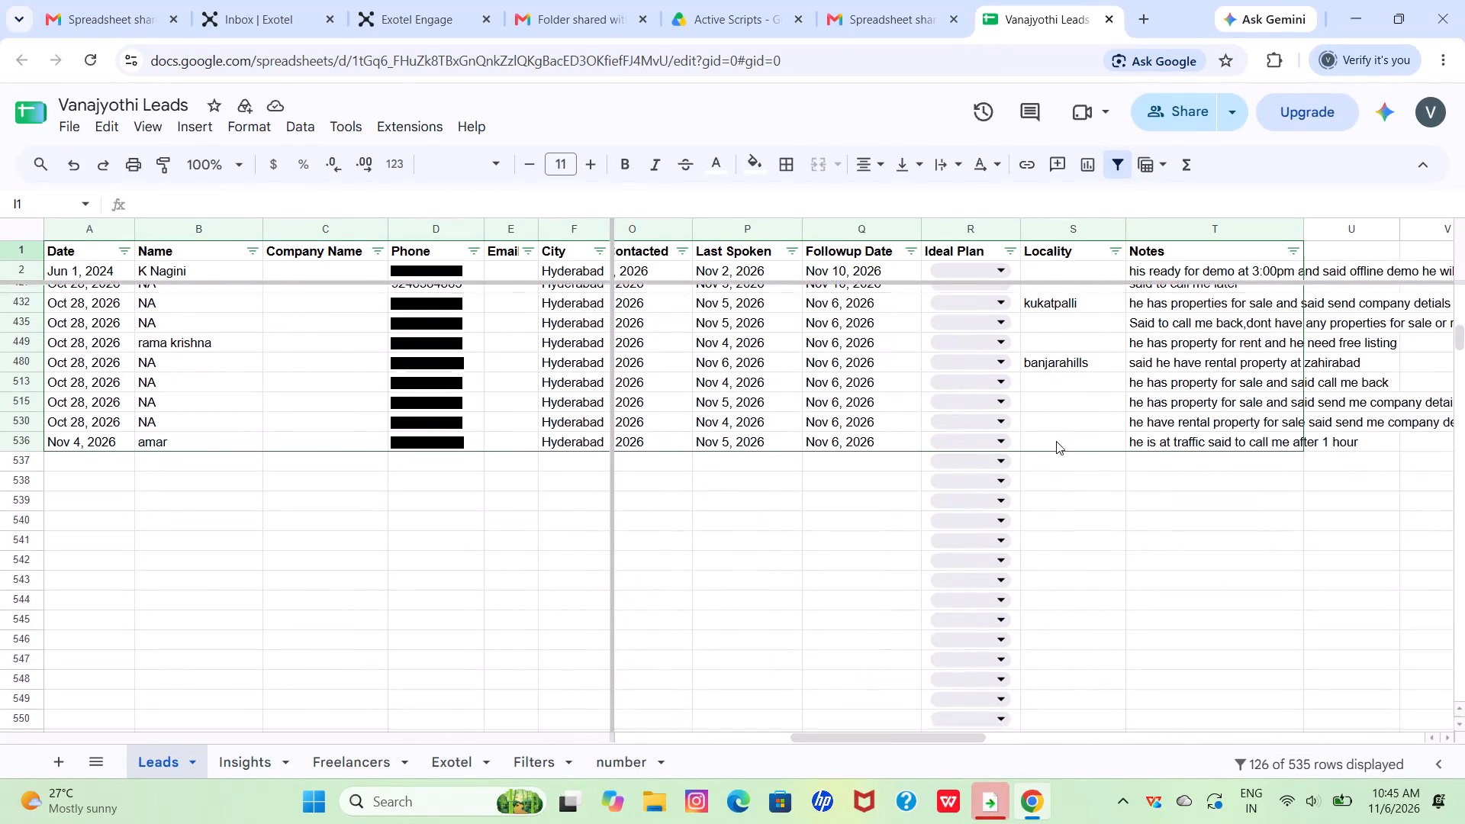
scroll(1056, 441, "down", 1)
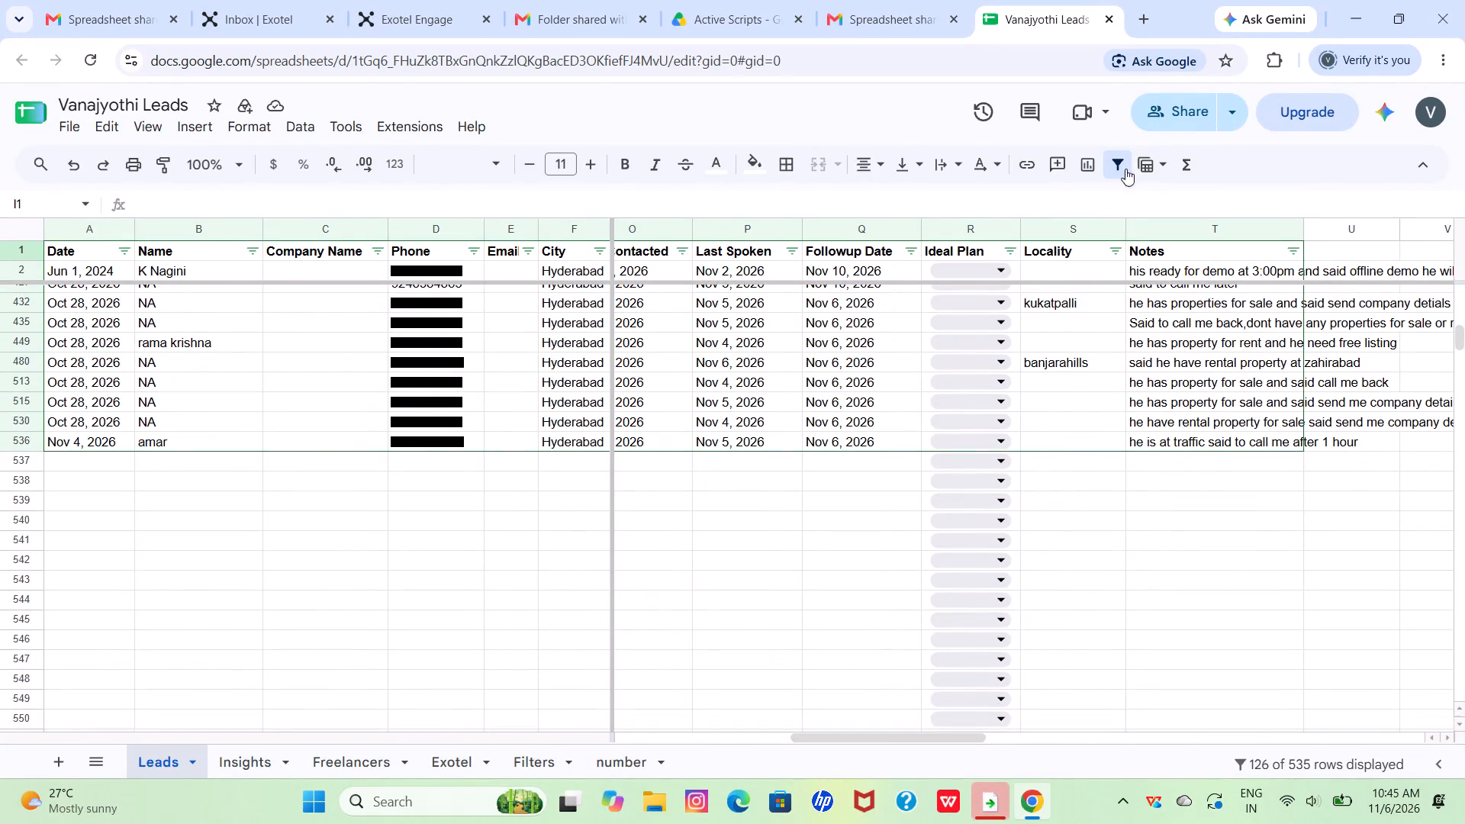
Remove the filter from the Leads sheet and create it again over the whole leads table.
left_click(1117, 158)
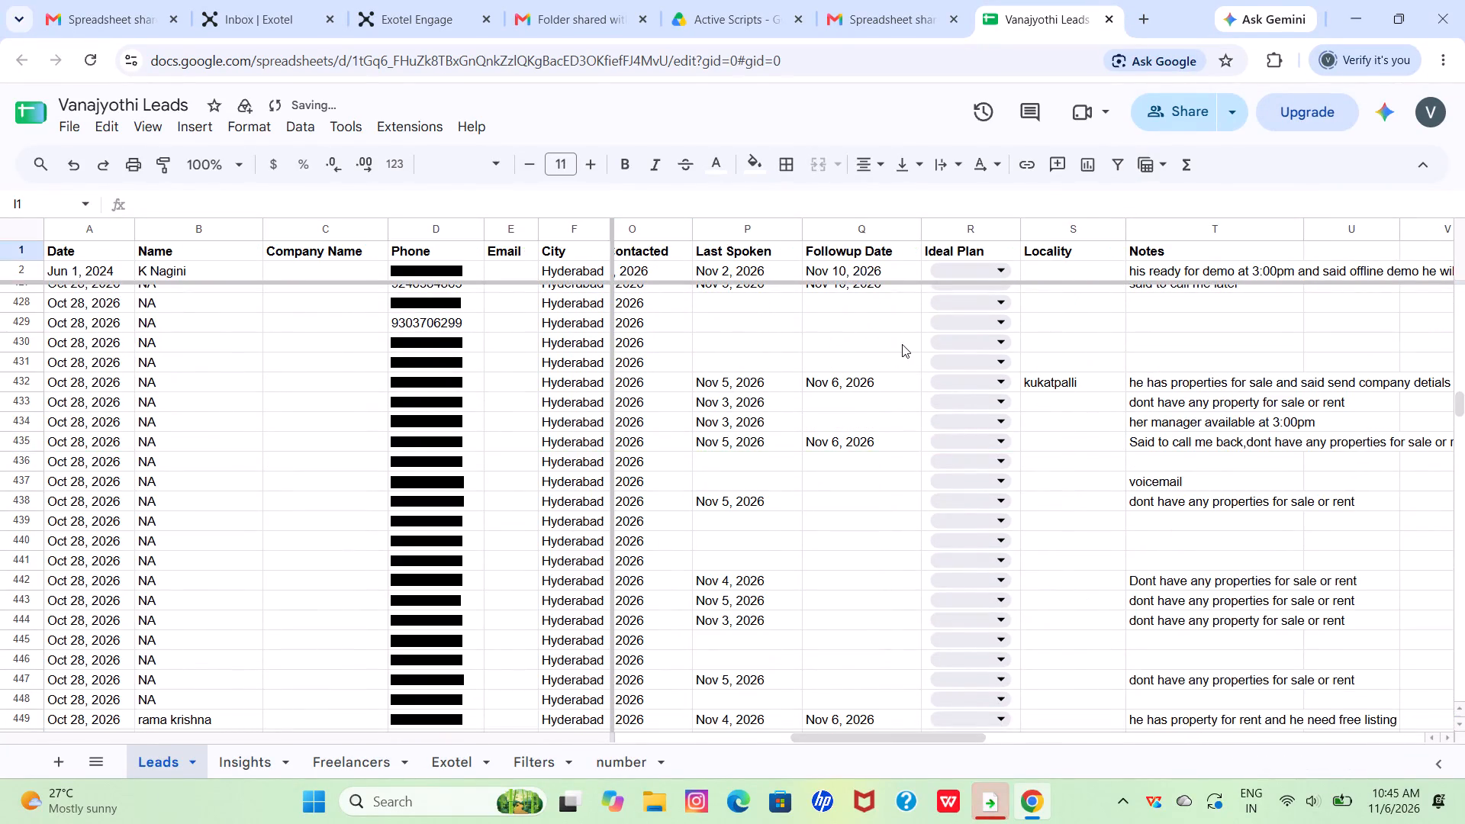
left_click(1125, 163)
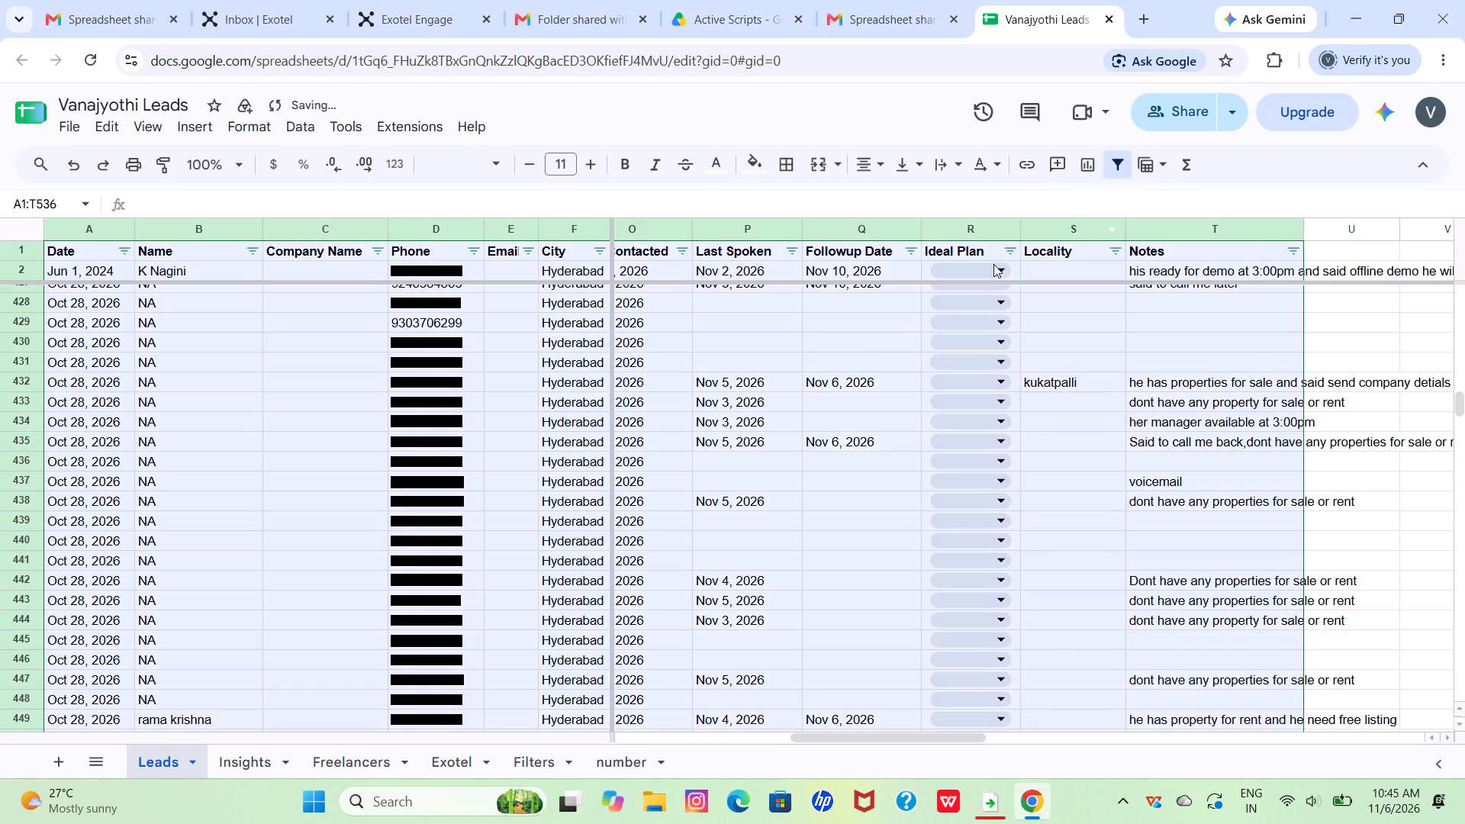
Filter the lead status column to show only the Never Answered leads.
scroll(668, 507, "right", 12)
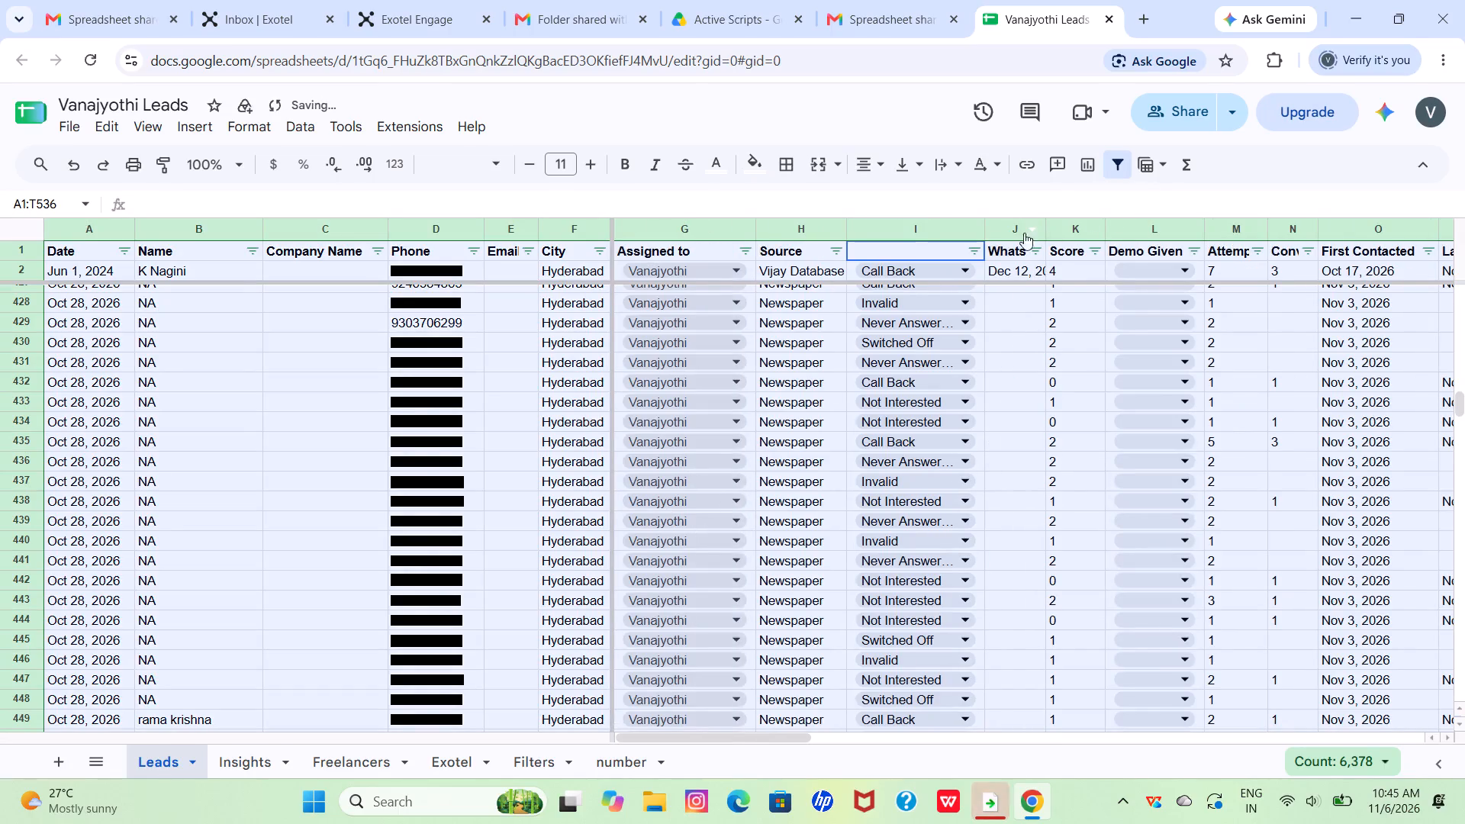
left_click(978, 249)
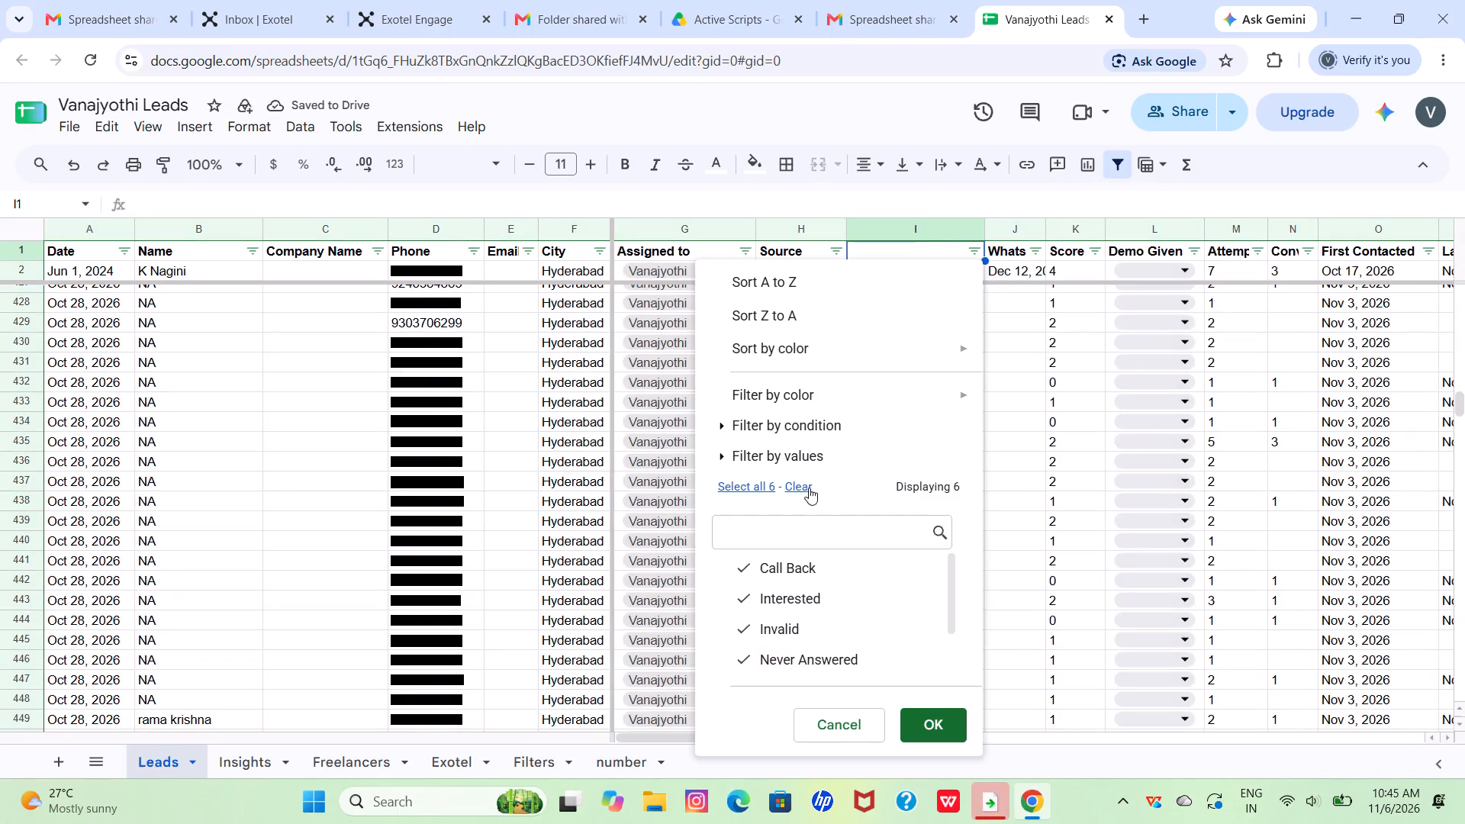
left_click(803, 482)
left_click(819, 658)
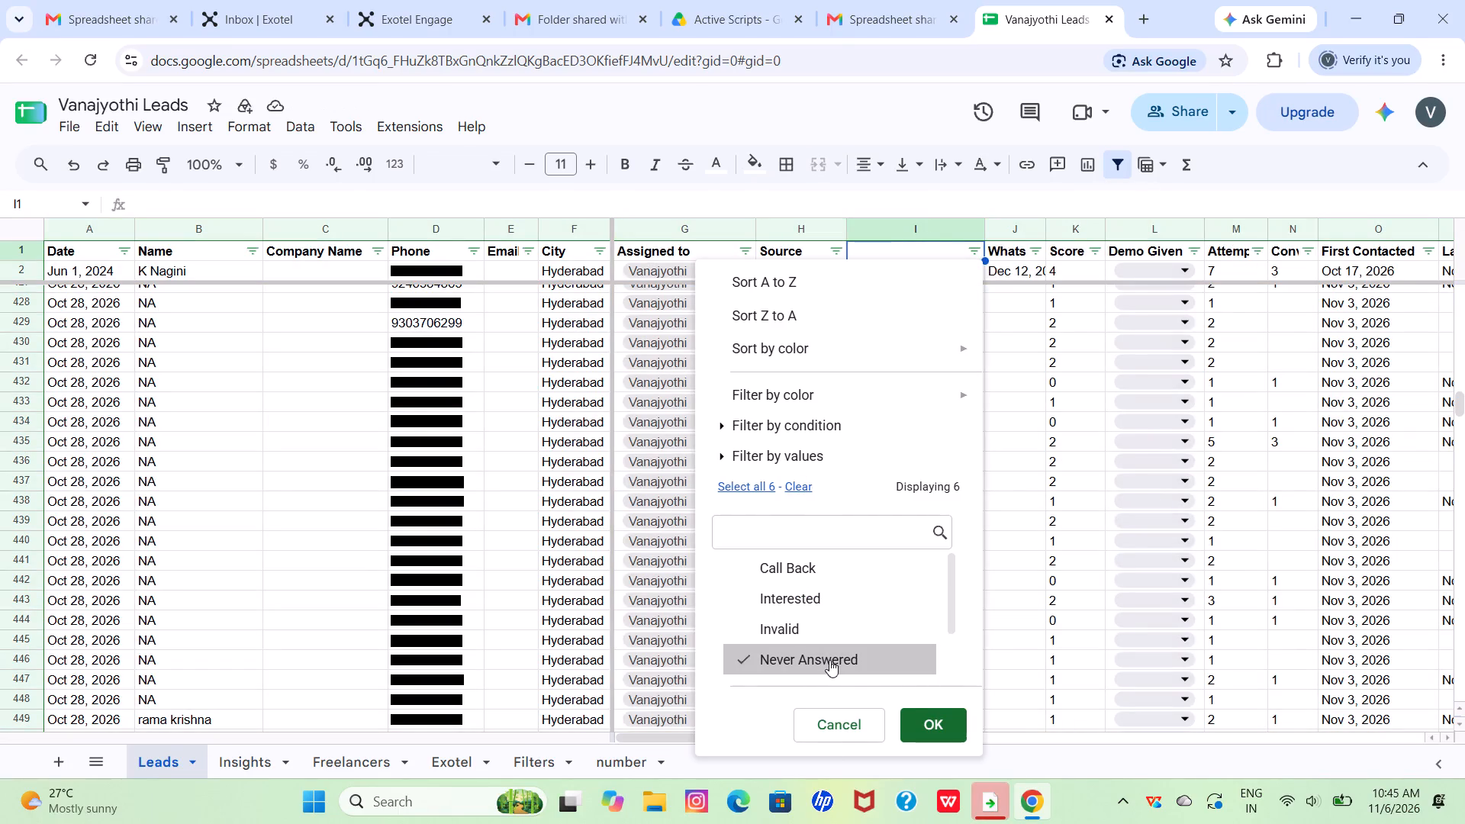
left_click(926, 723)
Look over the Never Answered leads, checking their attempts, first contacted dates and notes.
scroll(966, 513, "left", 4)
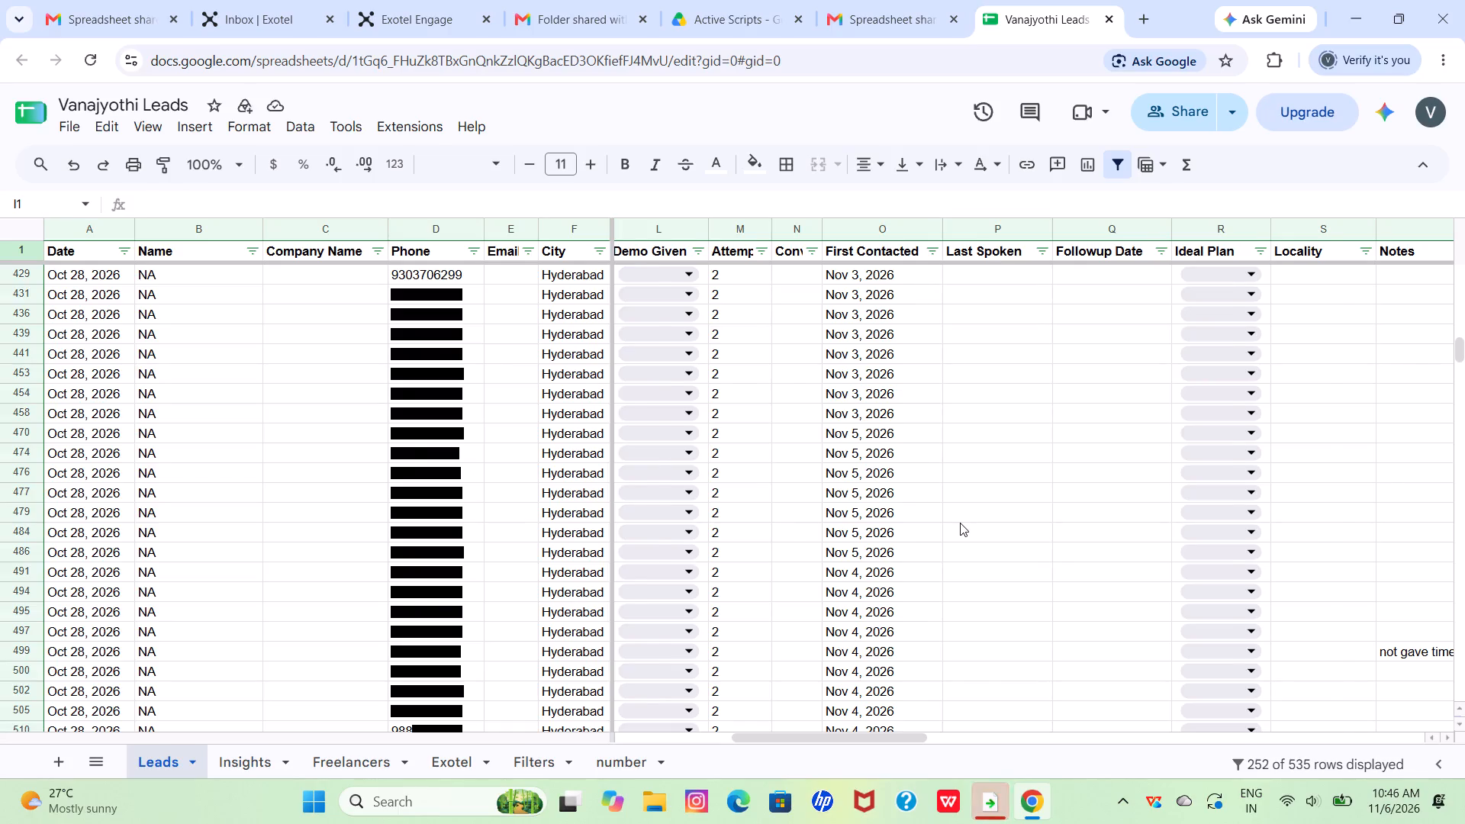
scroll(960, 523, "right", 10)
scroll(960, 523, "up", 10)
scroll(960, 523, "up", 11)
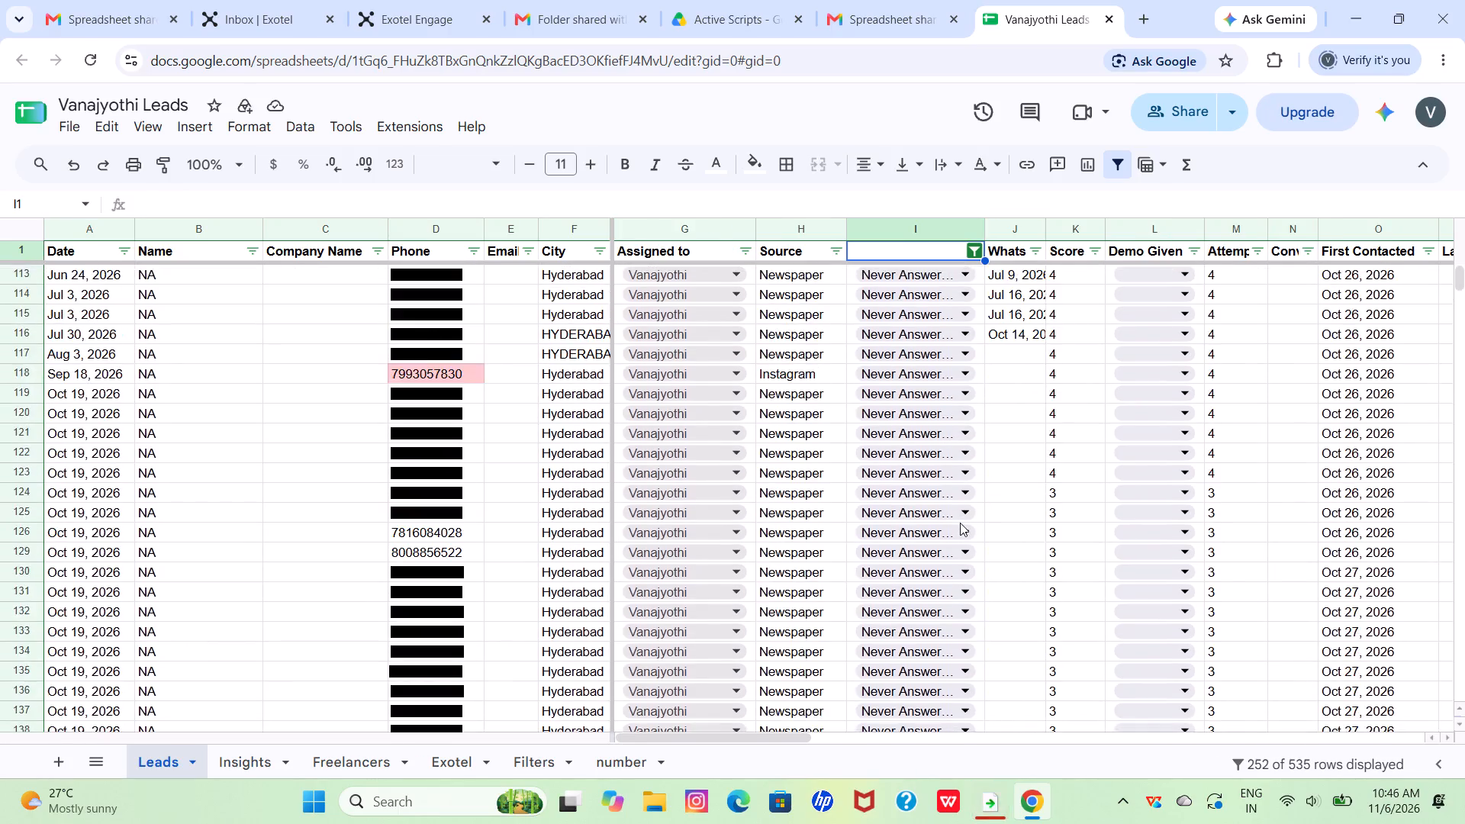
scroll(960, 523, "up", 7)
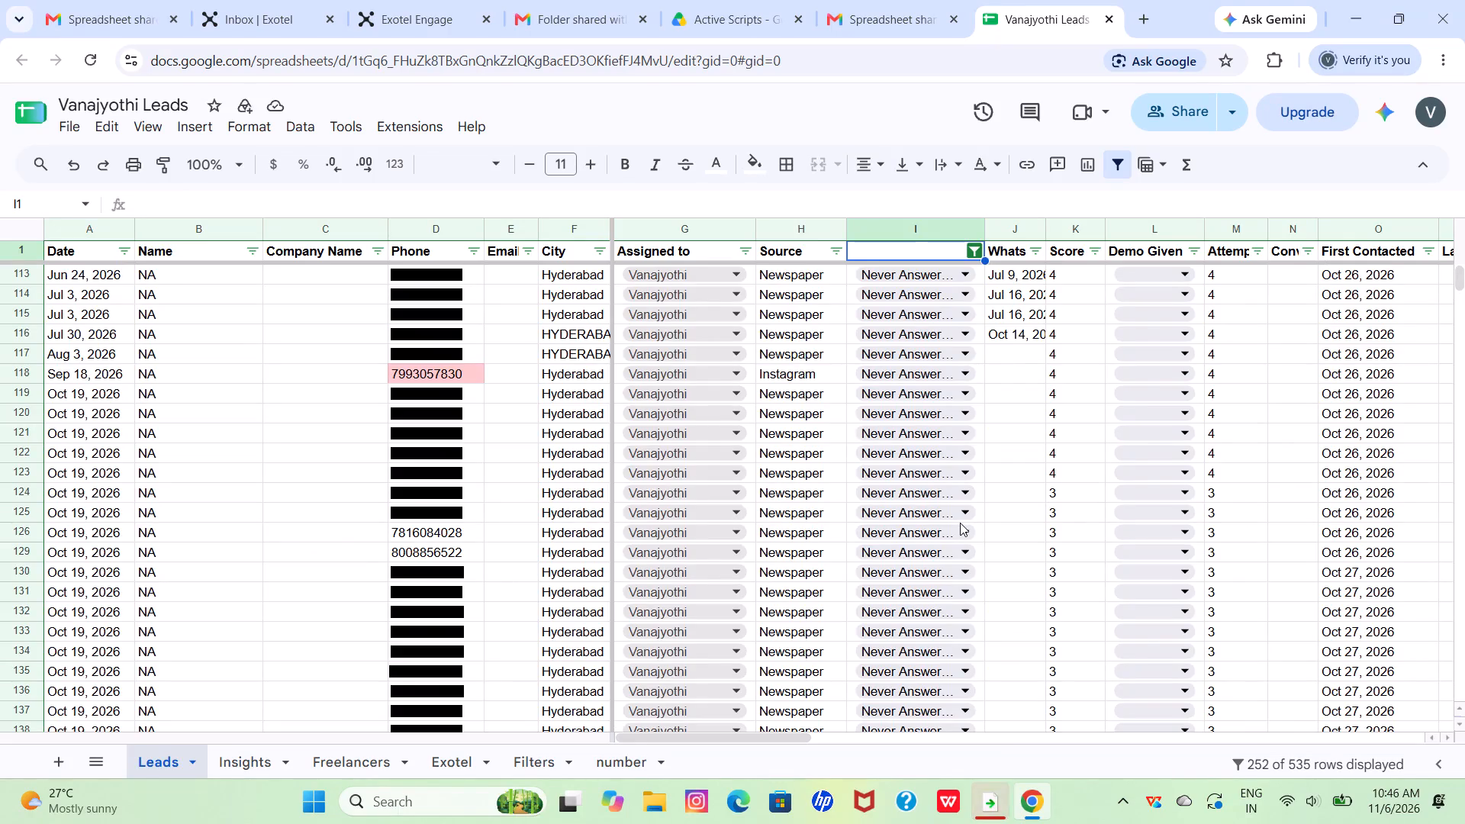
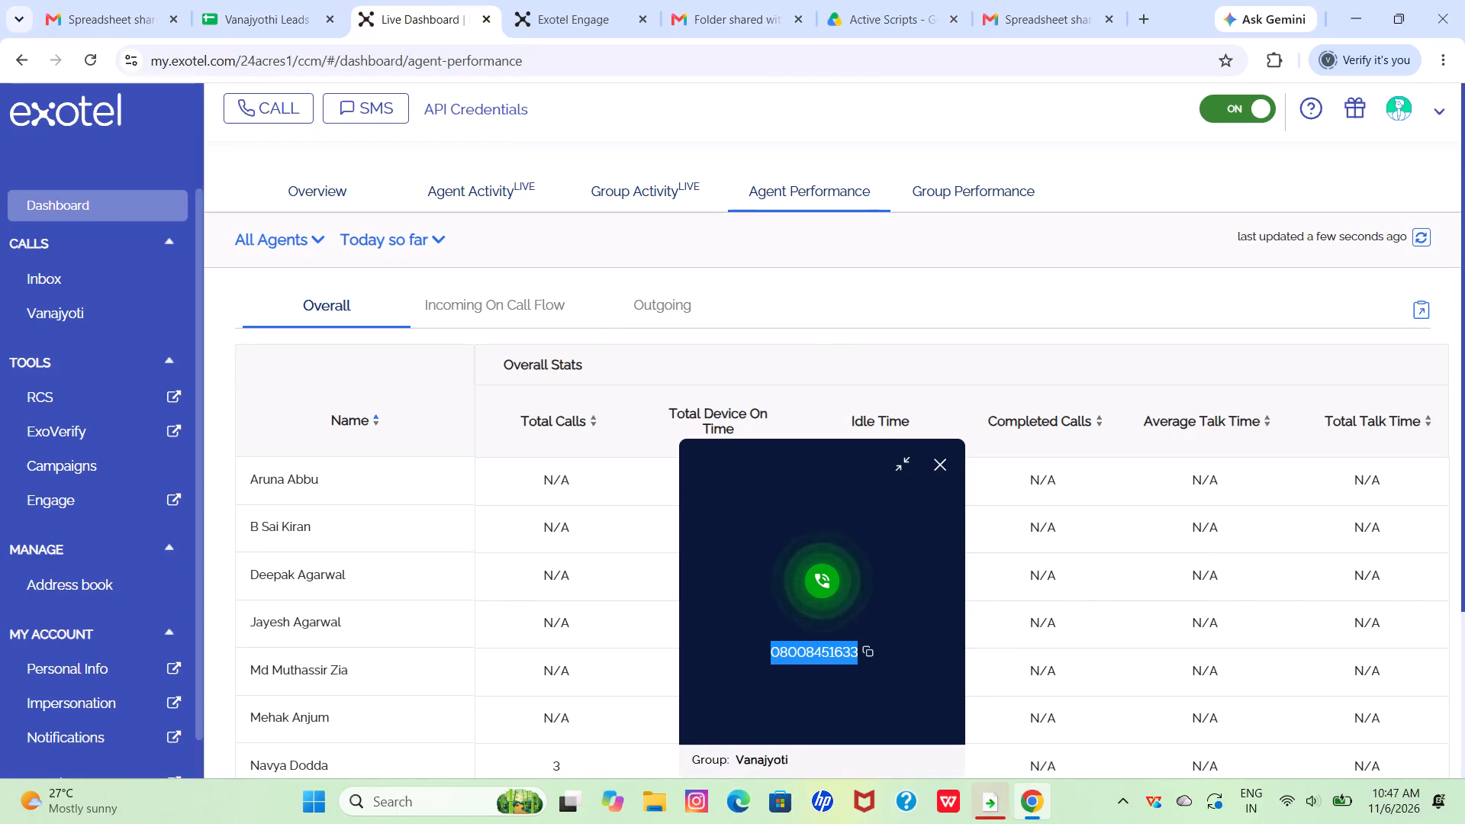
Copy the phone number shown in the Vanajyoti group's call popup on the Exotel dashboard.
key("ctrl+c")
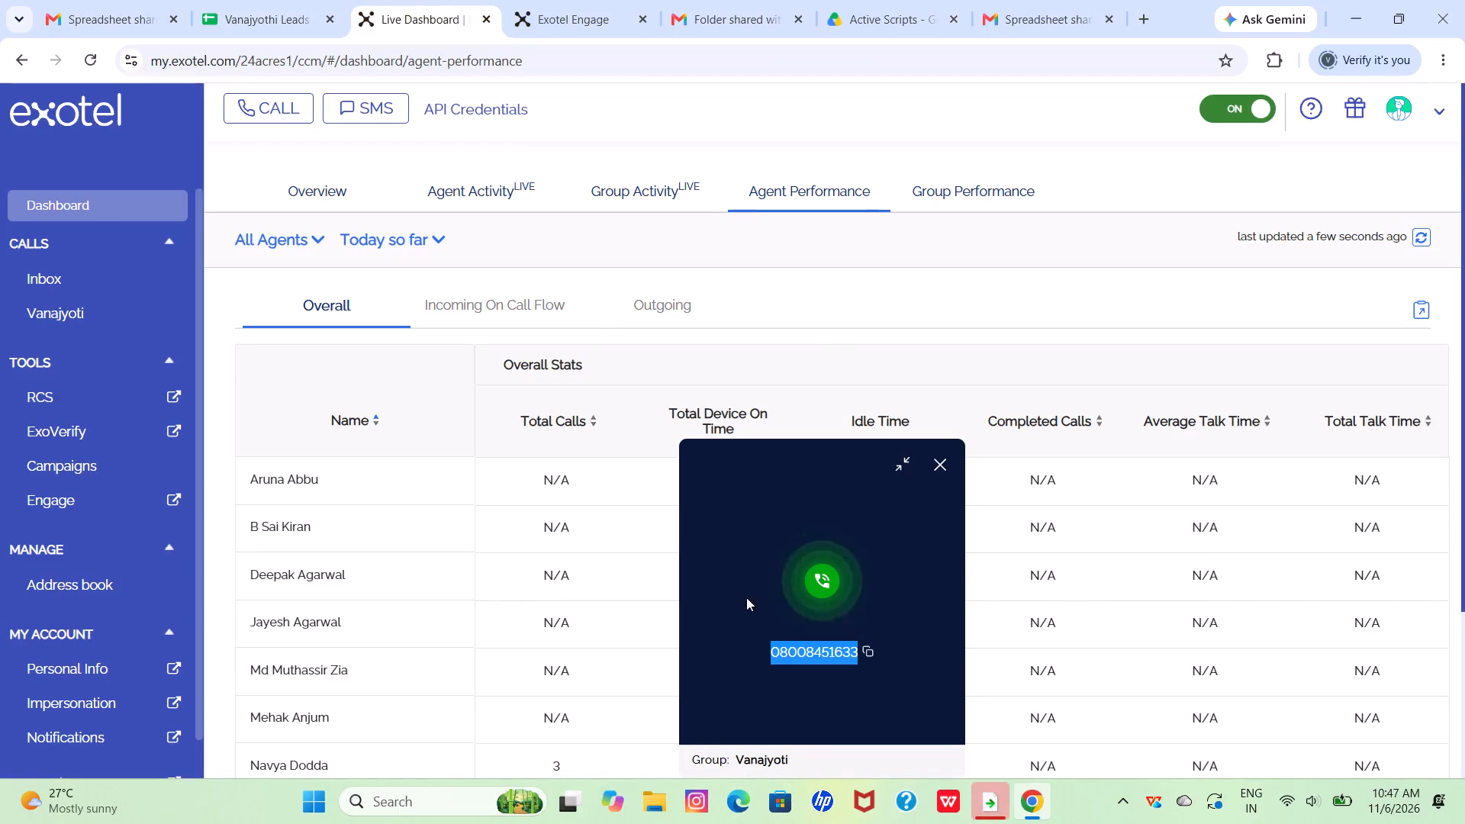
Find the lead matching the copied caller number, without its leading zero, in the Leads sheet and set its attempts to 5.
left_click(284, 0)
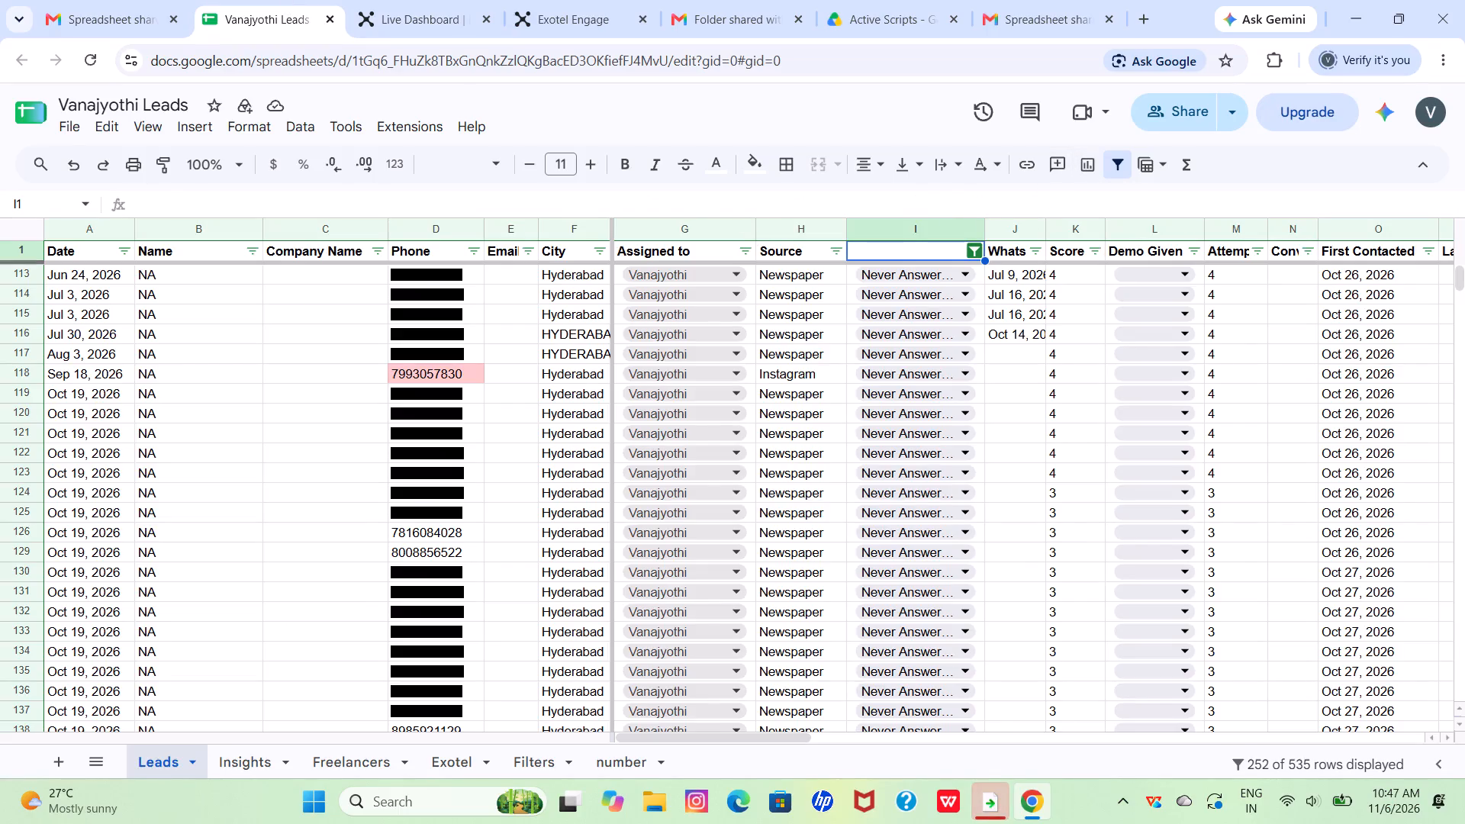
key("ctrl+f")
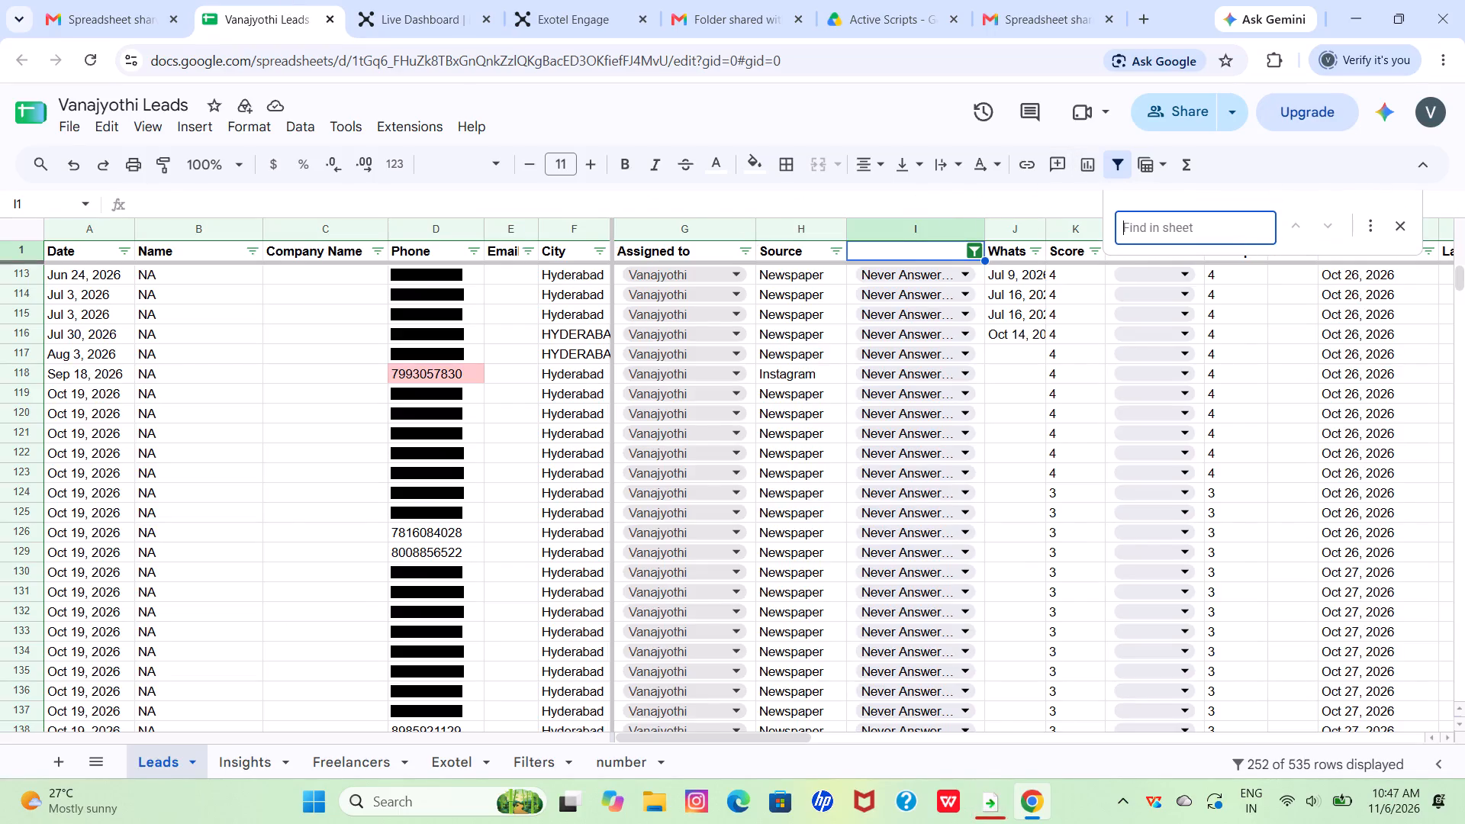
key("ctrl+v")
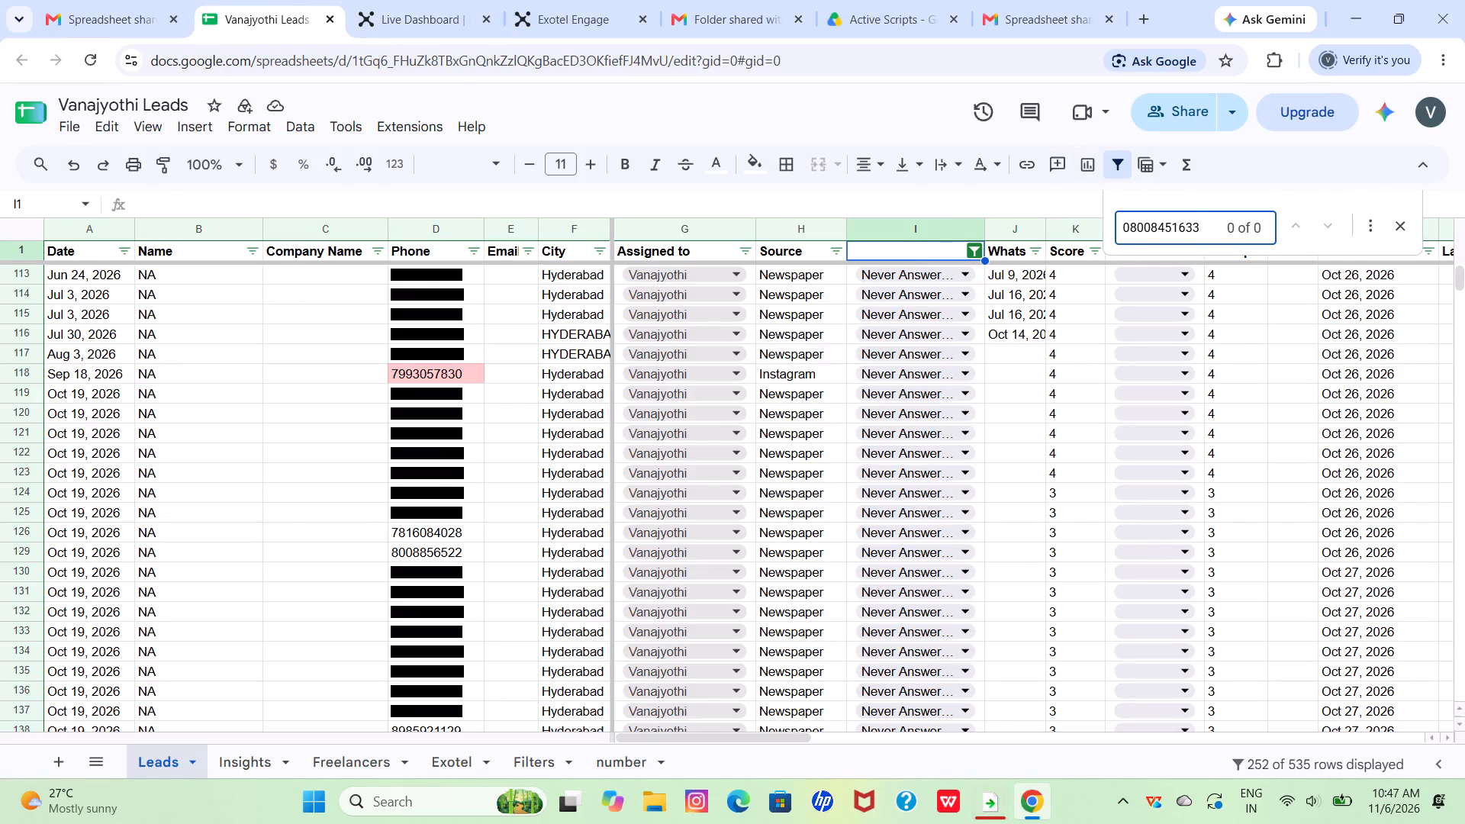
left_click(1129, 222)
key("BackSpace")
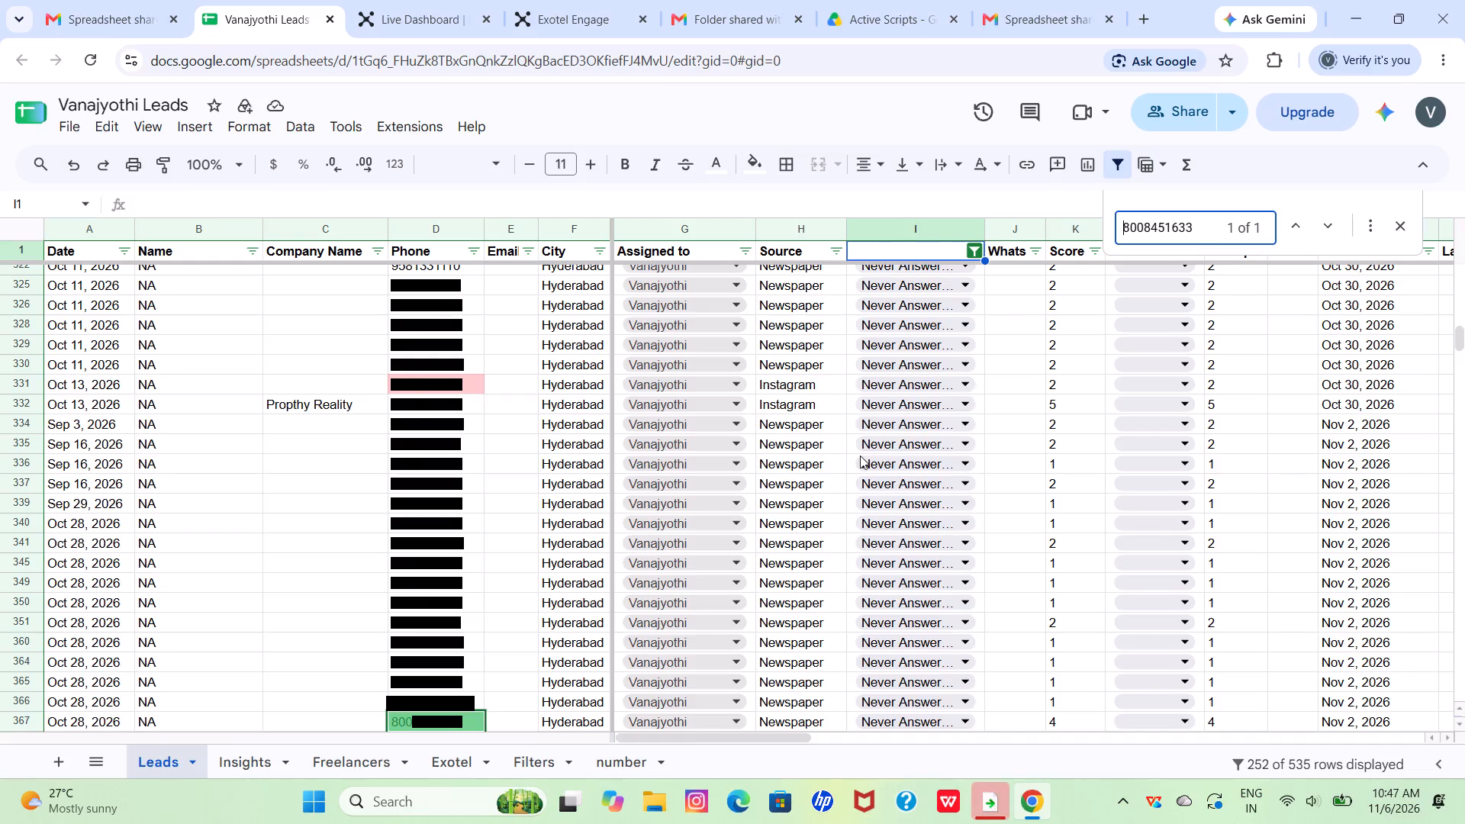
scroll(860, 455, "down", 2)
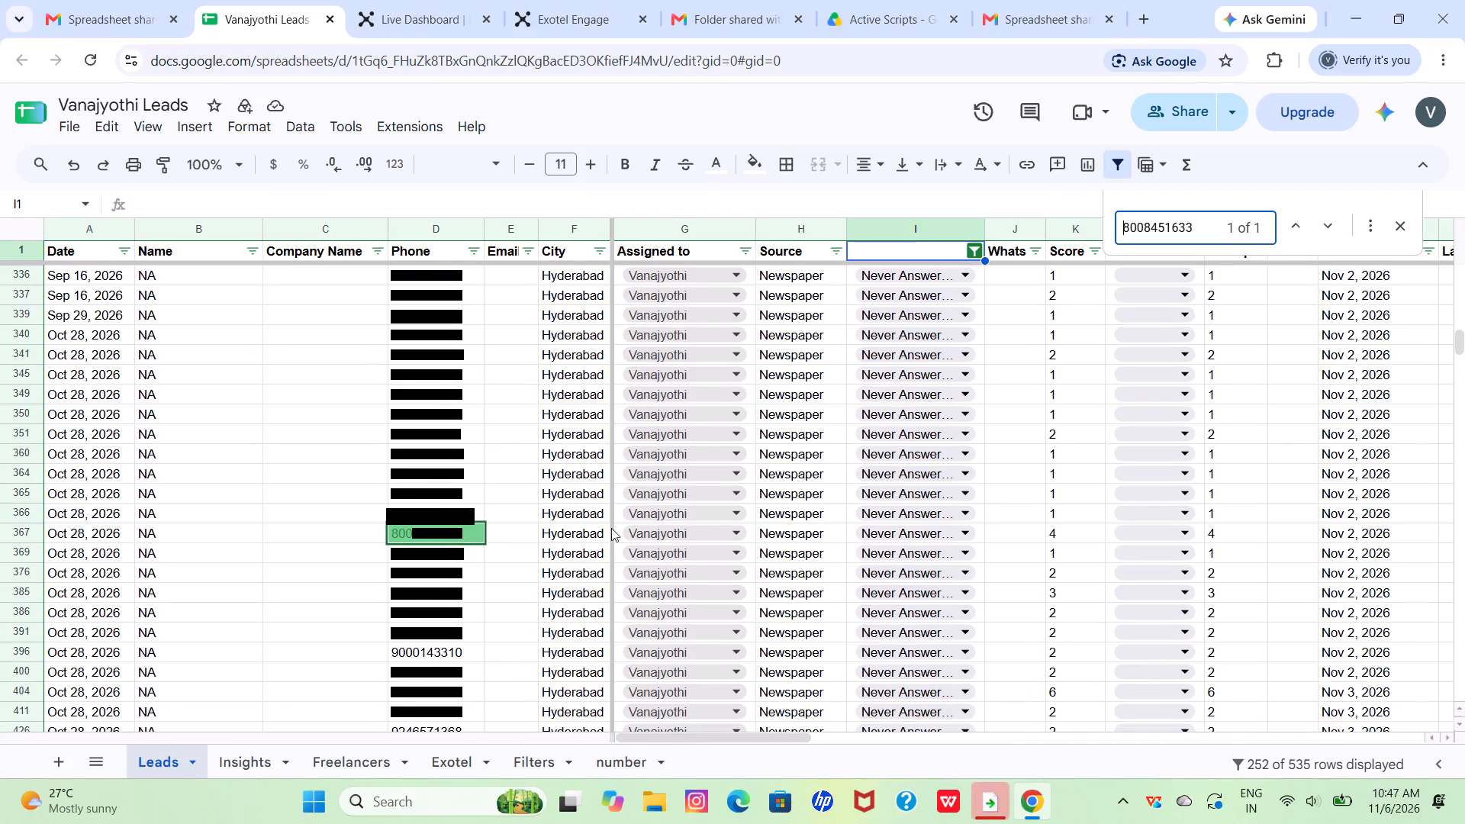
left_click(1232, 537)
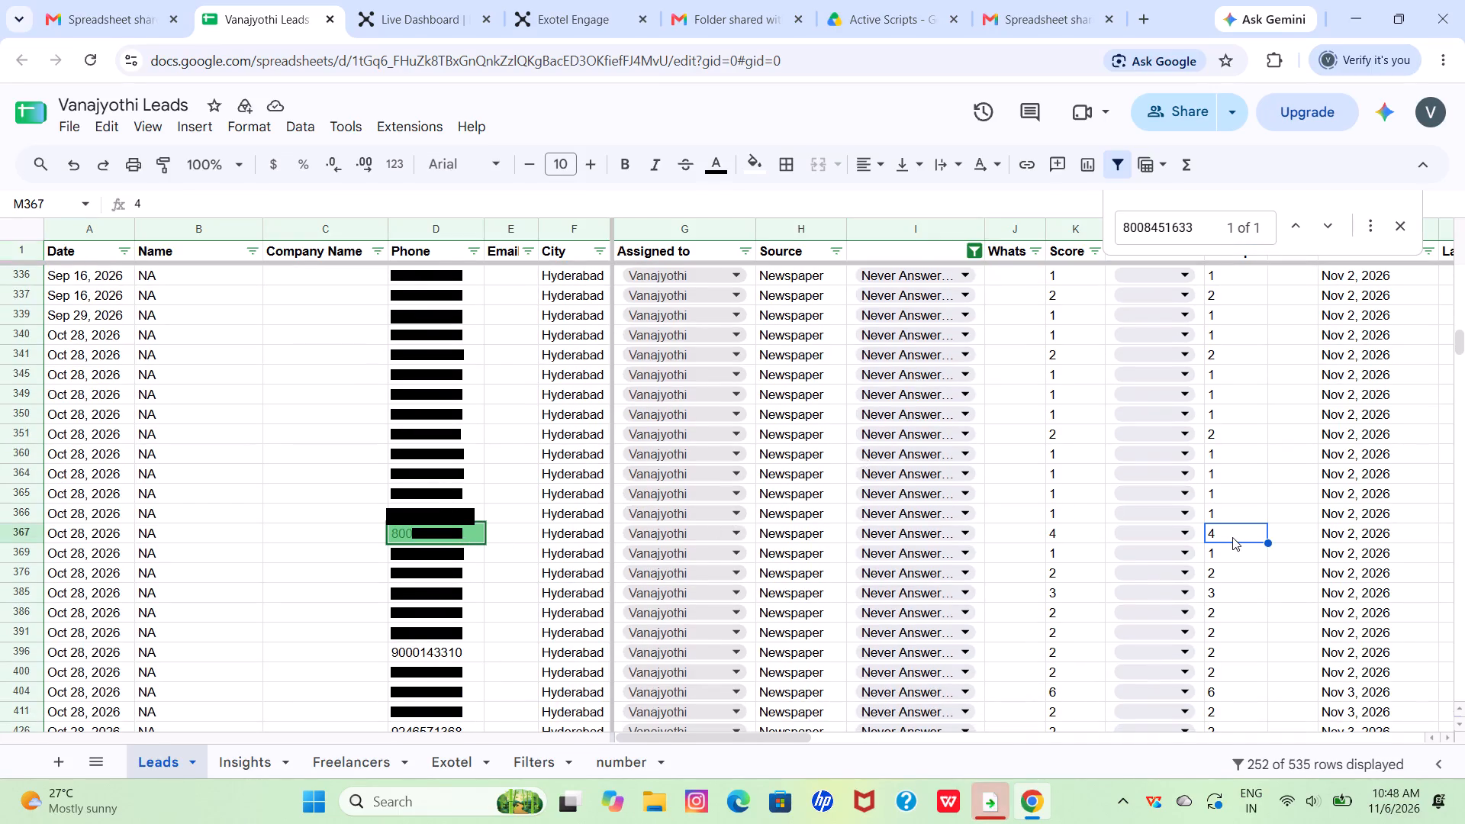
key("5")
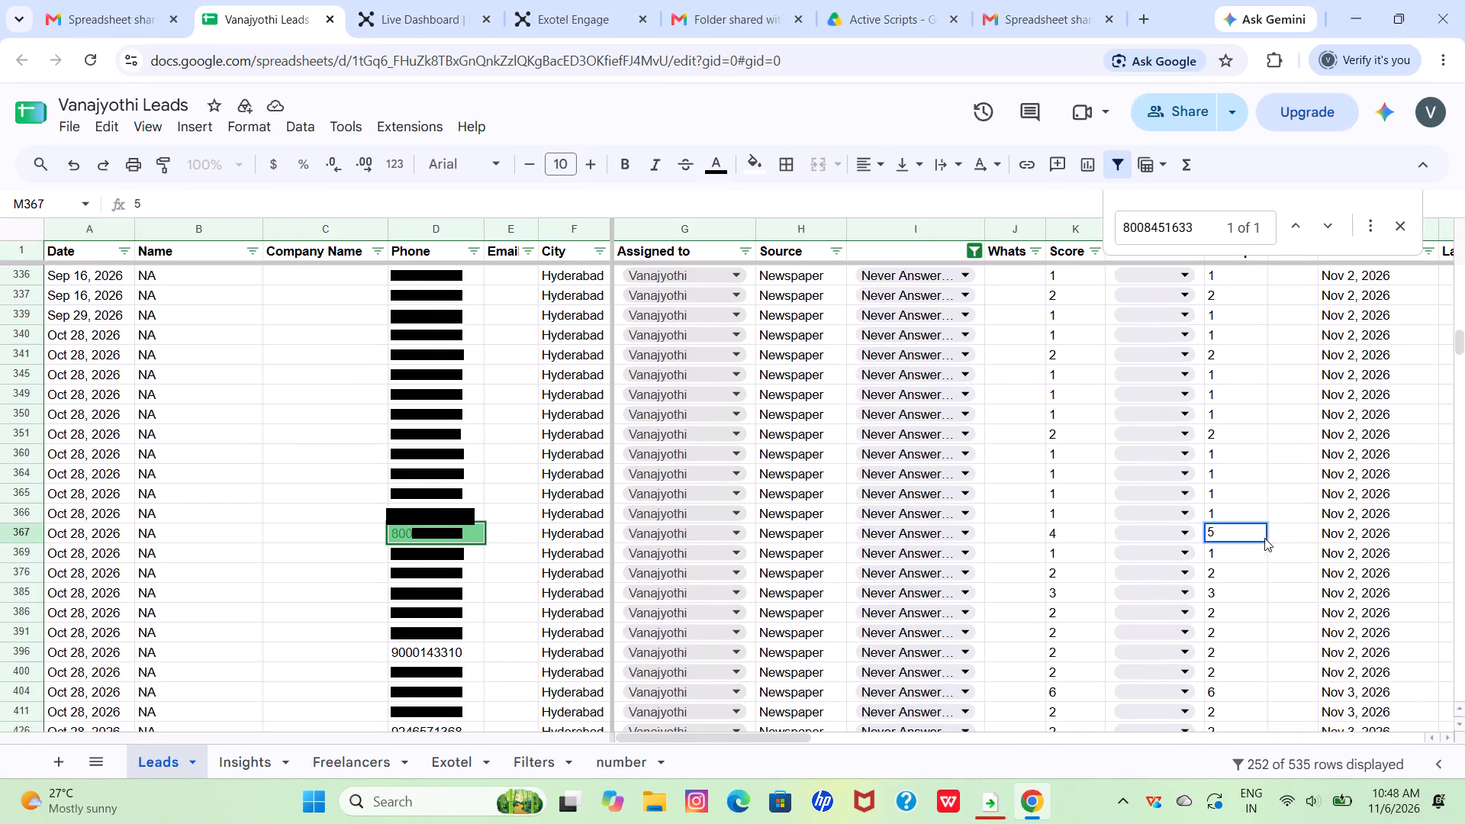
left_click(1297, 534)
scroll(1125, 518, "up", 12)
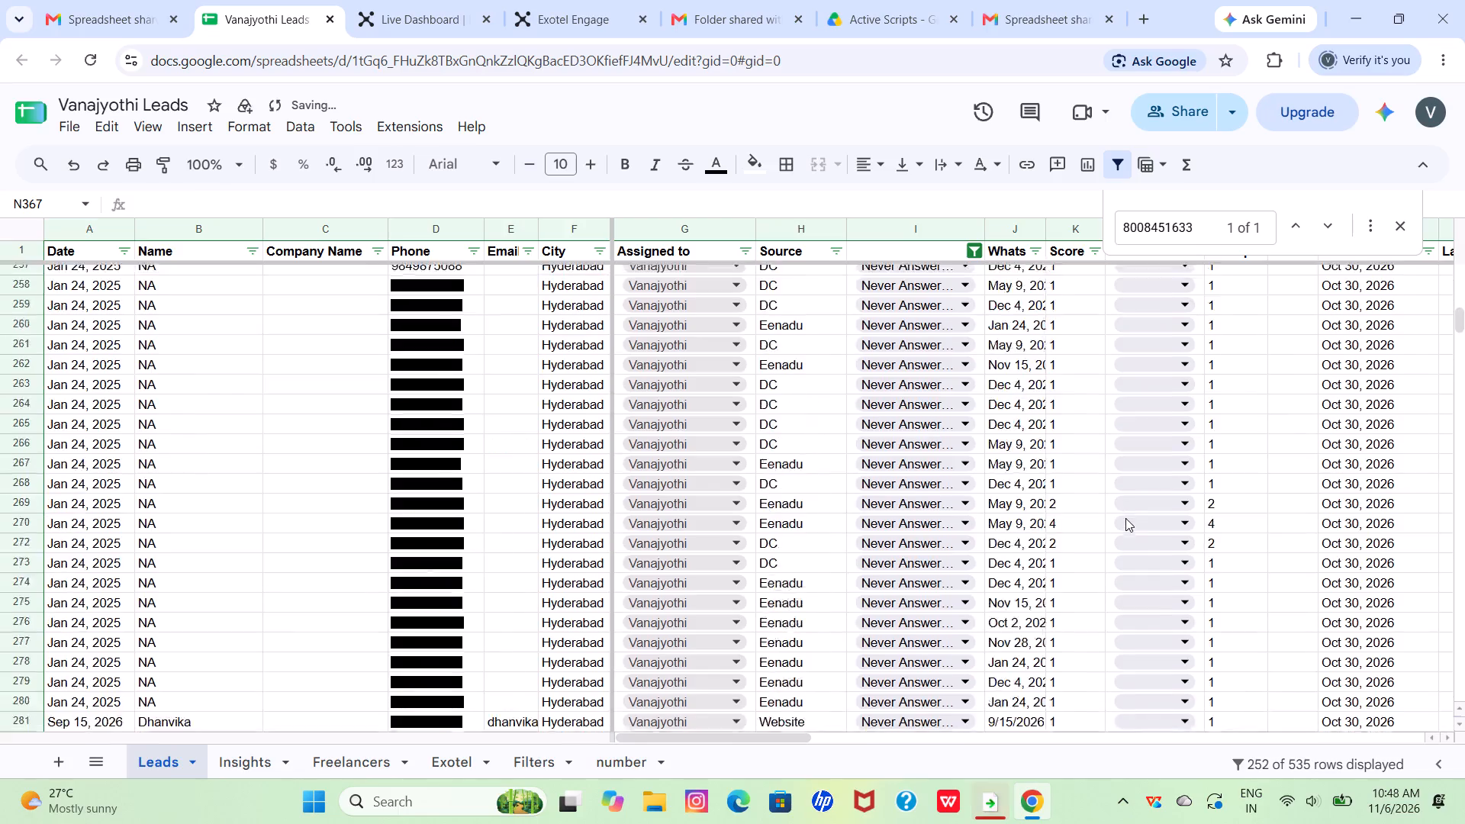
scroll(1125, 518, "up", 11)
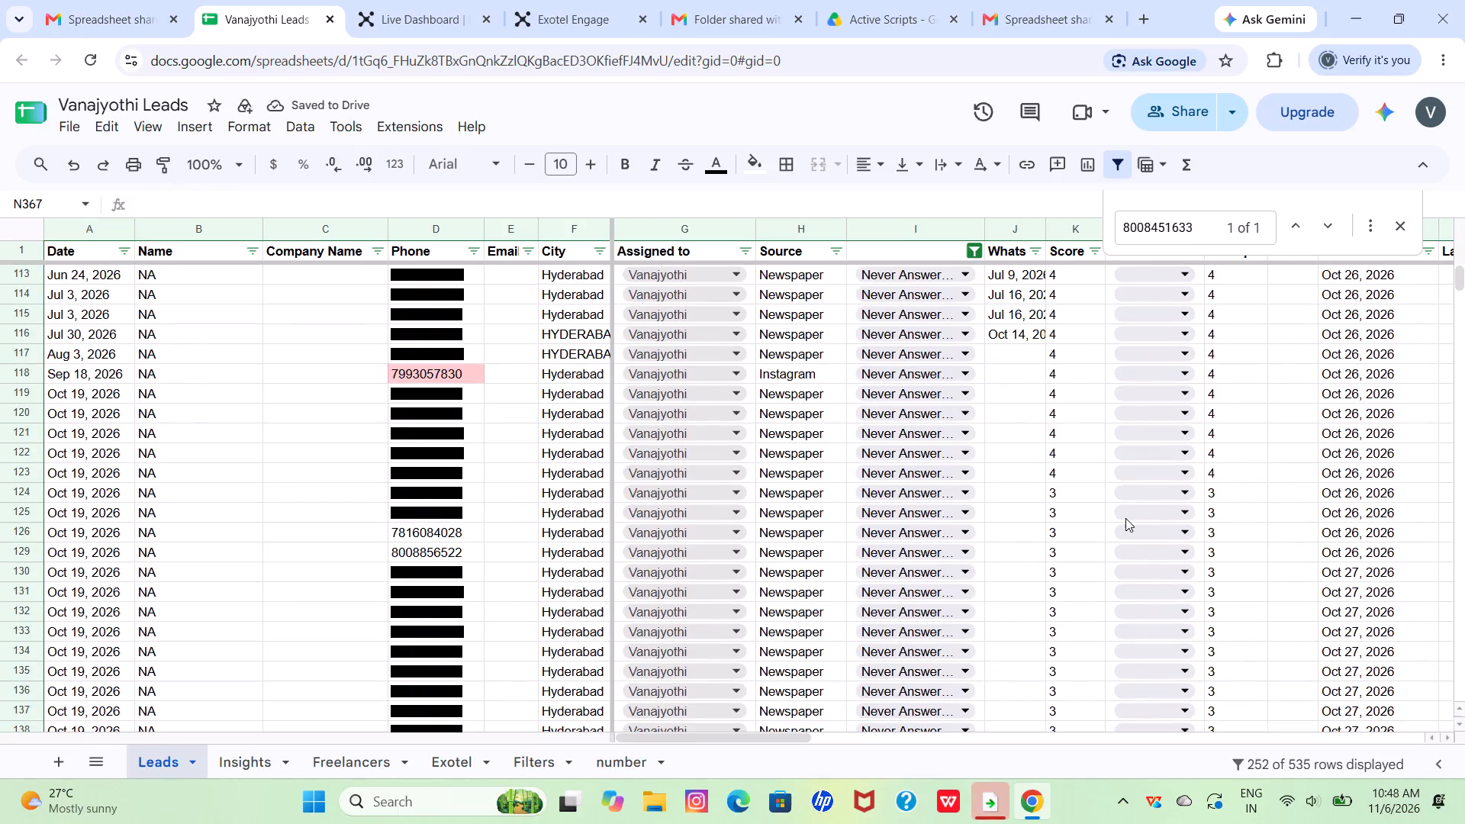
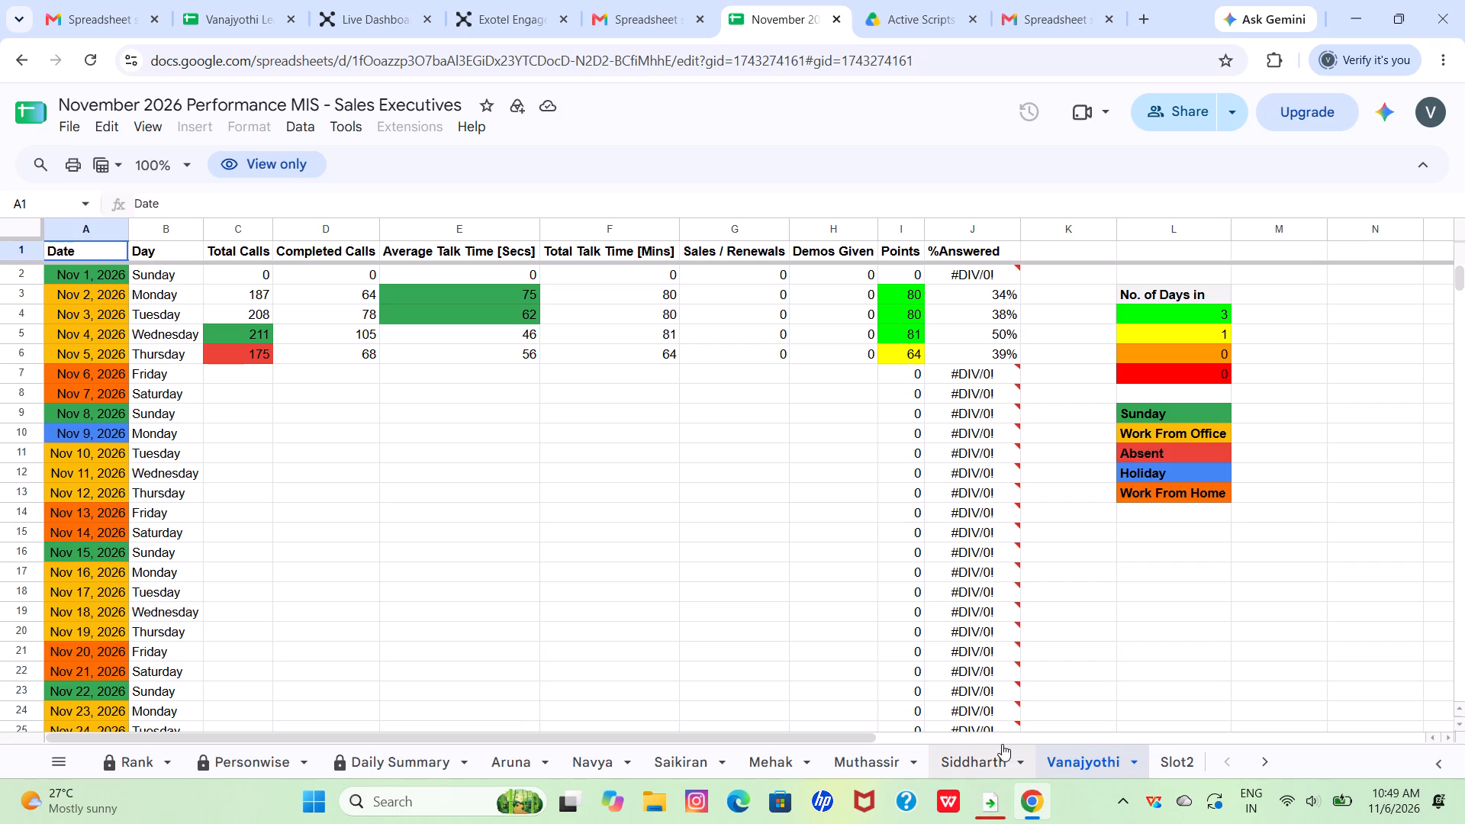
Review the executives' daily call figures on the individual sheets from Vanajyothi back through Aruna, plus the Daily Summary and Personwise sheets.
left_click(983, 745)
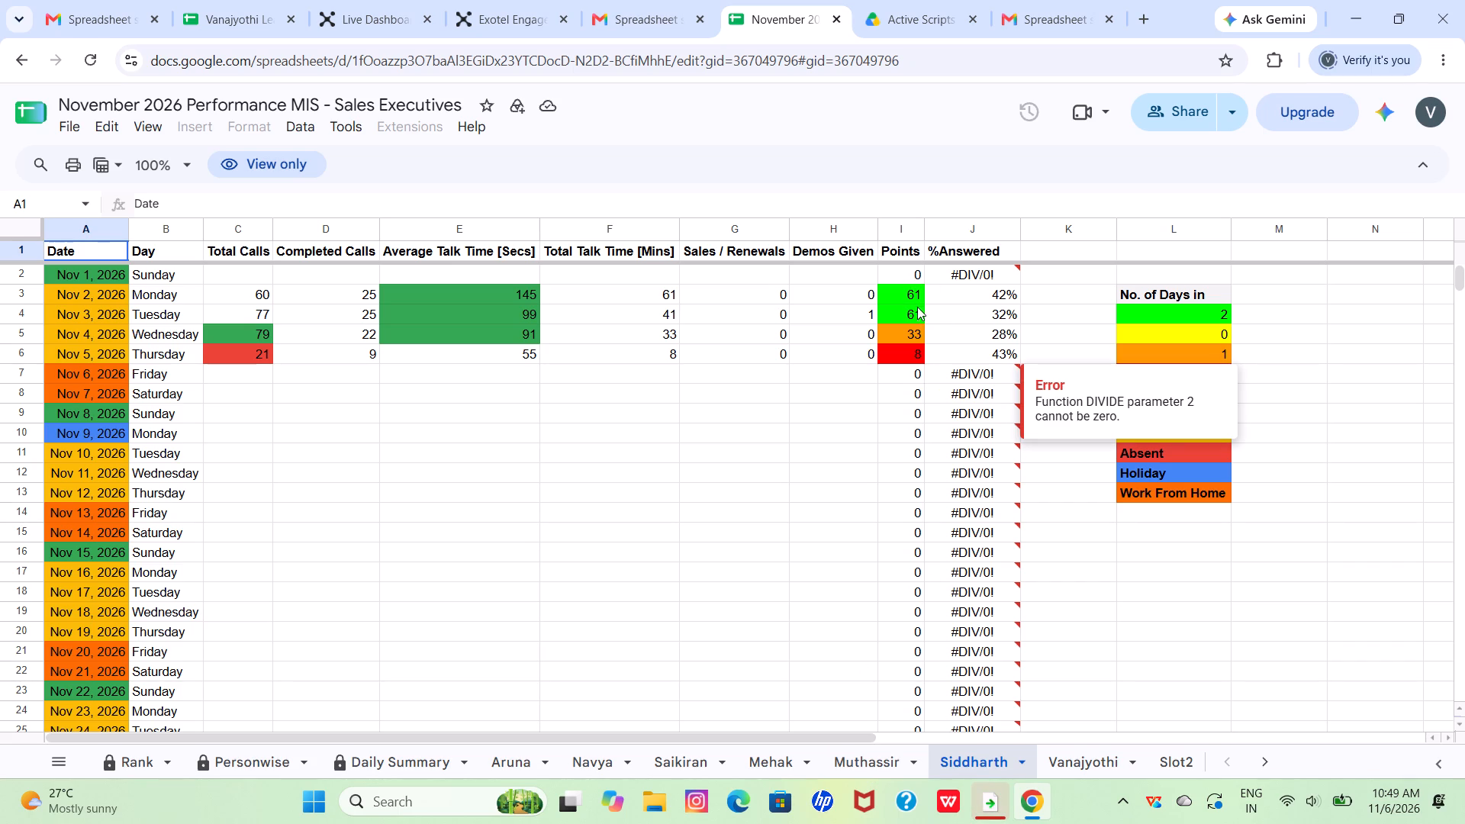
left_click(1077, 768)
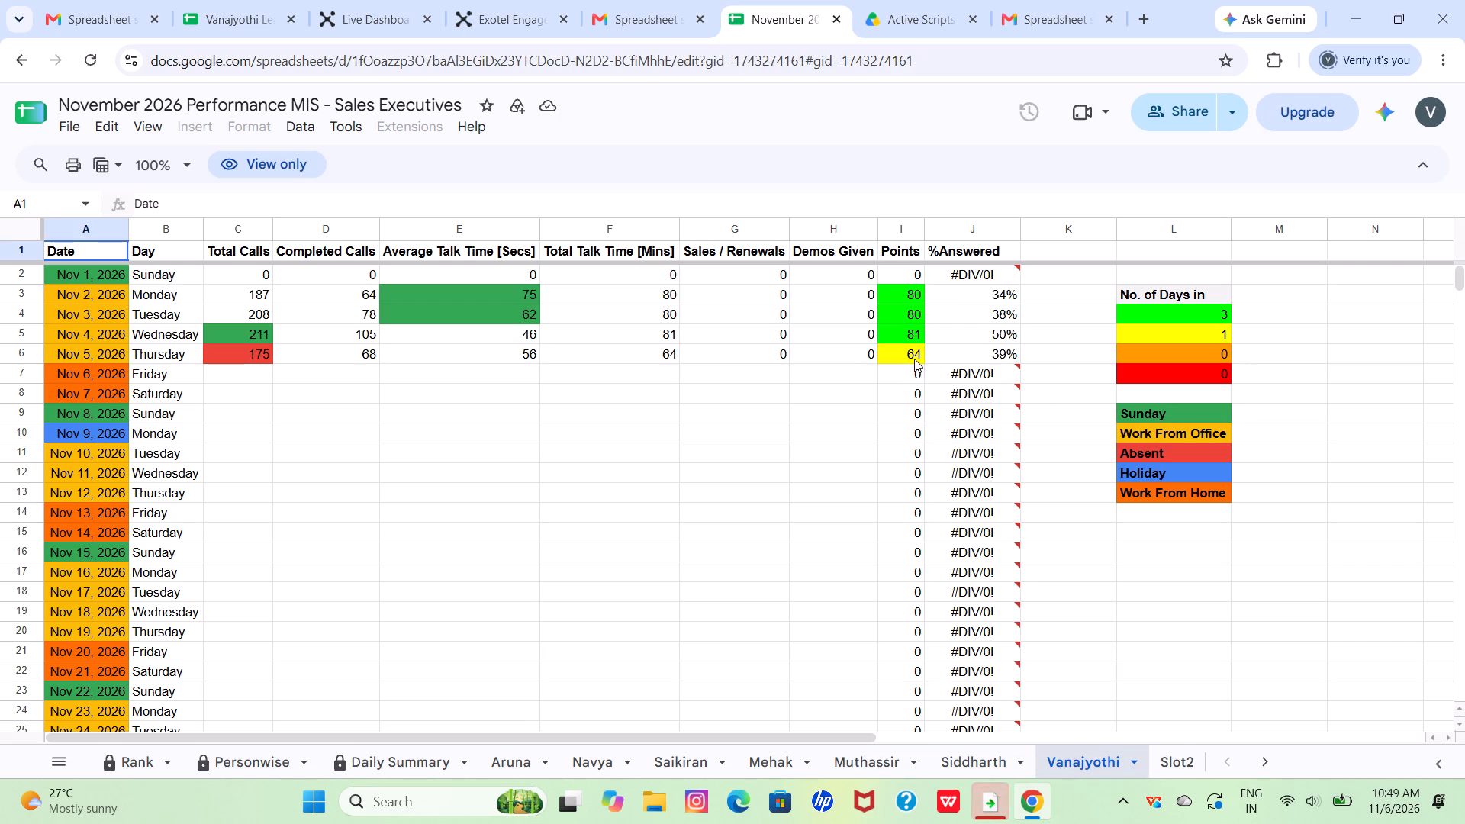
left_click(958, 756)
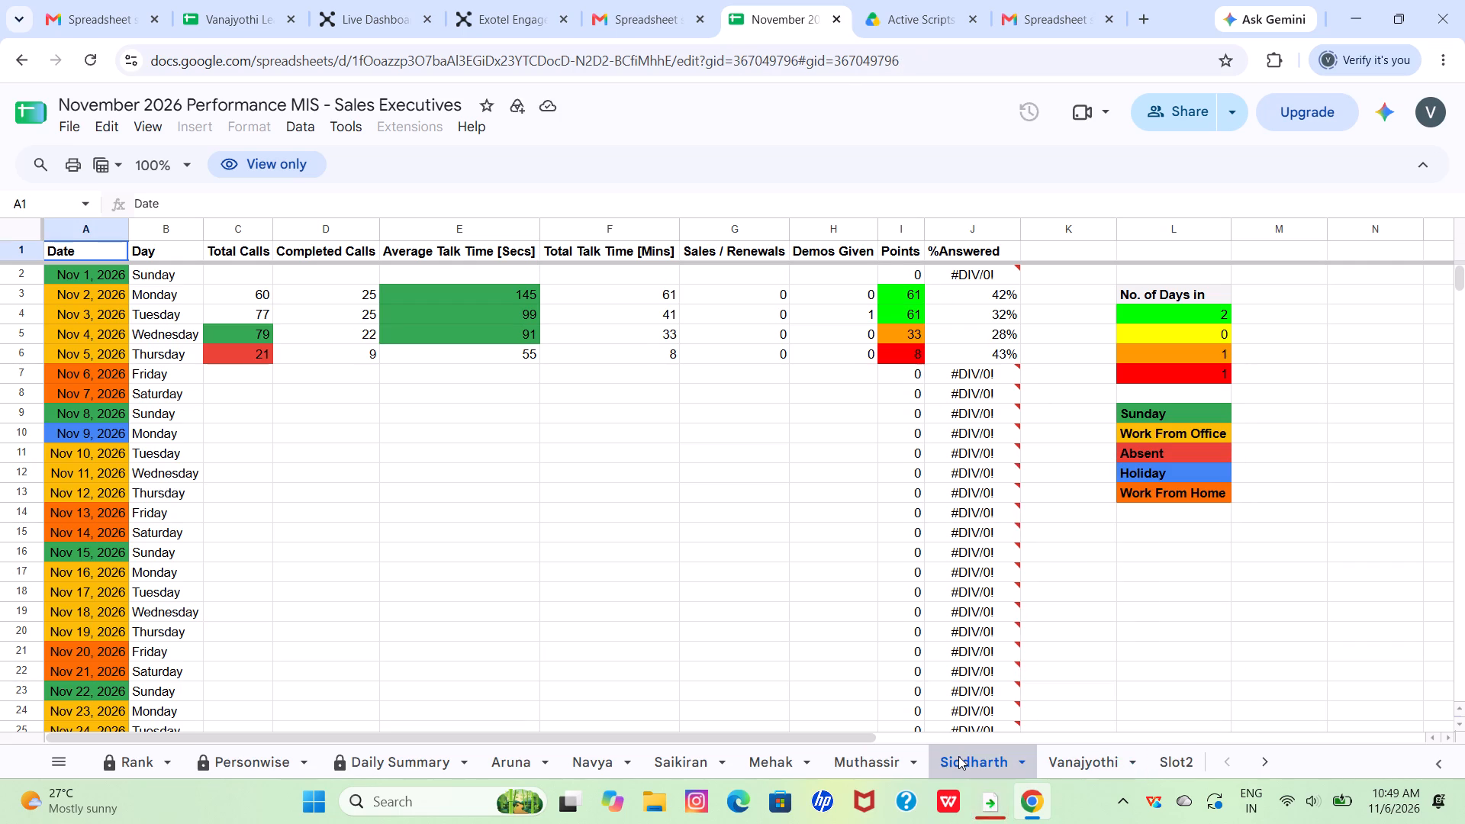
left_click(852, 757)
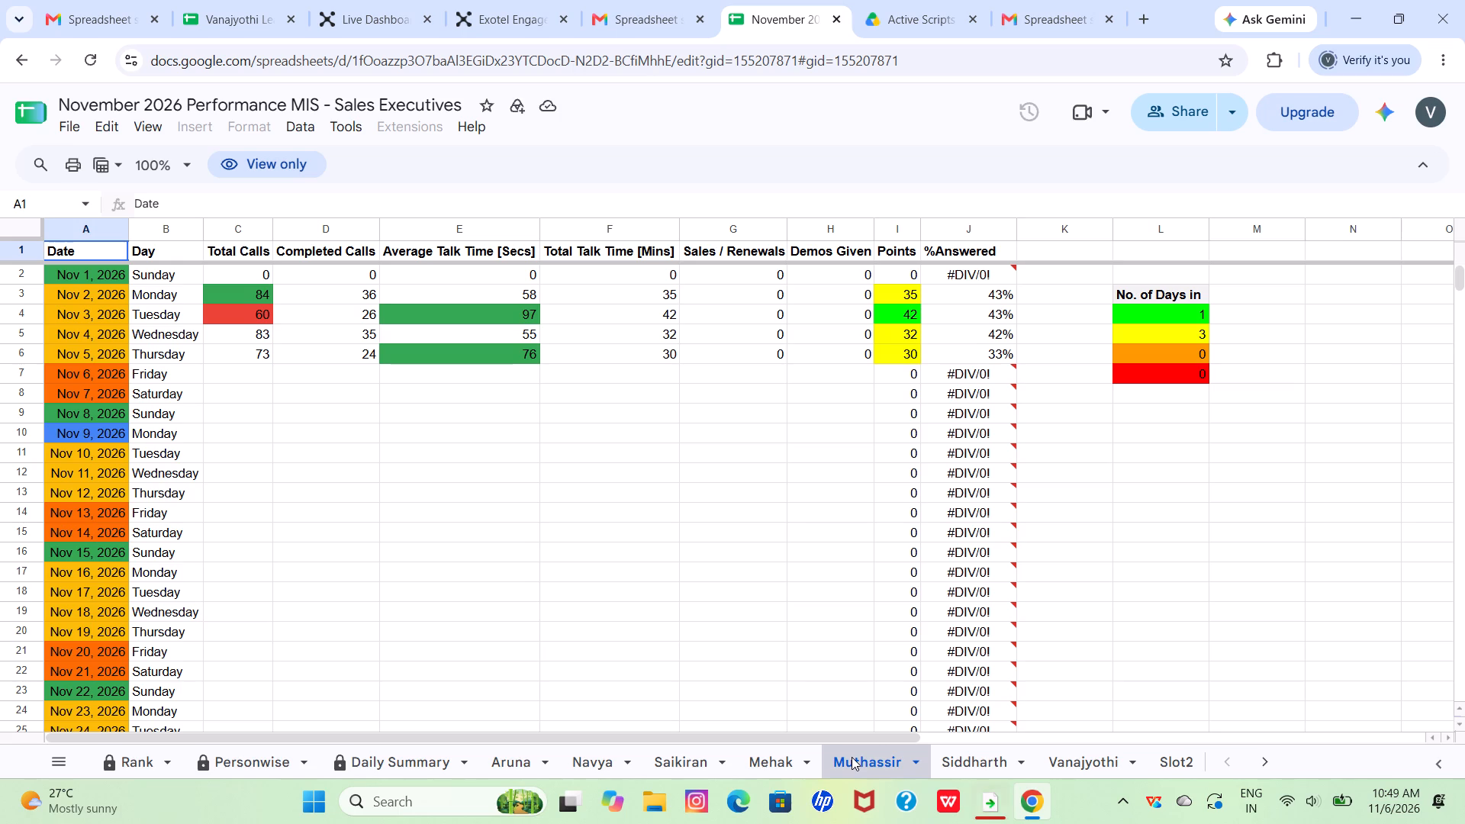
left_click(783, 755)
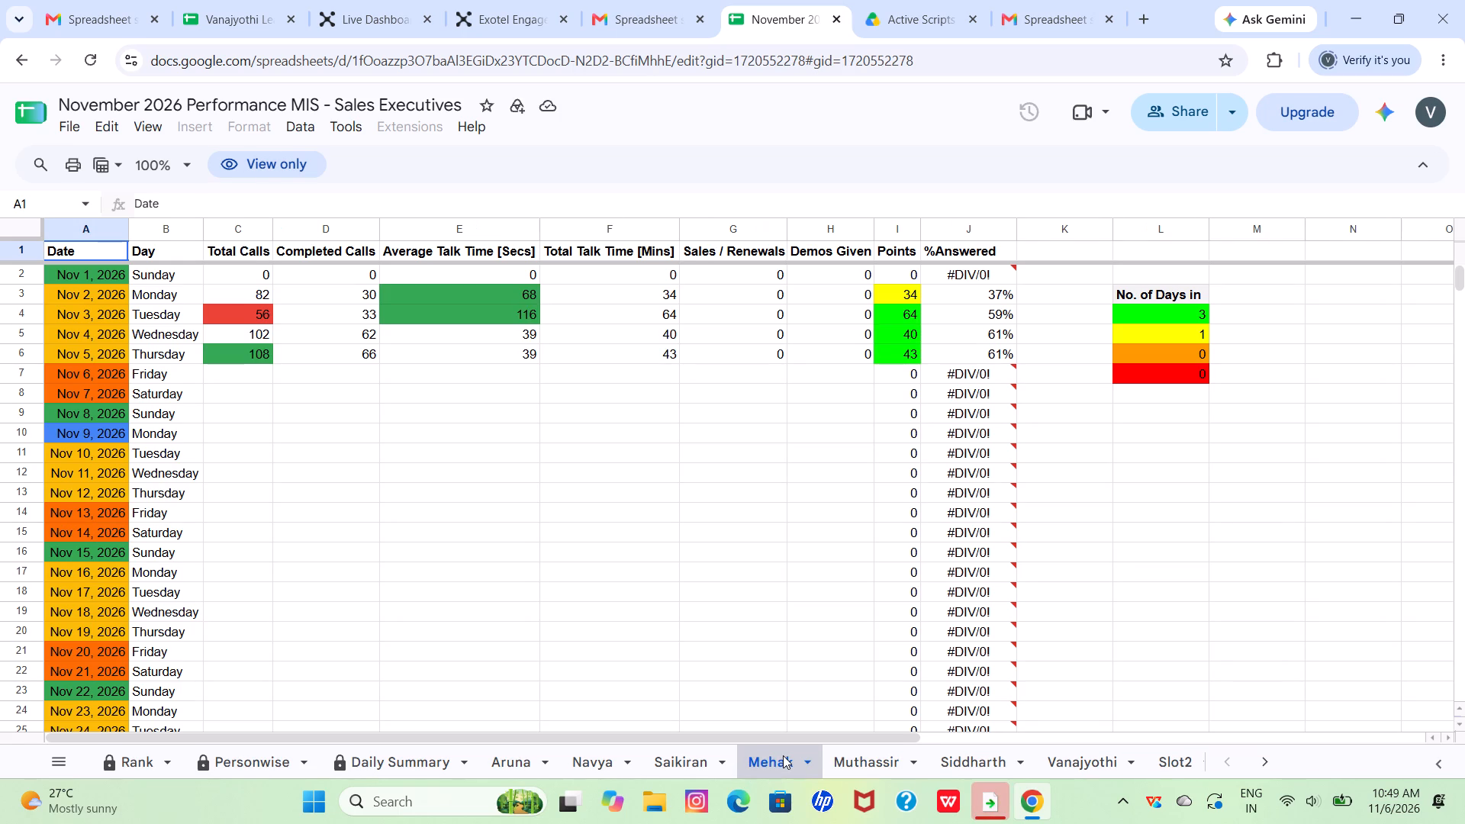
left_click(693, 758)
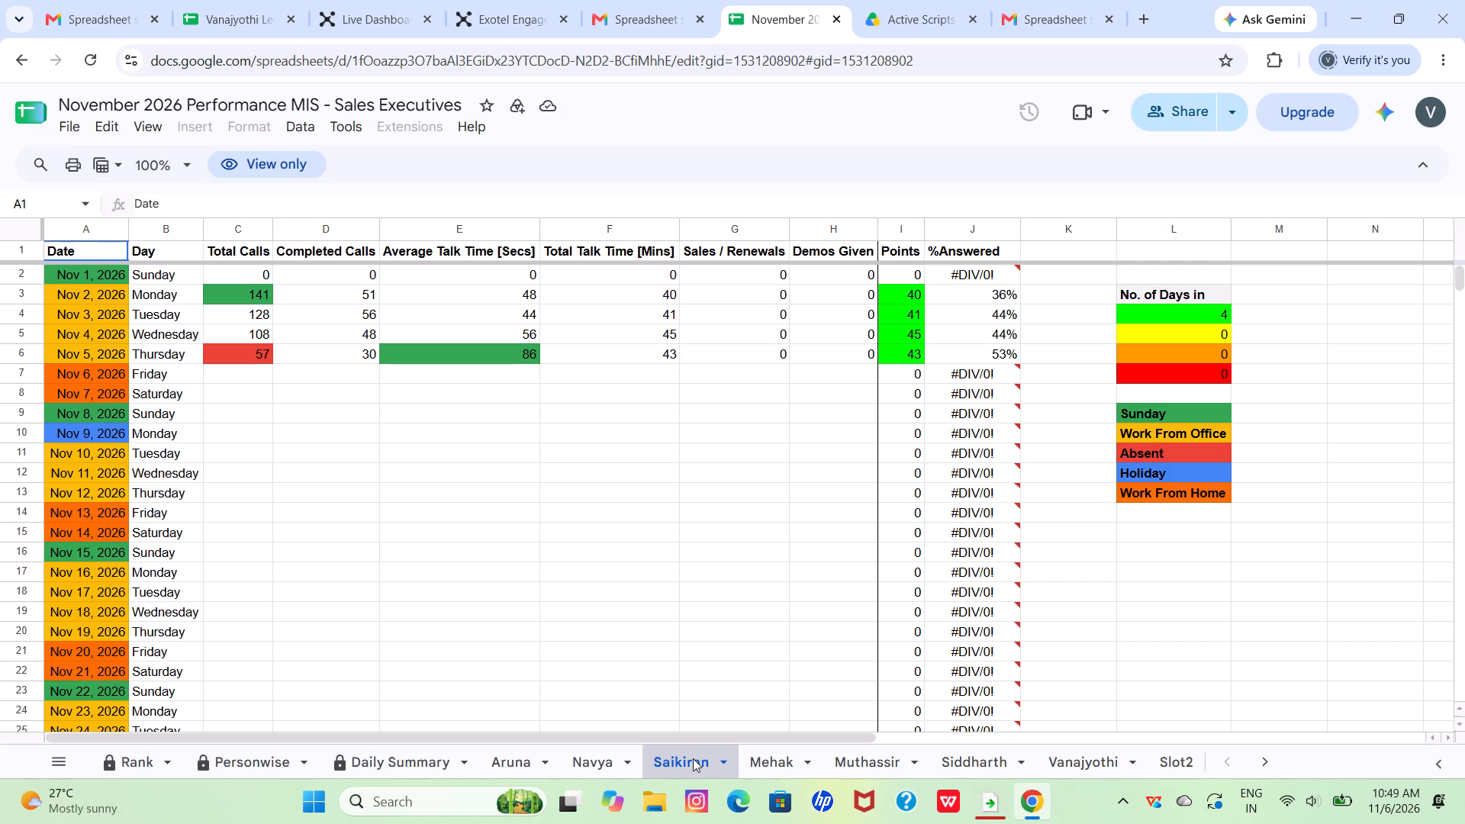
left_click(584, 758)
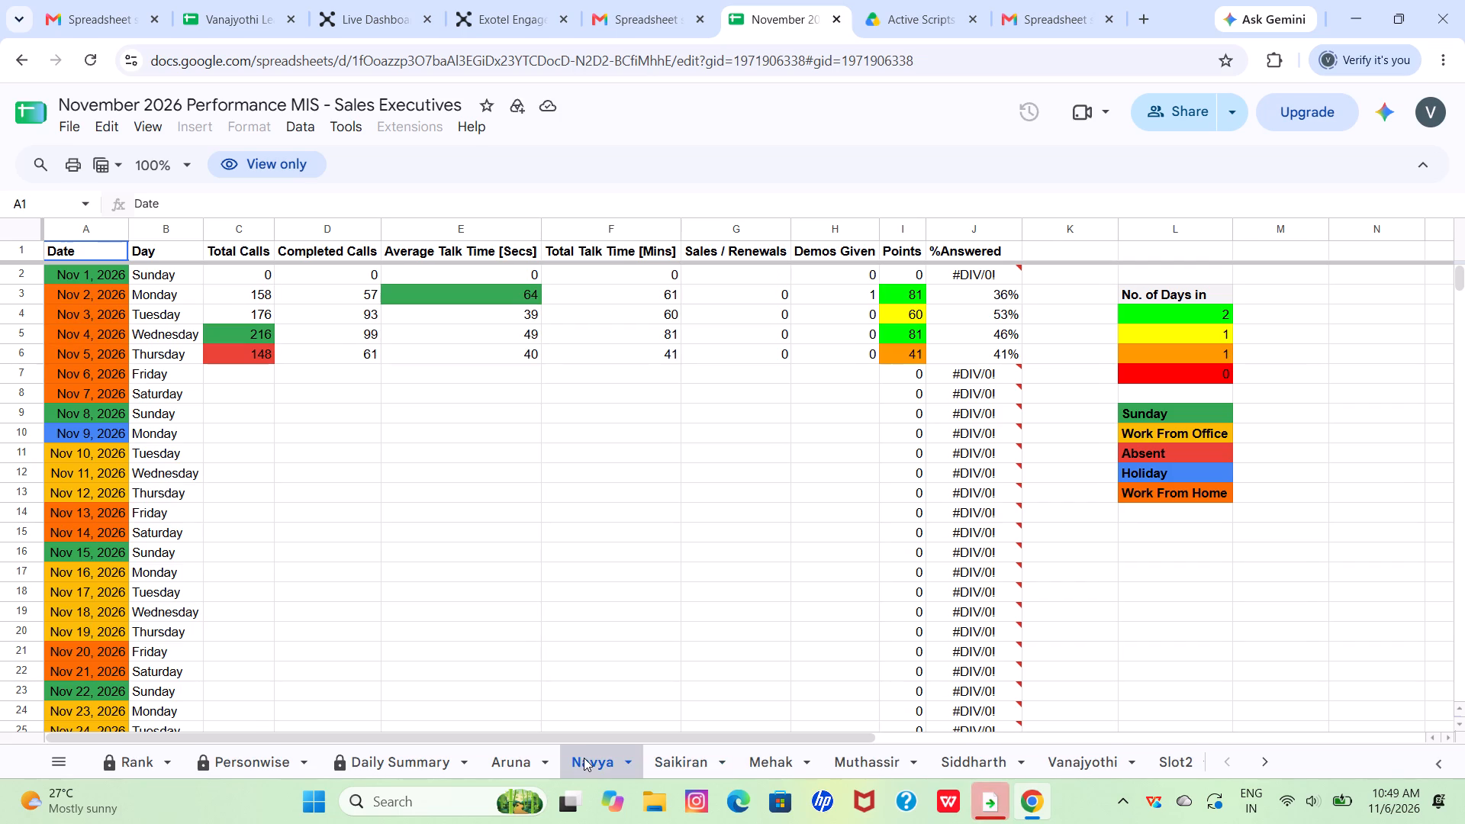
left_click(494, 759)
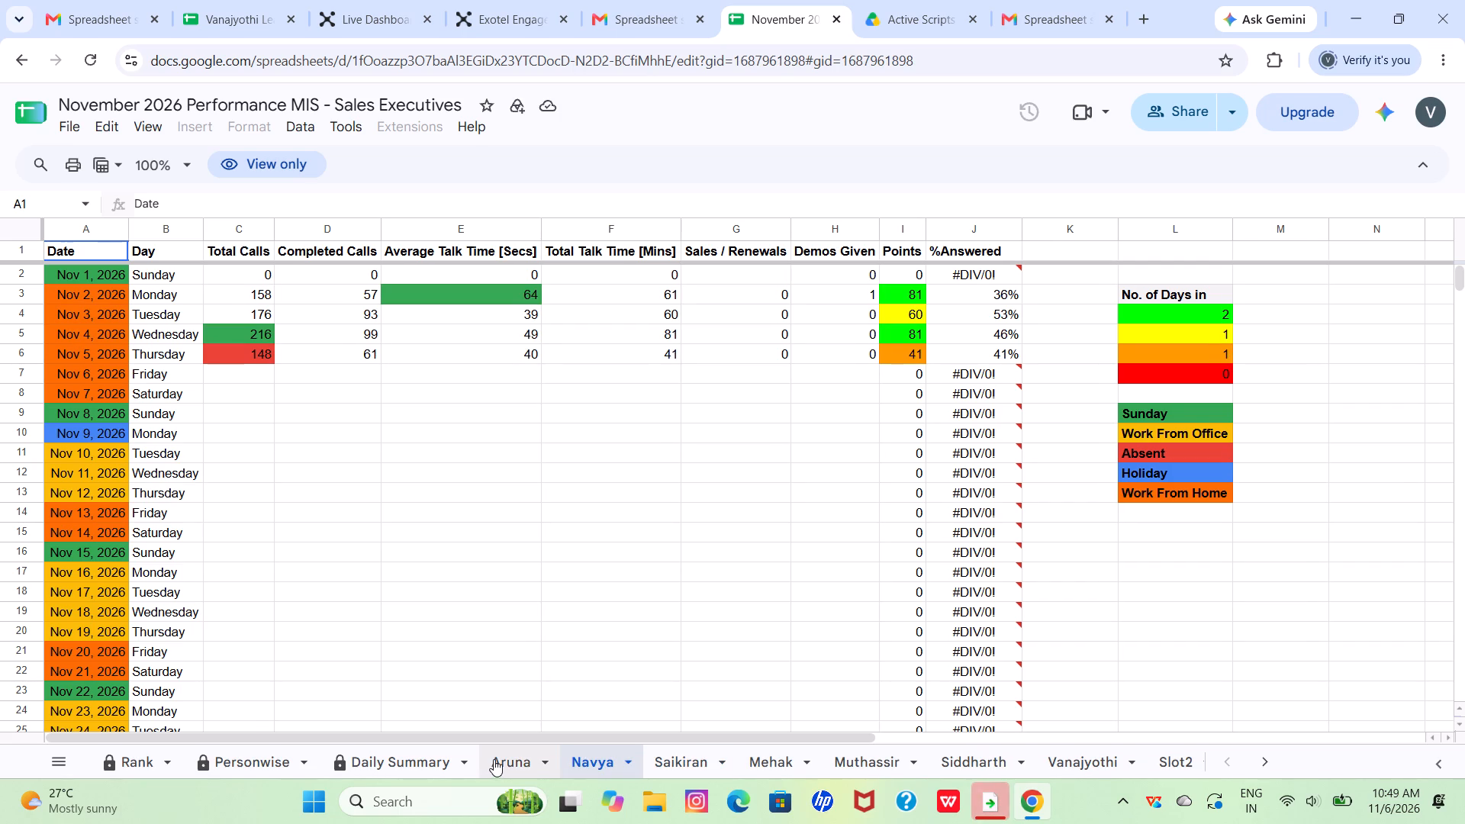
left_click(494, 759)
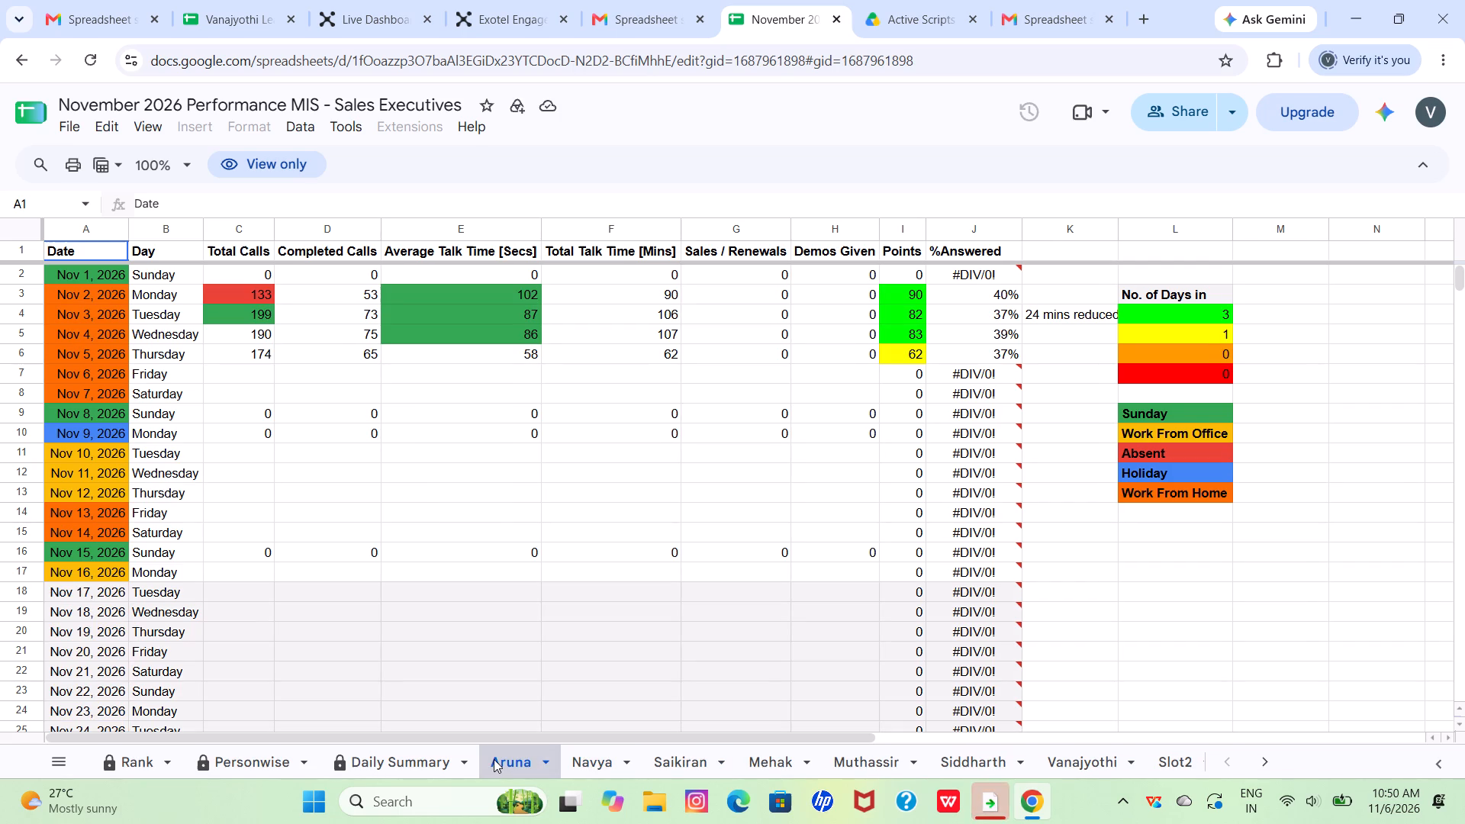
left_click(494, 759)
left_click(414, 755)
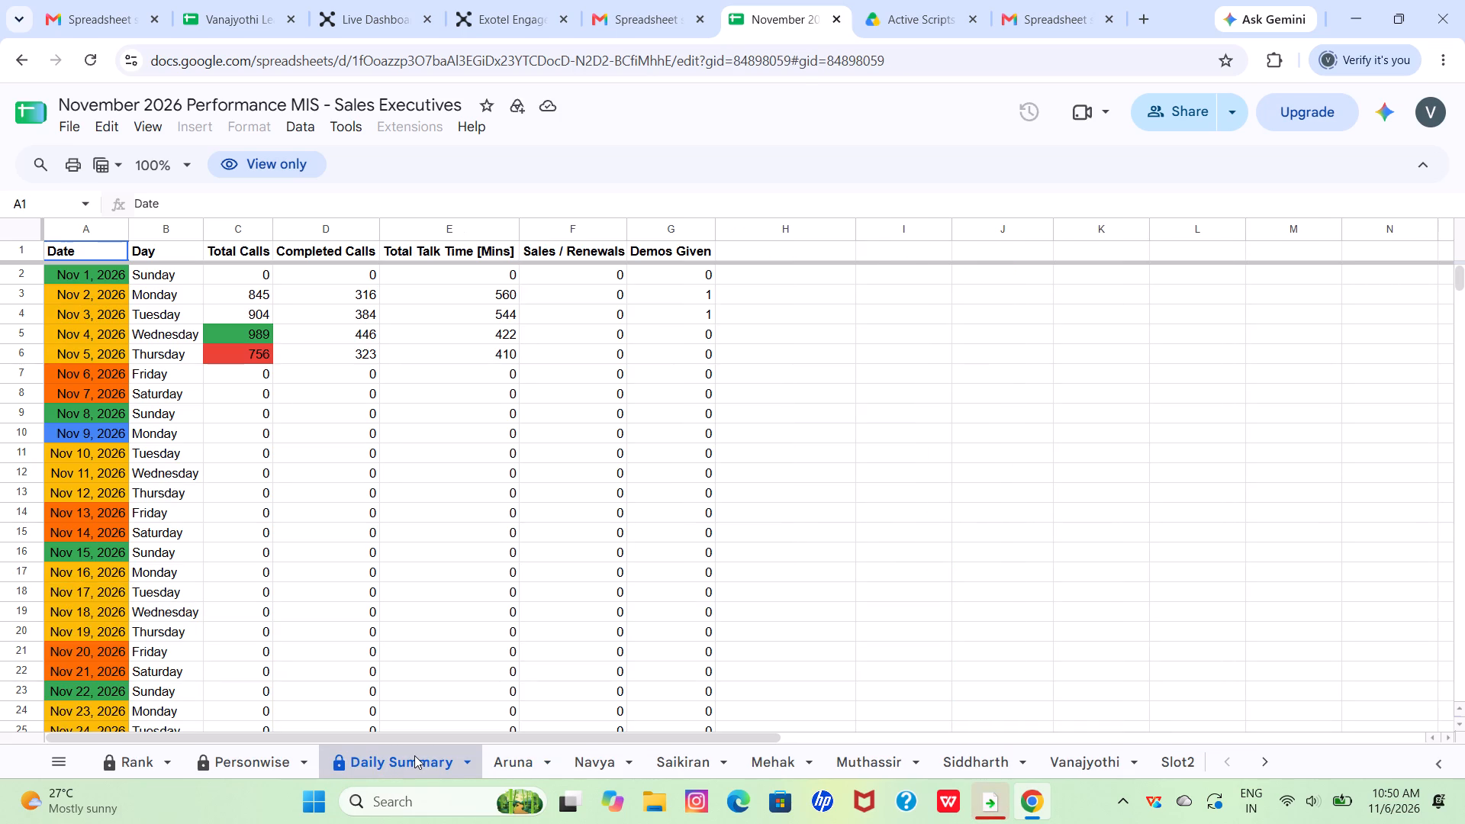
left_click(243, 749)
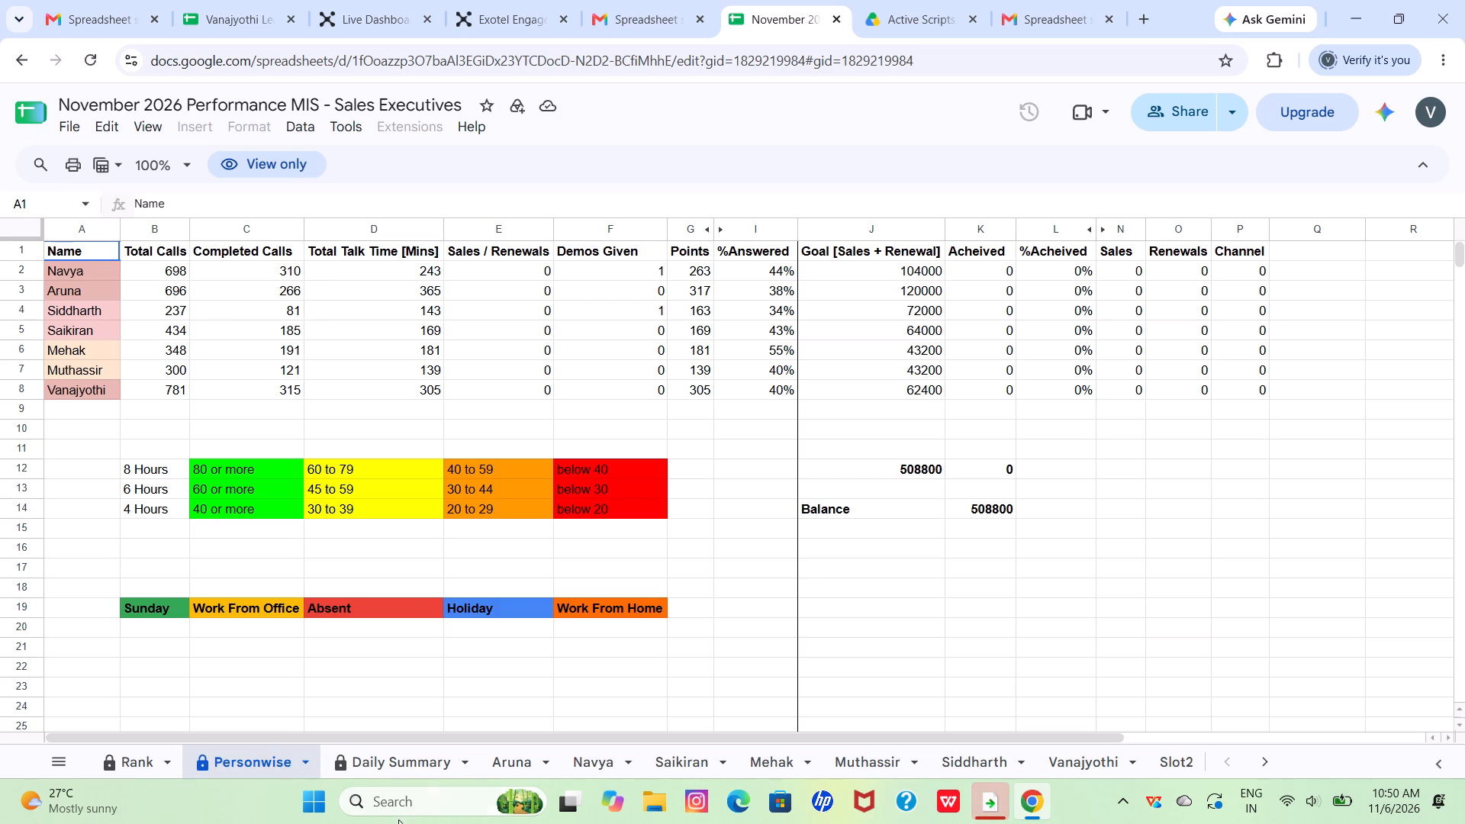
Check the executives' standings and contest prizes on the Rank sheet, and view the daily call figures on the Siddharth sheet.
left_click(155, 767)
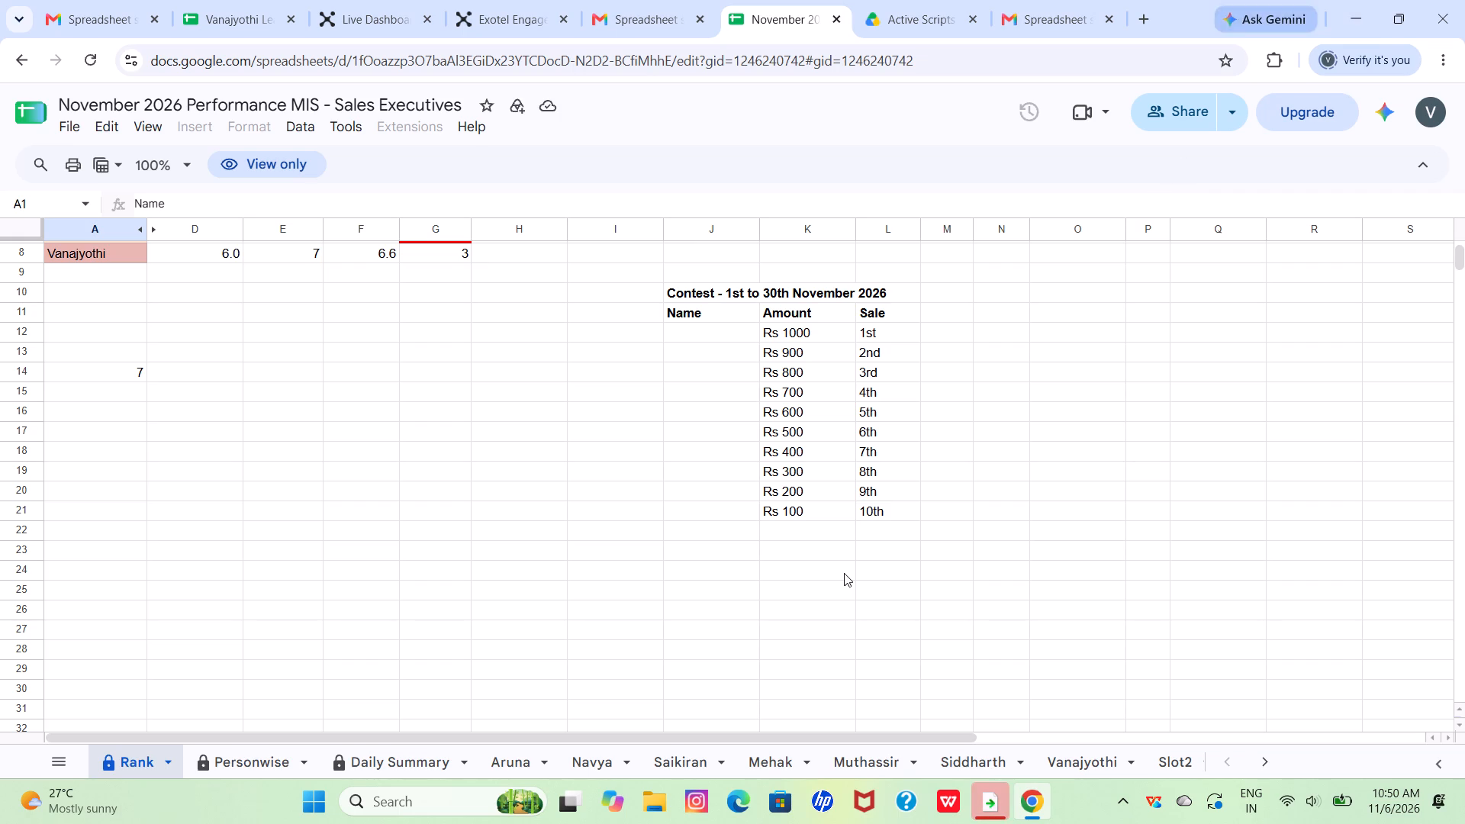
left_click(987, 756)
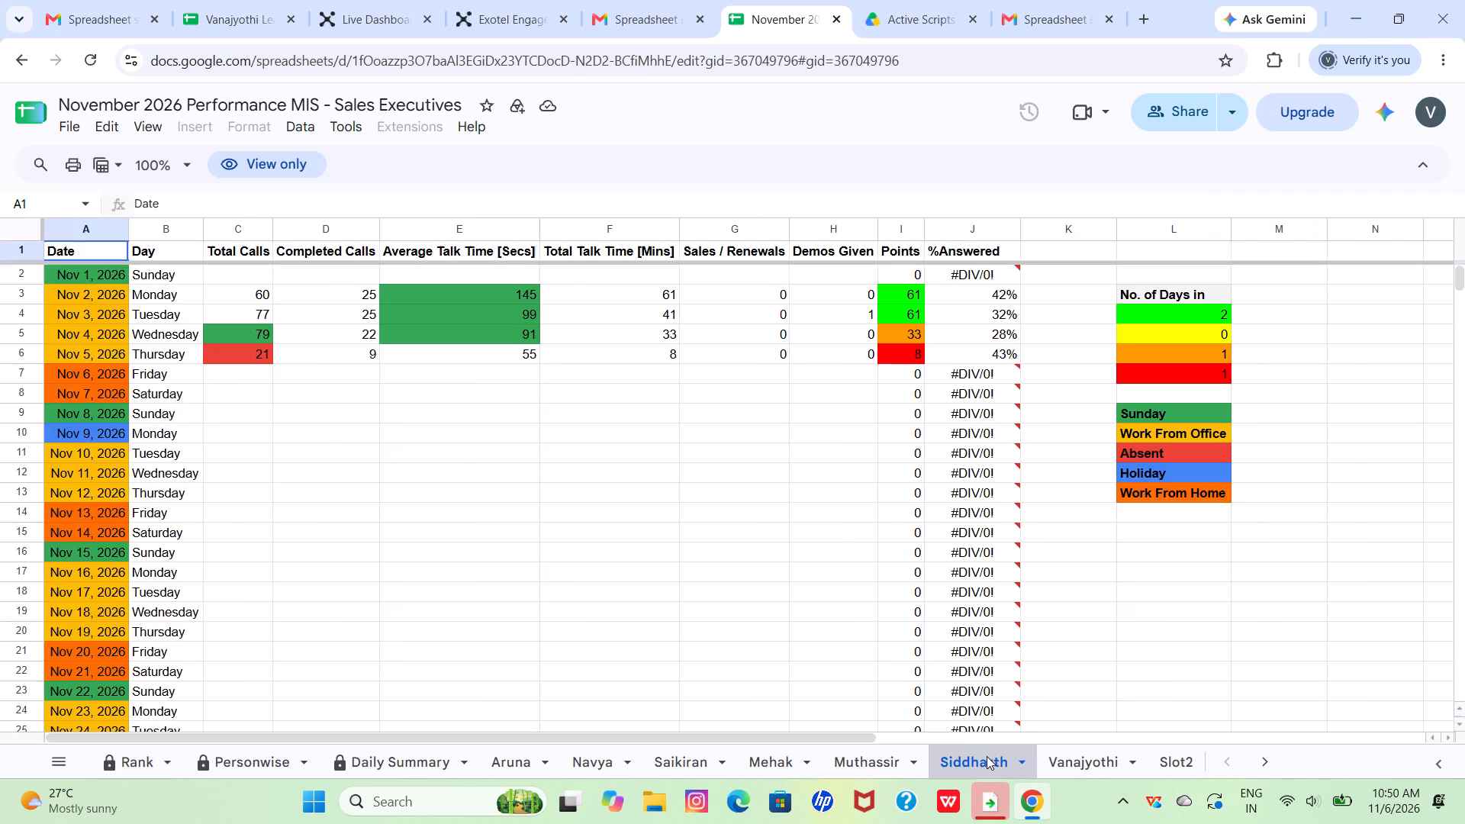
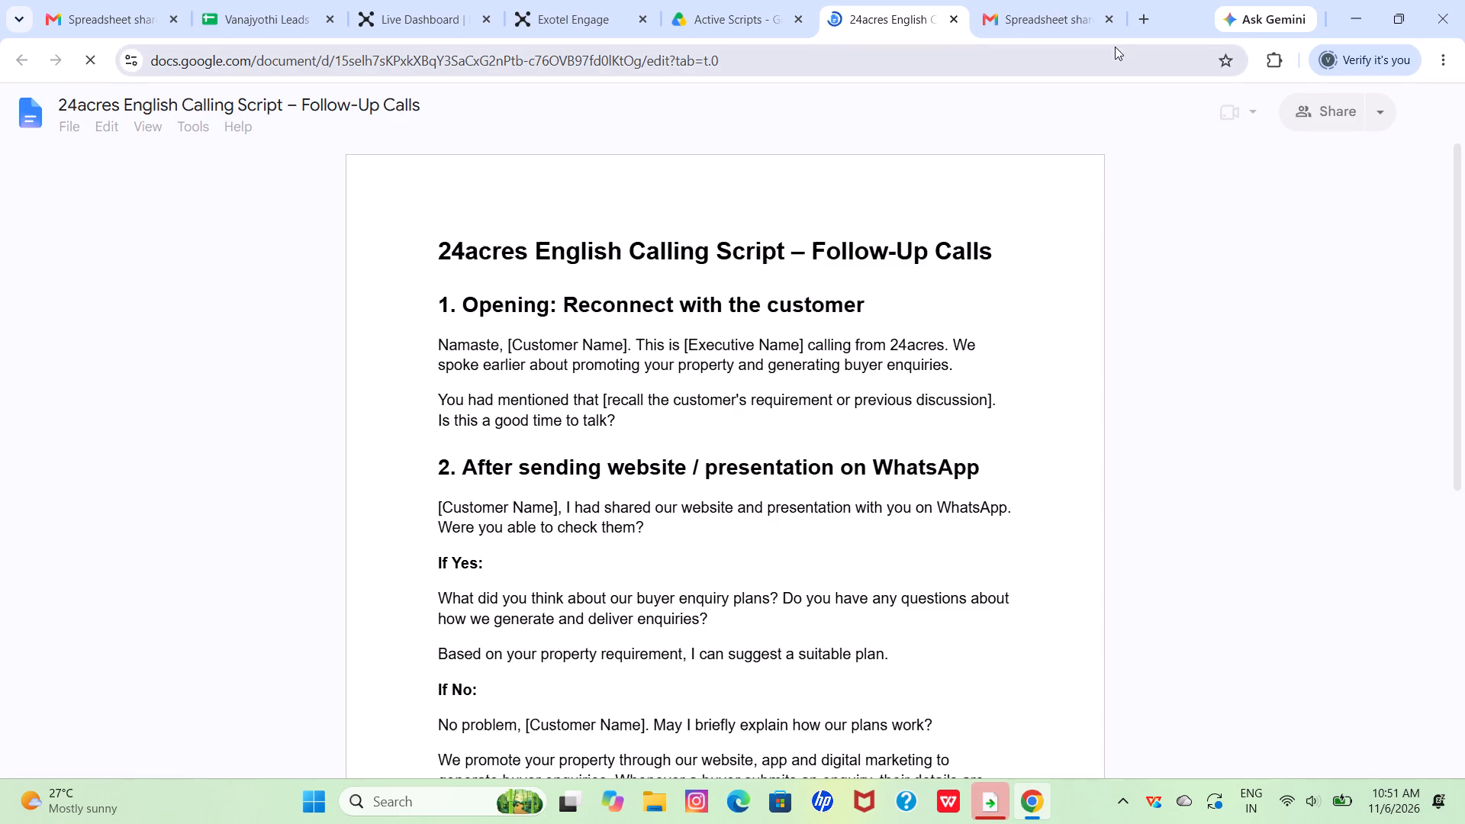
Close the duplicate shared-spreadsheet email tab beside the follow-up calling script.
left_click(1112, 21)
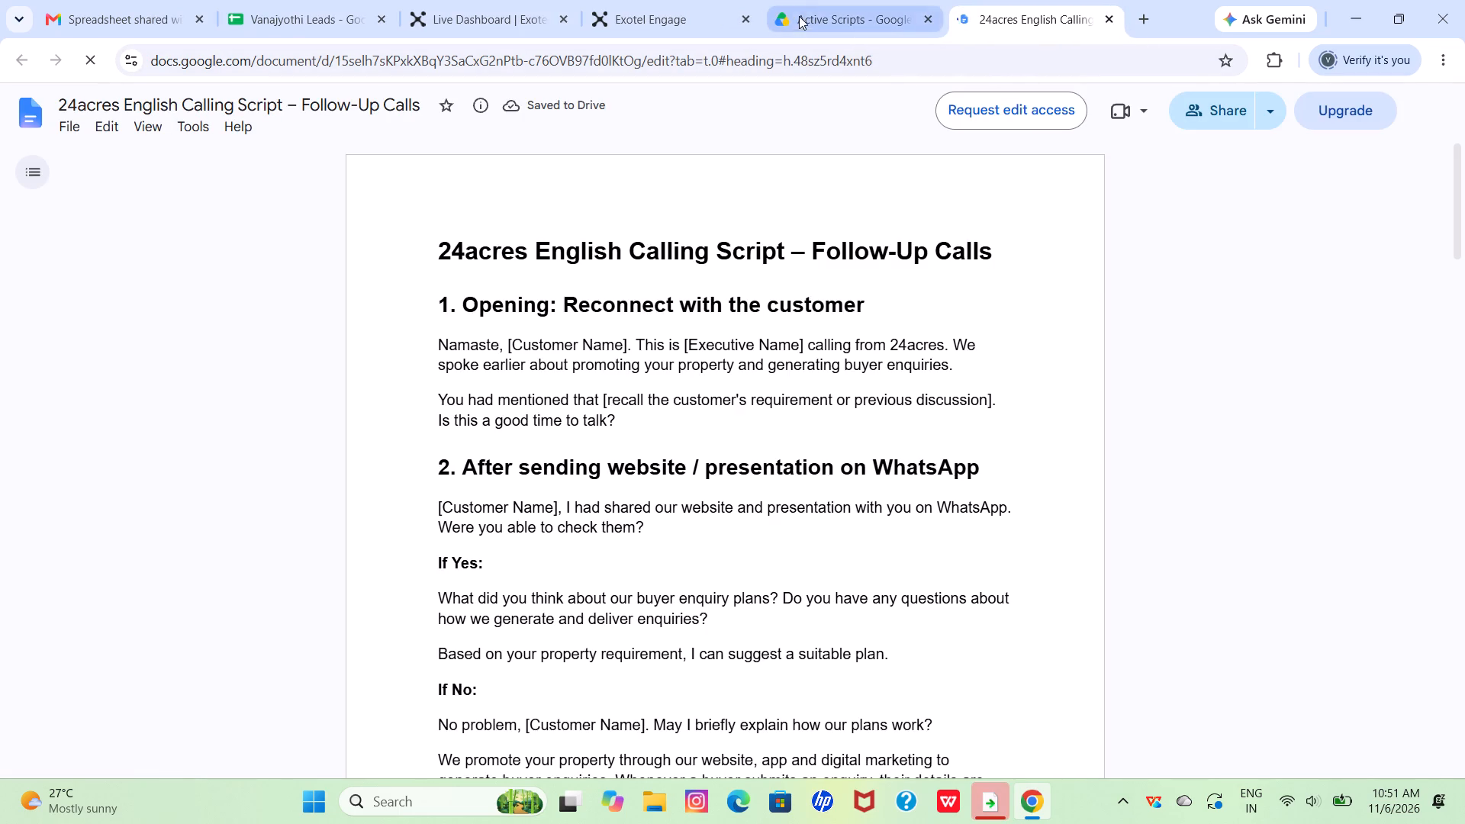
Return to the Active Scripts folder in Google Drive and select the 24acres English Calling Script – Follow-Up Calls document.
left_click(855, 0)
left_click(575, 339)
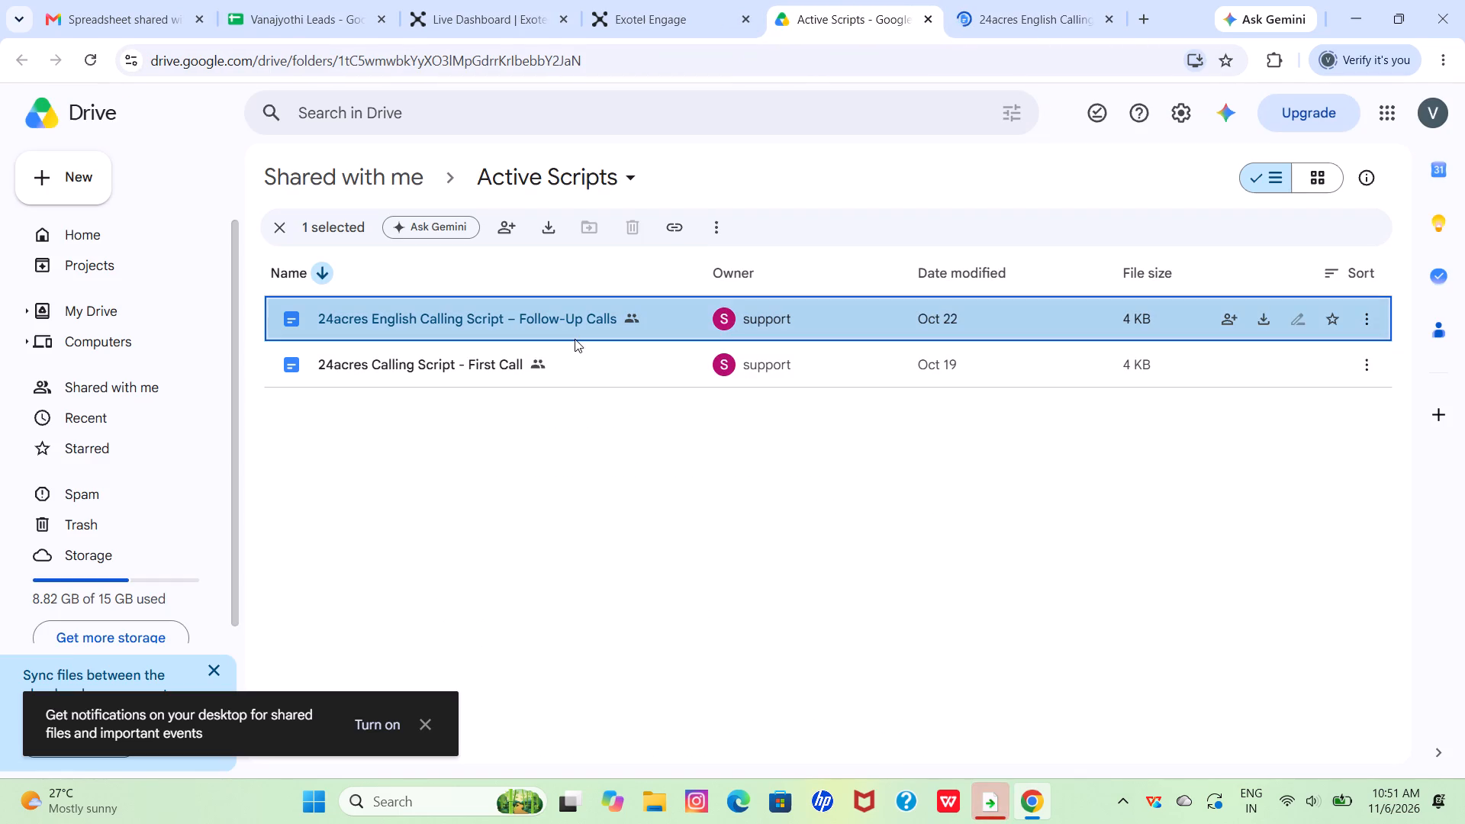
Open the "24acres Calling Script - First Call" document from the Active Scripts folder, keeping only one copy of it open.
double_click(569, 378)
double_click(569, 378)
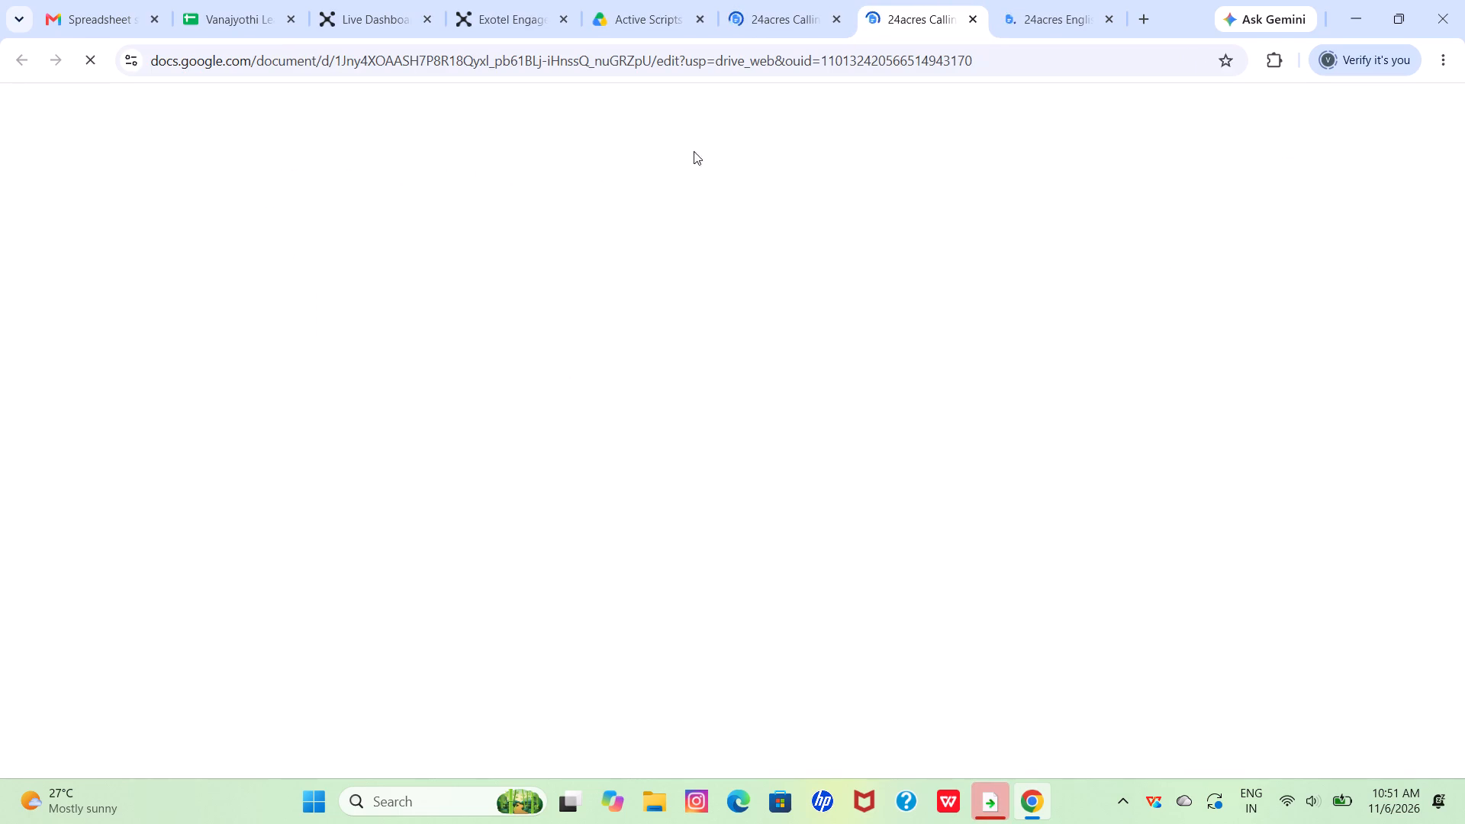
left_click(795, 20)
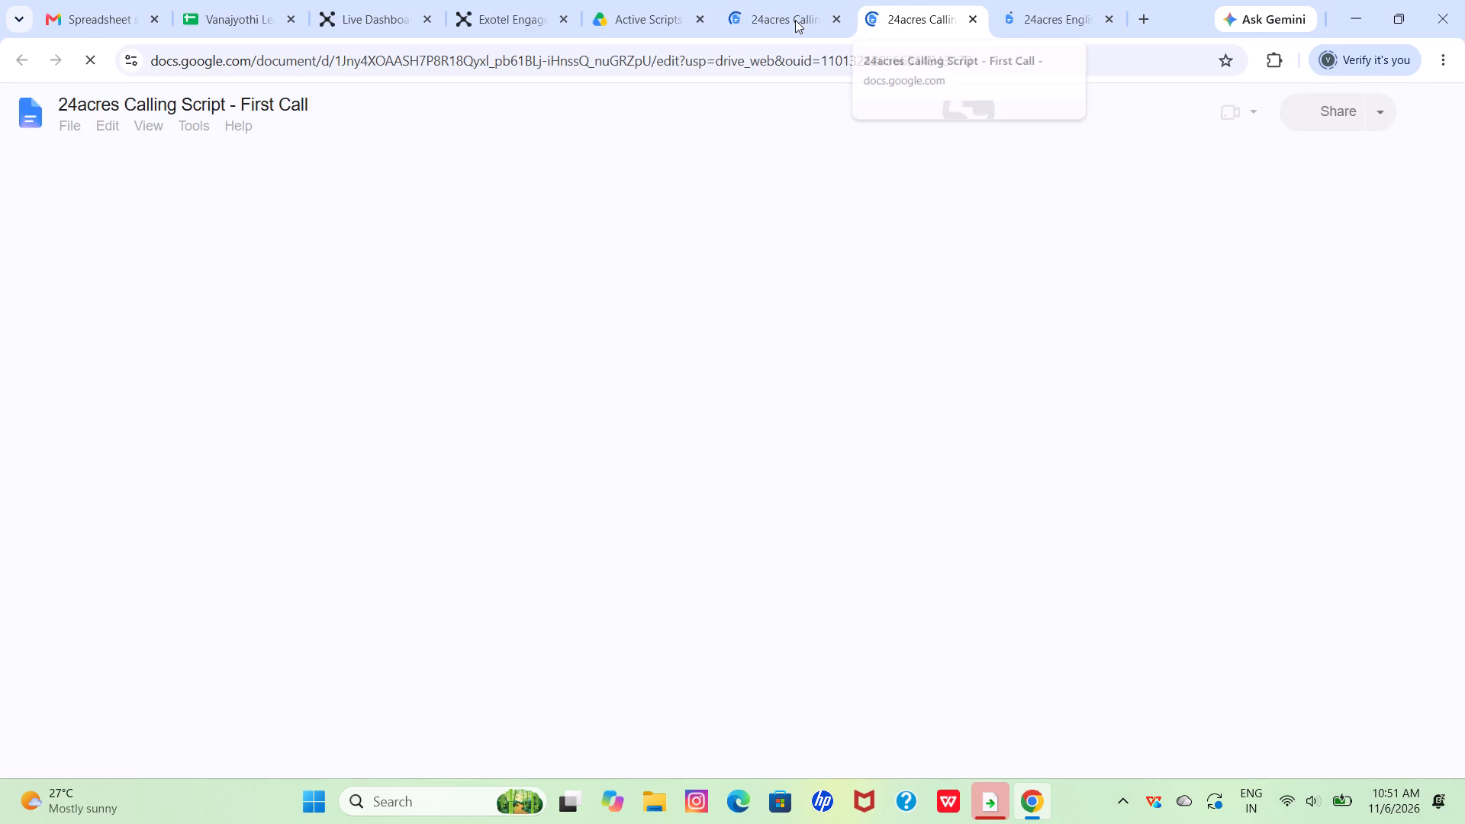
left_click(651, 11)
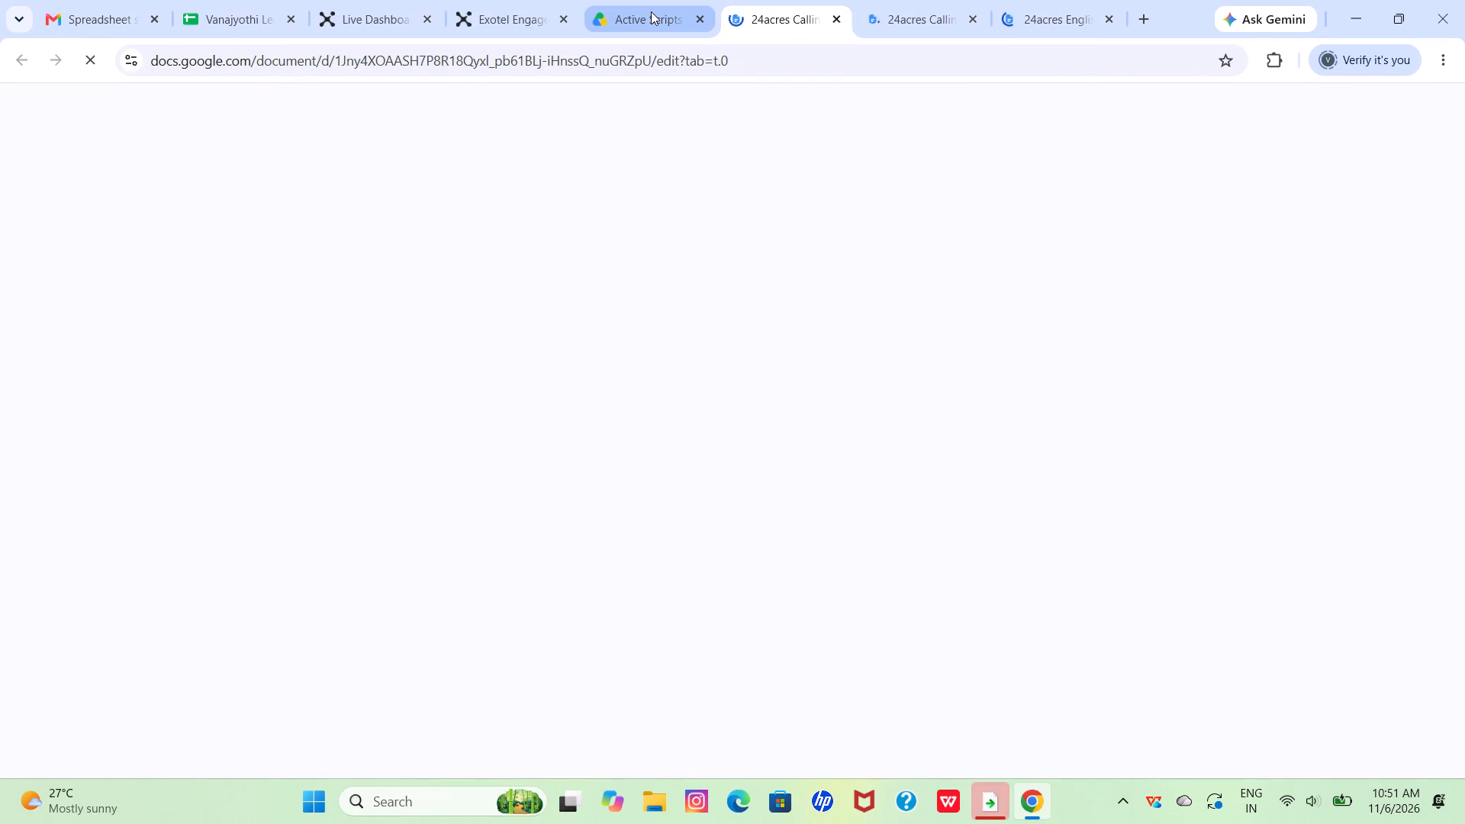
left_click(785, 12)
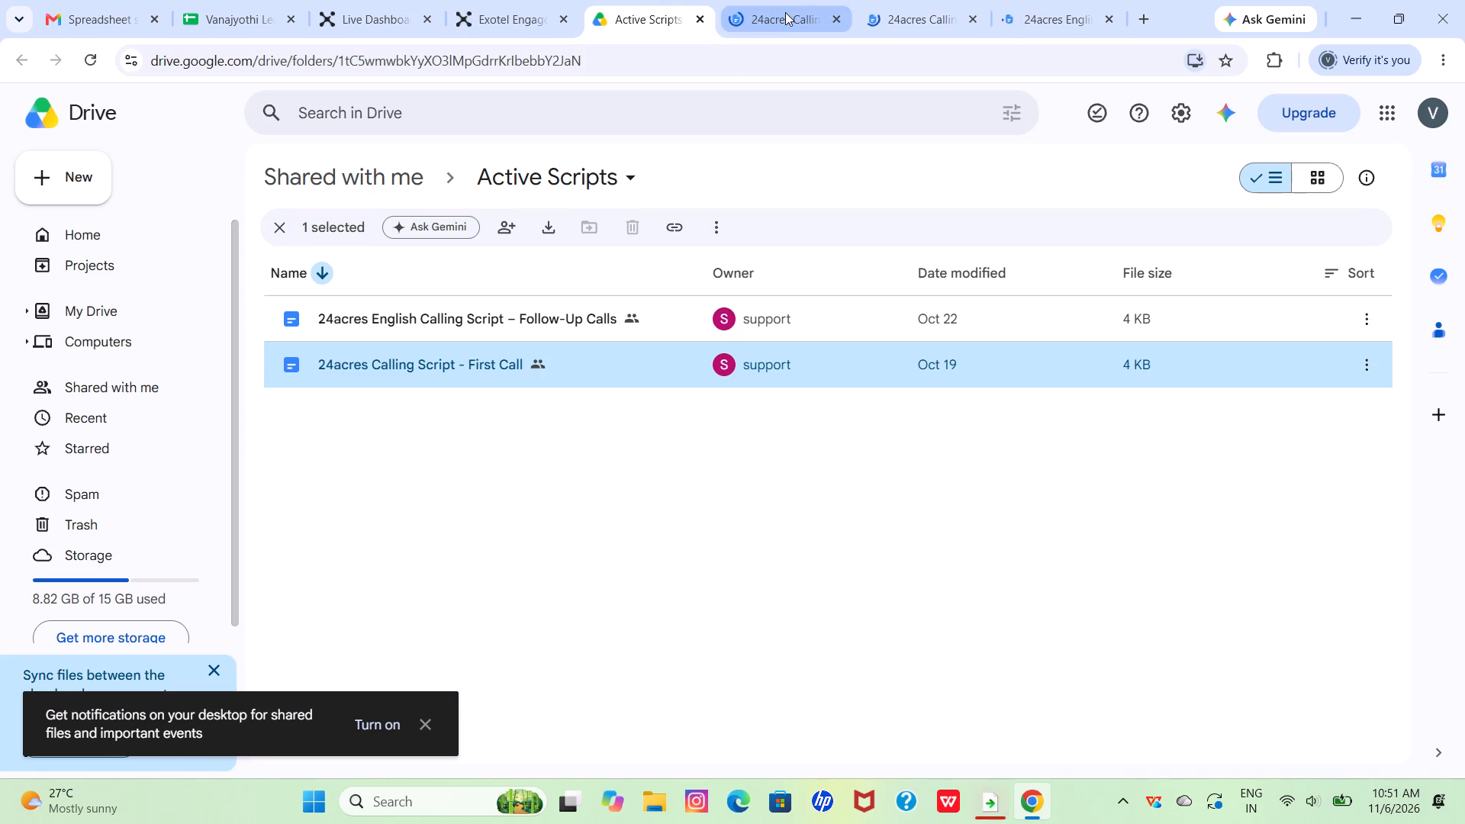
left_click(887, 0)
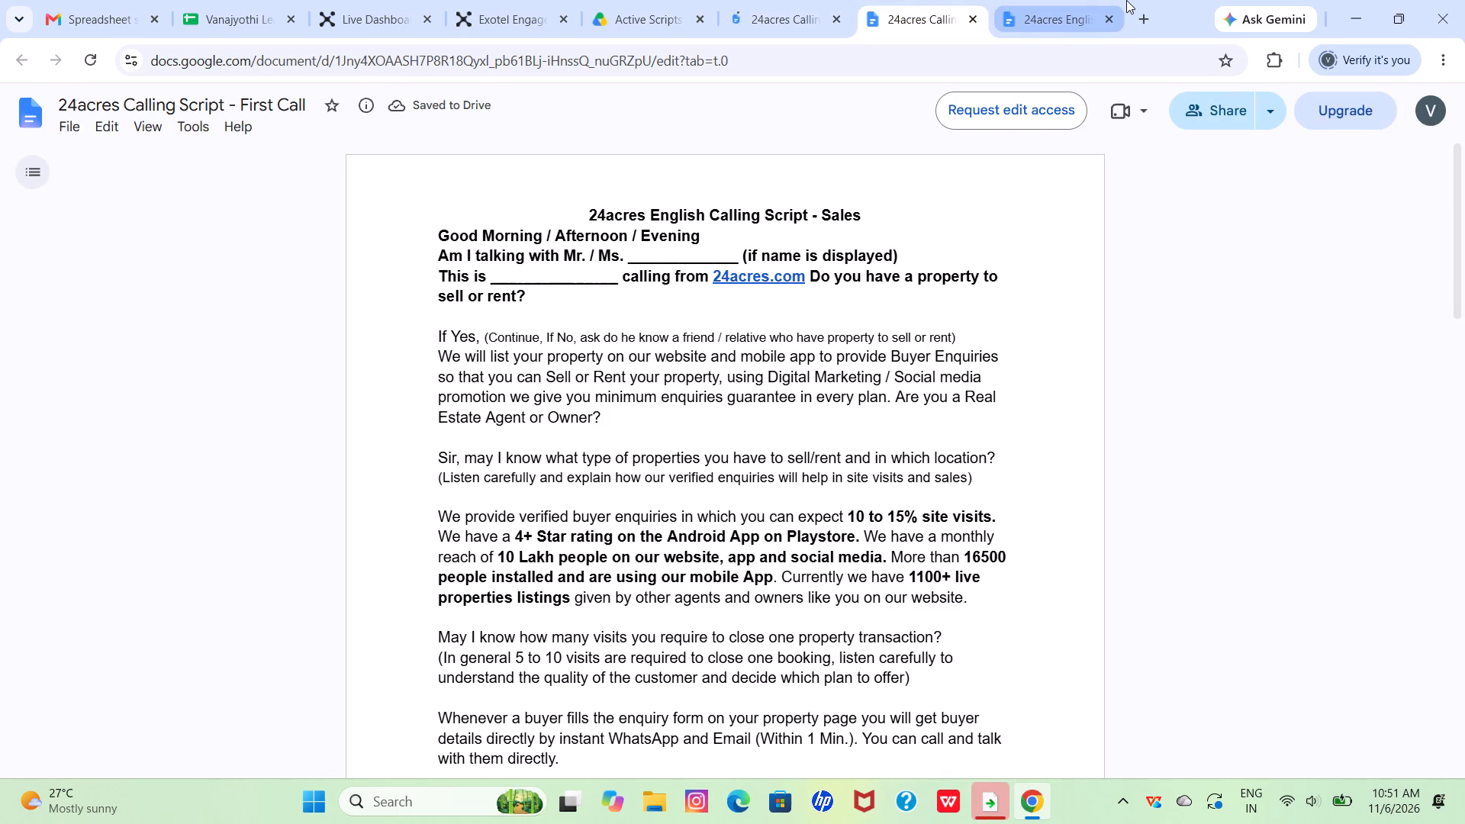
left_click(1126, 0)
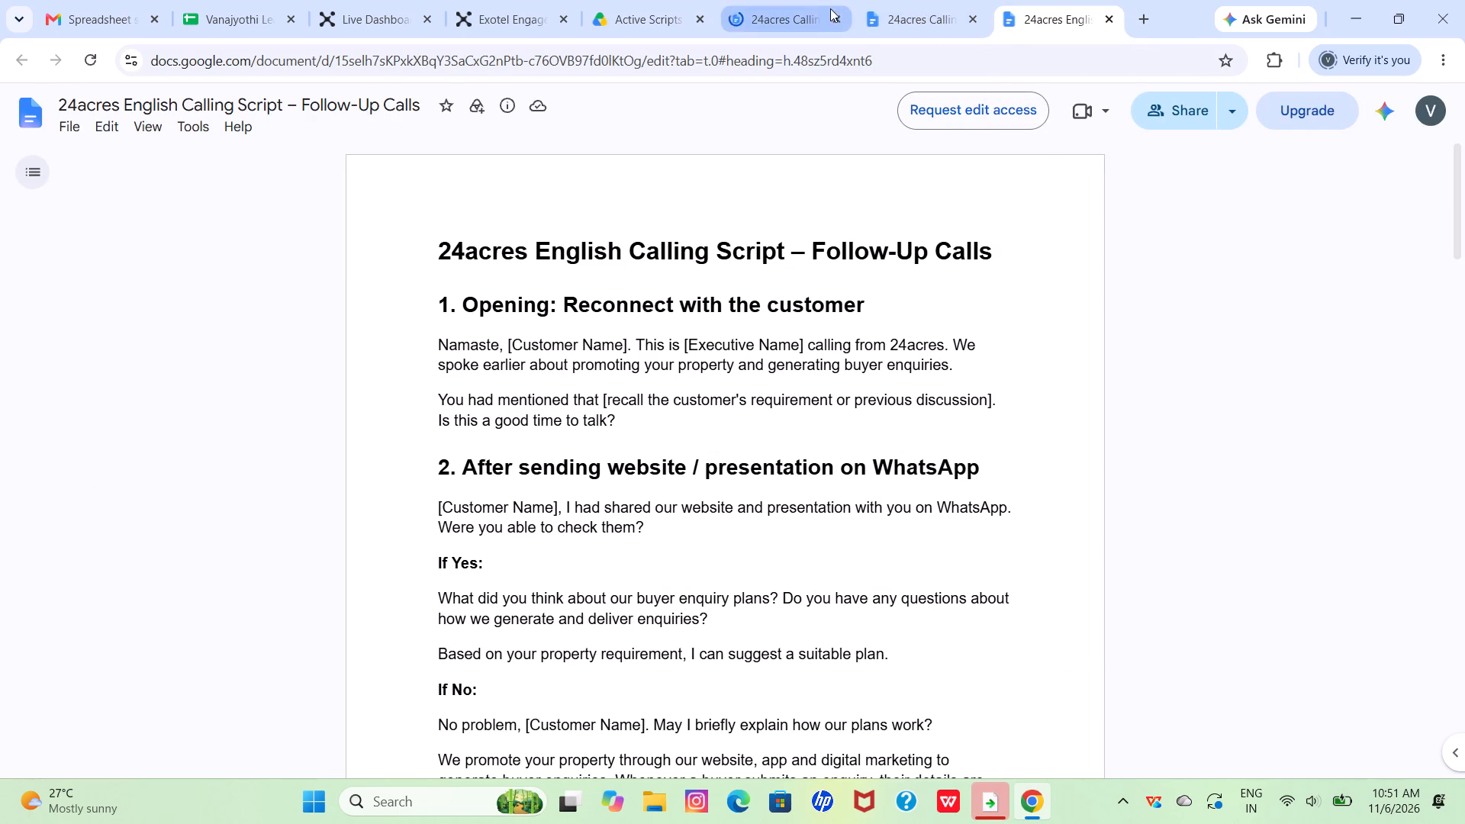
left_click(836, 19)
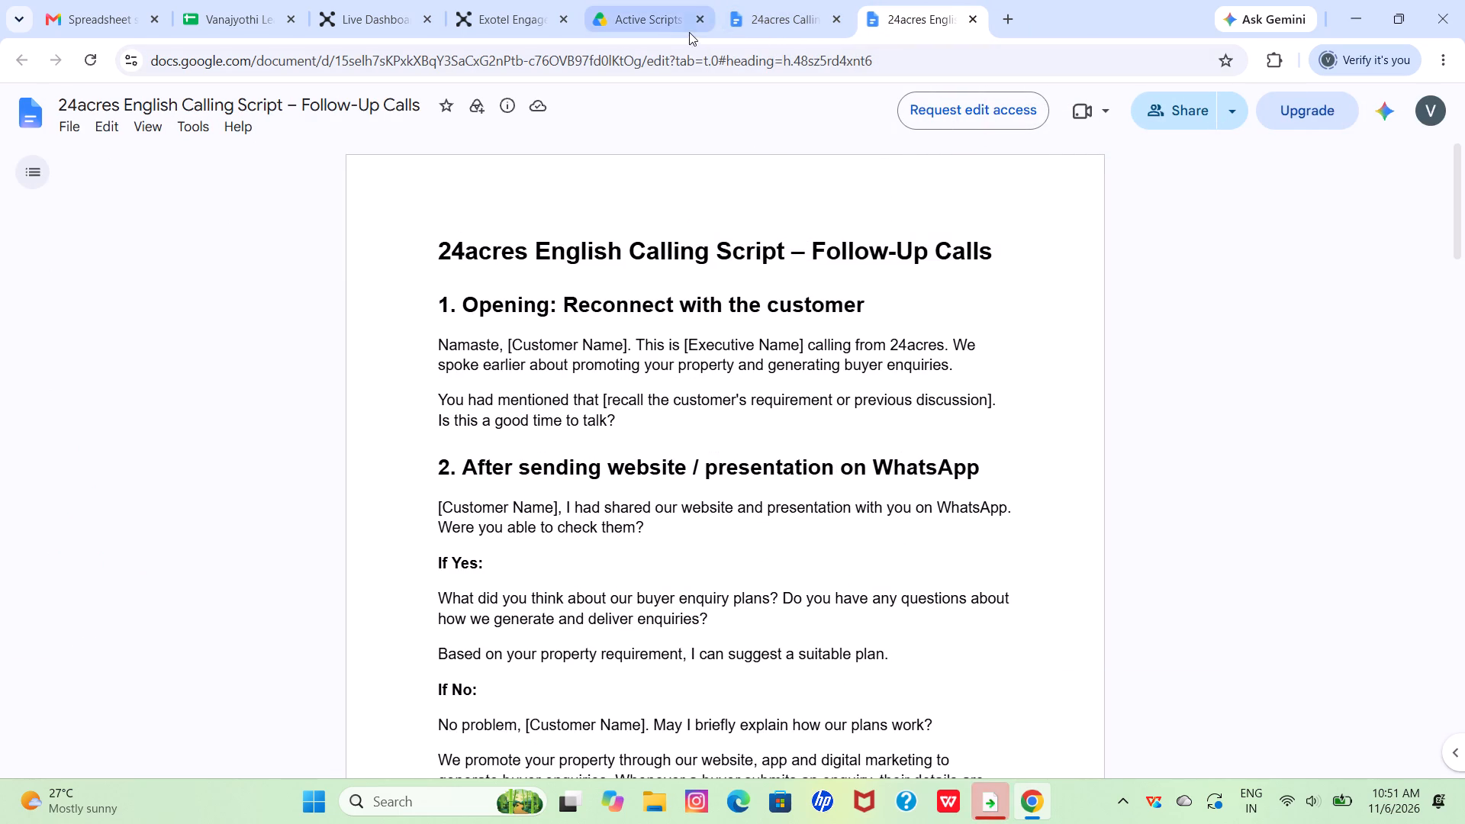
Close the Active Scripts Drive folder, keeping the First Call and Follow-Up Calls scripts open.
left_click(715, 14)
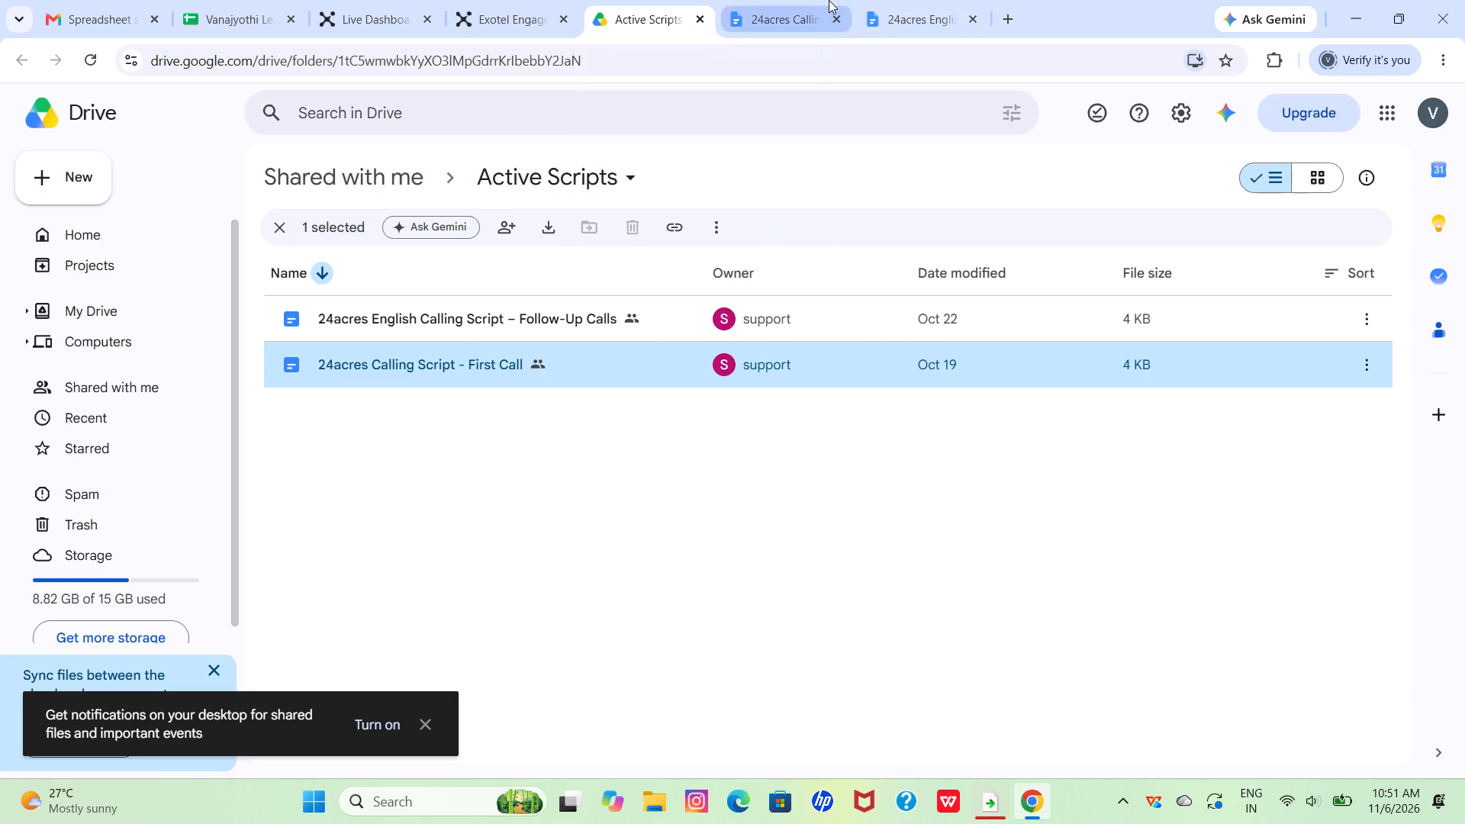
left_click(828, 0)
left_click(927, 0)
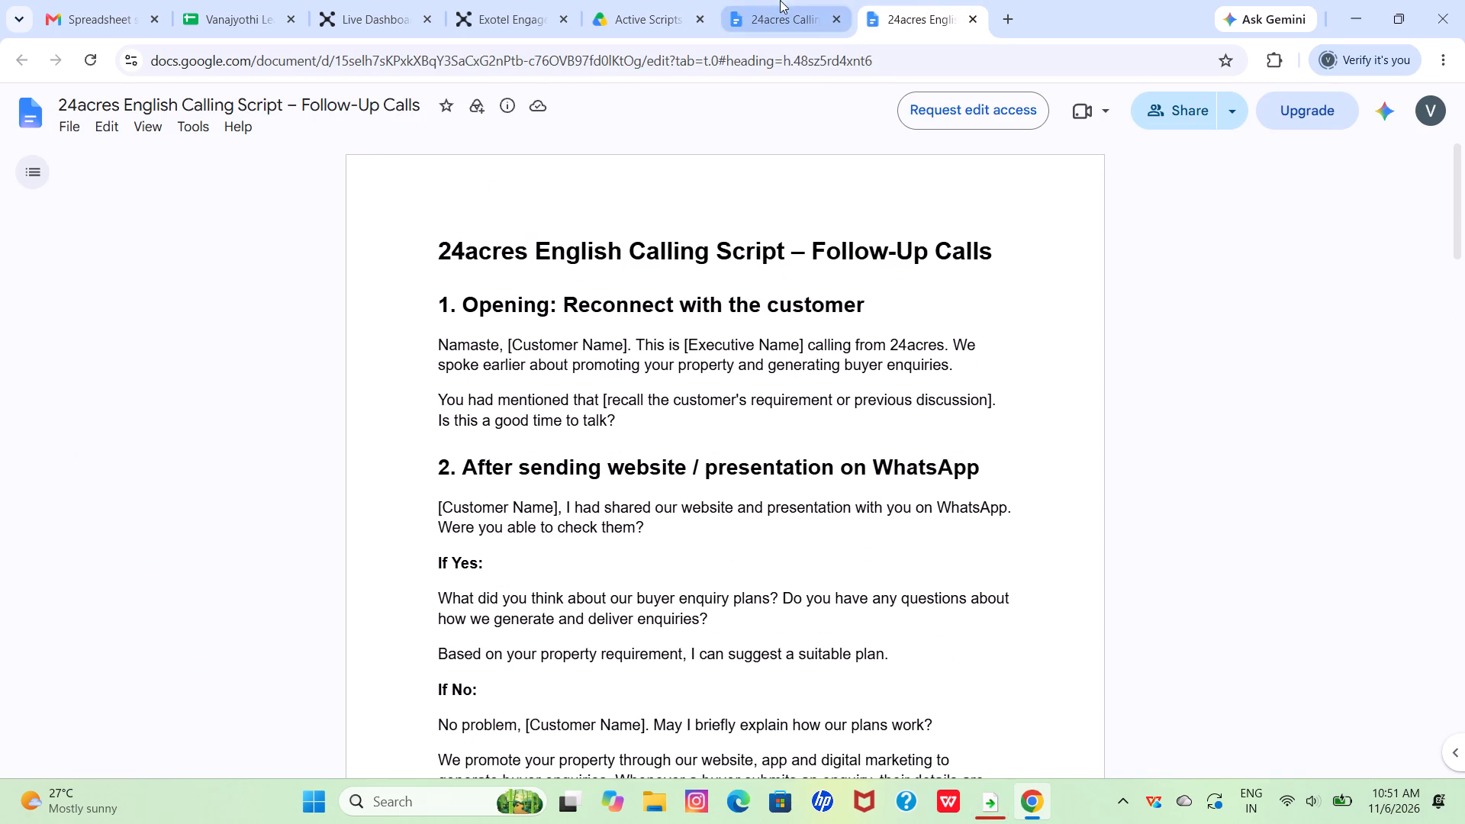
left_click(700, 22)
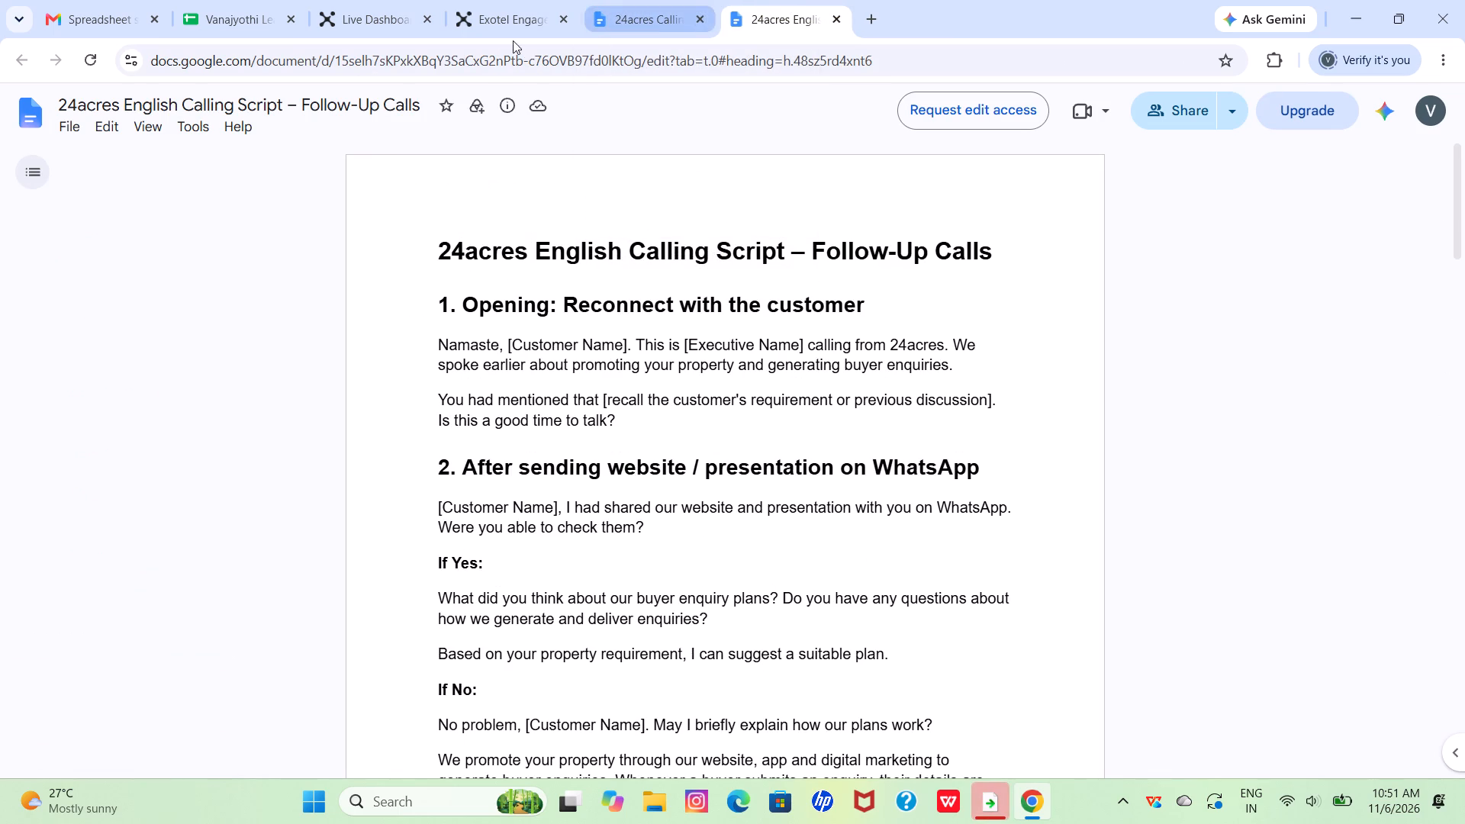
Look over the Vanajyothi Leads sheet and Exotel Engage, and return to the Exotel live dashboard's agent performance view.
left_click(244, 2)
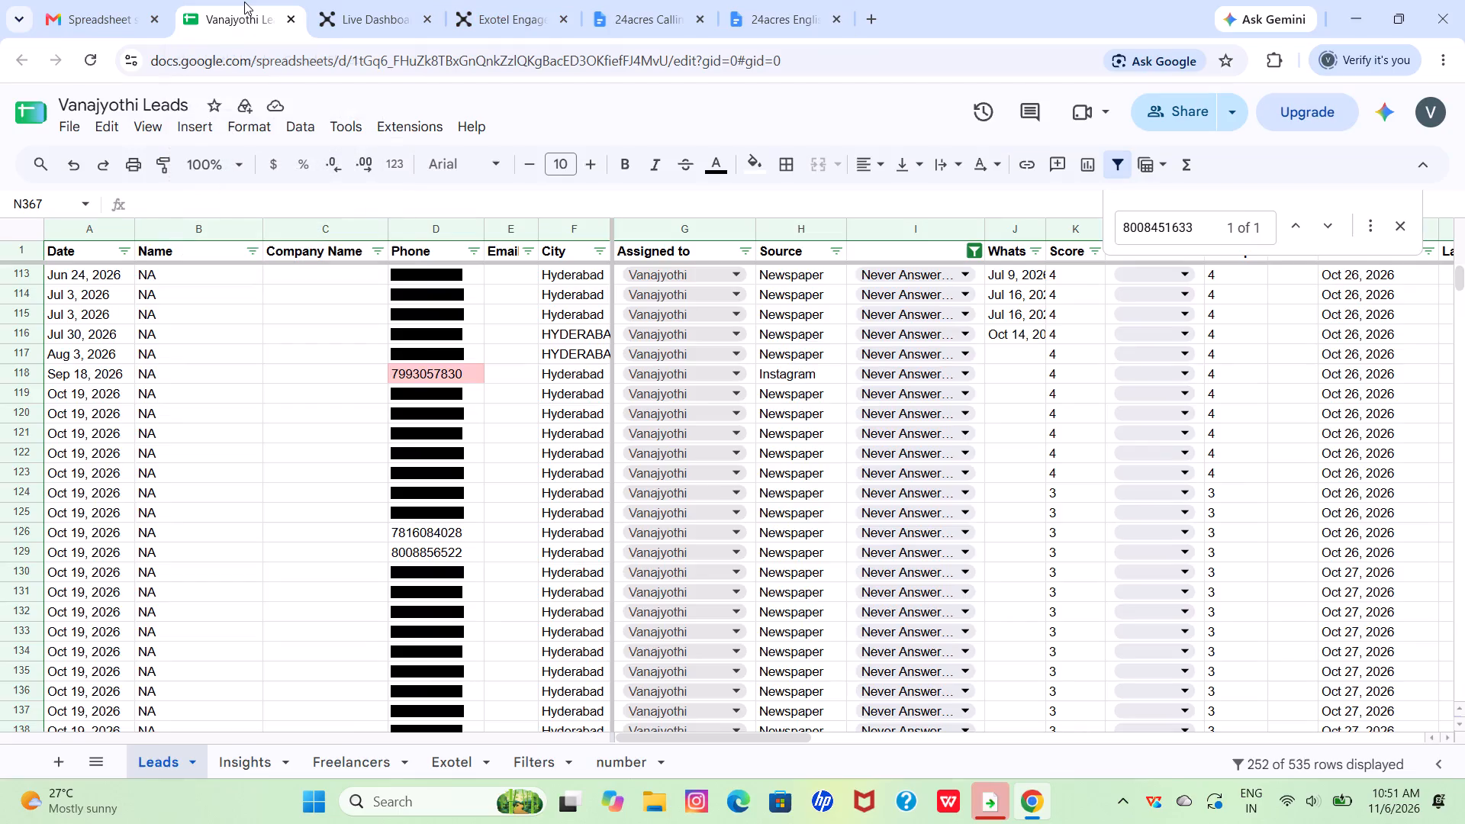
left_click(359, 0)
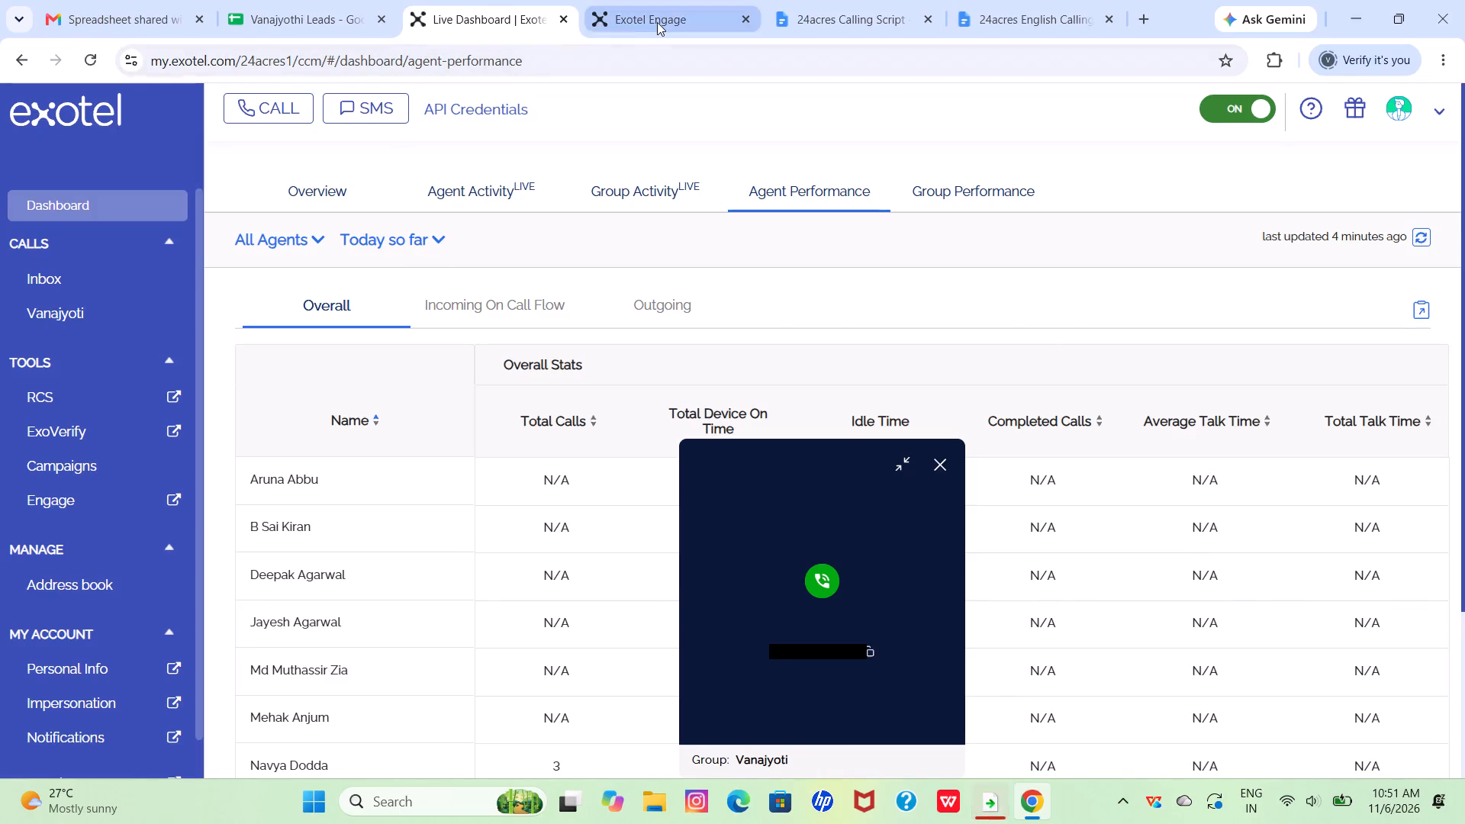
left_click(658, 21)
left_click(313, 7)
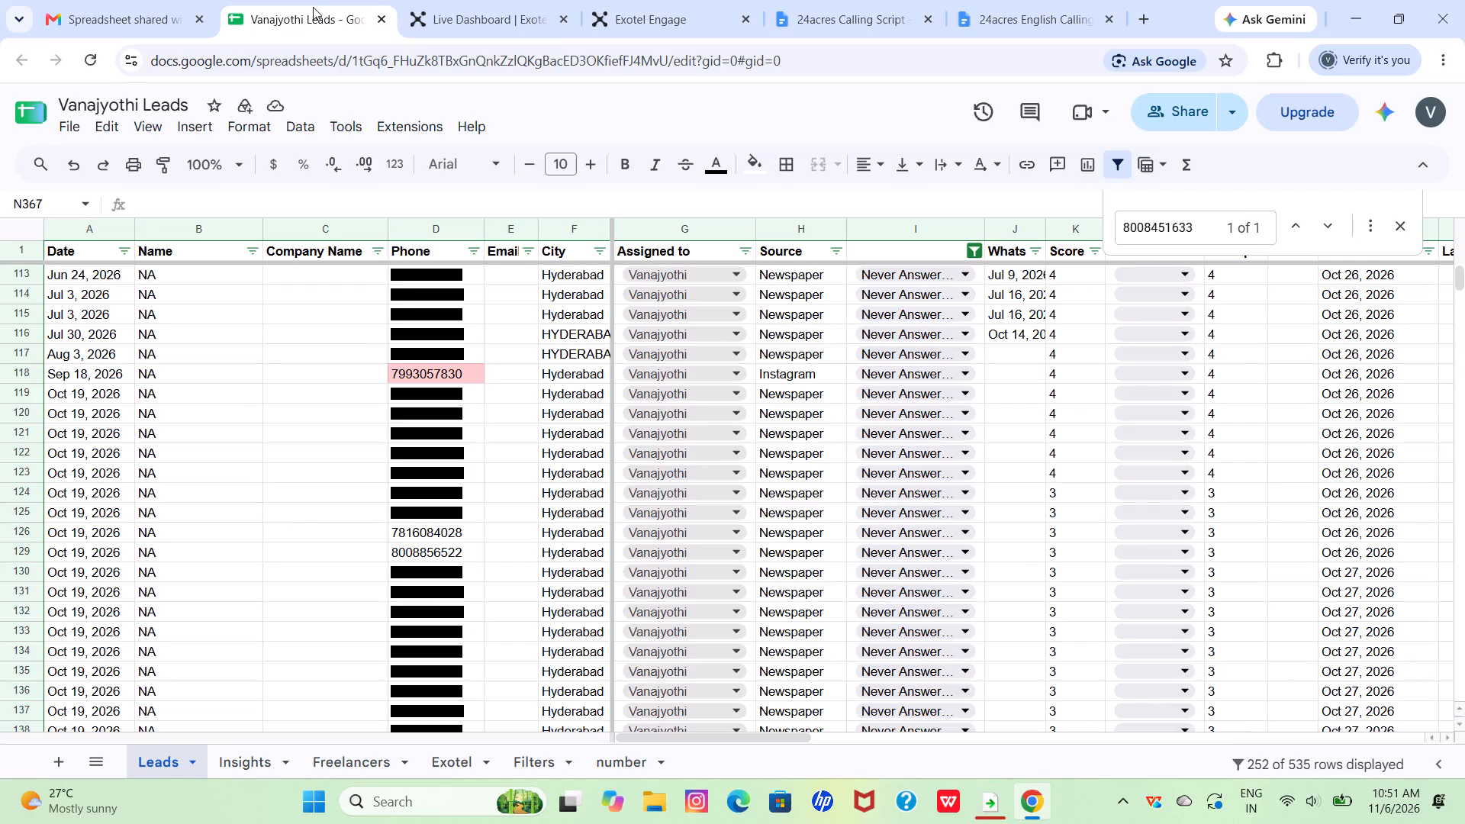
left_click(450, 0)
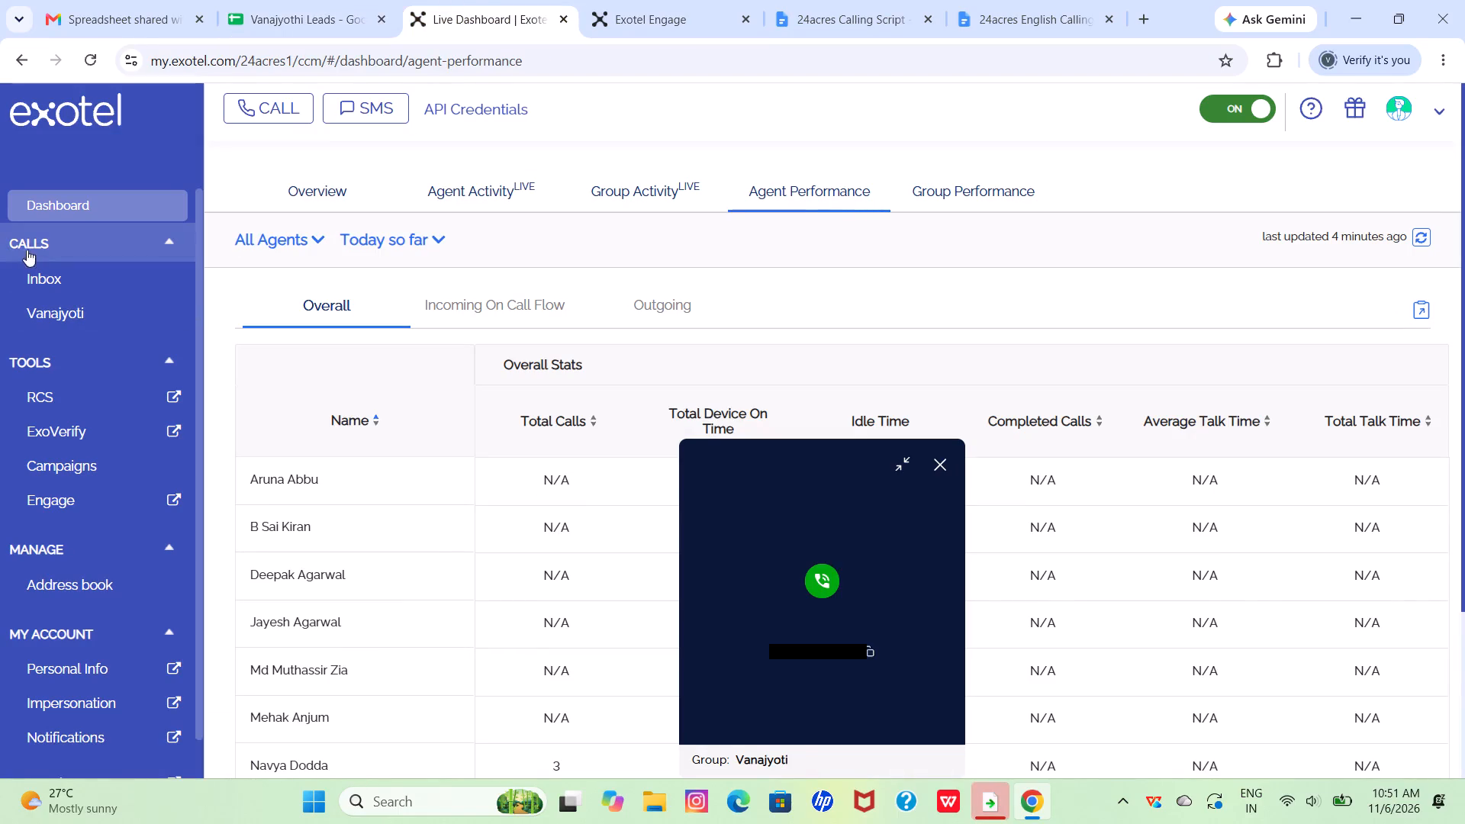
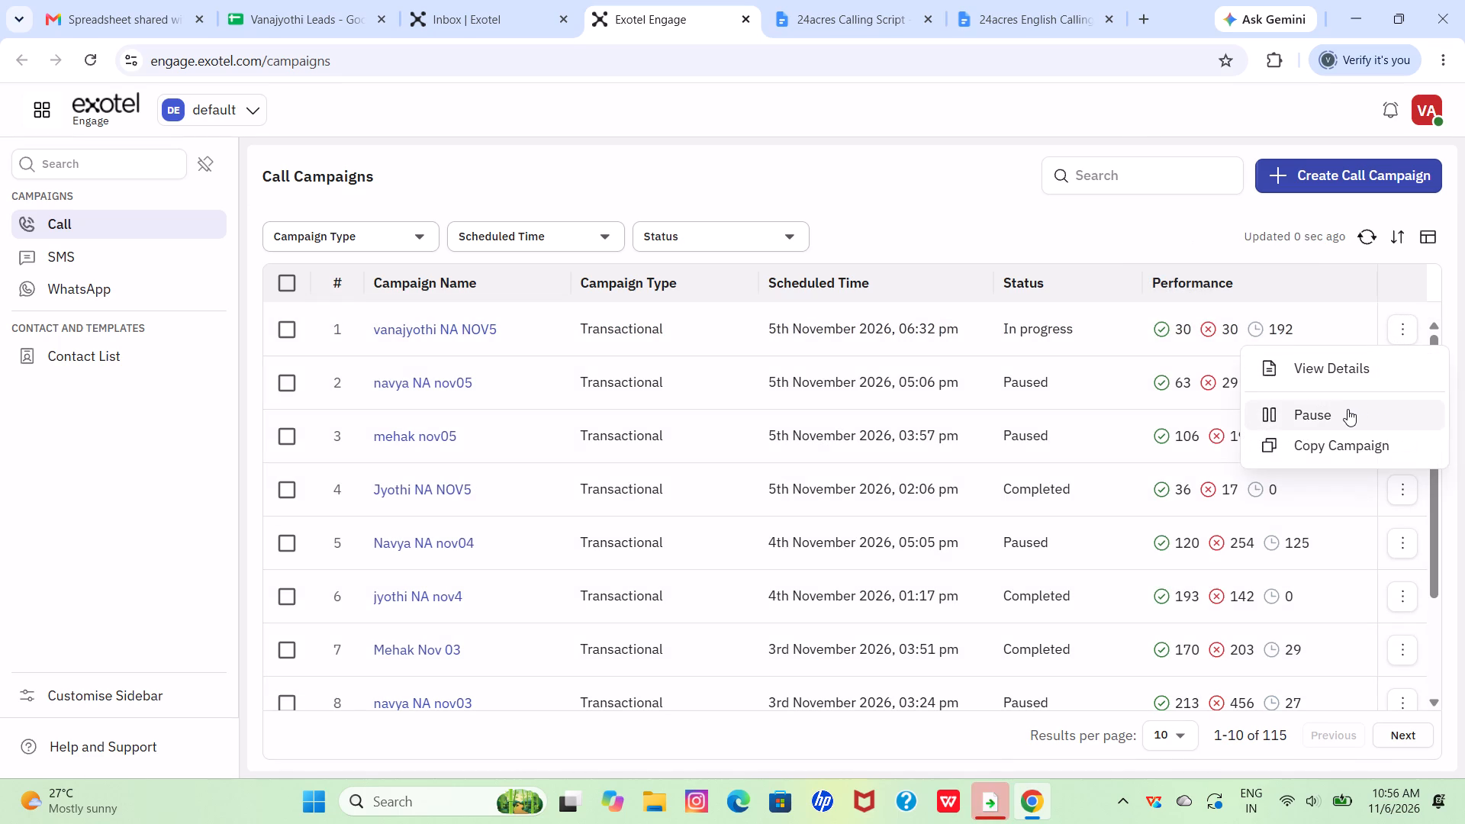
Pause the in-progress vanajyothi NA NOV5 call campaign.
left_click(1337, 411)
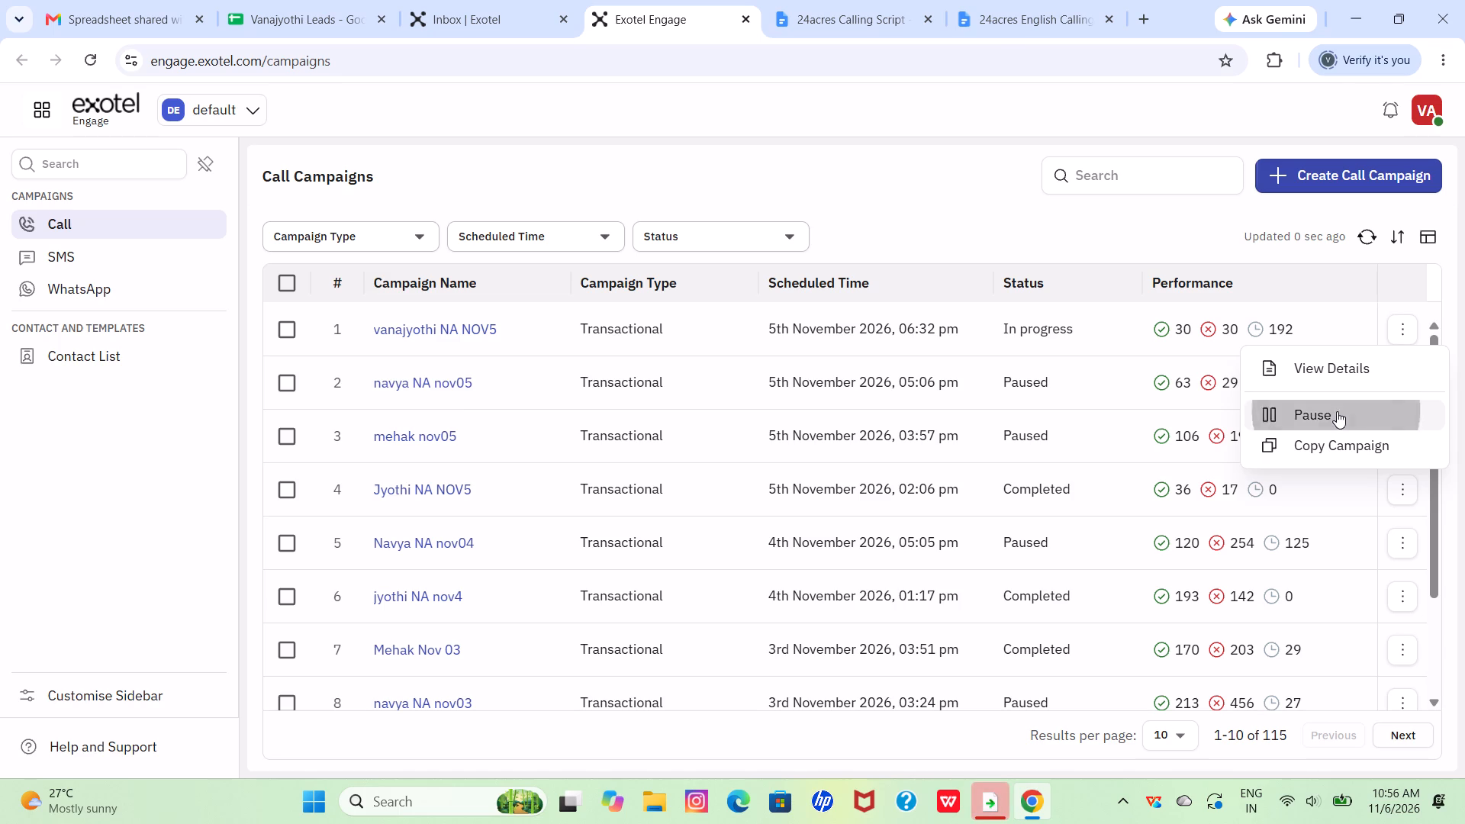
left_click(964, 508)
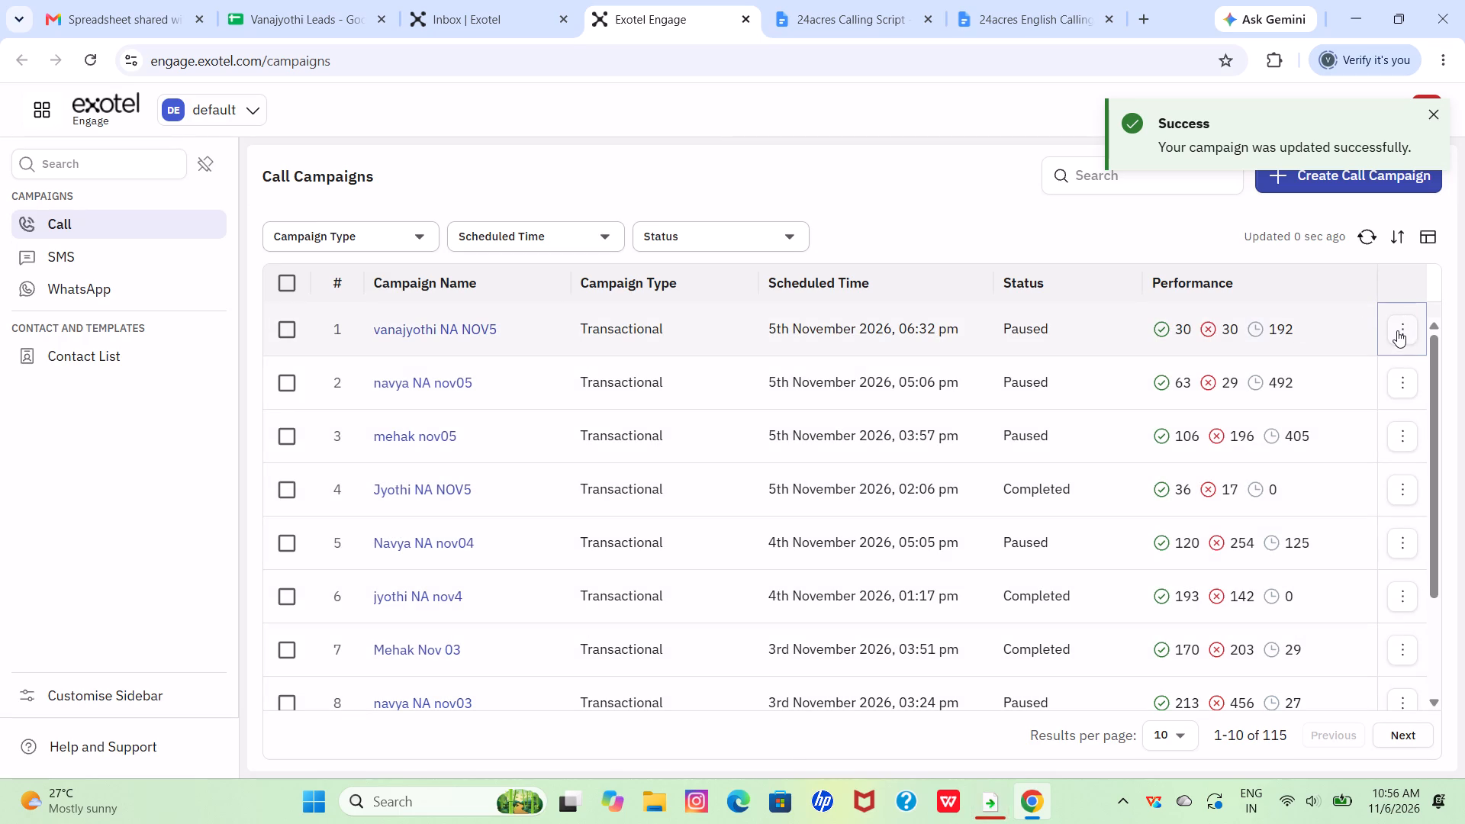
Mark the paused vanajyothi NA NOV5 call campaign as completed.
left_click(1397, 330)
left_click(1325, 417)
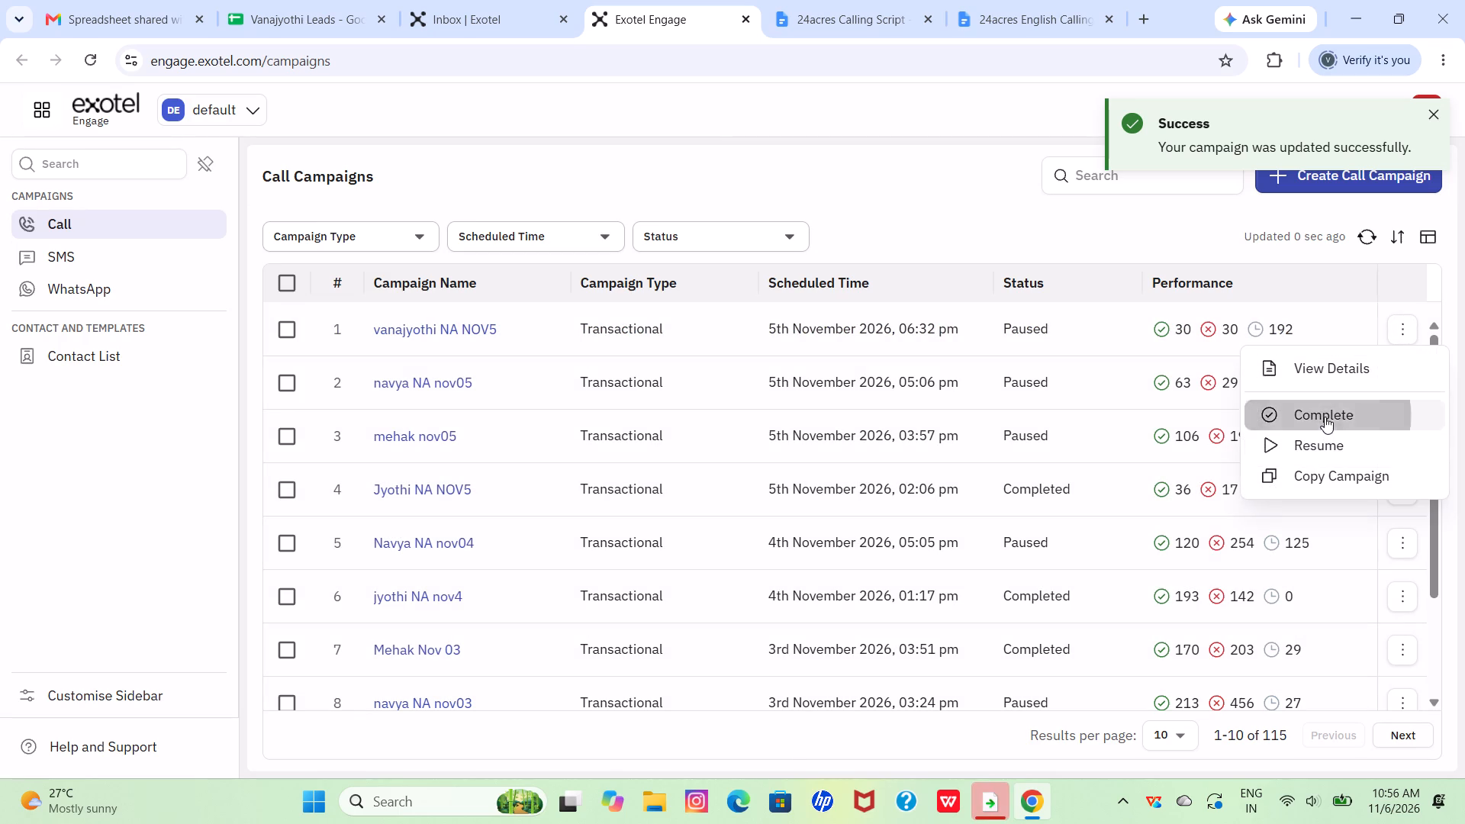
left_click(956, 502)
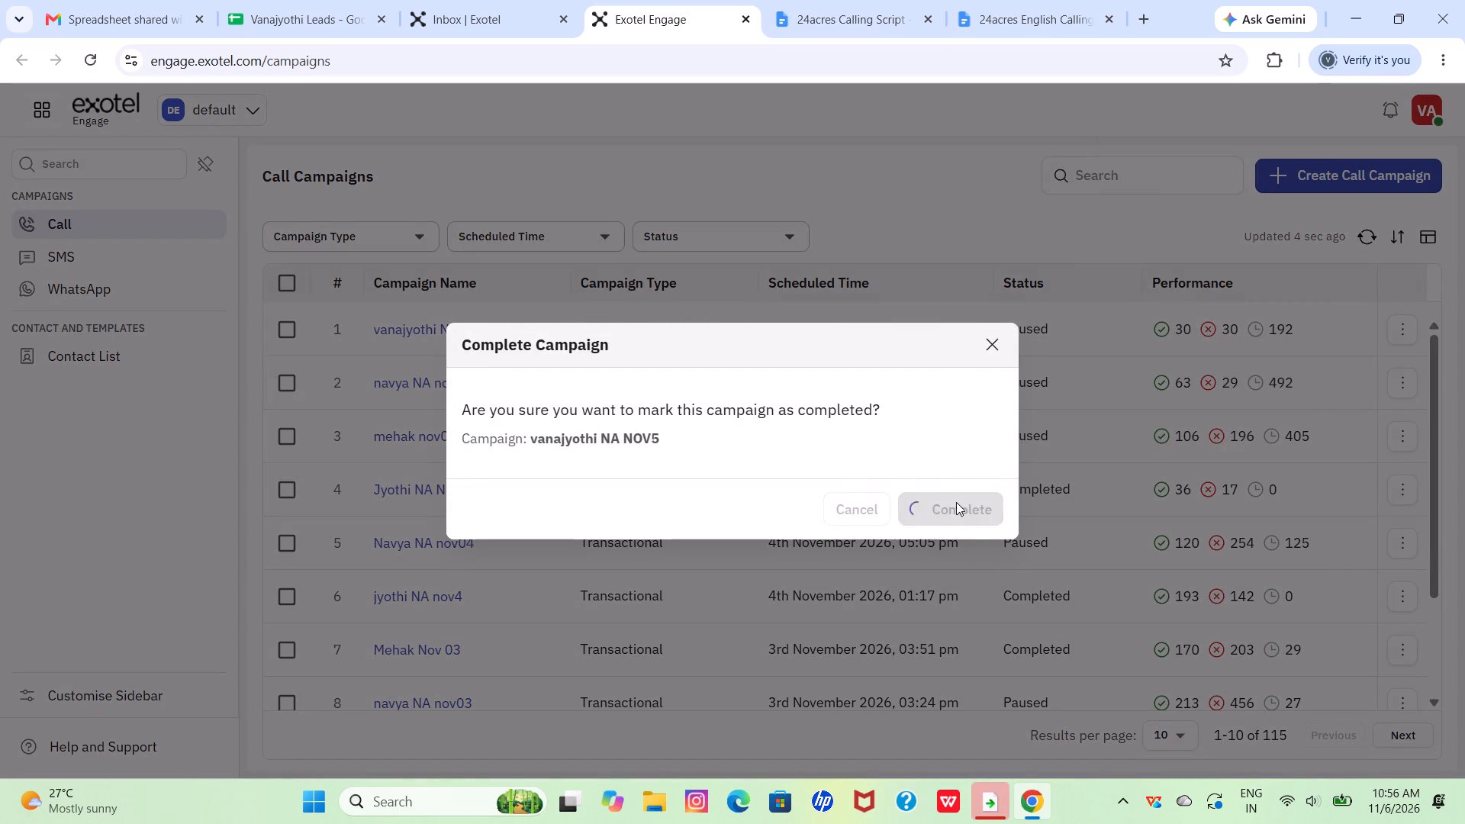
Return to the Leads sheet of the Vanajyothi Leads spreadsheet.
left_click(262, 0)
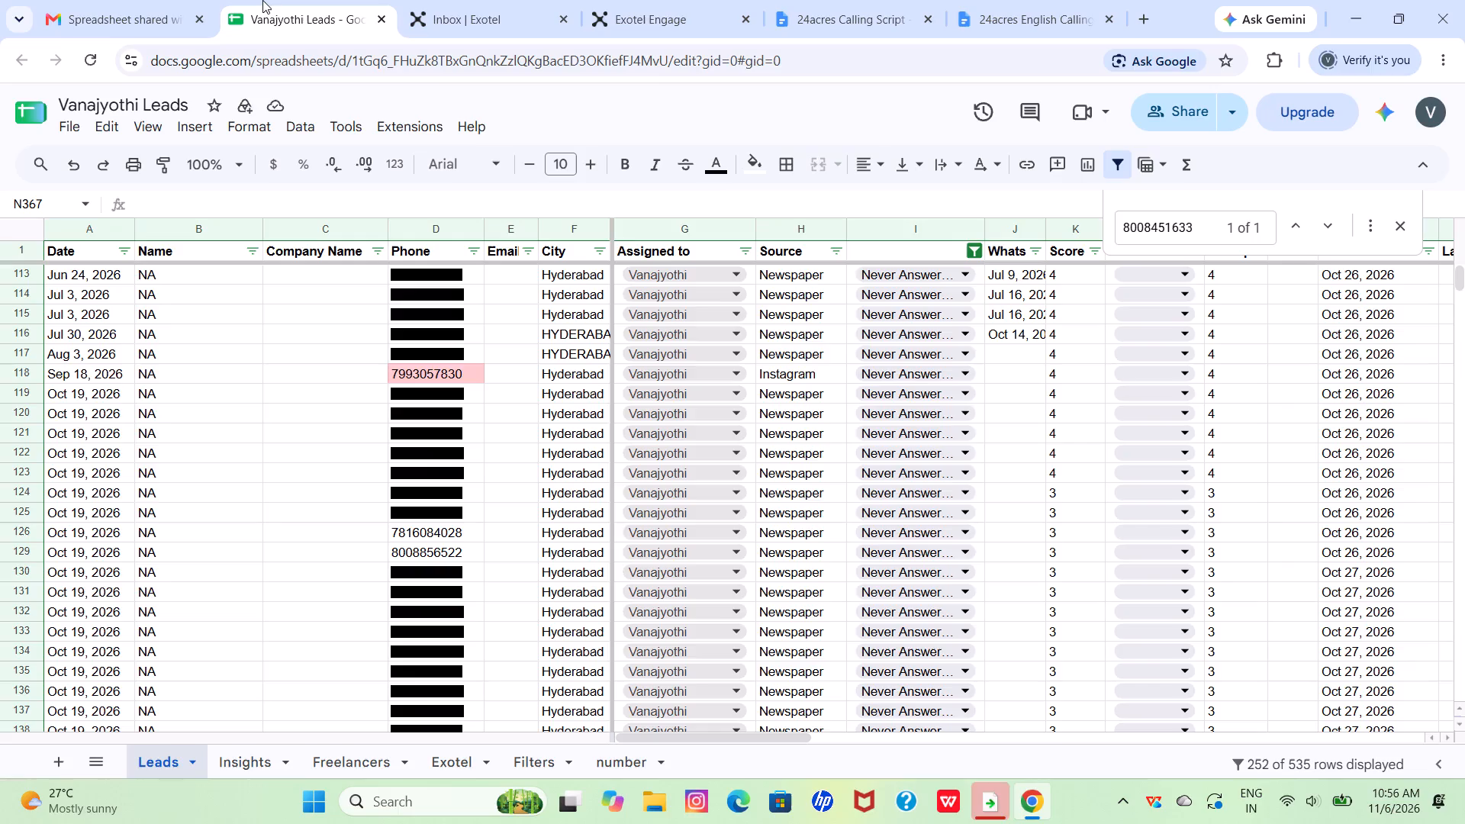
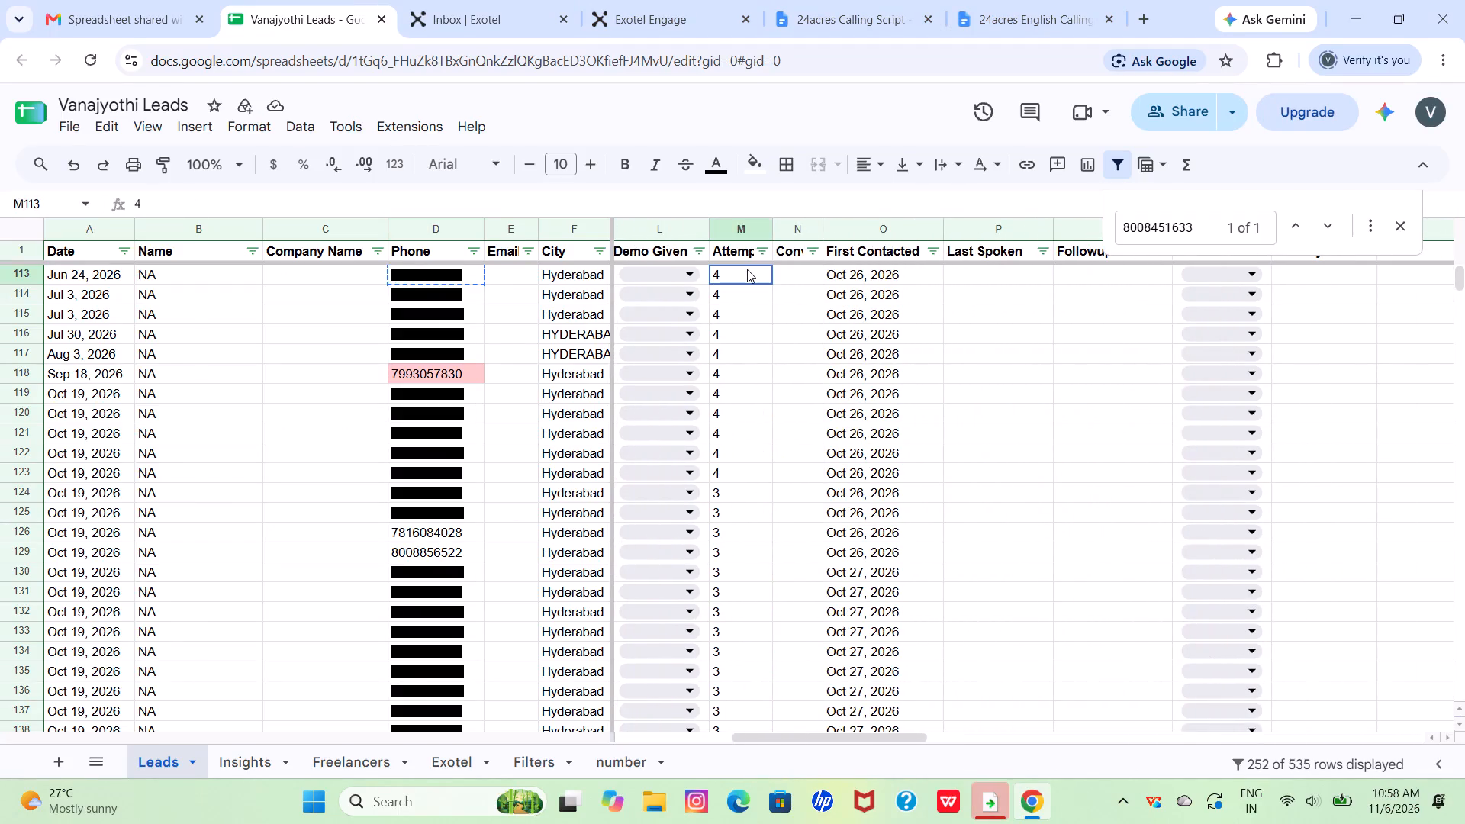
Set the attempts count to 7 for the Jun 24, 2026 Hyderabad lead in row 113.
key("7")
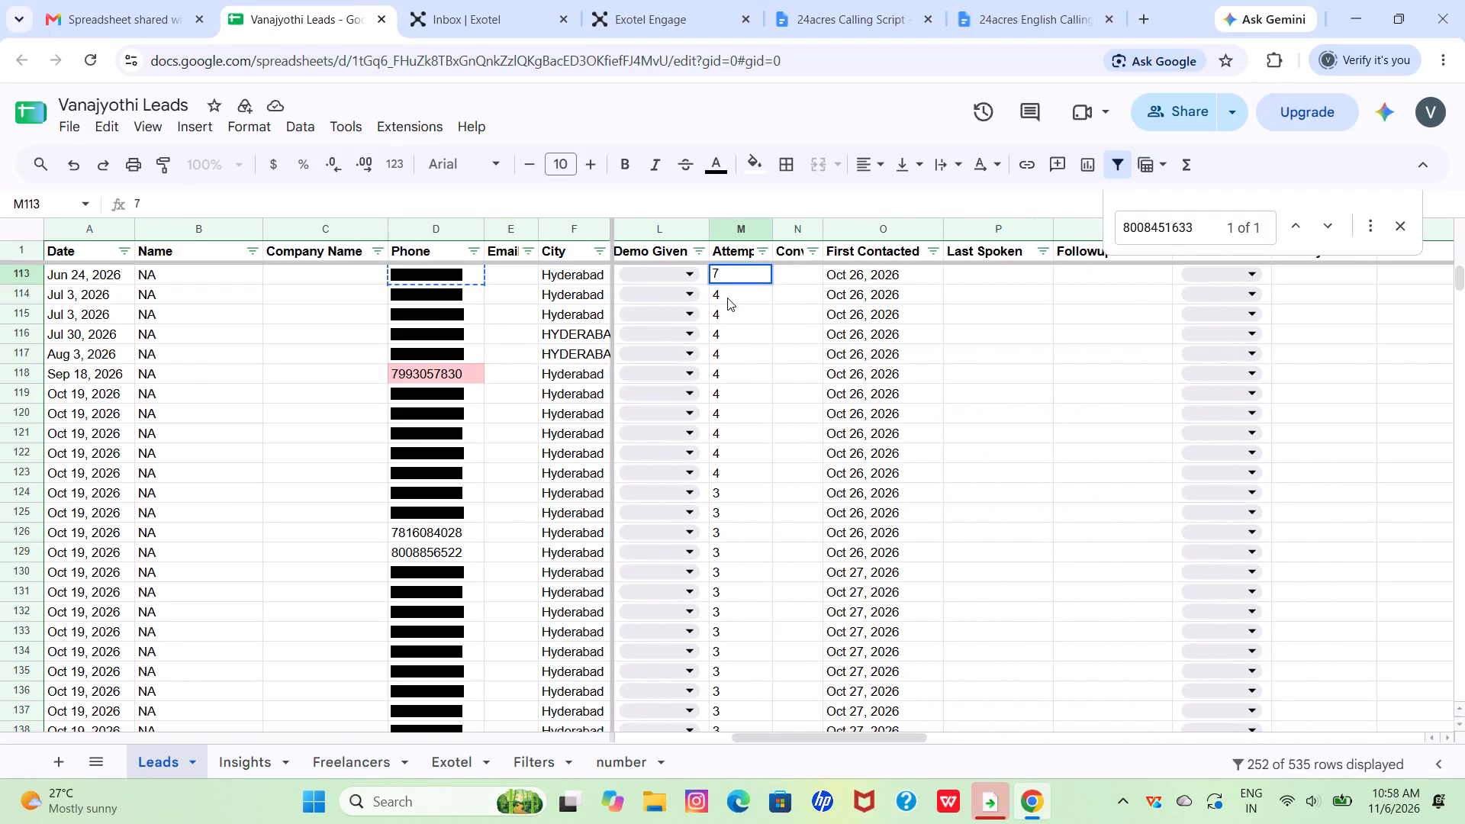
left_click(726, 298)
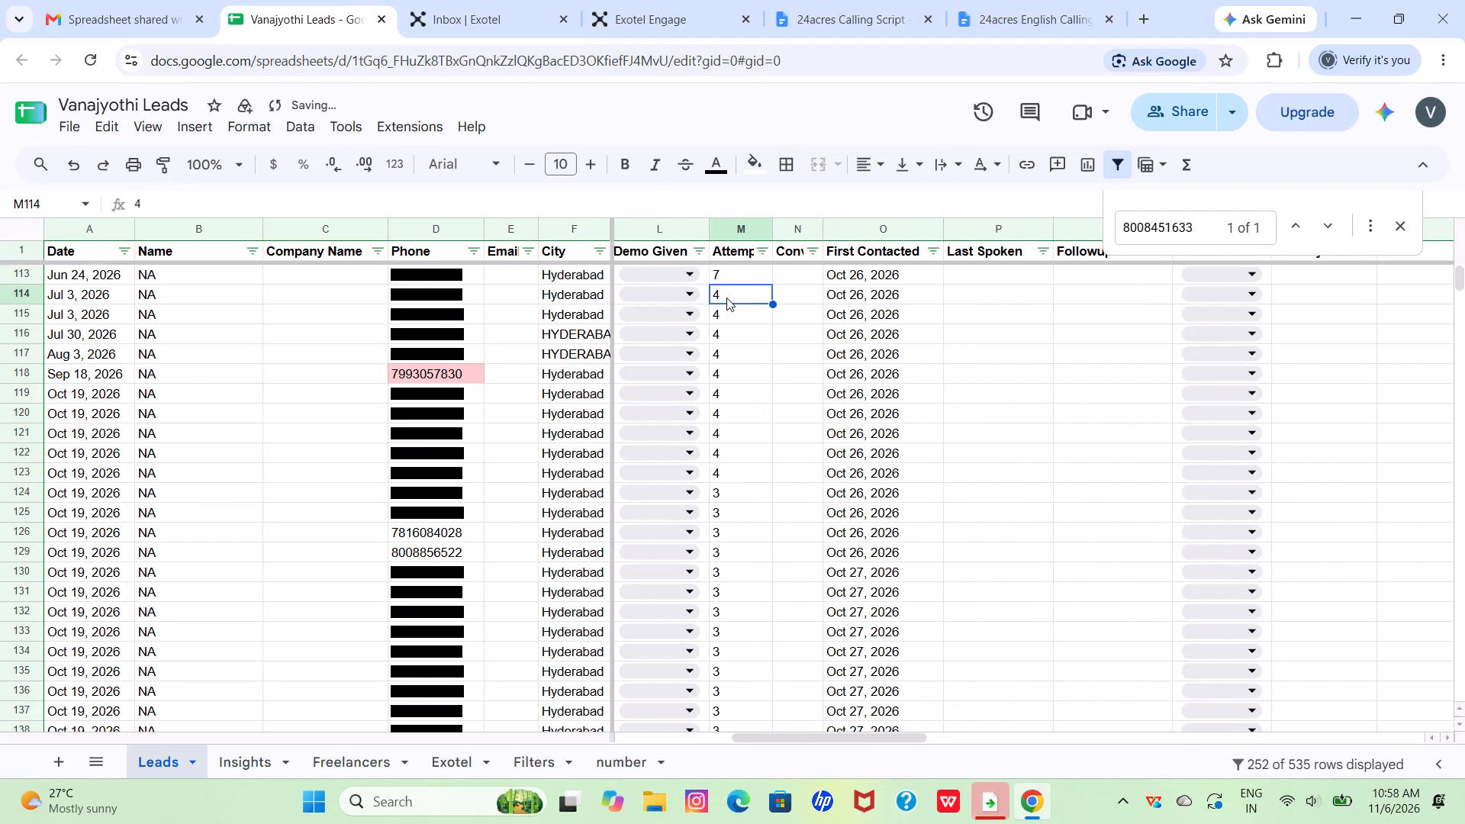
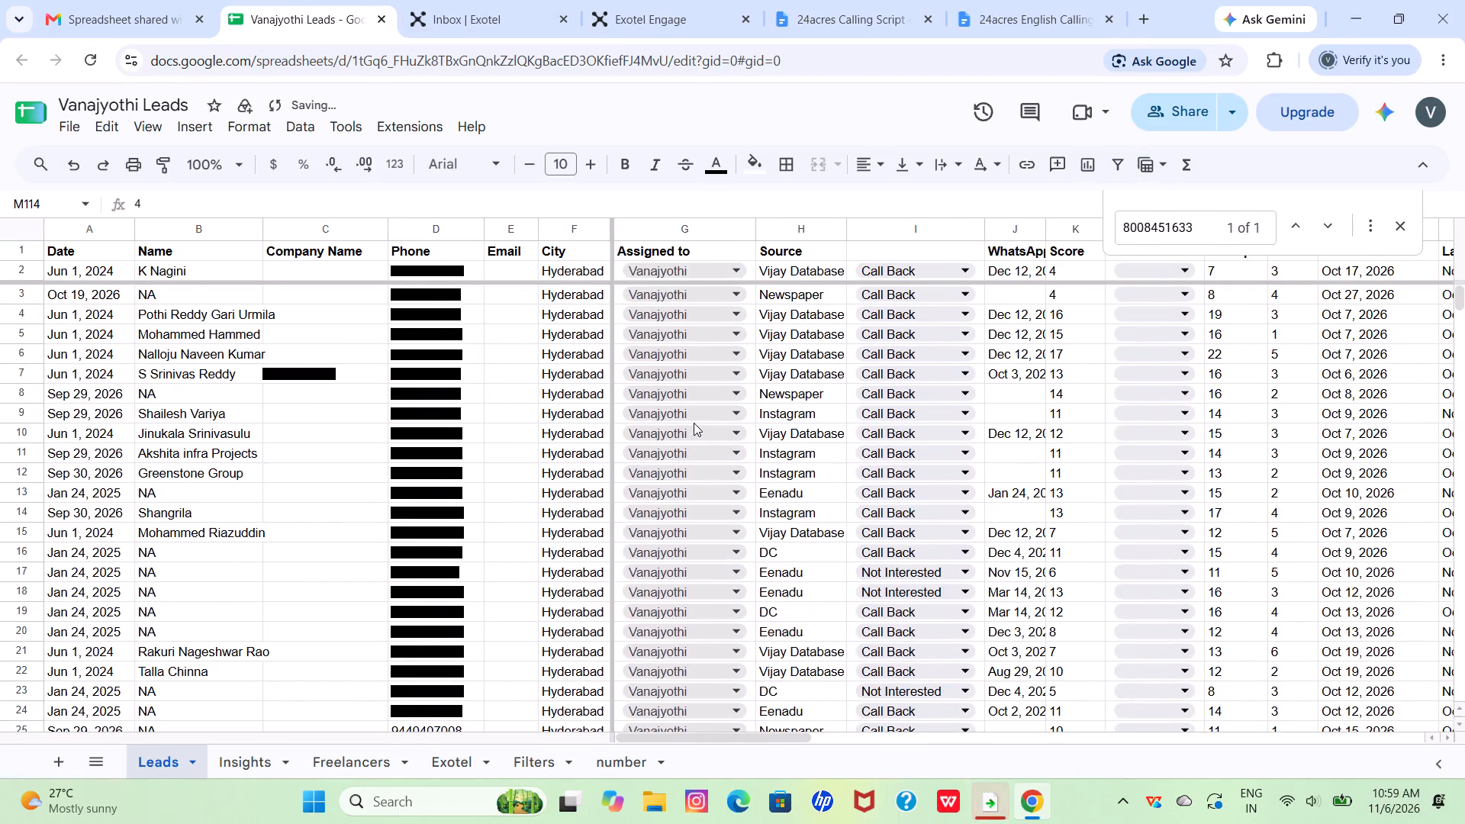
Switch from the Vanajyothi Leads sheet to the Call Campaigns list in Exotel Engage.
left_click(590, 0)
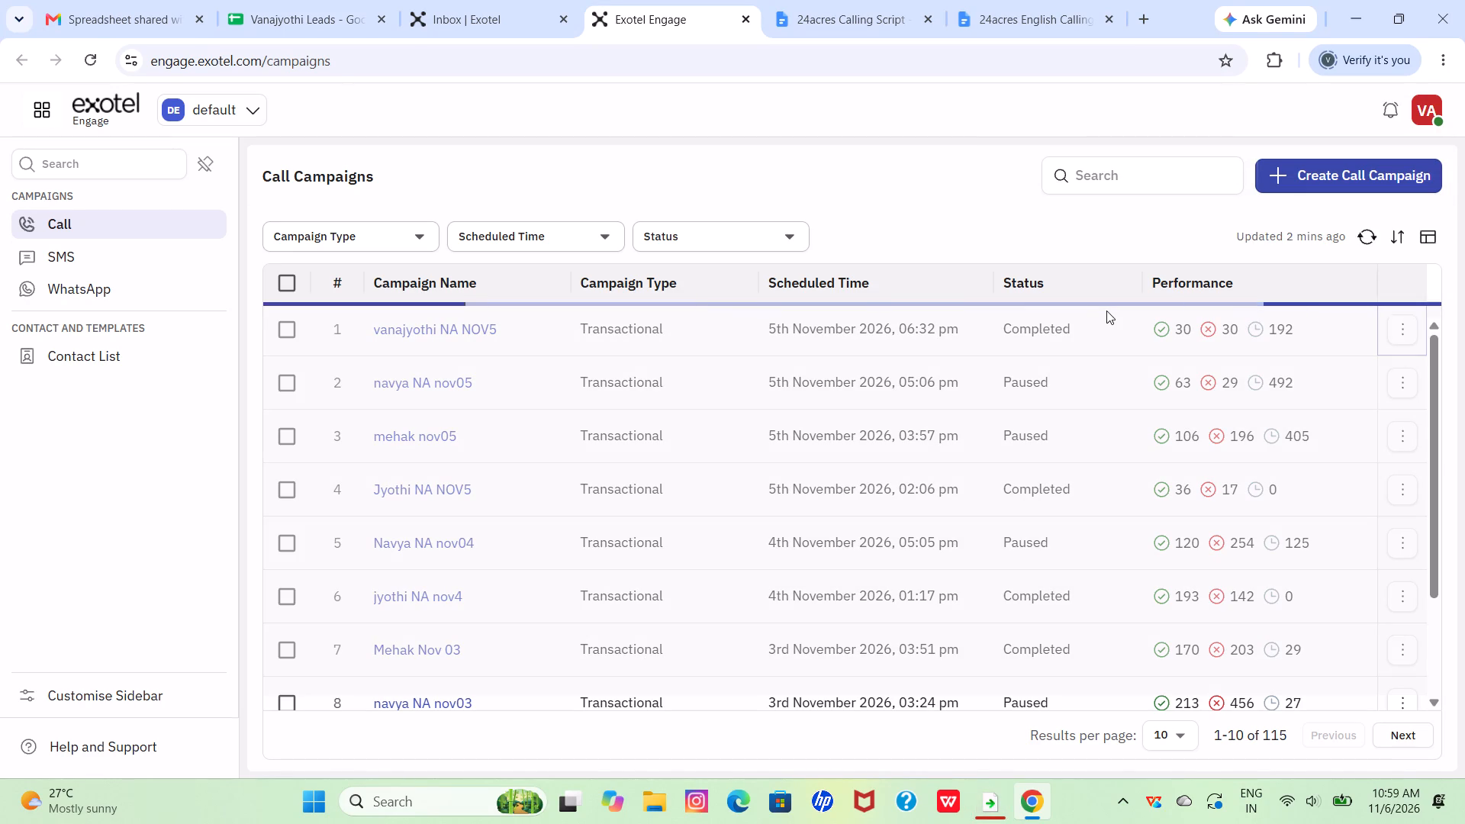
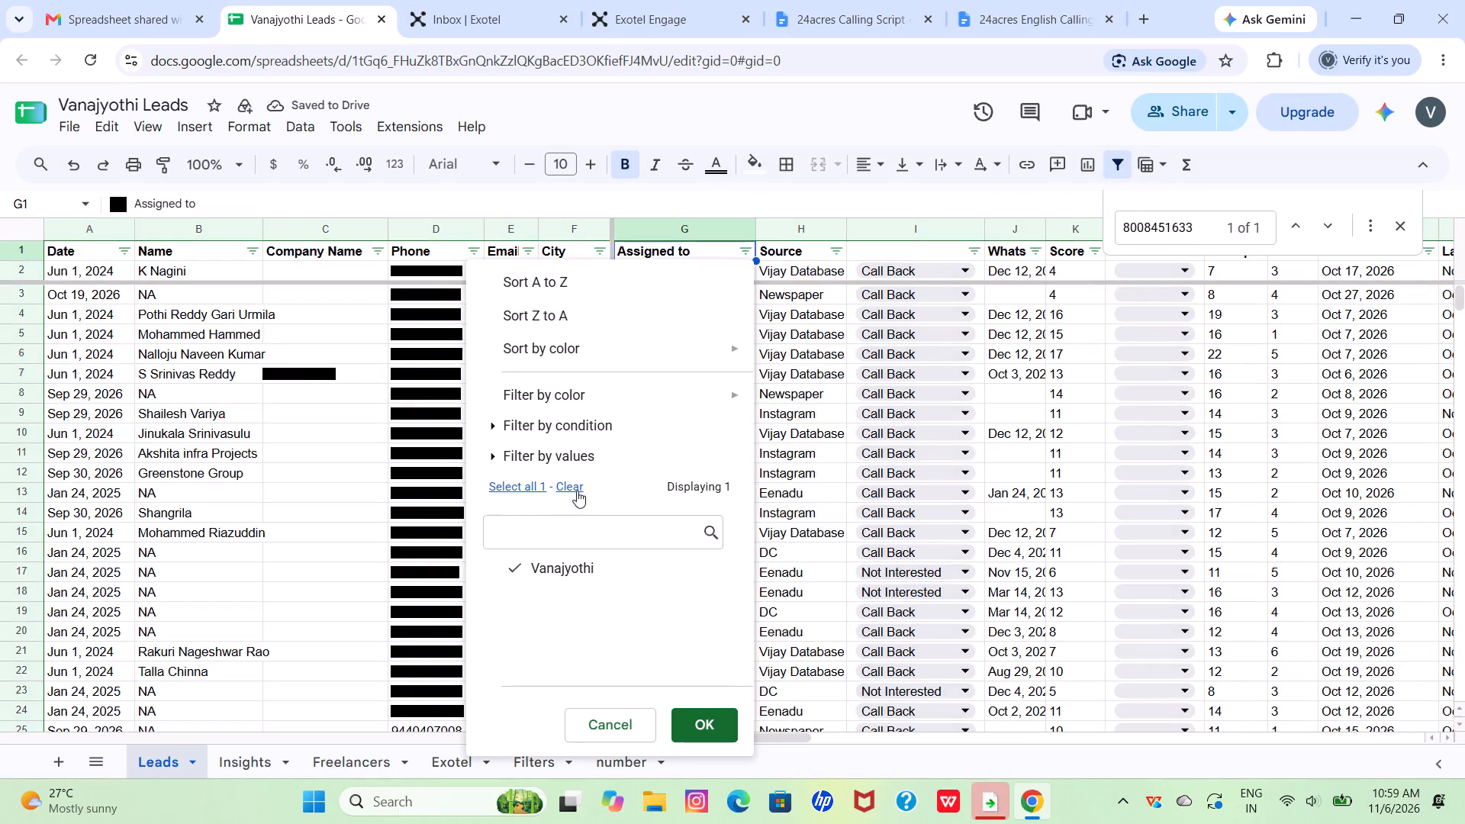
Filter the Leads sheet by the call status in column I to show only Never Answered leads.
left_click(576, 483)
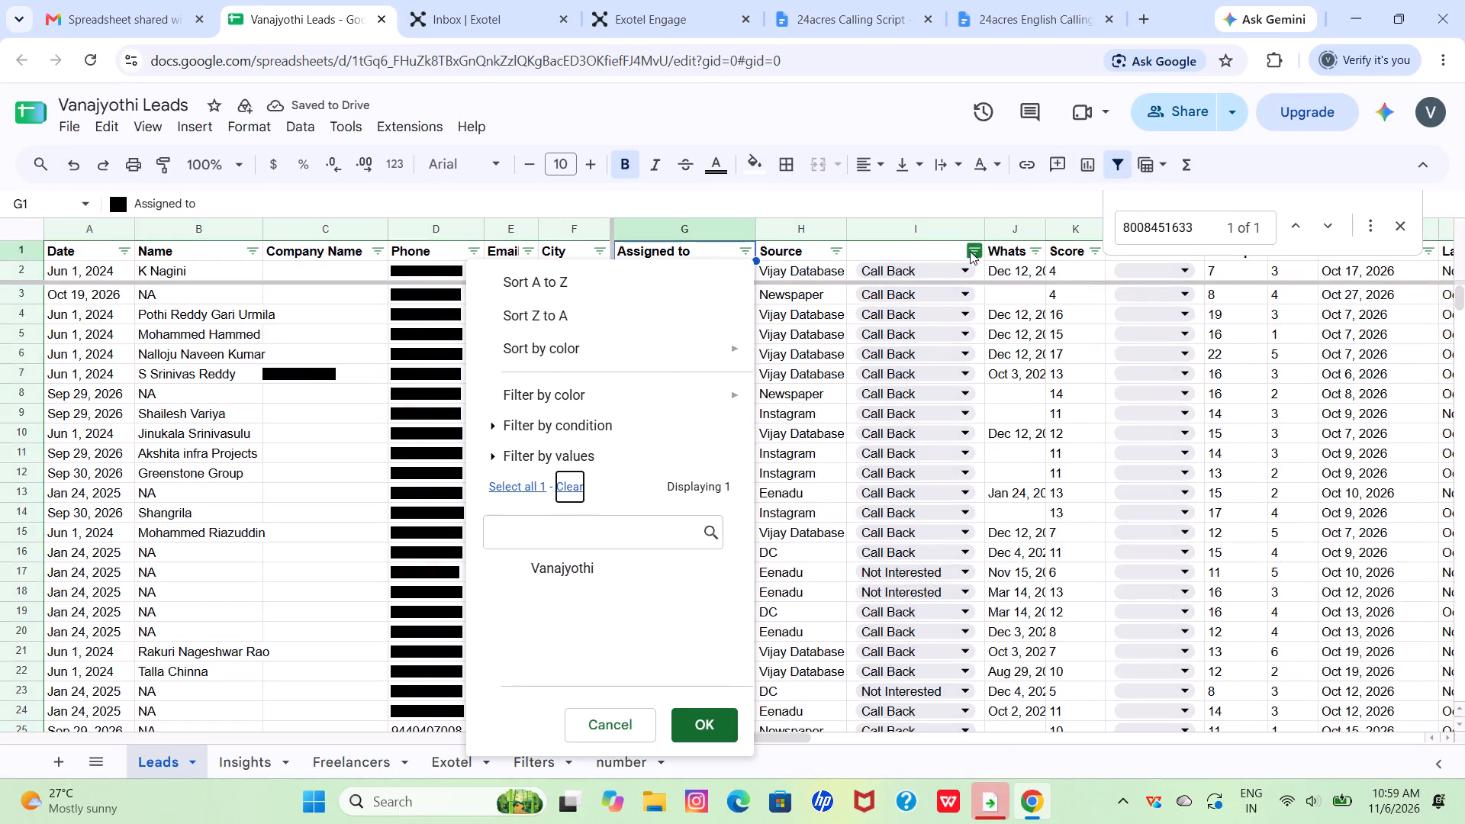
left_click(971, 250)
left_click(785, 501)
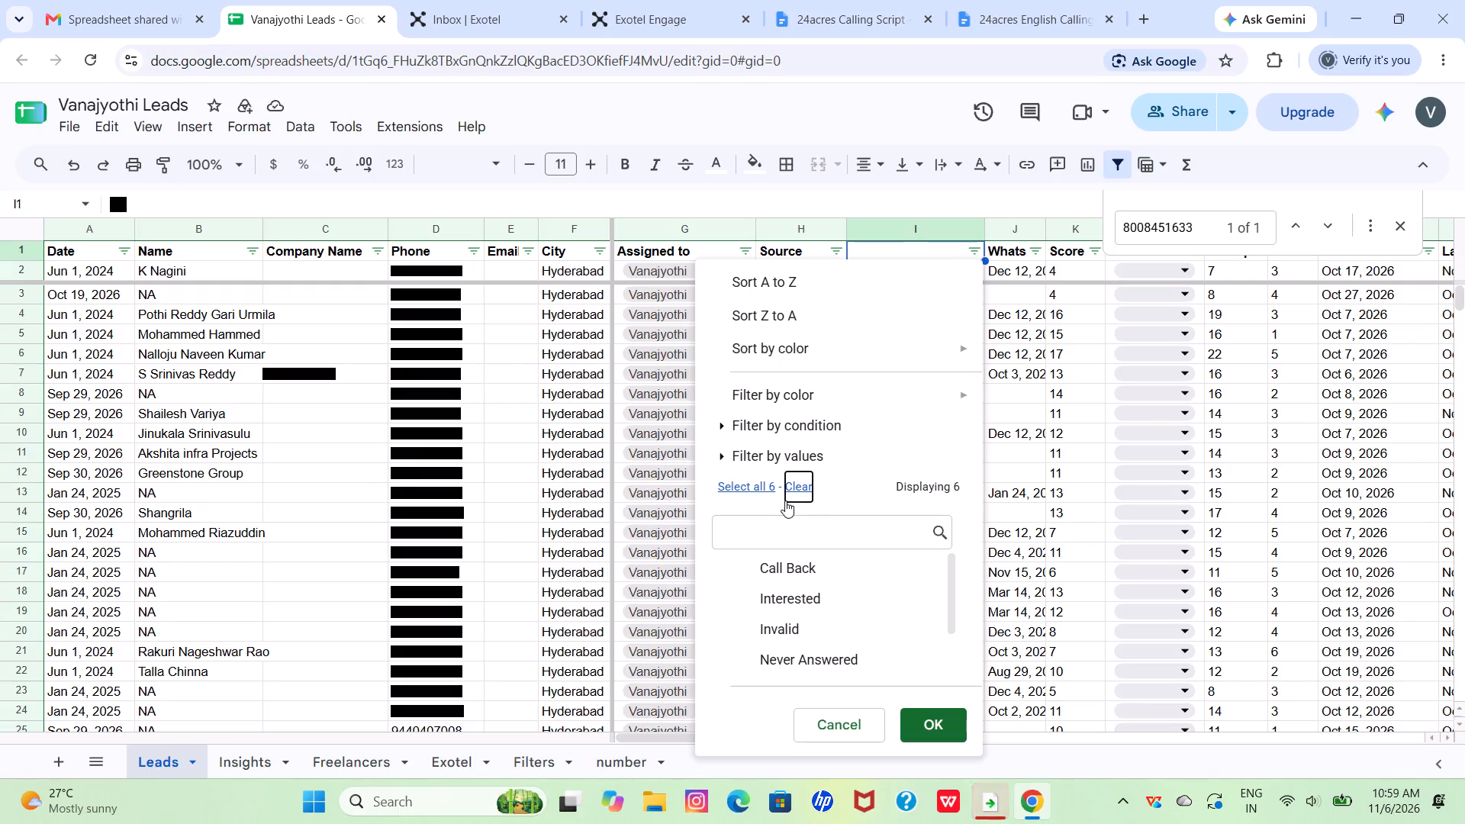
left_click(800, 655)
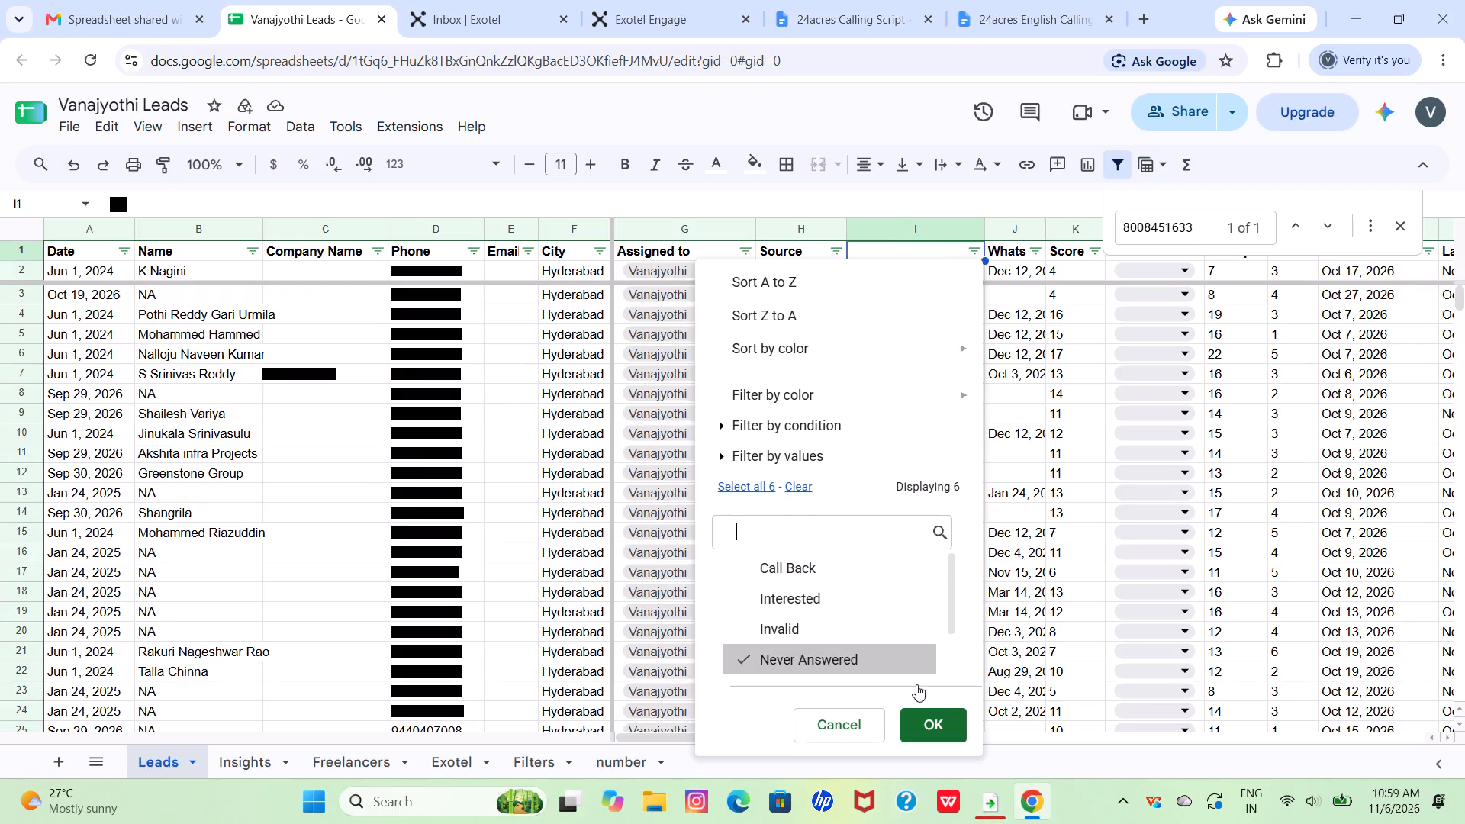
left_click(945, 719)
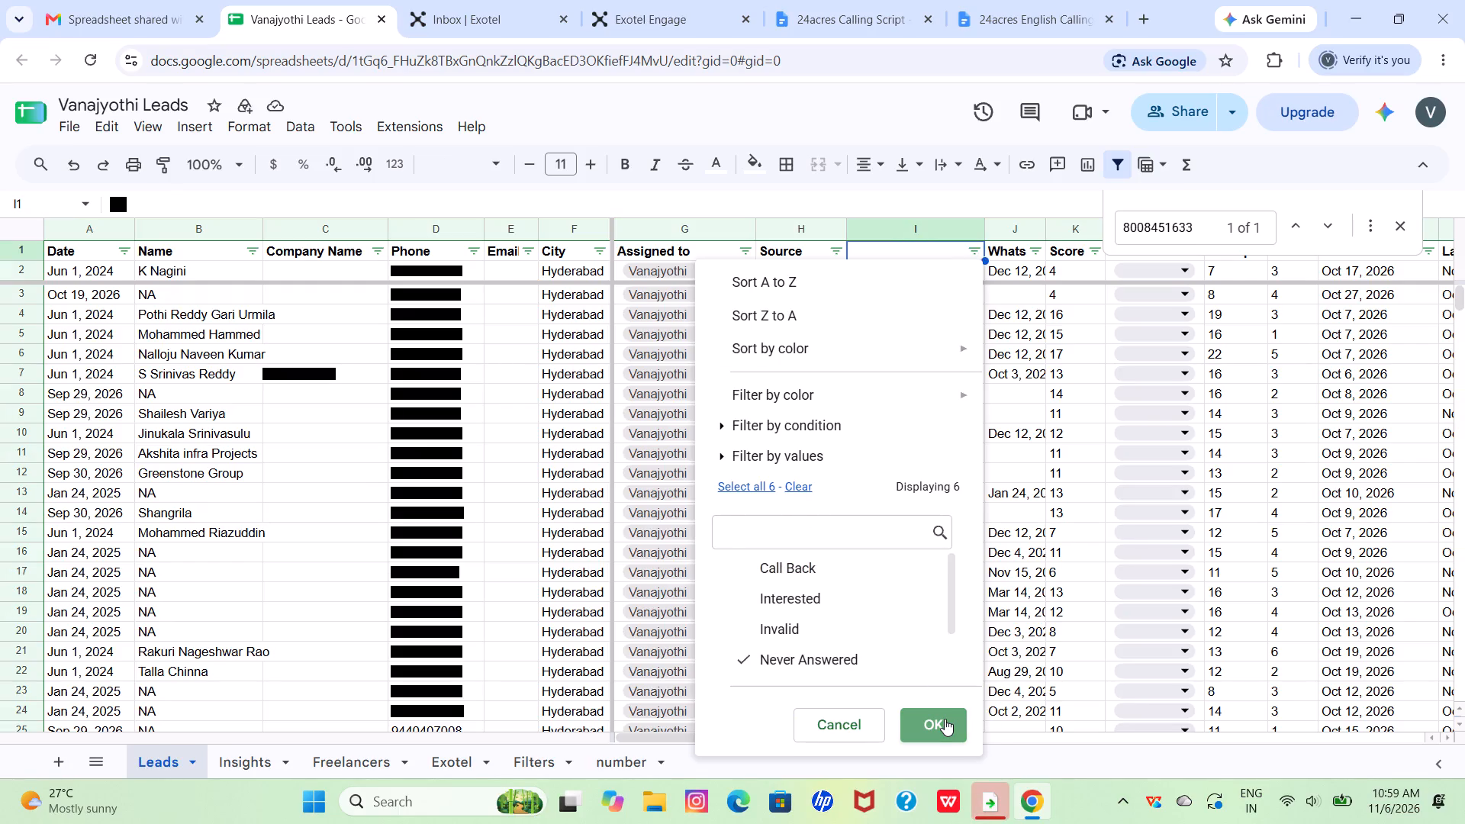
left_click(945, 719)
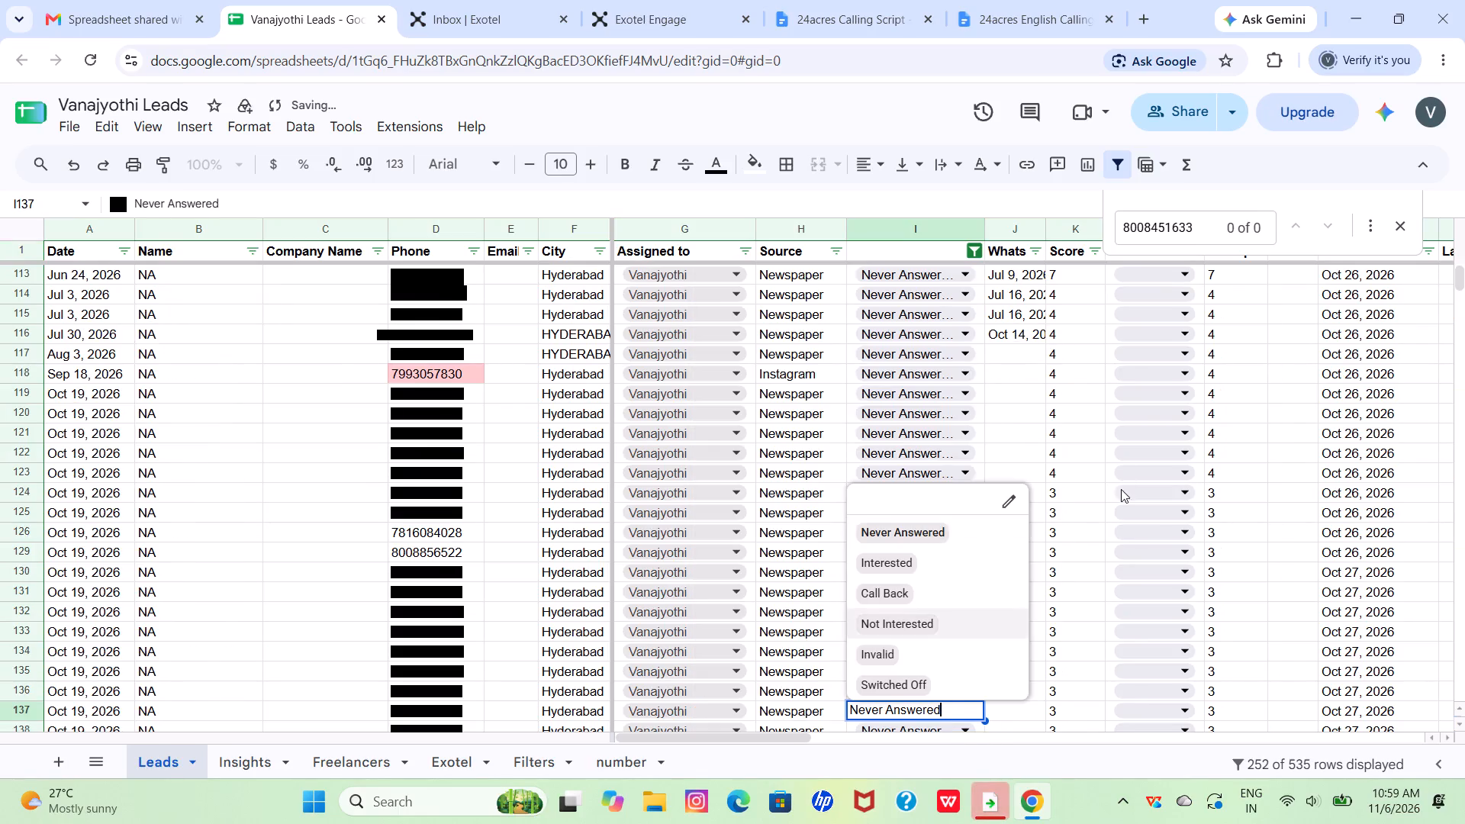
left_click(1128, 510)
left_click(1302, 475)
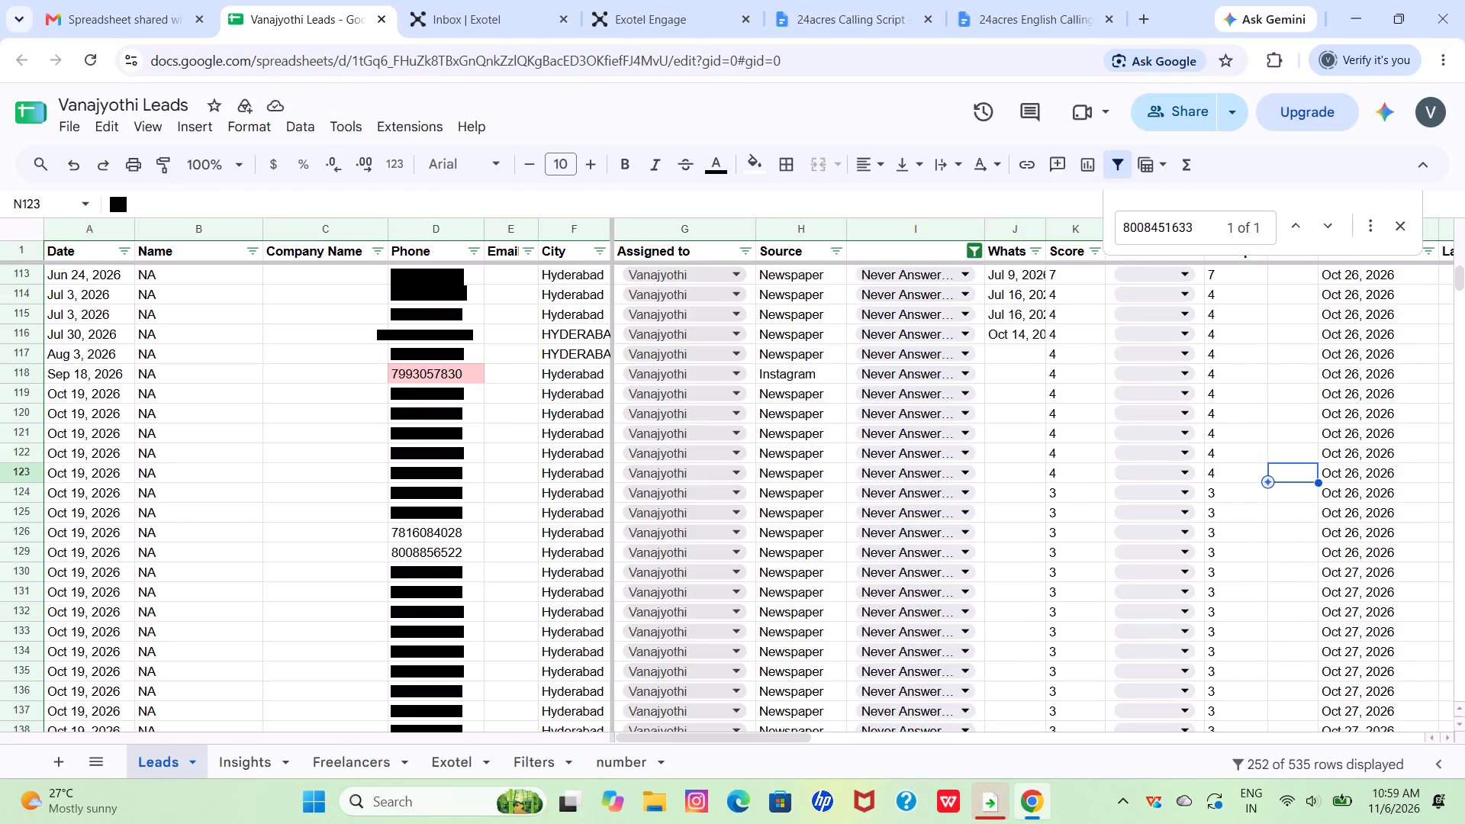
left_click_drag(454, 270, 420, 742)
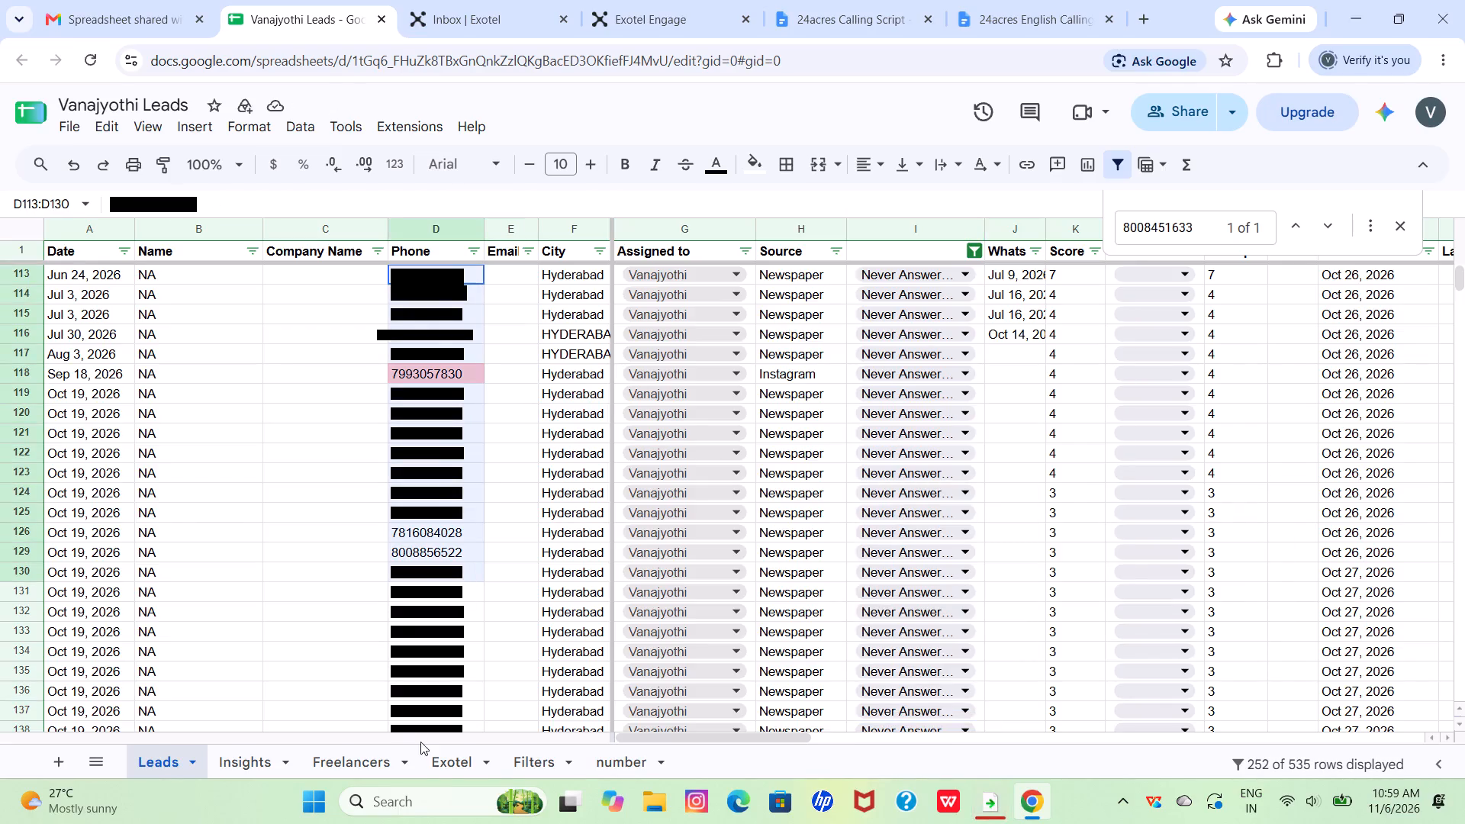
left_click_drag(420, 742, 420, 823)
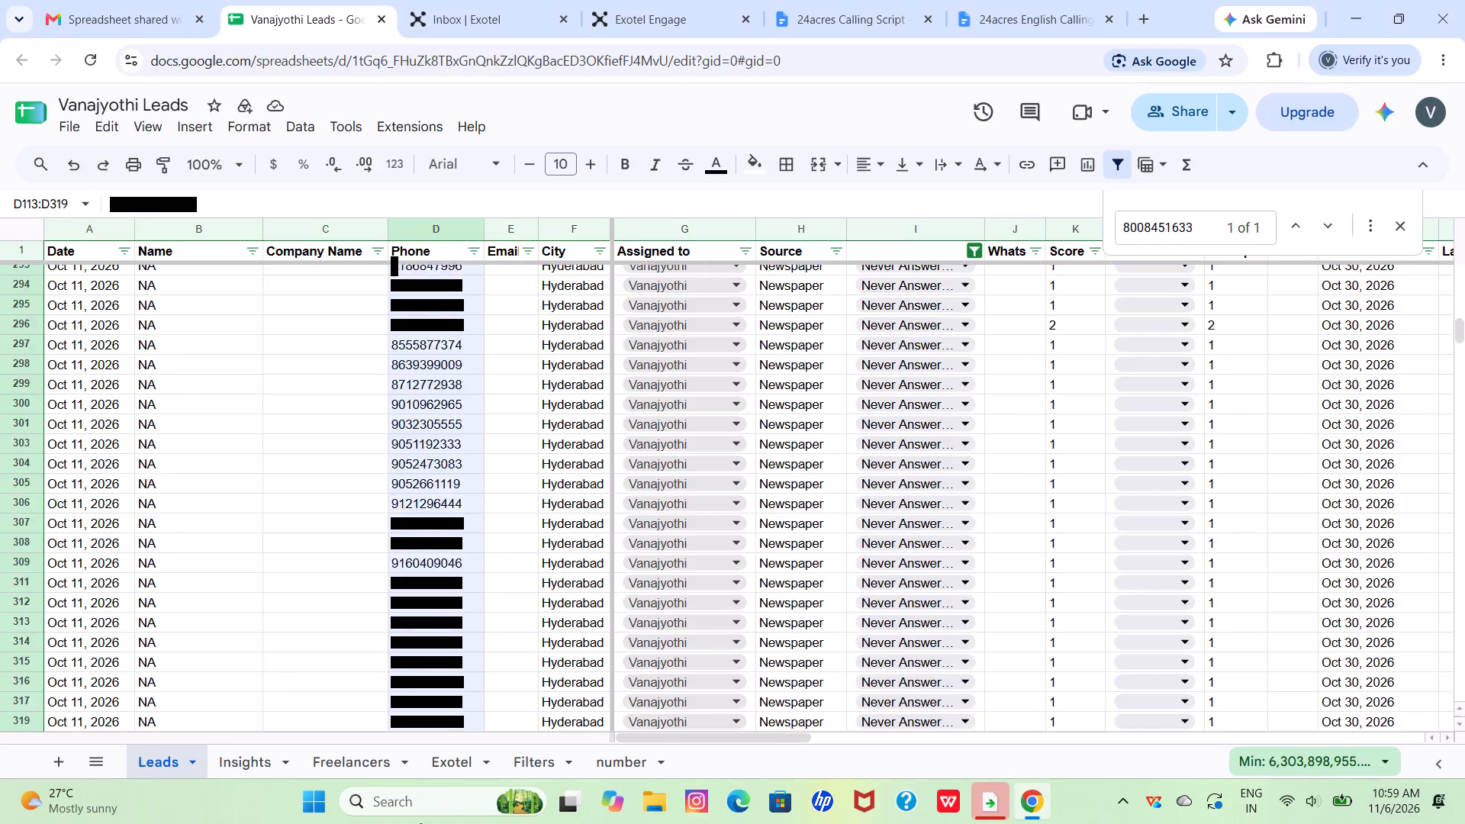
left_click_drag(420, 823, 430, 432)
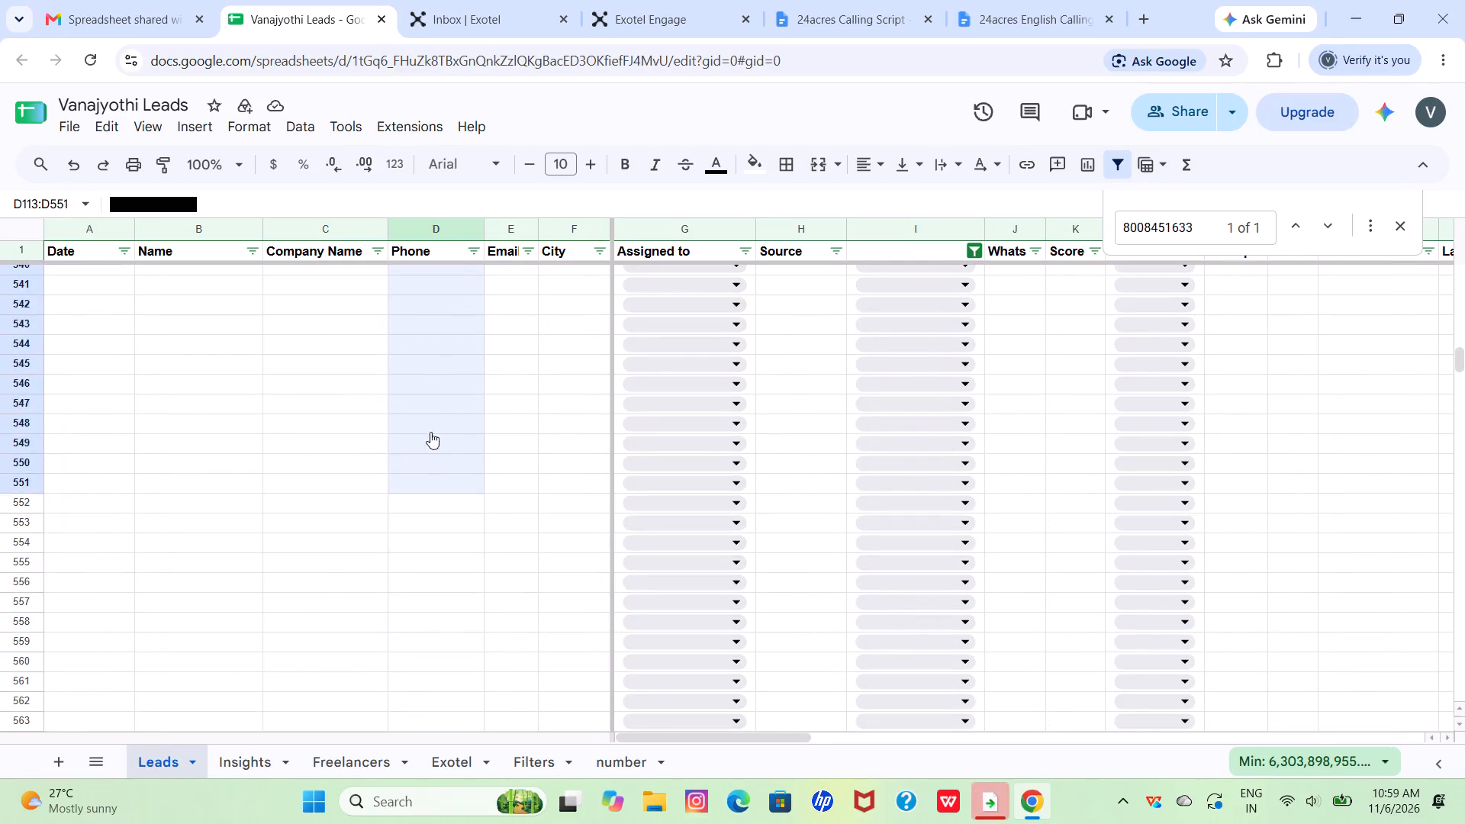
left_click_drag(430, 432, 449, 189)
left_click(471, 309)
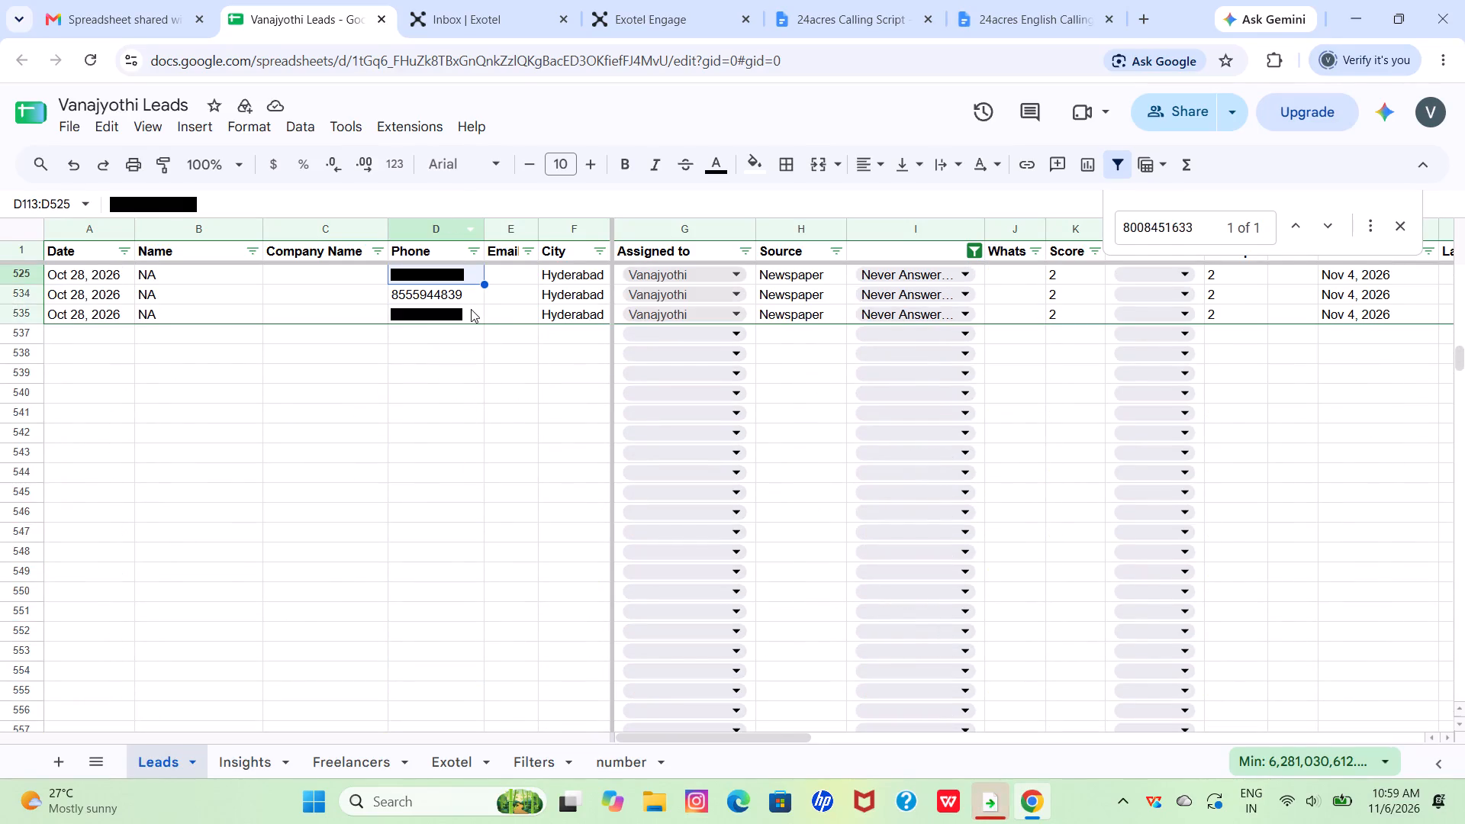
Copy the Phone column of the filtered leads from D113 down to the end of the sheet.
scroll(493, 823, "up", 15)
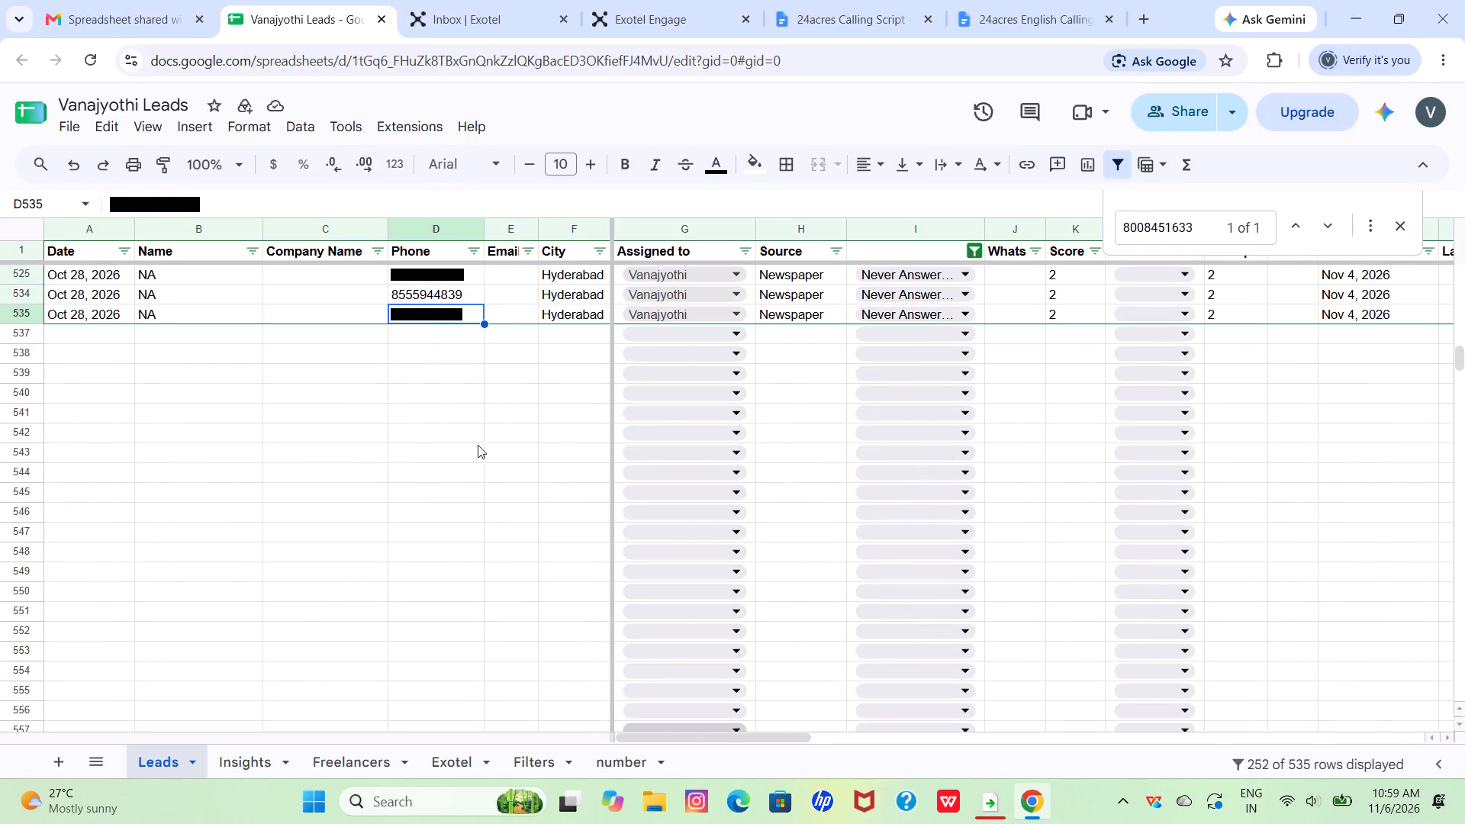
scroll(472, 431, "up", 16)
scroll(472, 431, "up", 19)
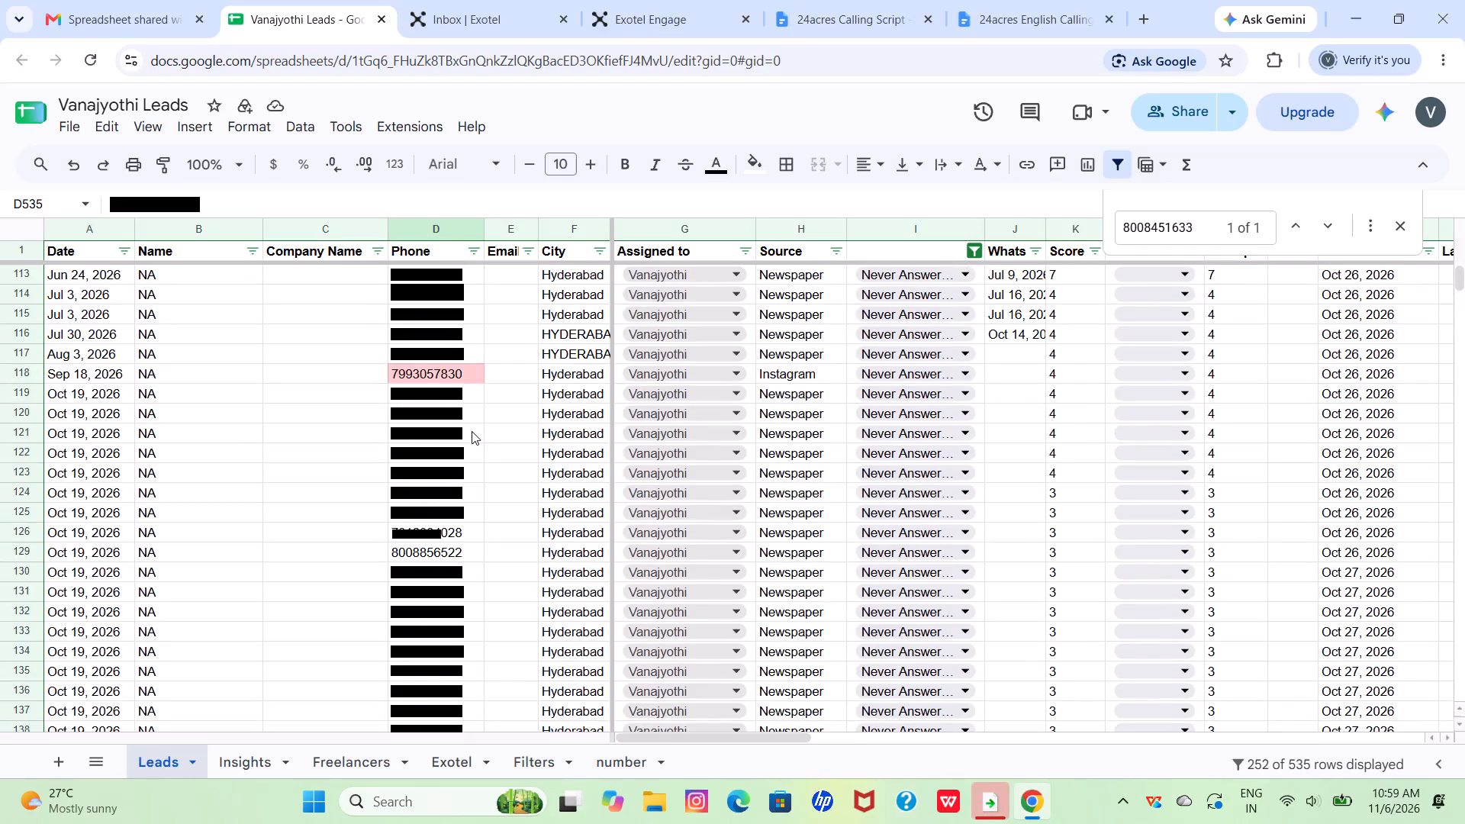
left_click(439, 282)
left_click_drag(439, 282, 452, 419)
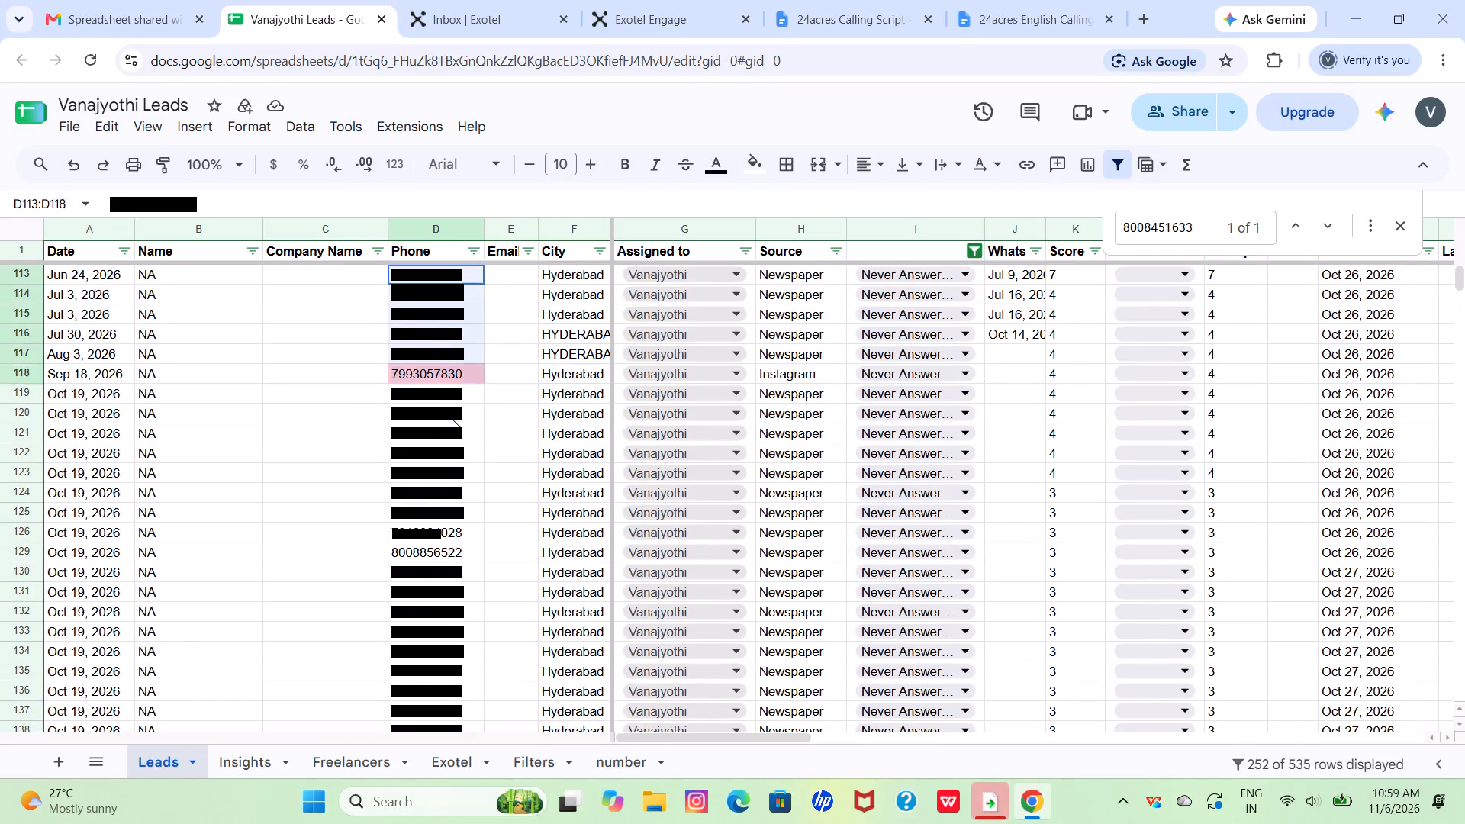
left_click_drag(452, 419, 434, 788)
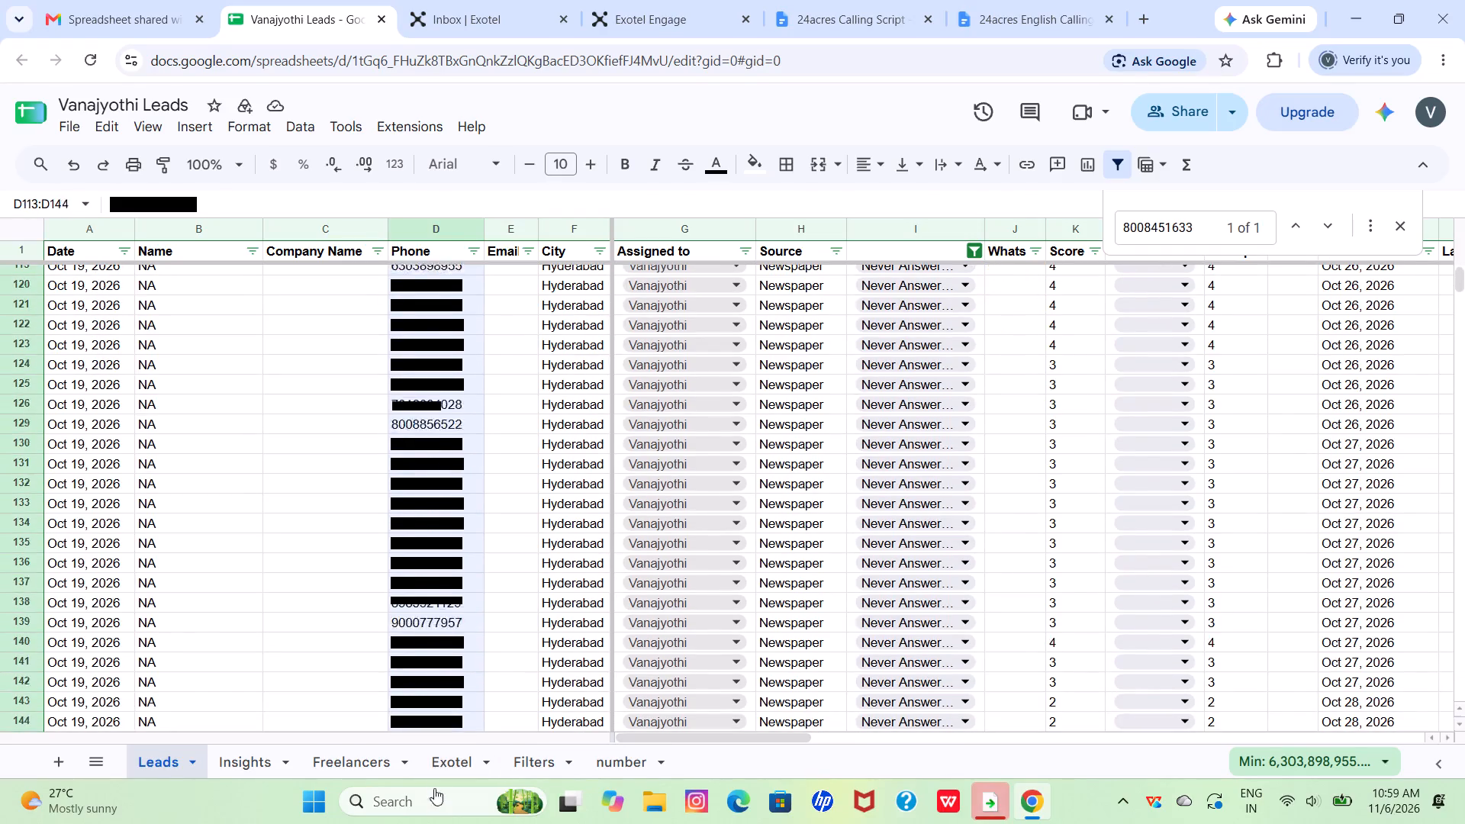
left_click_drag(434, 788, 436, 823)
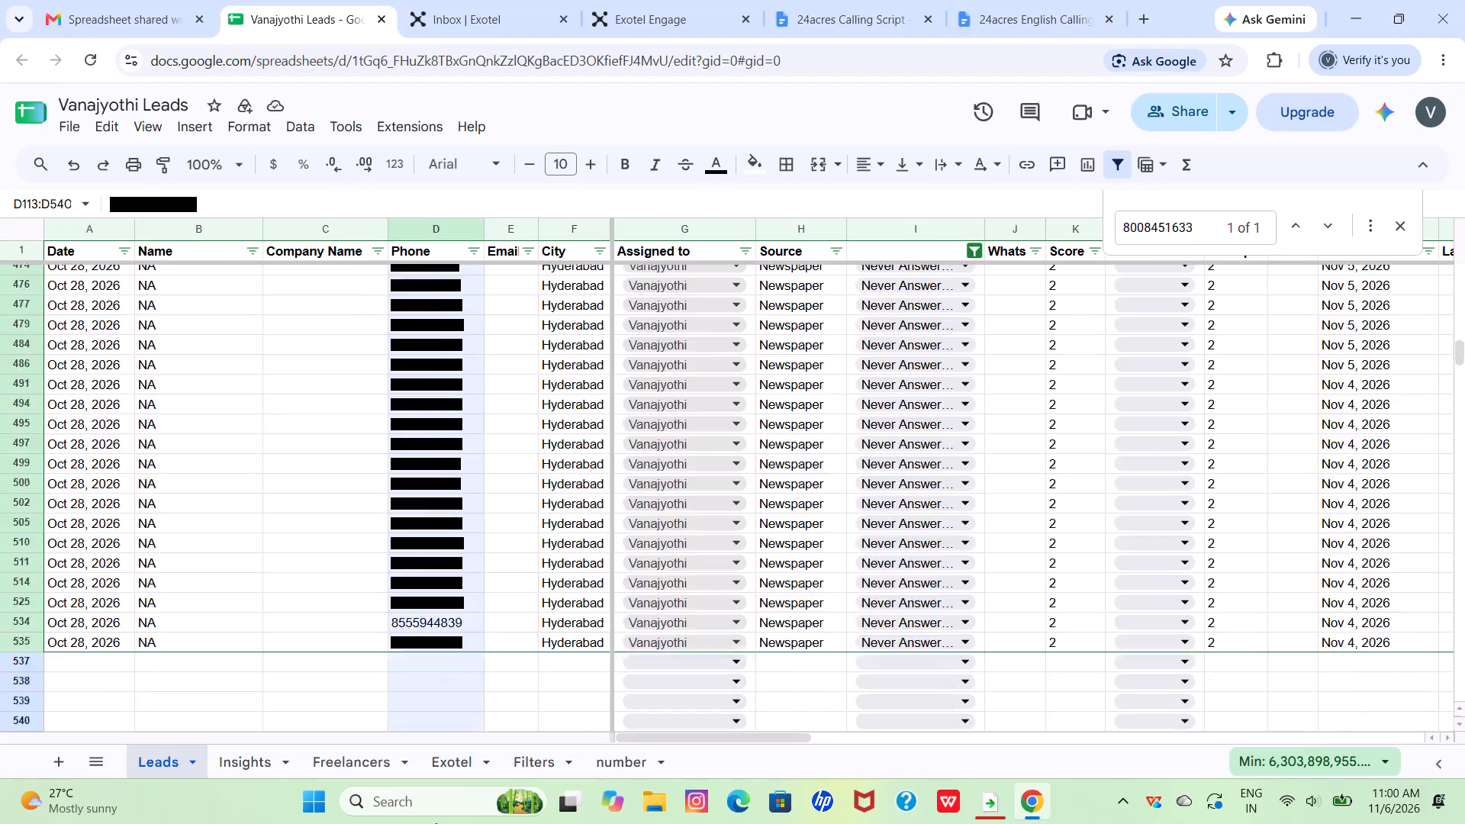
left_click_drag(436, 823, 436, 314)
scroll(436, 314, "up", 13)
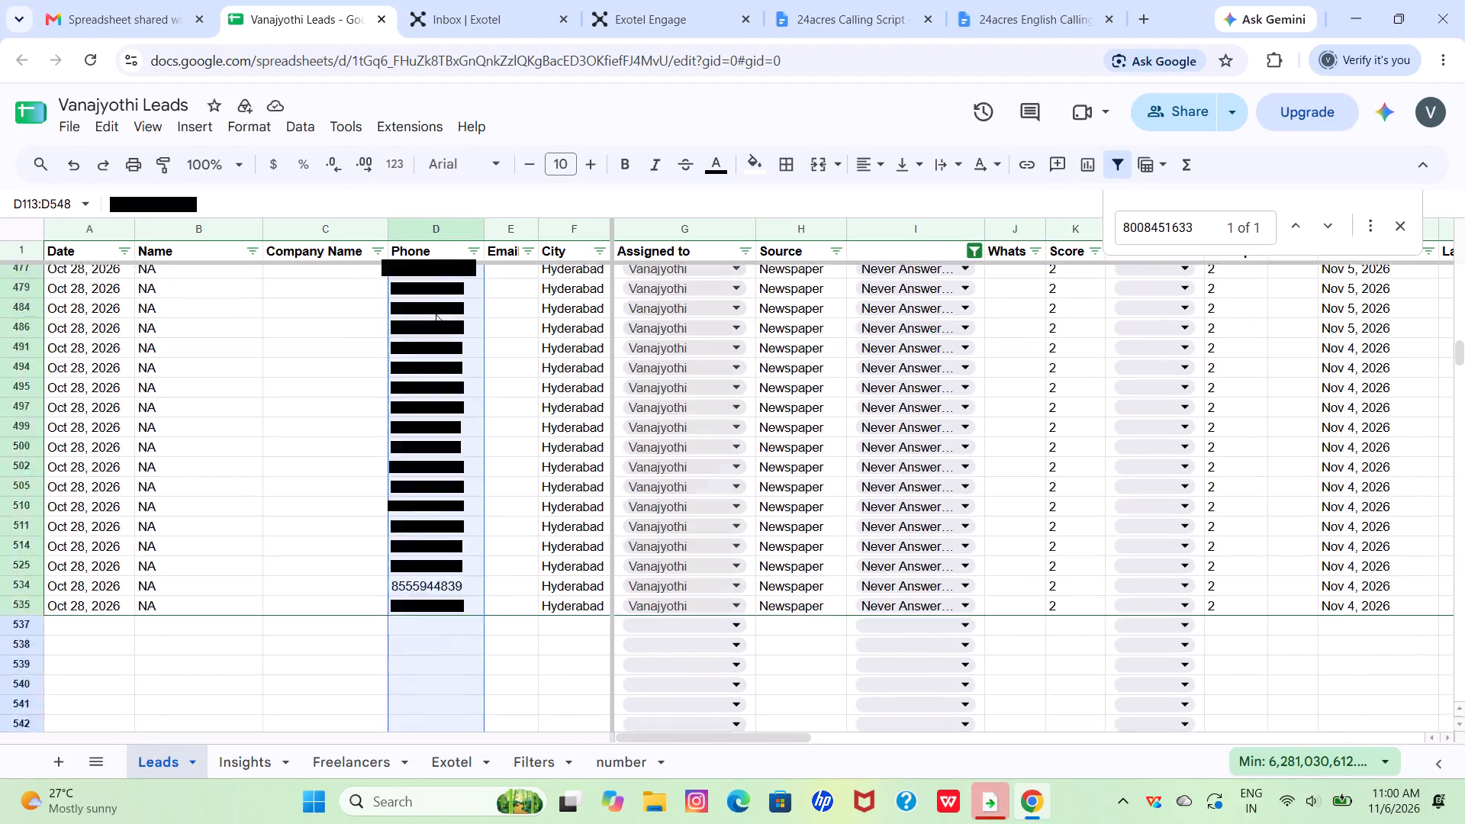
scroll(436, 314, "up", 13)
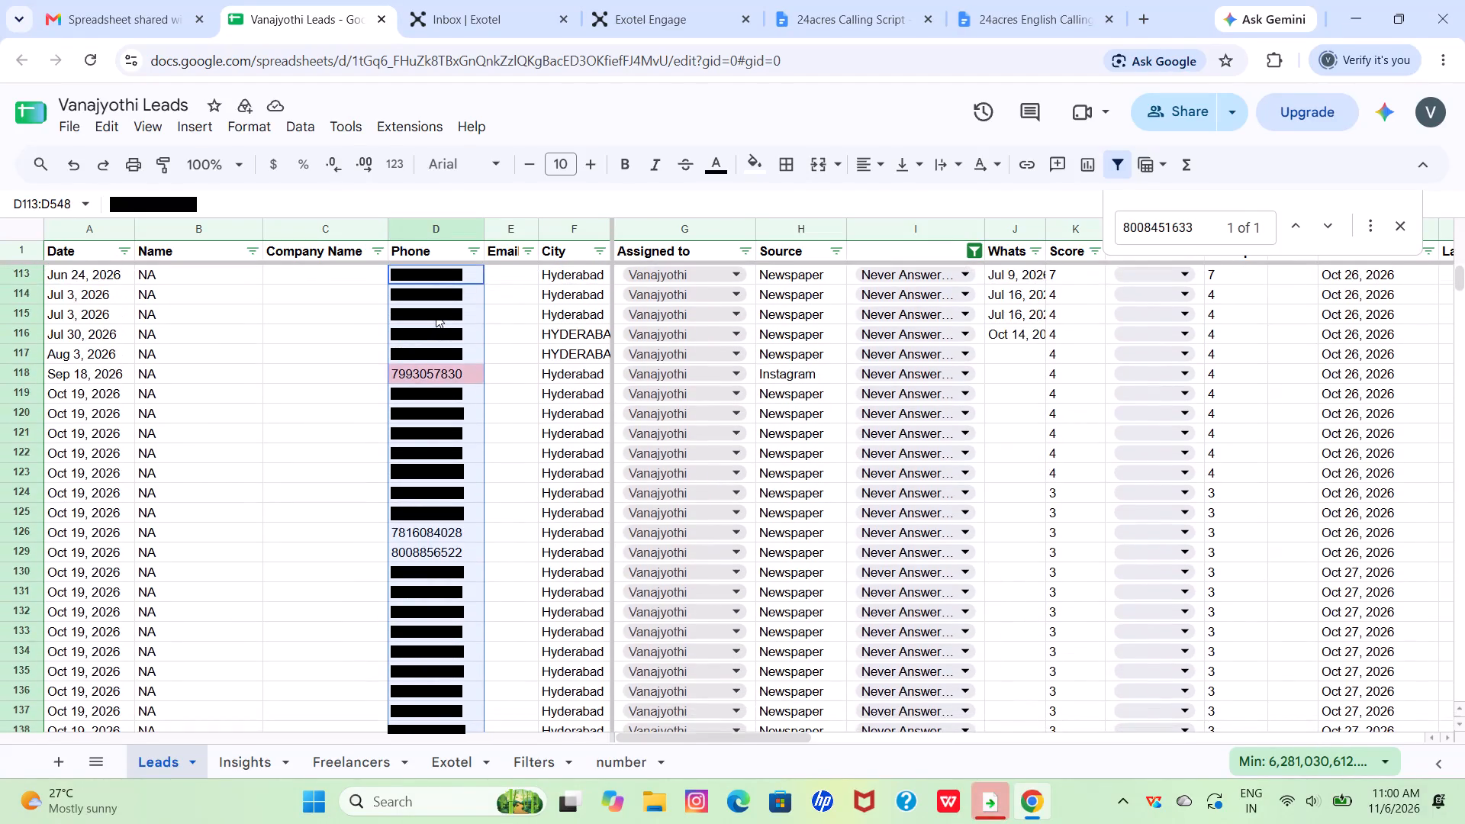
key("ctrl+shift+Down")
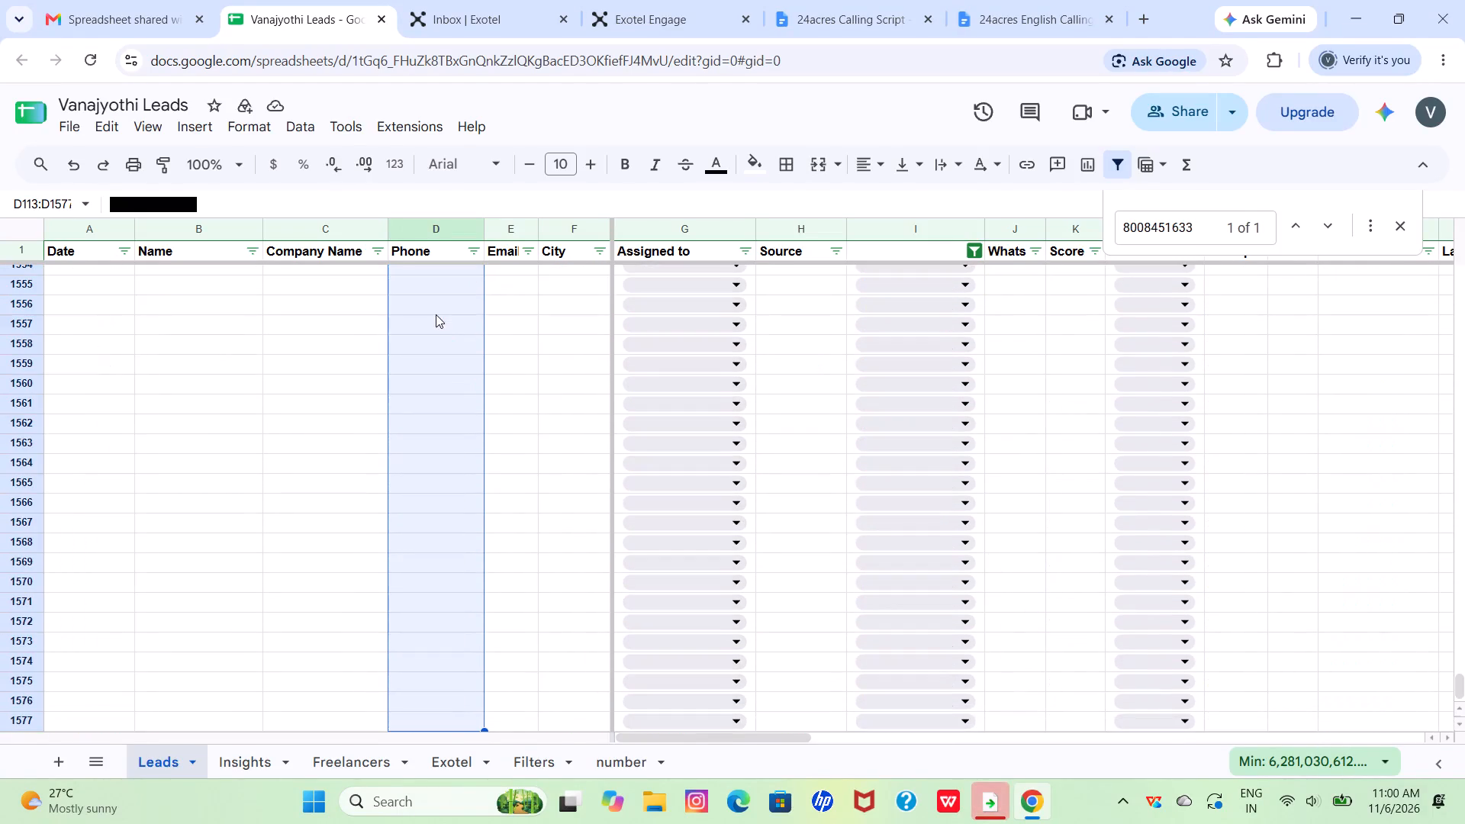
key("ctrl+c")
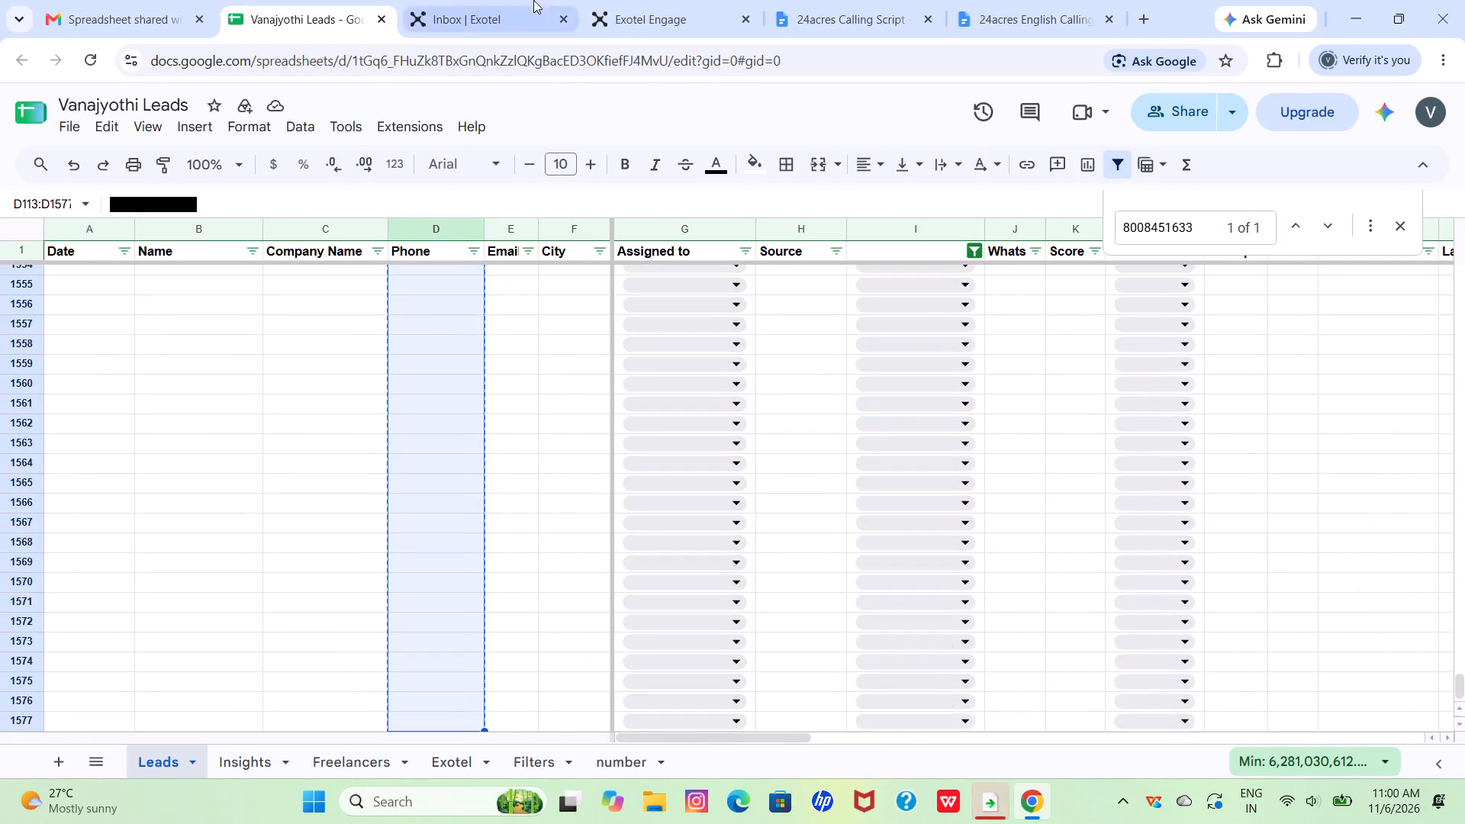
Delete the old phone numbers below the header in column A of the number sheet, range A2:A292.
left_click(614, 762)
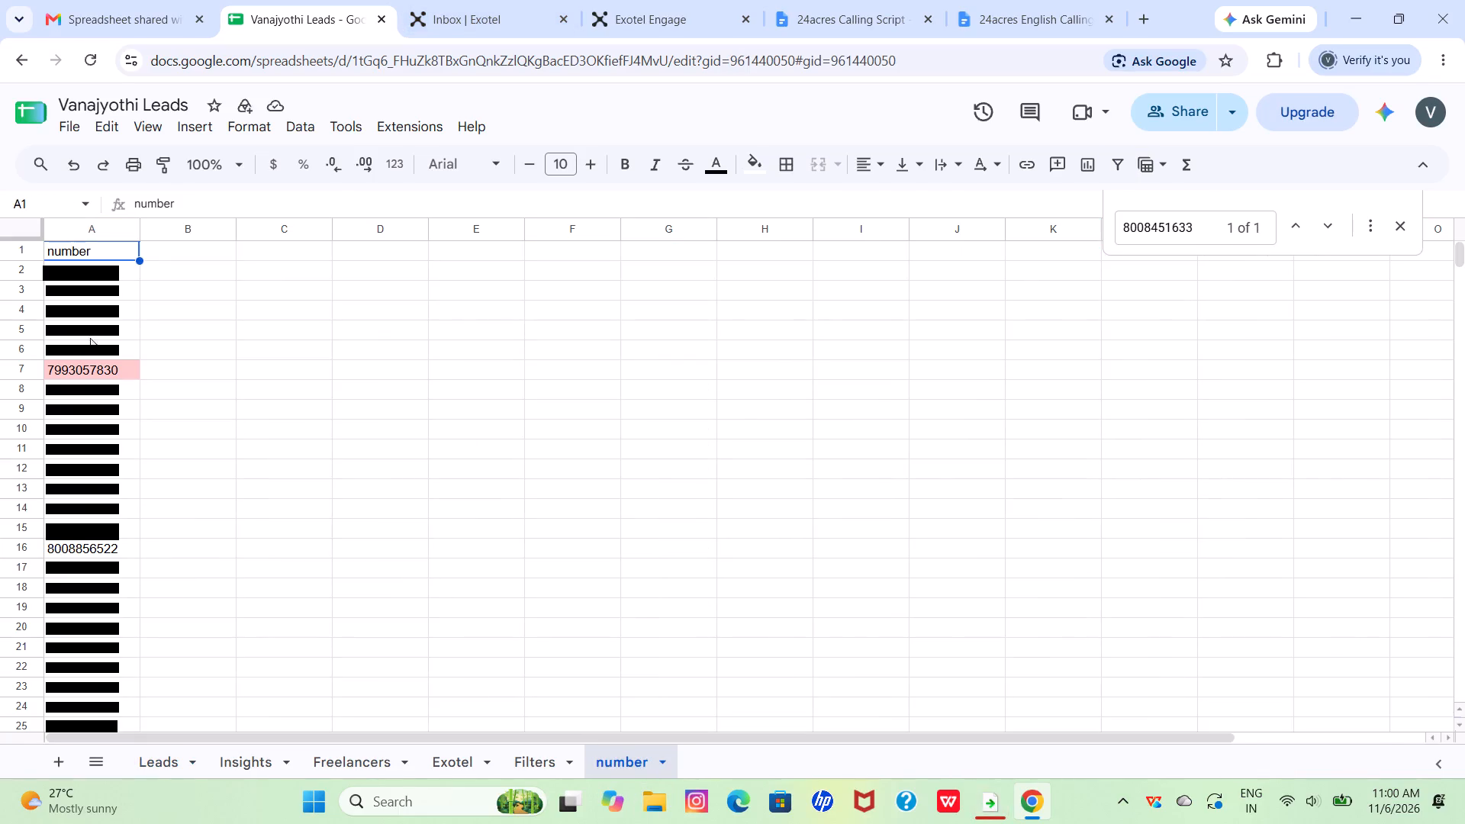
left_click(60, 271)
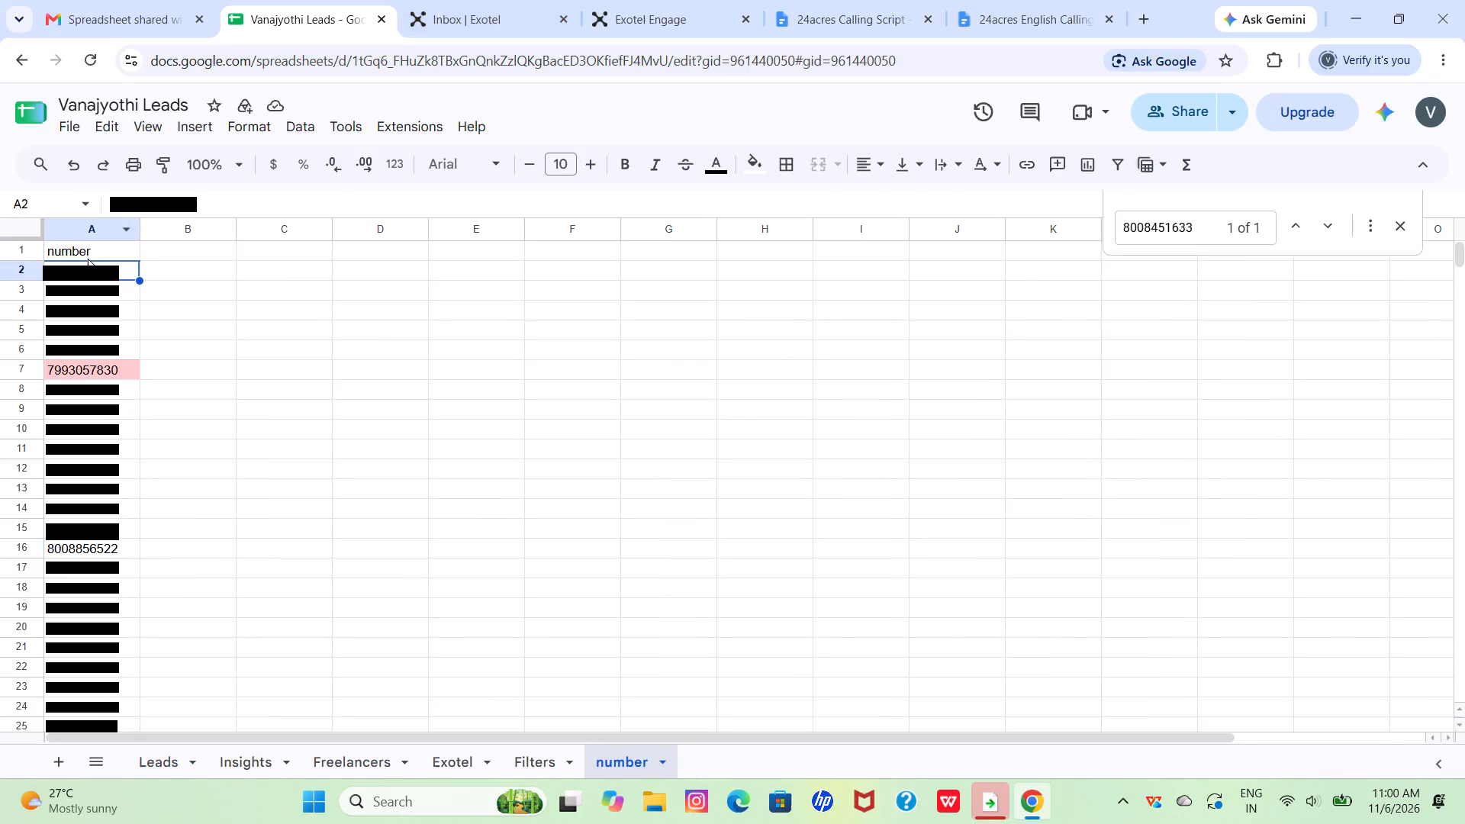
left_click_drag(99, 275, 133, 240)
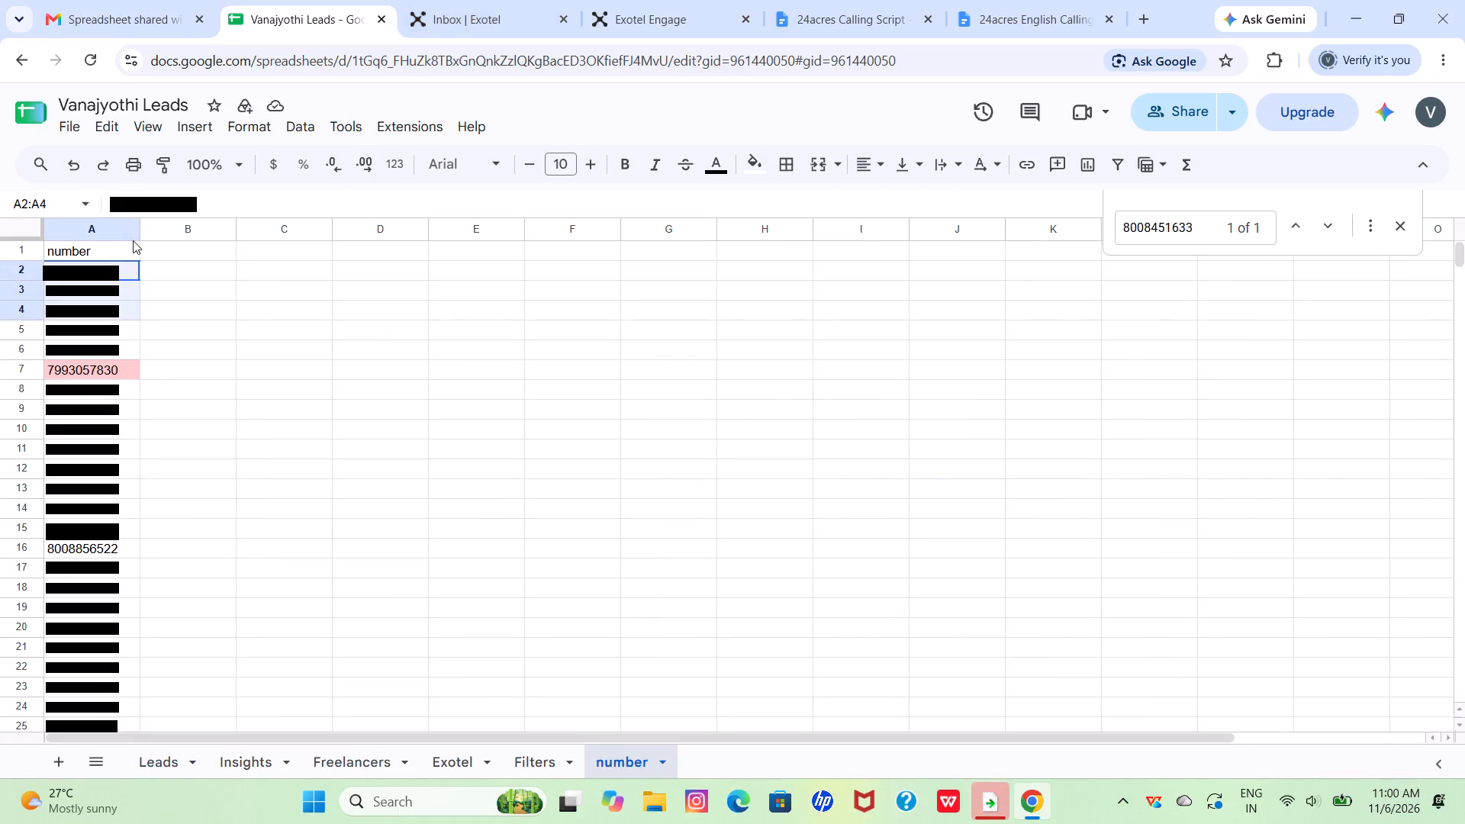
left_click_drag(133, 240, 89, 298)
left_click(89, 298)
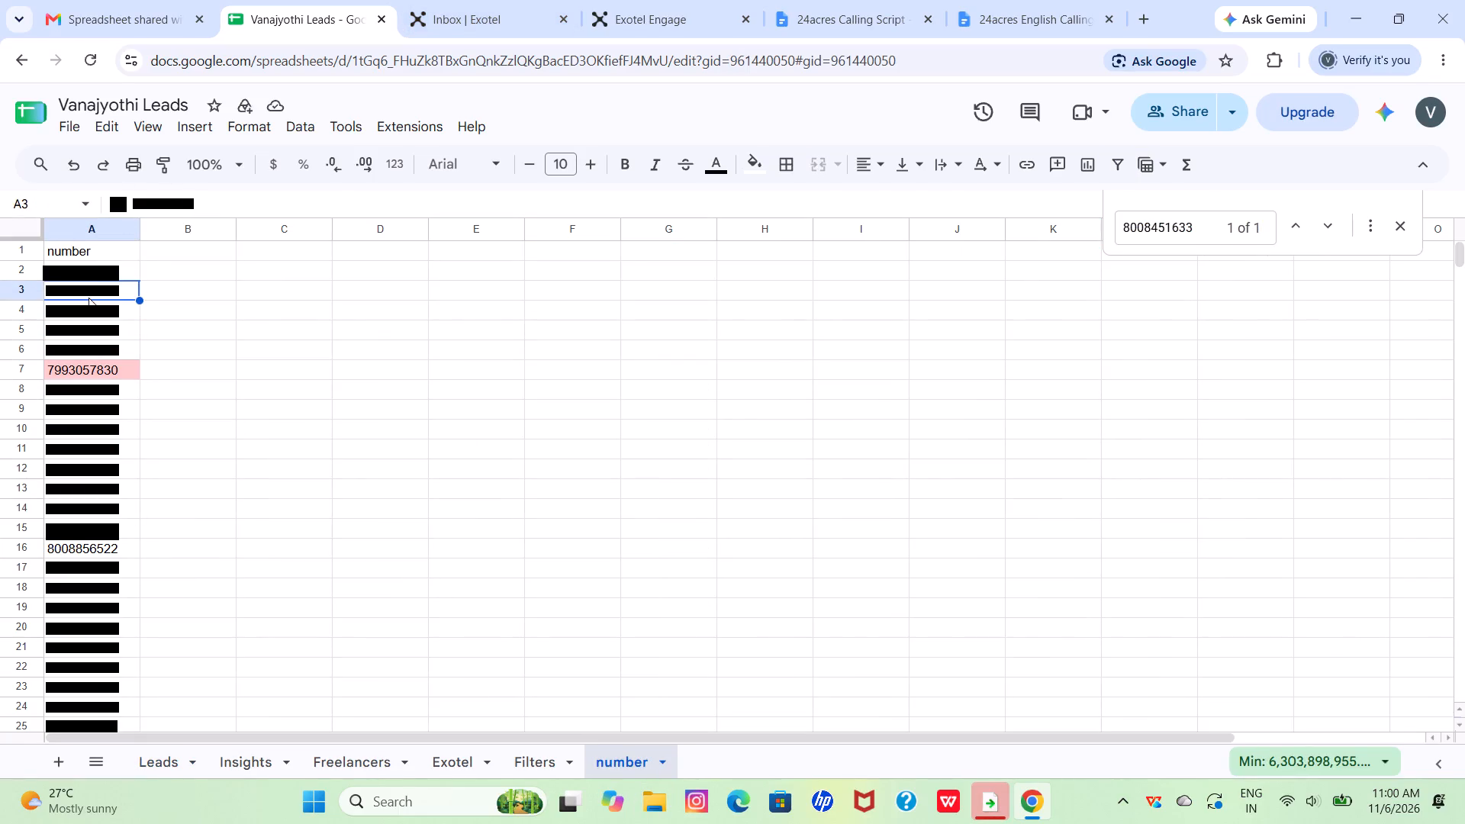
left_click_drag(89, 269, 97, 300)
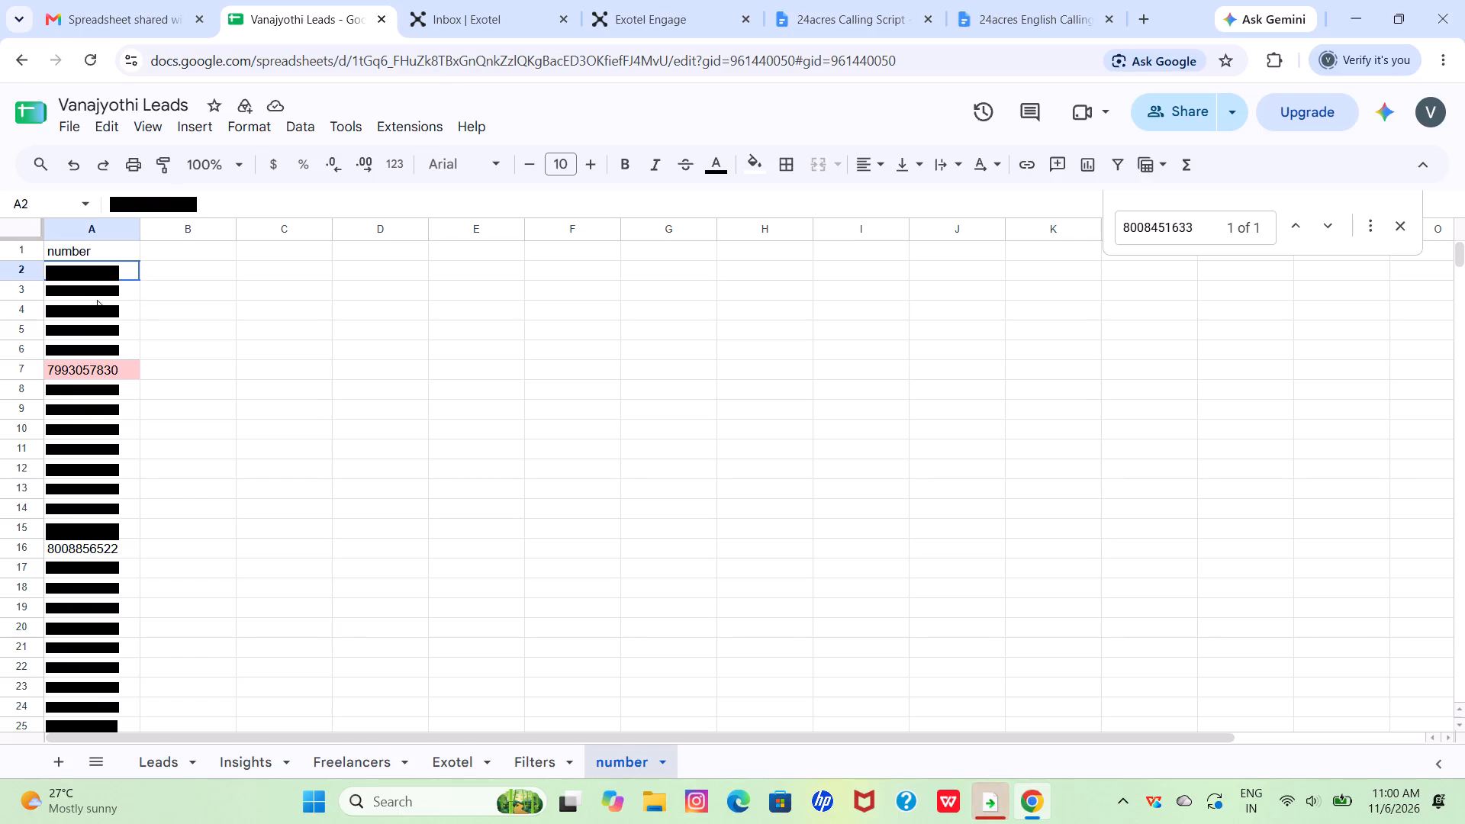
left_click_drag(97, 300, 97, 684)
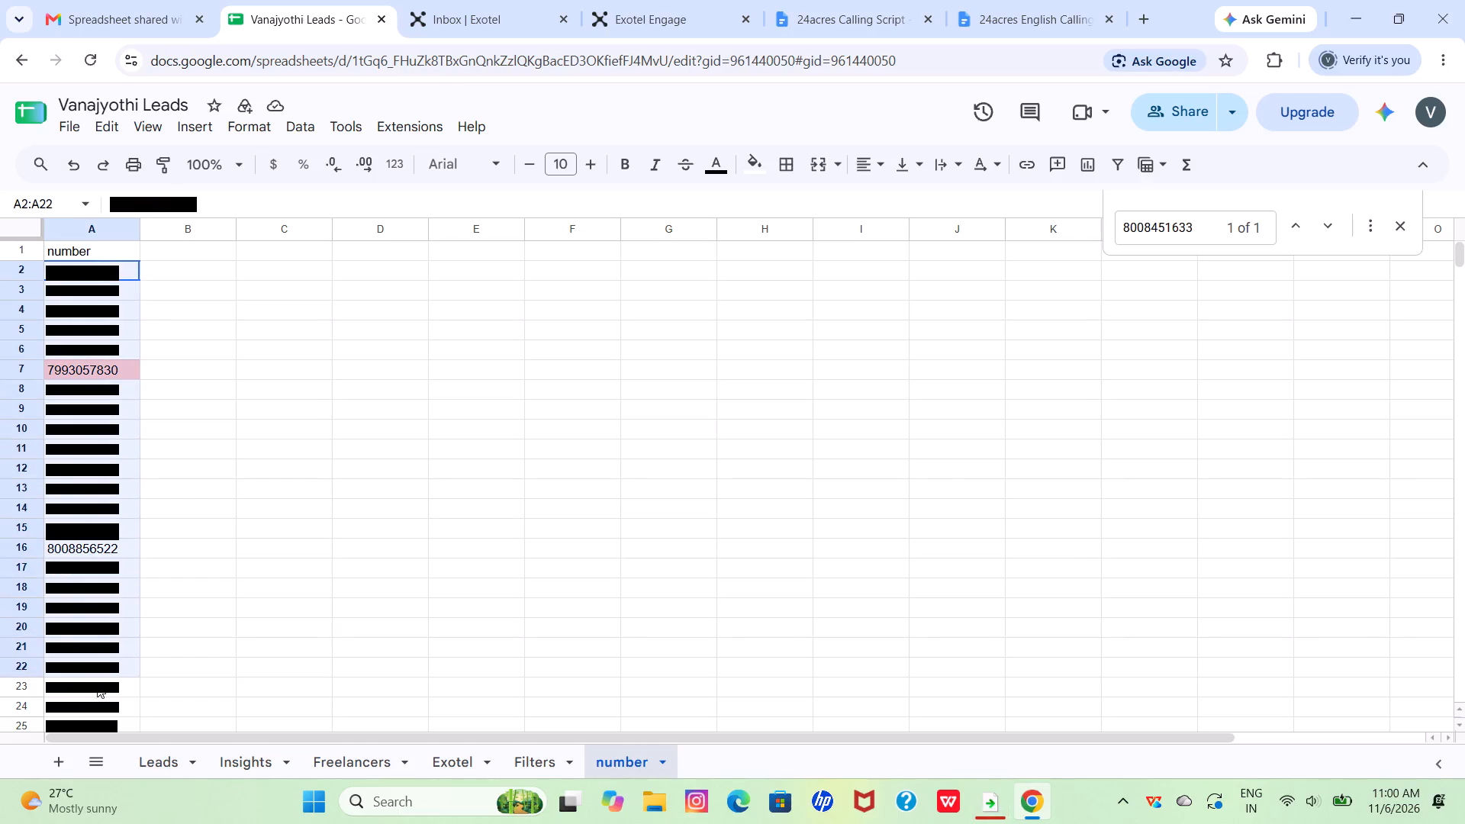
left_click_drag(97, 684, 91, 823)
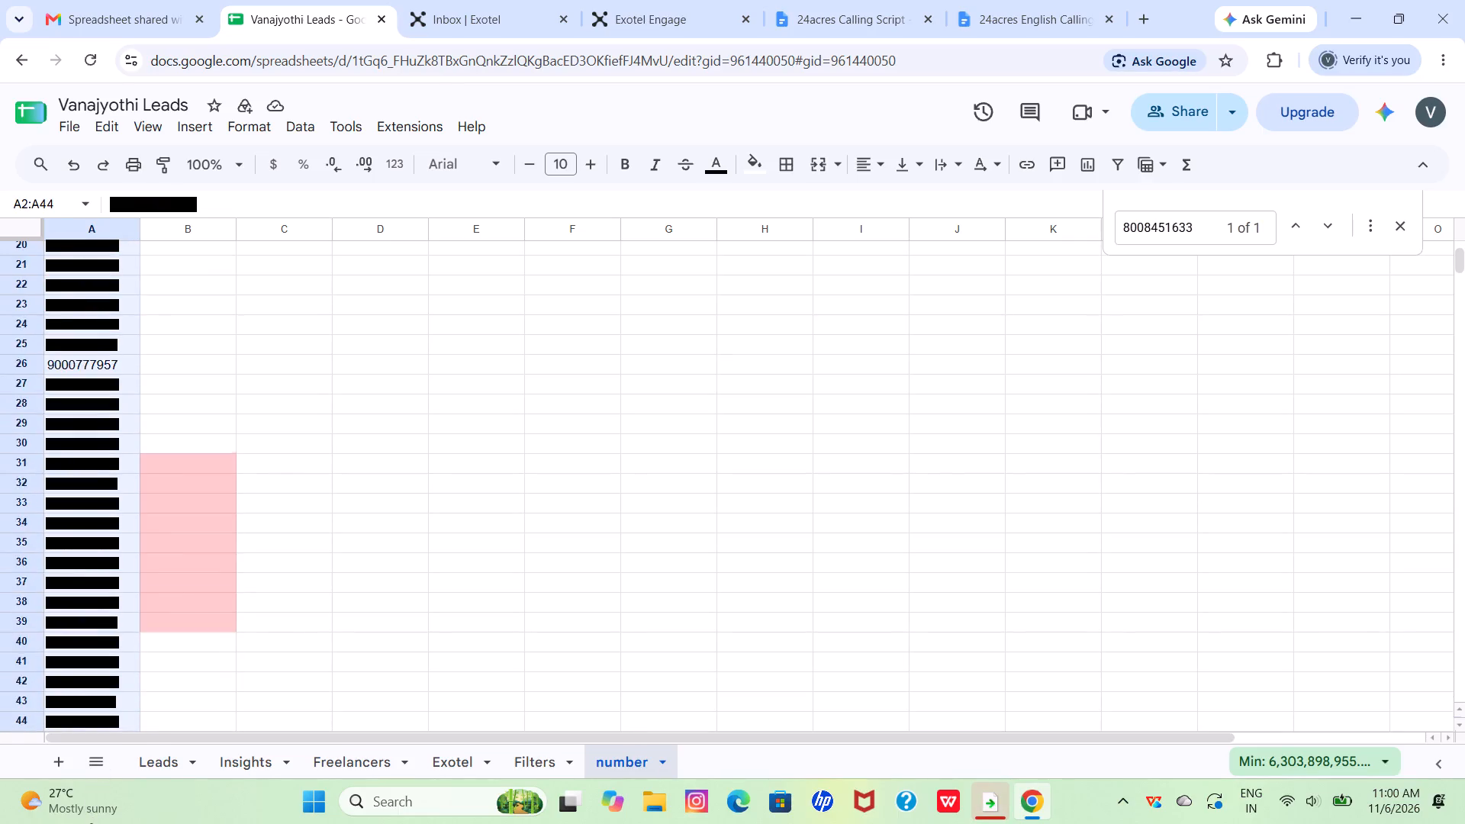
left_click_drag(91, 823, 92, 823)
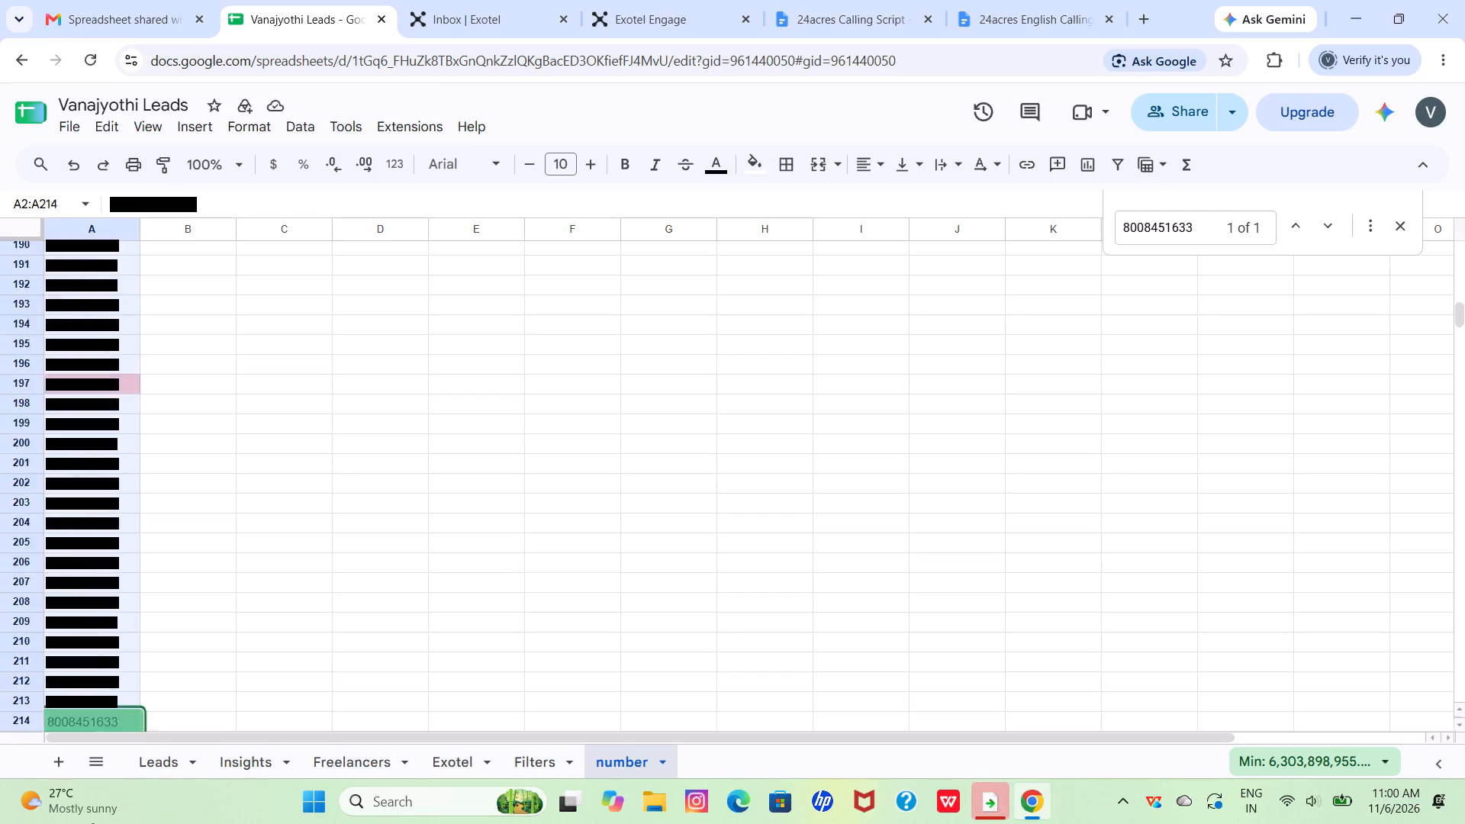
left_click_drag(92, 823, 98, 799)
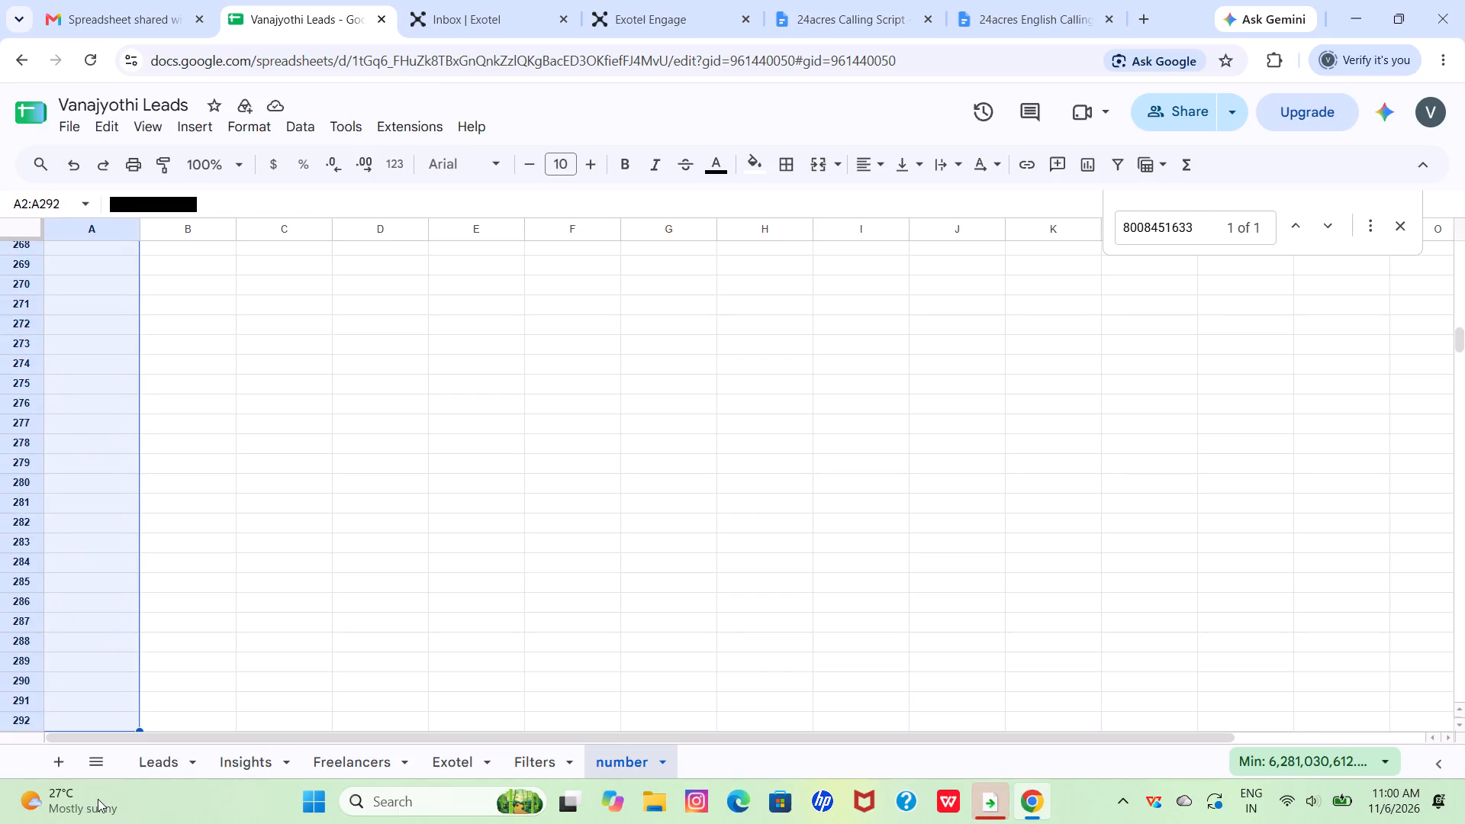
key("Delete")
scroll(339, 457, "up", 11)
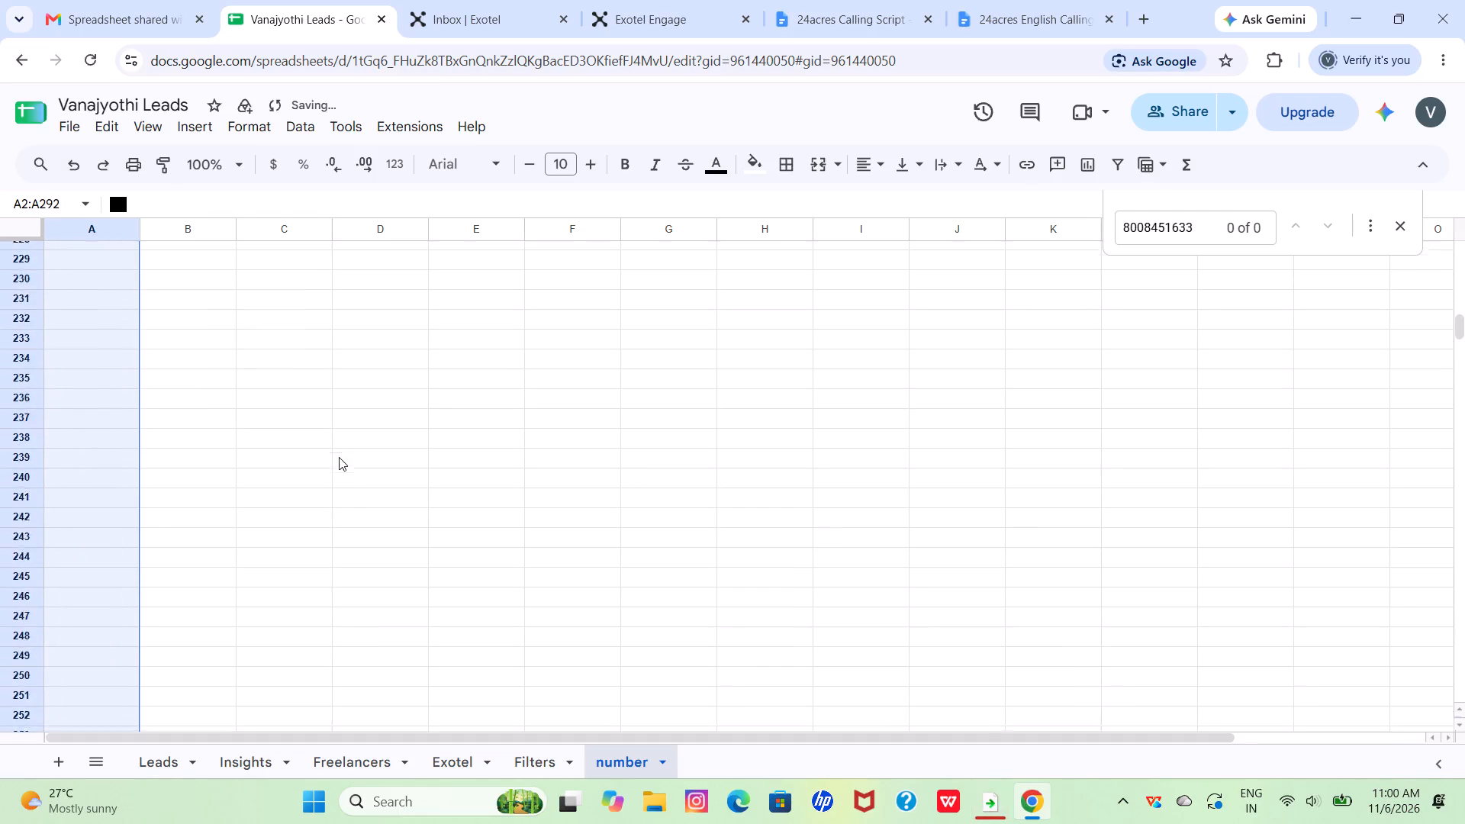
scroll(339, 457, "up", 18)
left_click(307, 458)
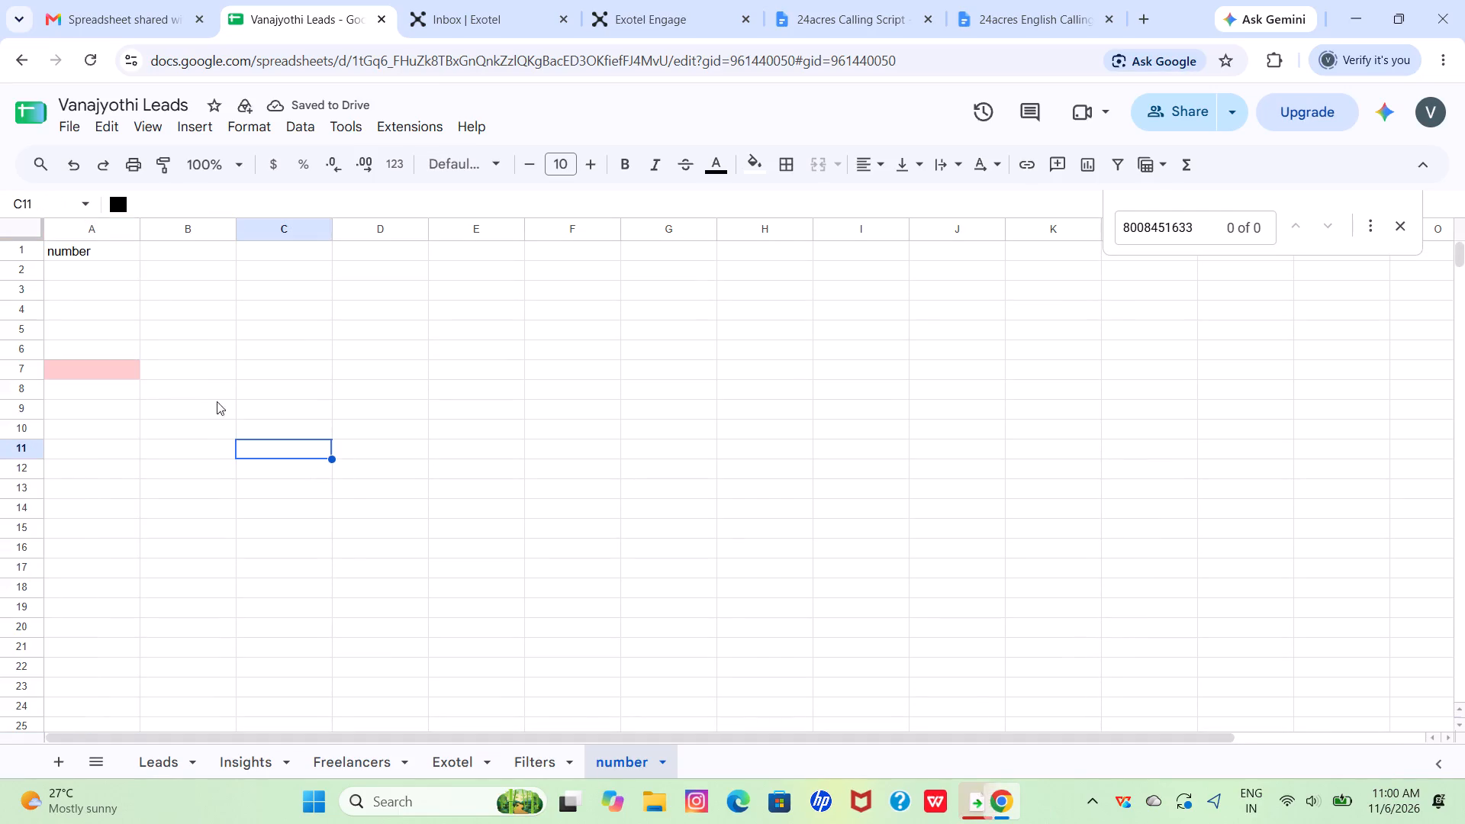
Paste the copied lead phone numbers into the number sheet starting at cell A2.
left_click(83, 262)
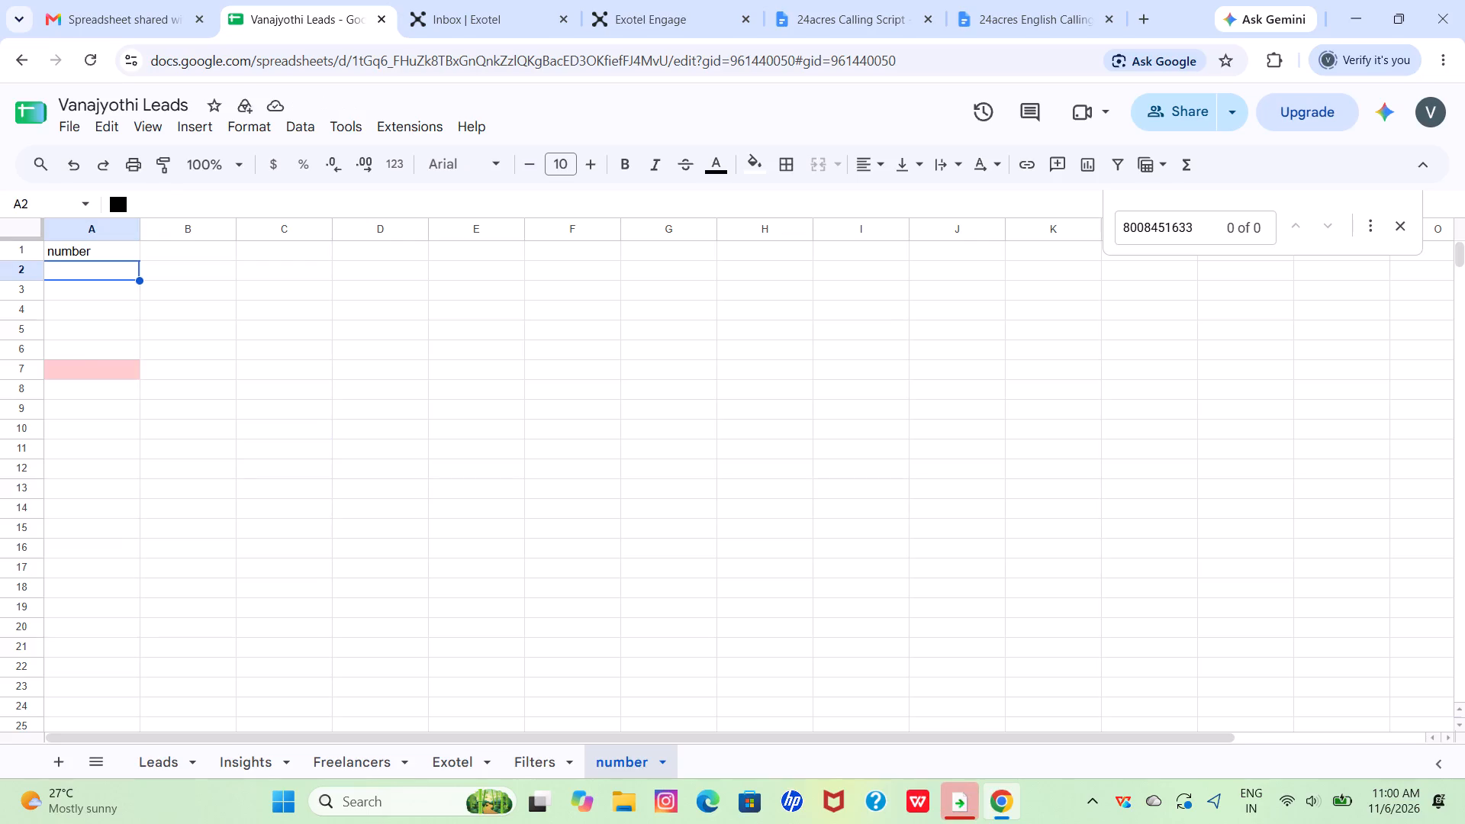
key("ctrl+v")
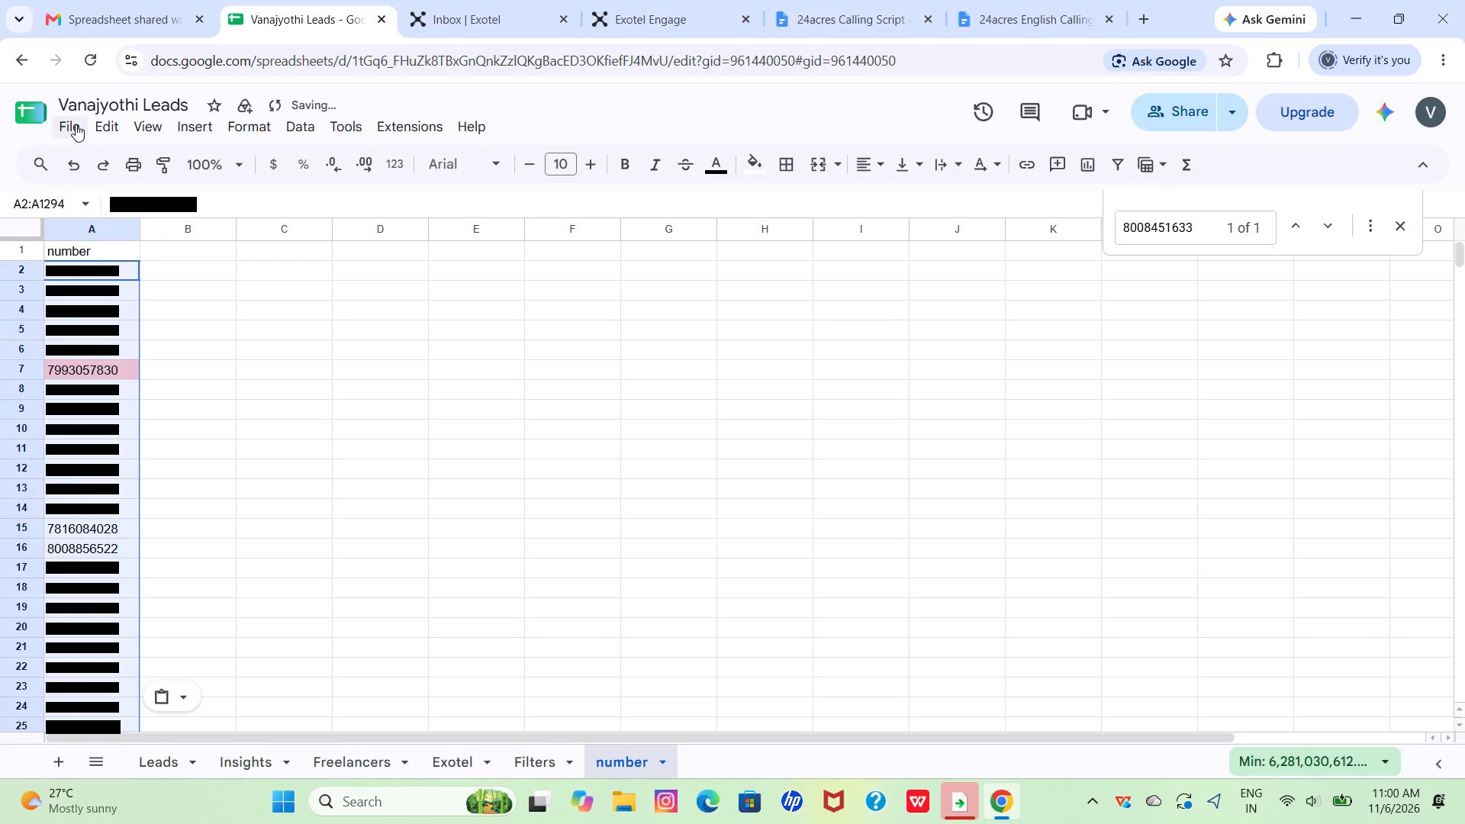
Download the number sheet as a Comma Separated Values (.csv) file.
left_click(76, 124)
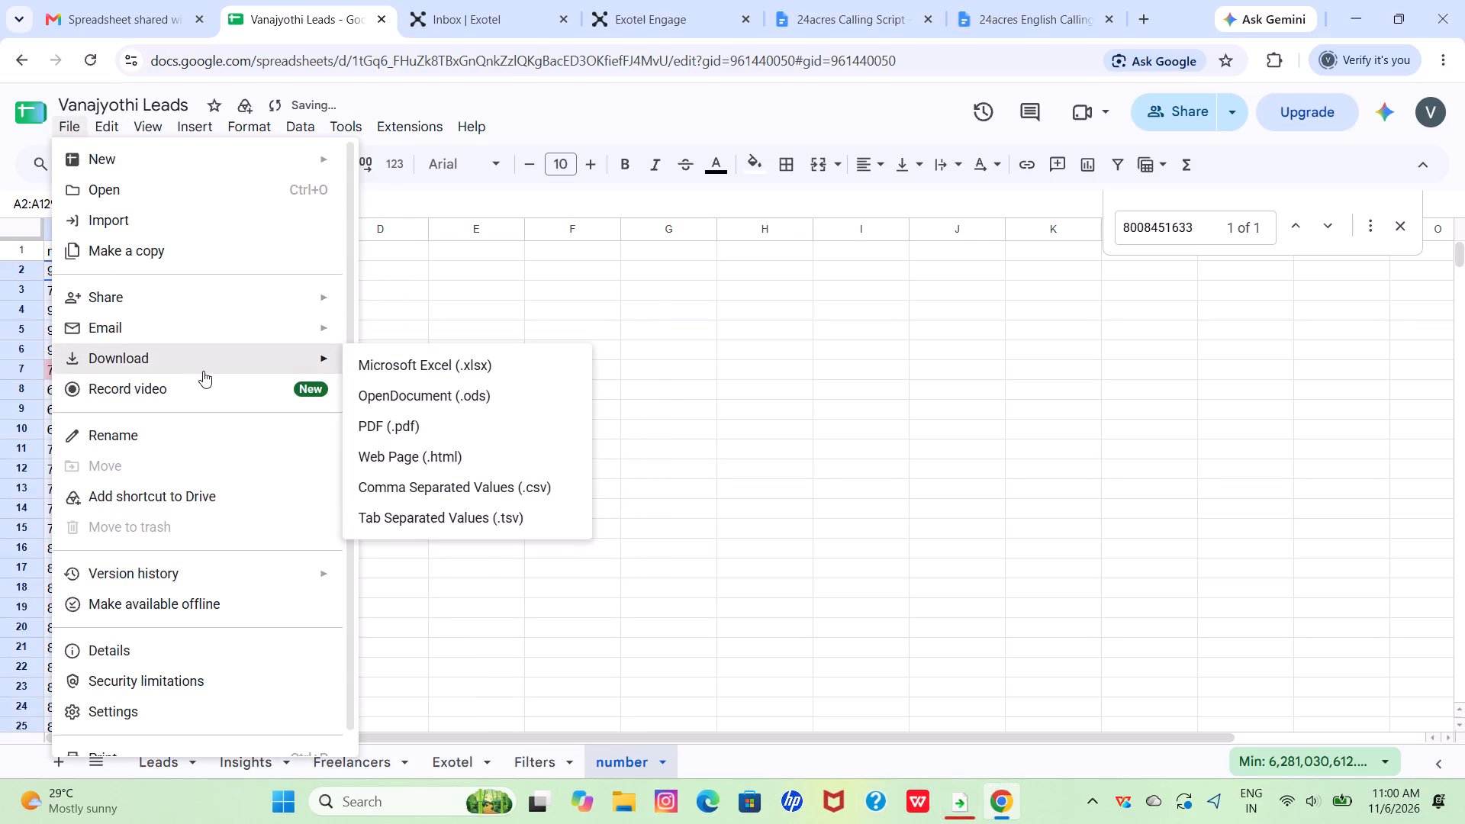
left_click(445, 479)
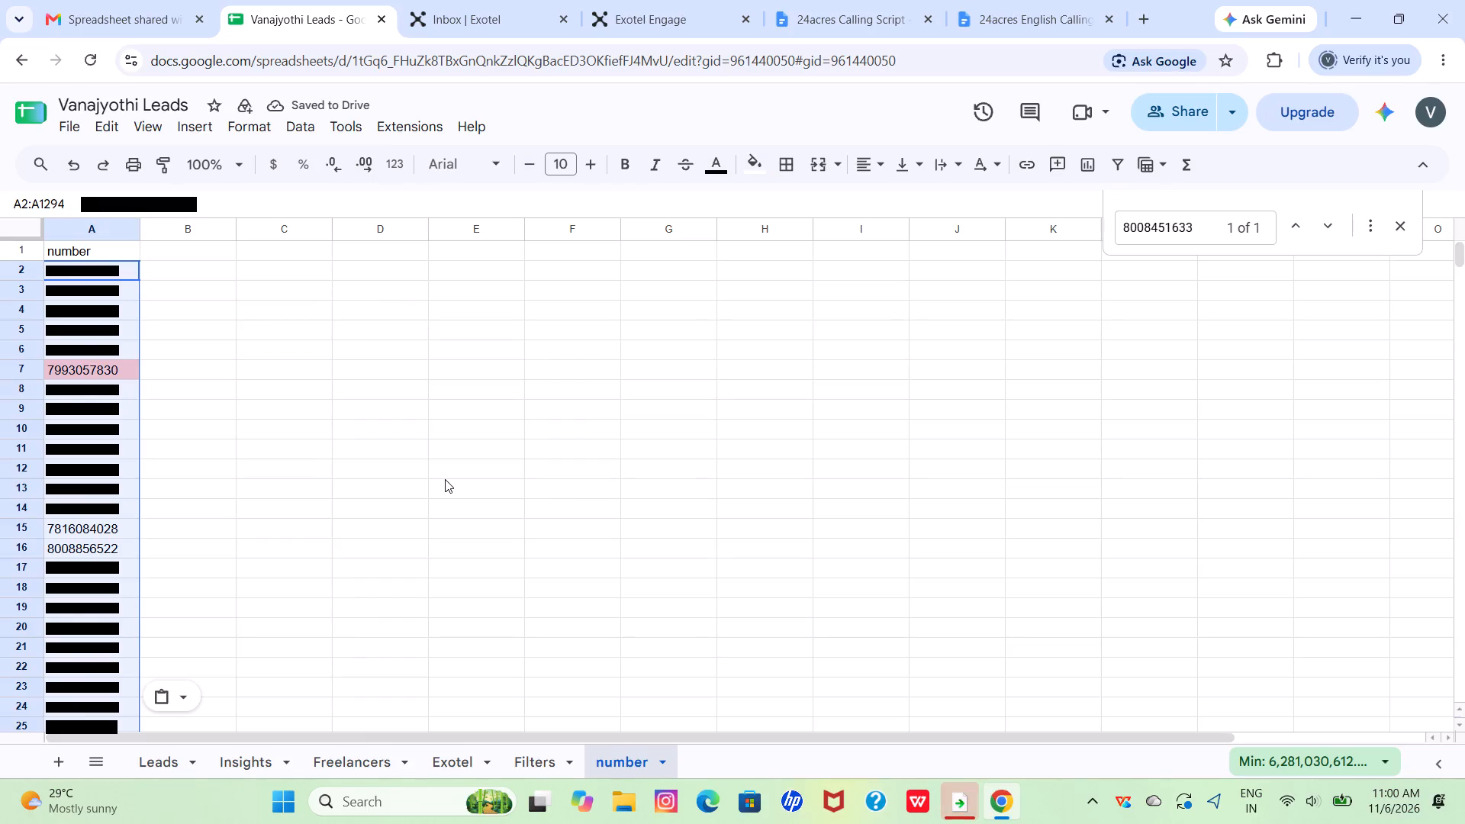
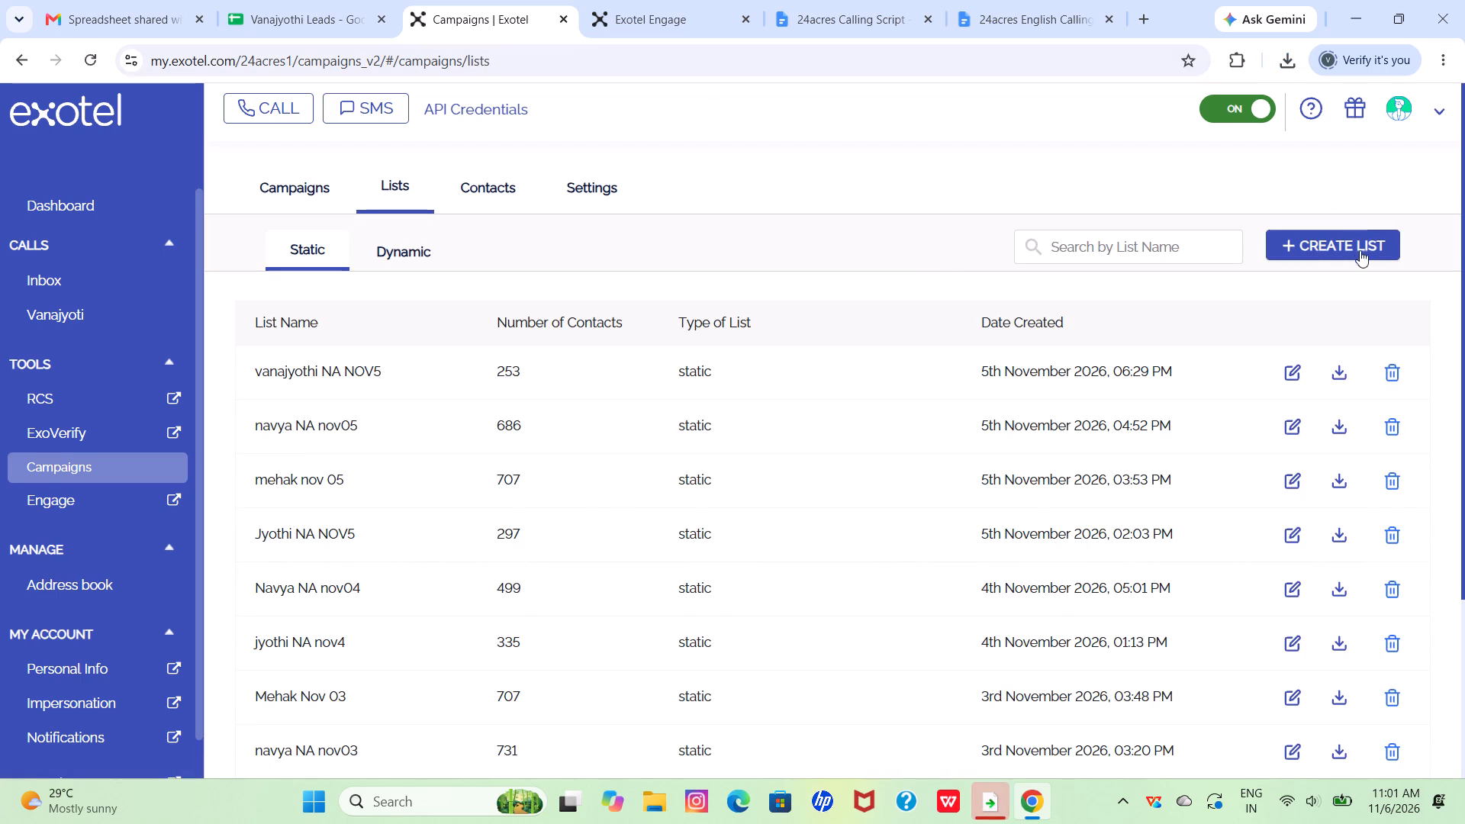
Delete the static list "vanajyothi NA NOV5" from the Exotel campaign lists.
left_click(1383, 372)
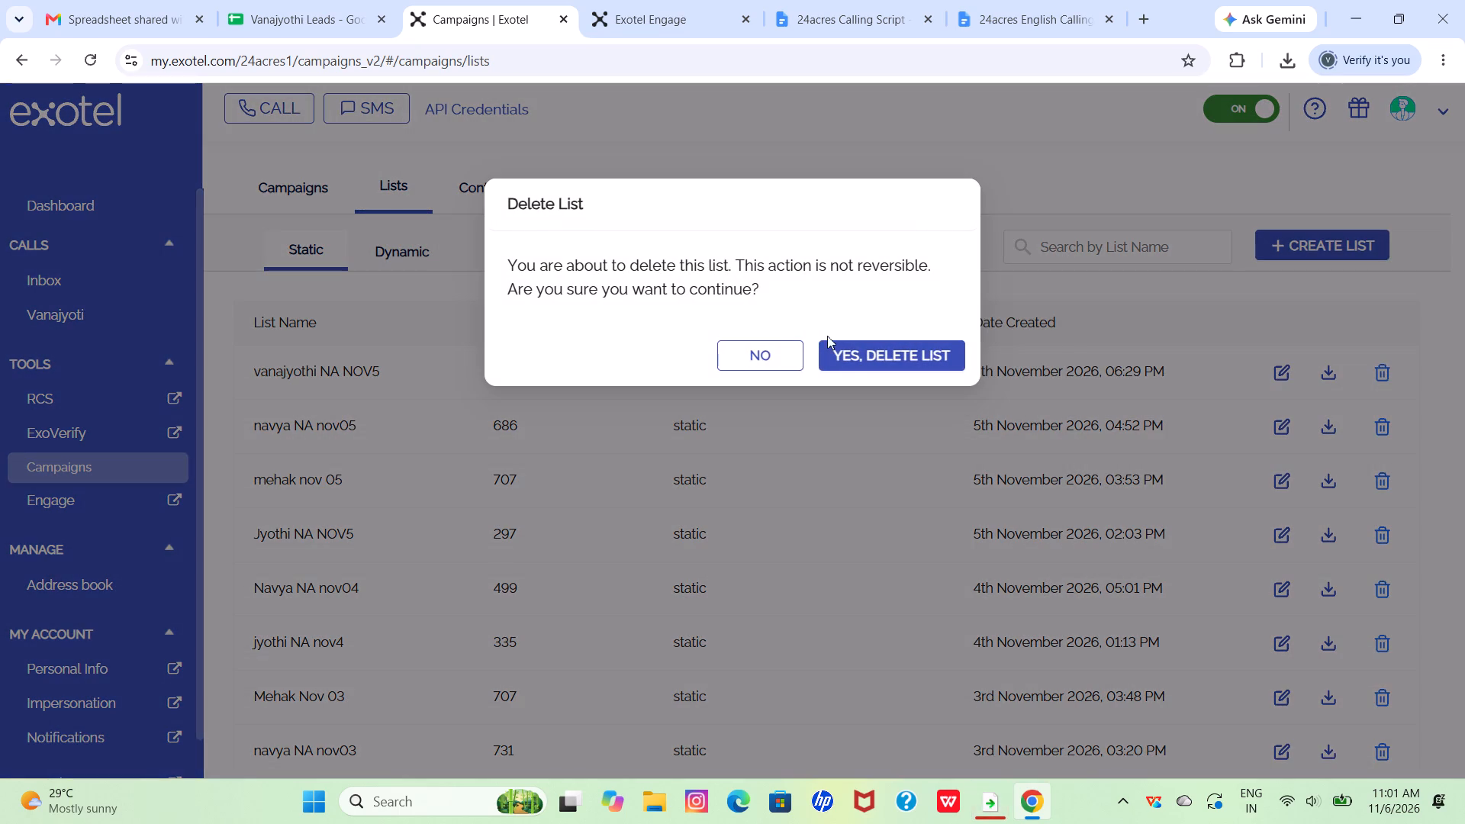
left_click(878, 356)
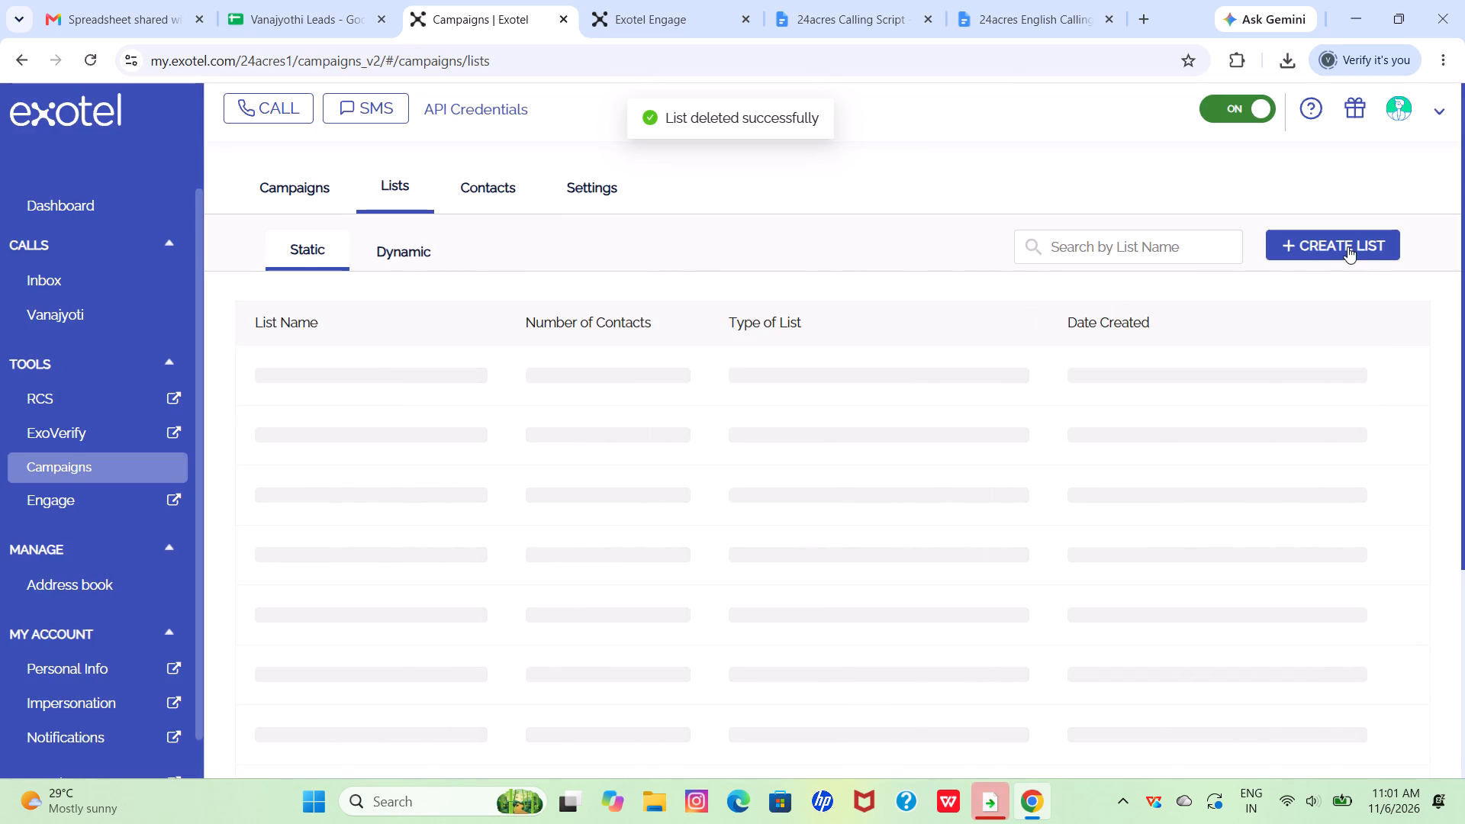
Start a new static contact list and name it "jyothi NA NOV6".
left_click(1347, 246)
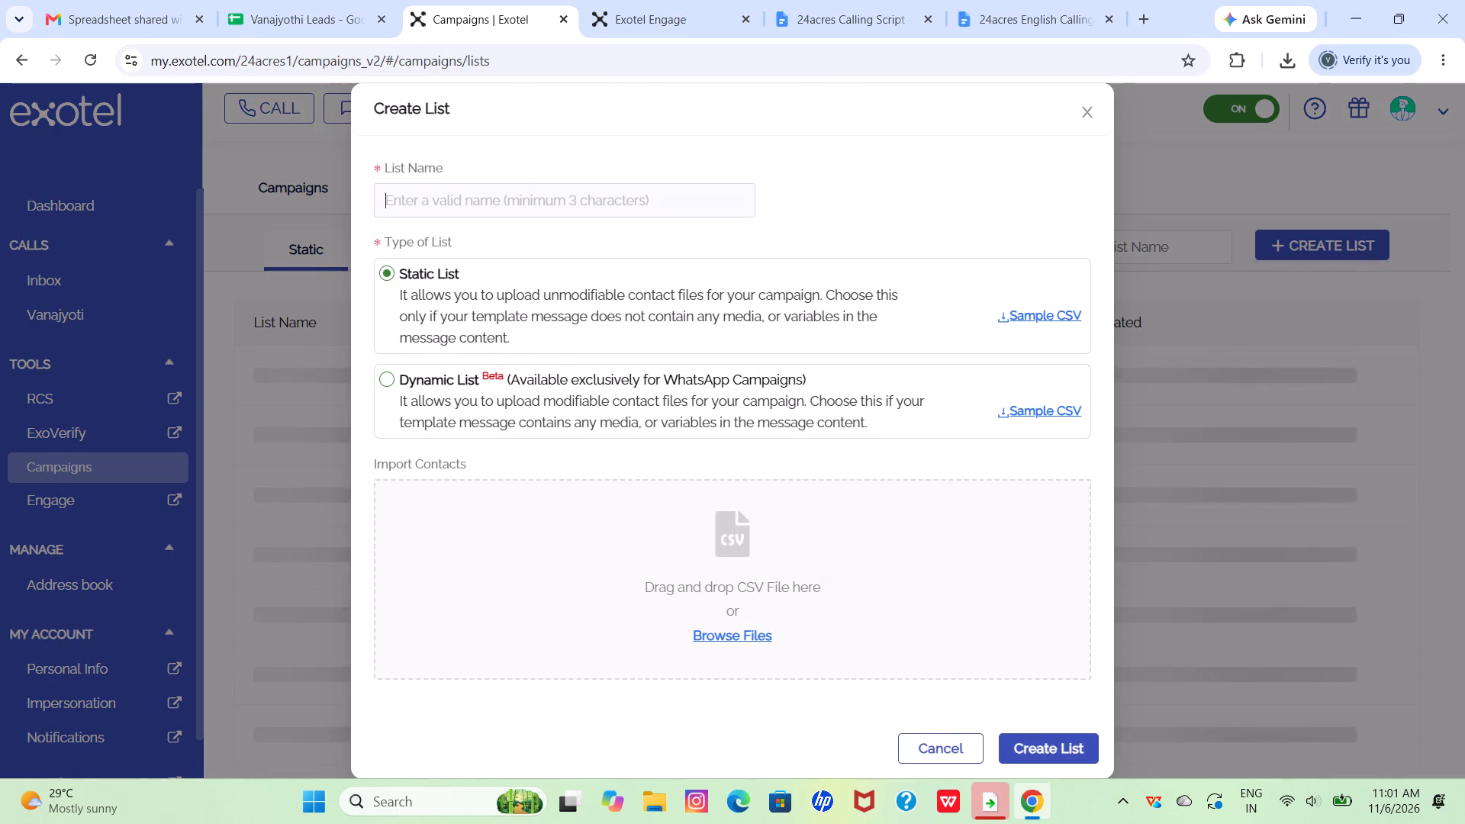
left_click(520, 195)
type("va")
type("na")
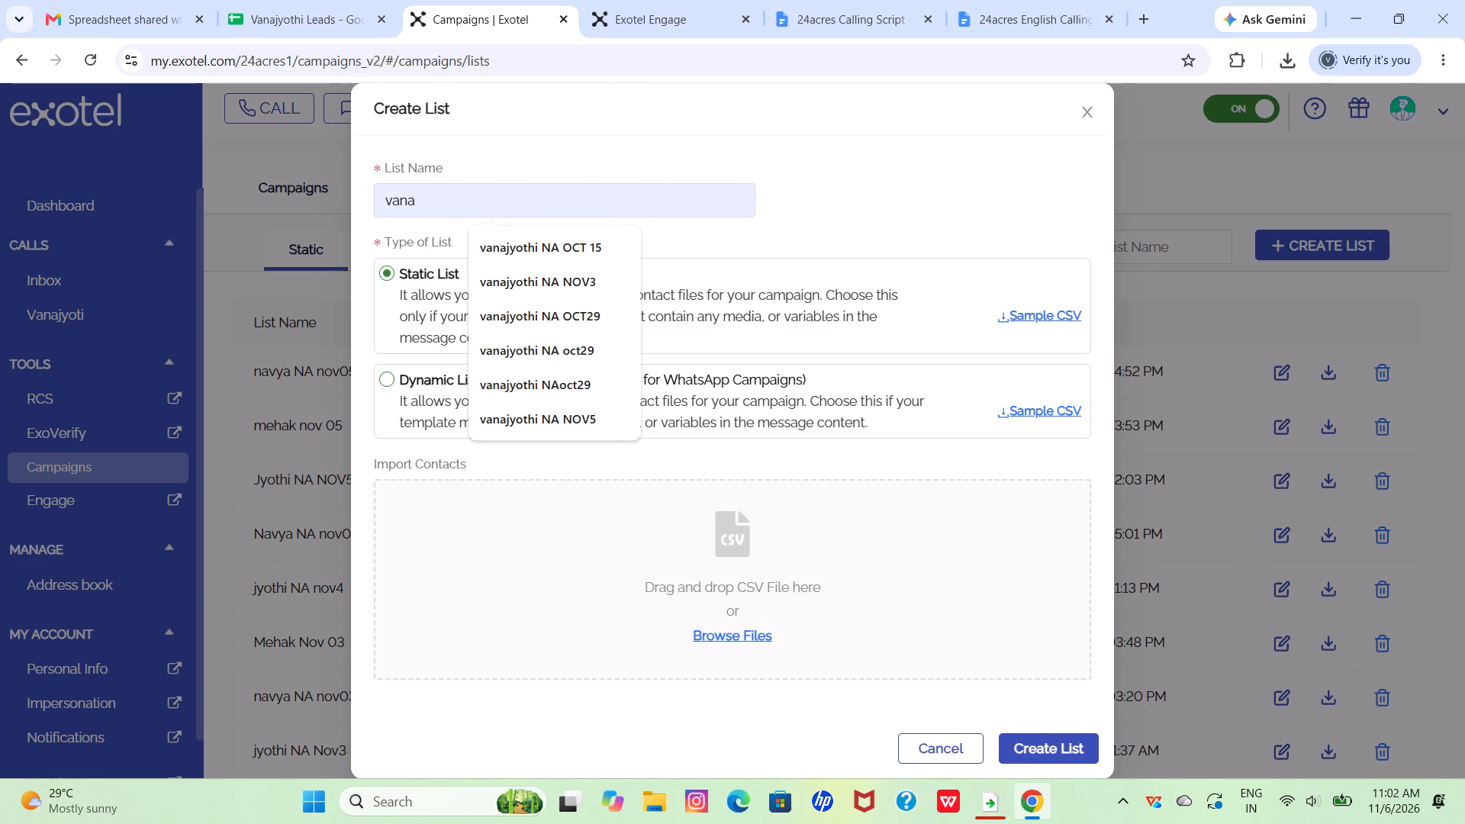
key("BackSpace")
key("BackSpace")
key("BackSpace")
key("BackSpace")
type("jyoyhi")
key("space")
key("BackSpace")
key("BackSpace")
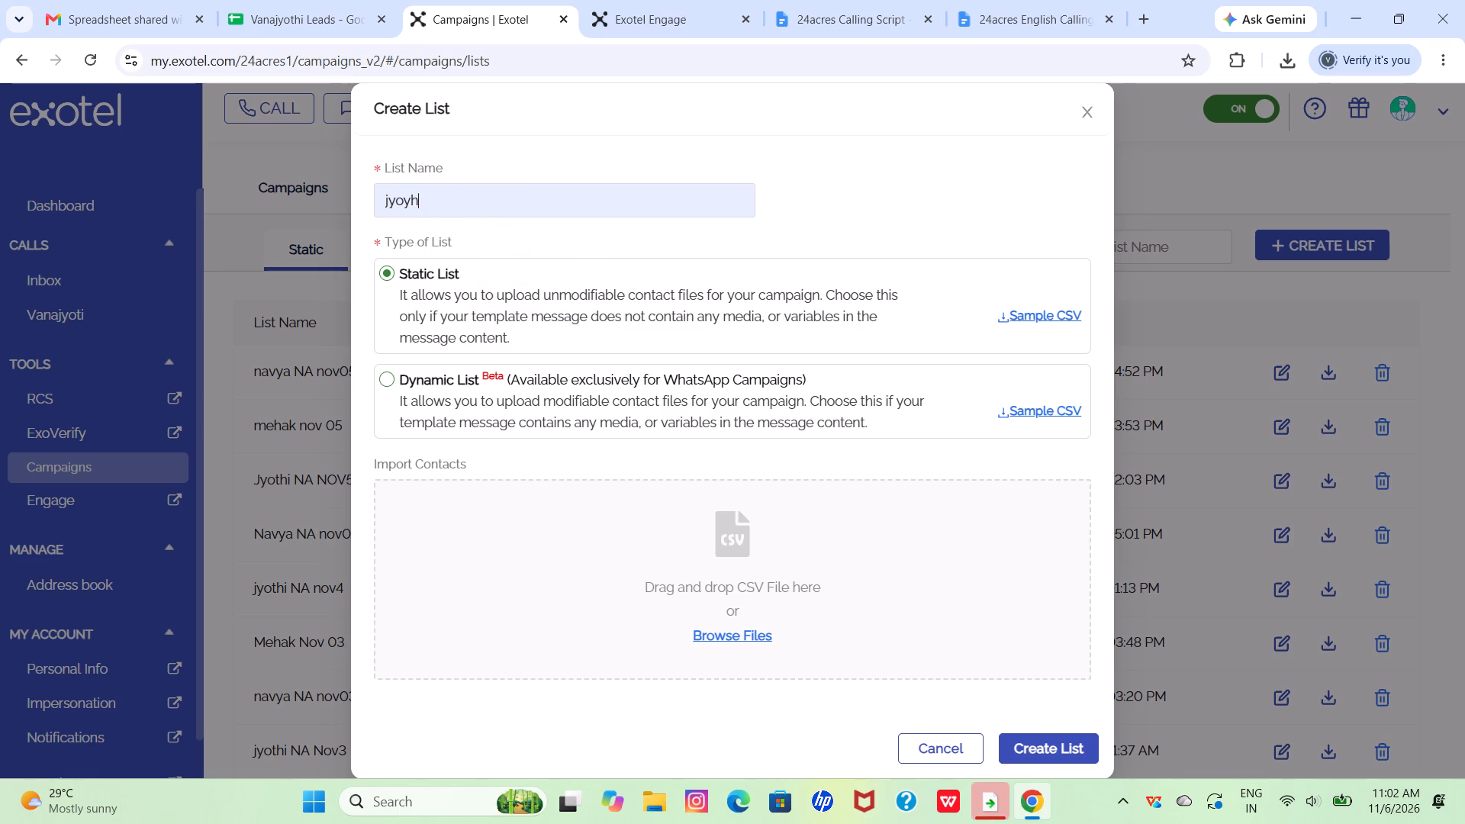
key("BackSpace")
key("BackSpace")
type("thi")
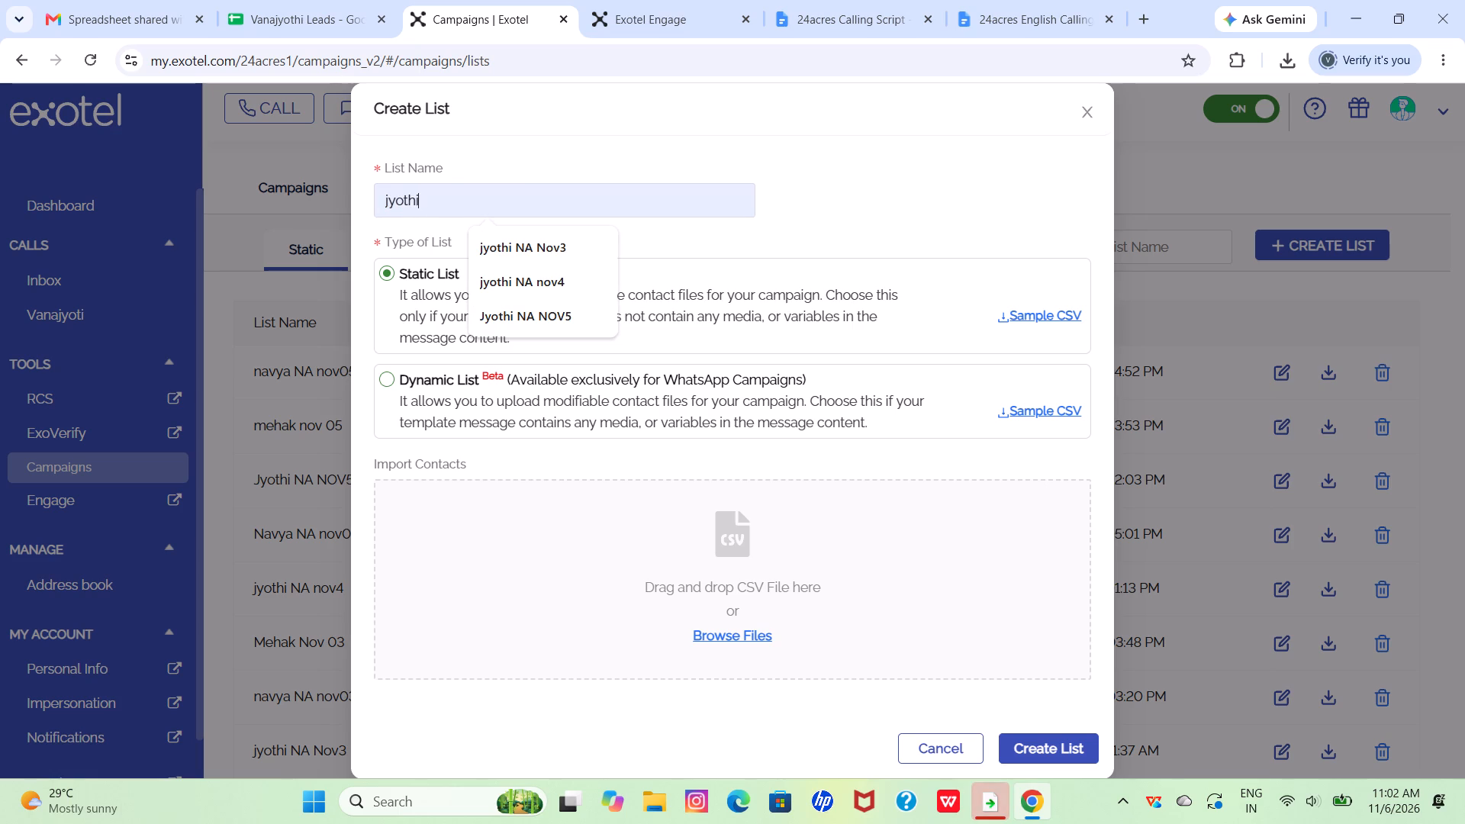
key("space")
type("NA")
key("space")
type("NOV")
key("6")
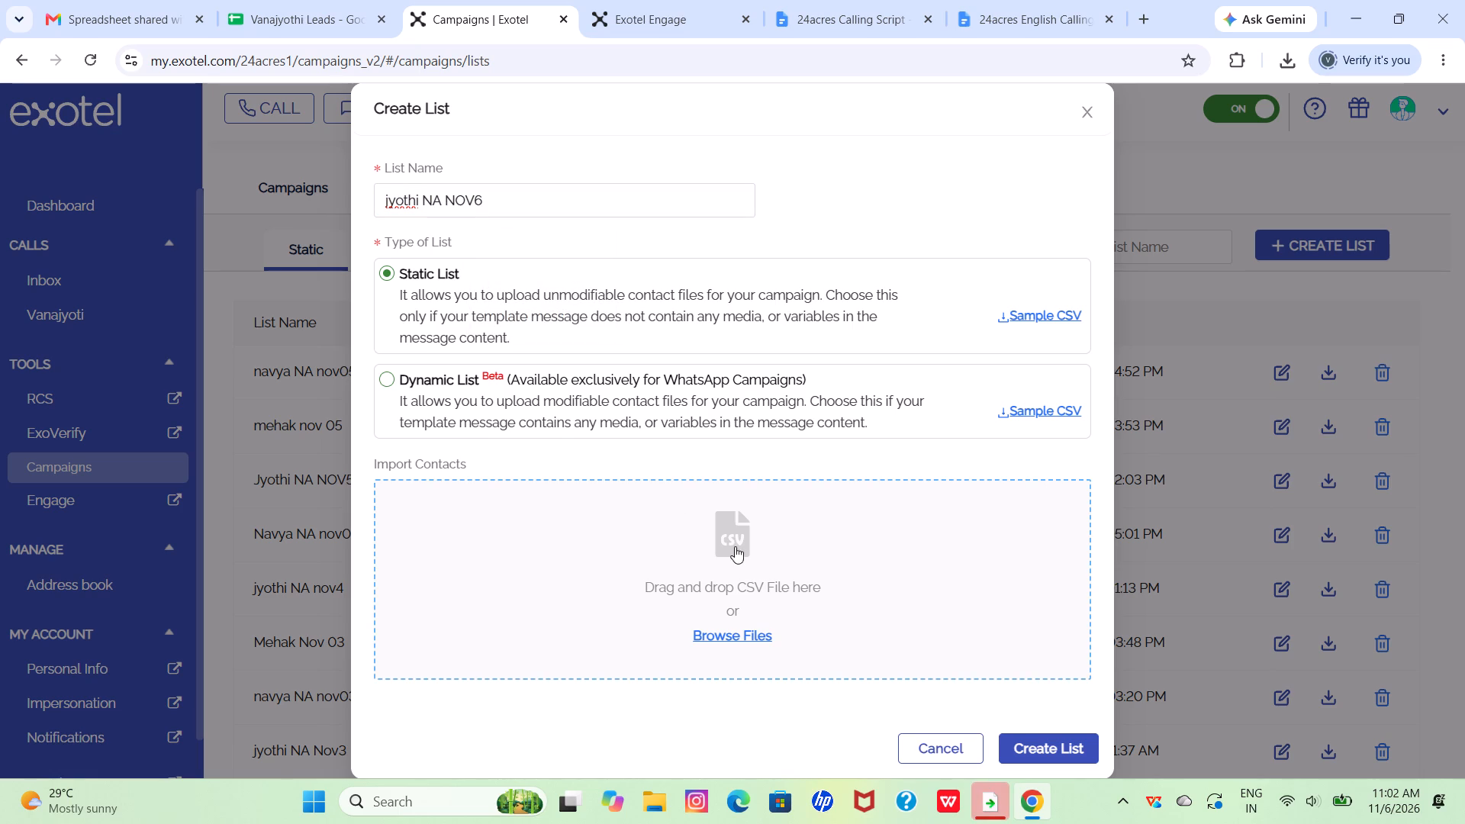
Import the contacts file "Vanajyothi Leads - number (11).csv" from Downloads and create the list.
left_click(728, 642)
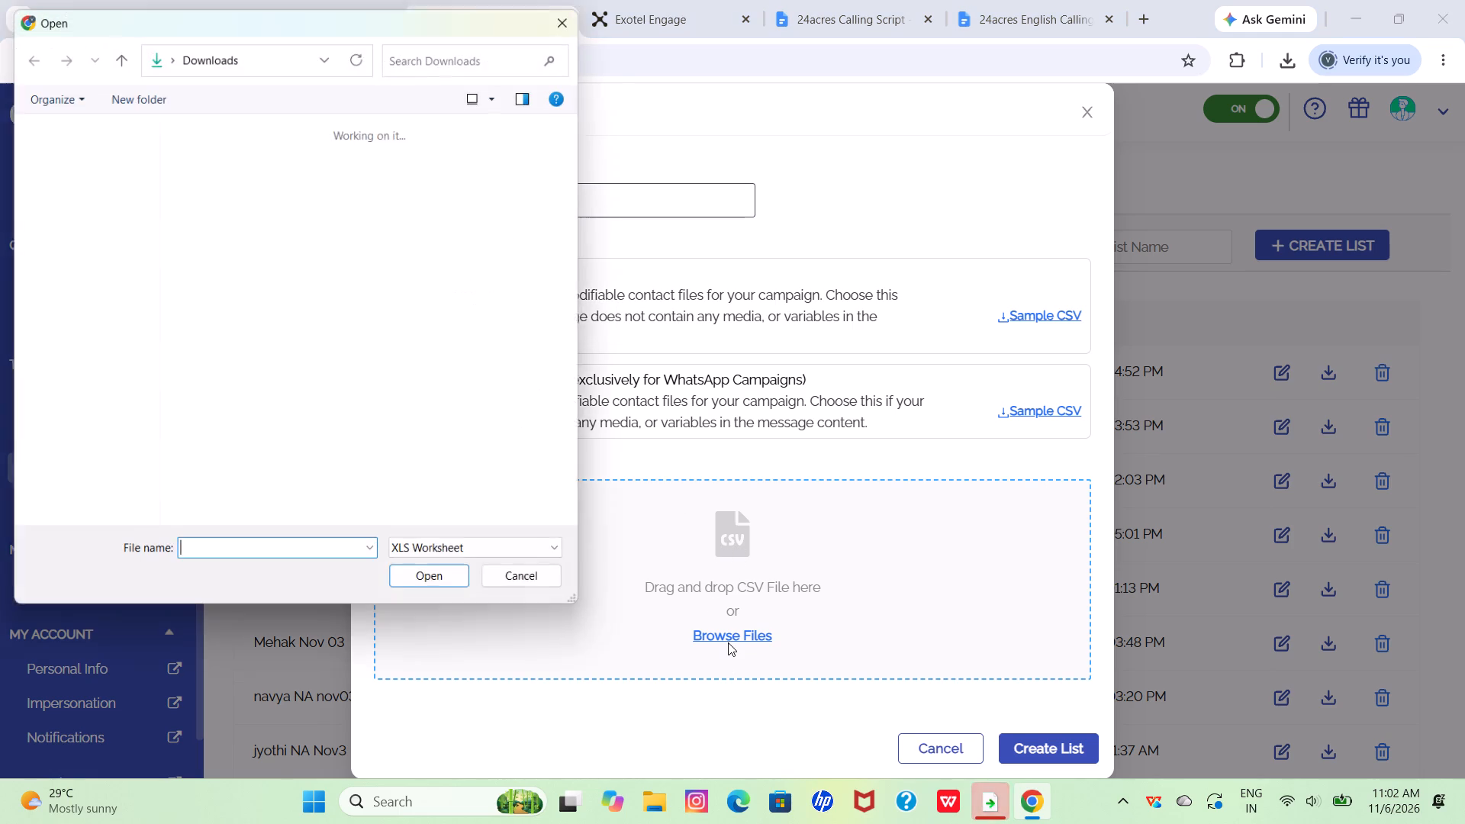
double_click(242, 202)
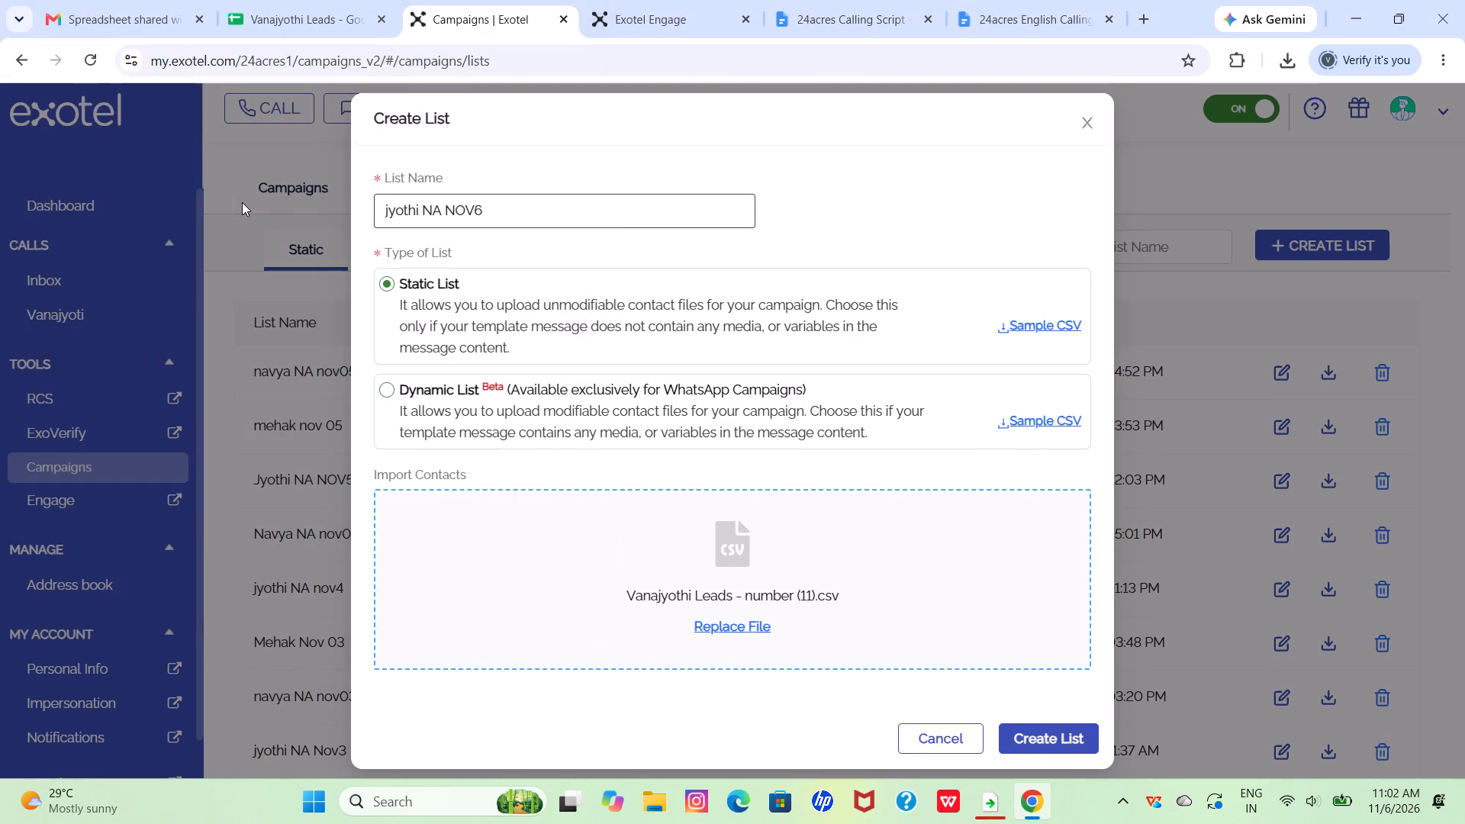
left_click(1058, 732)
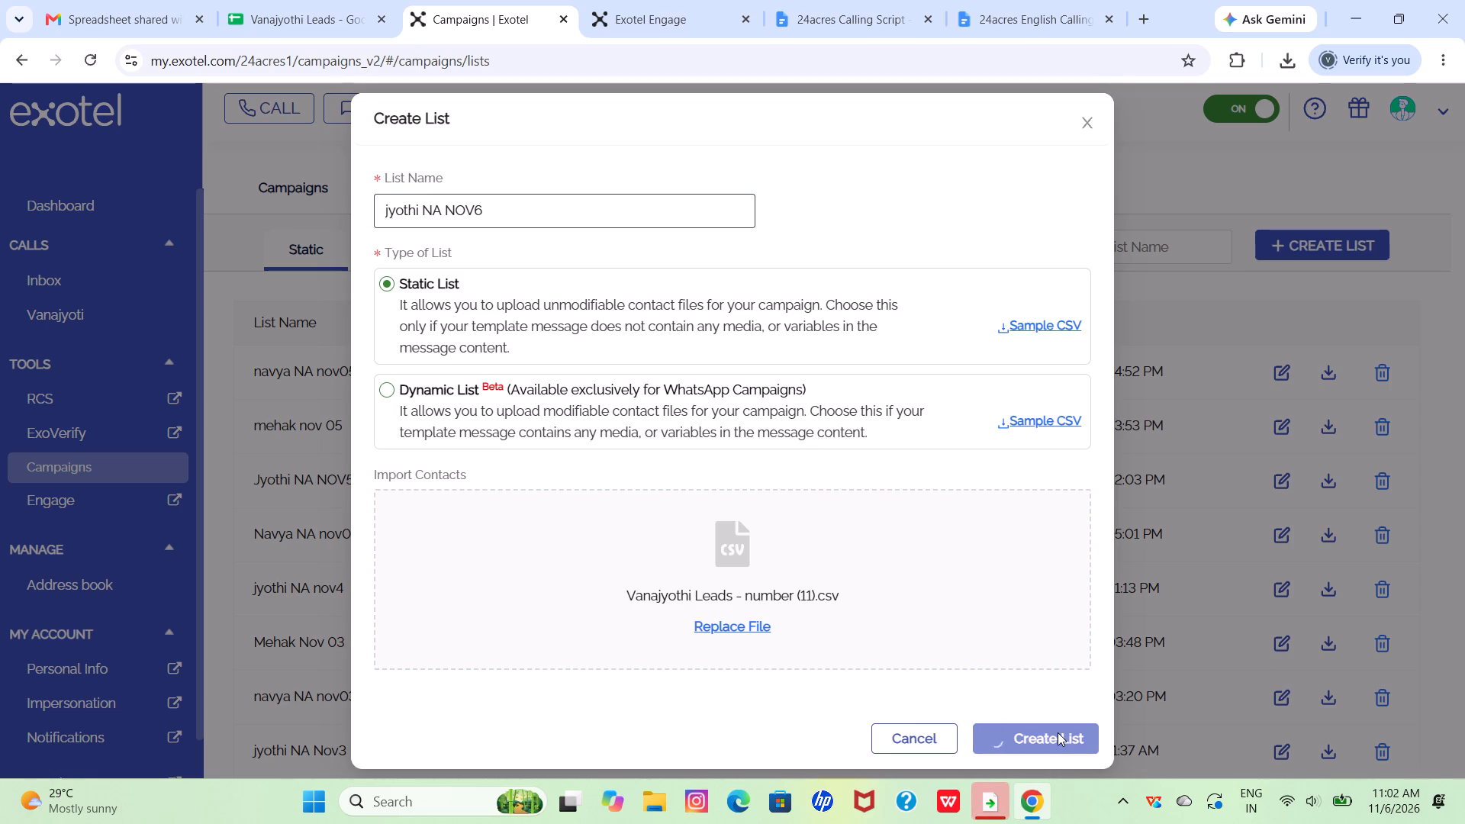
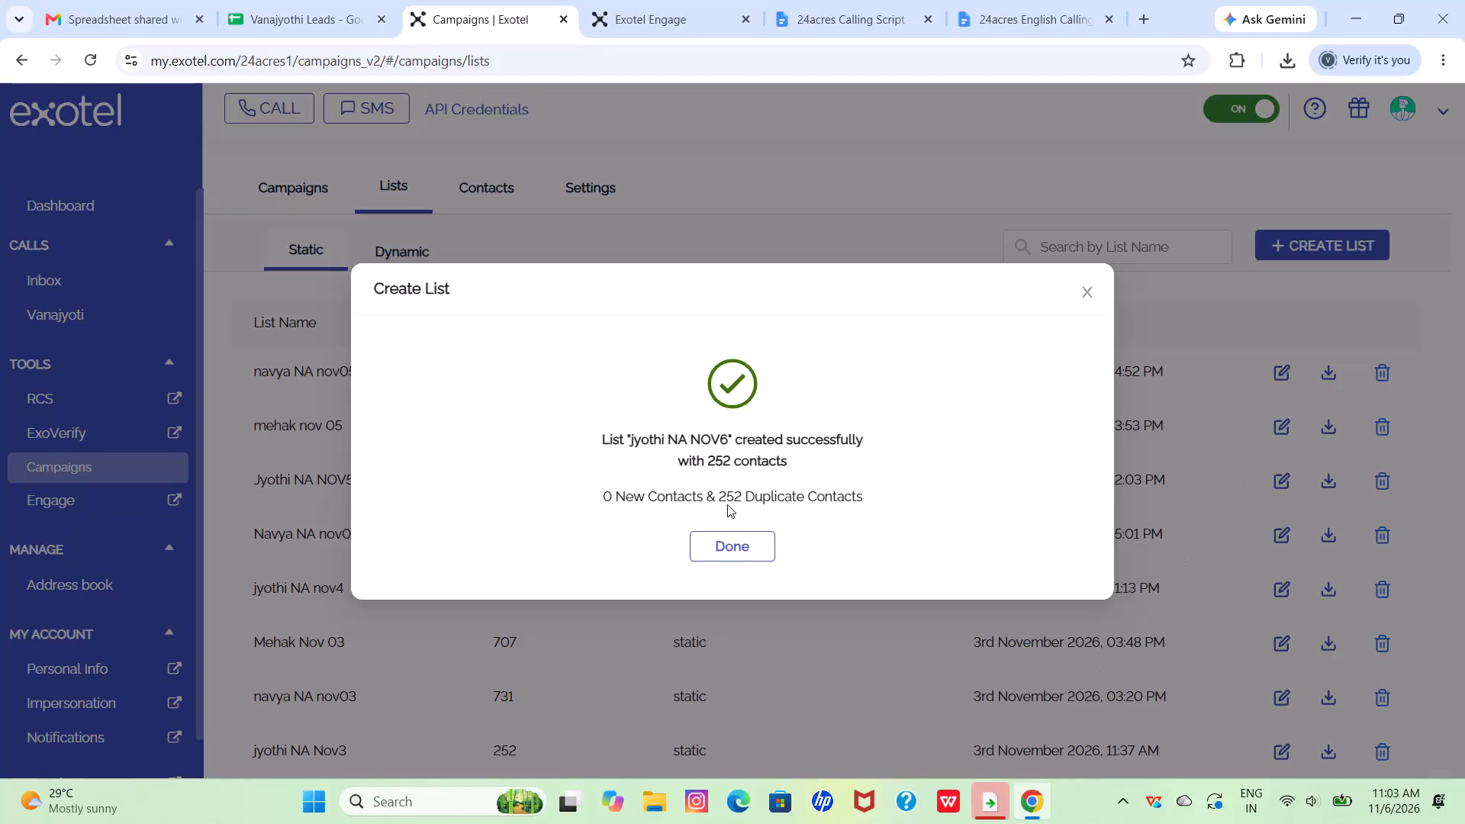
Finish the contact list creation and open the calls Inbox.
left_click(723, 544)
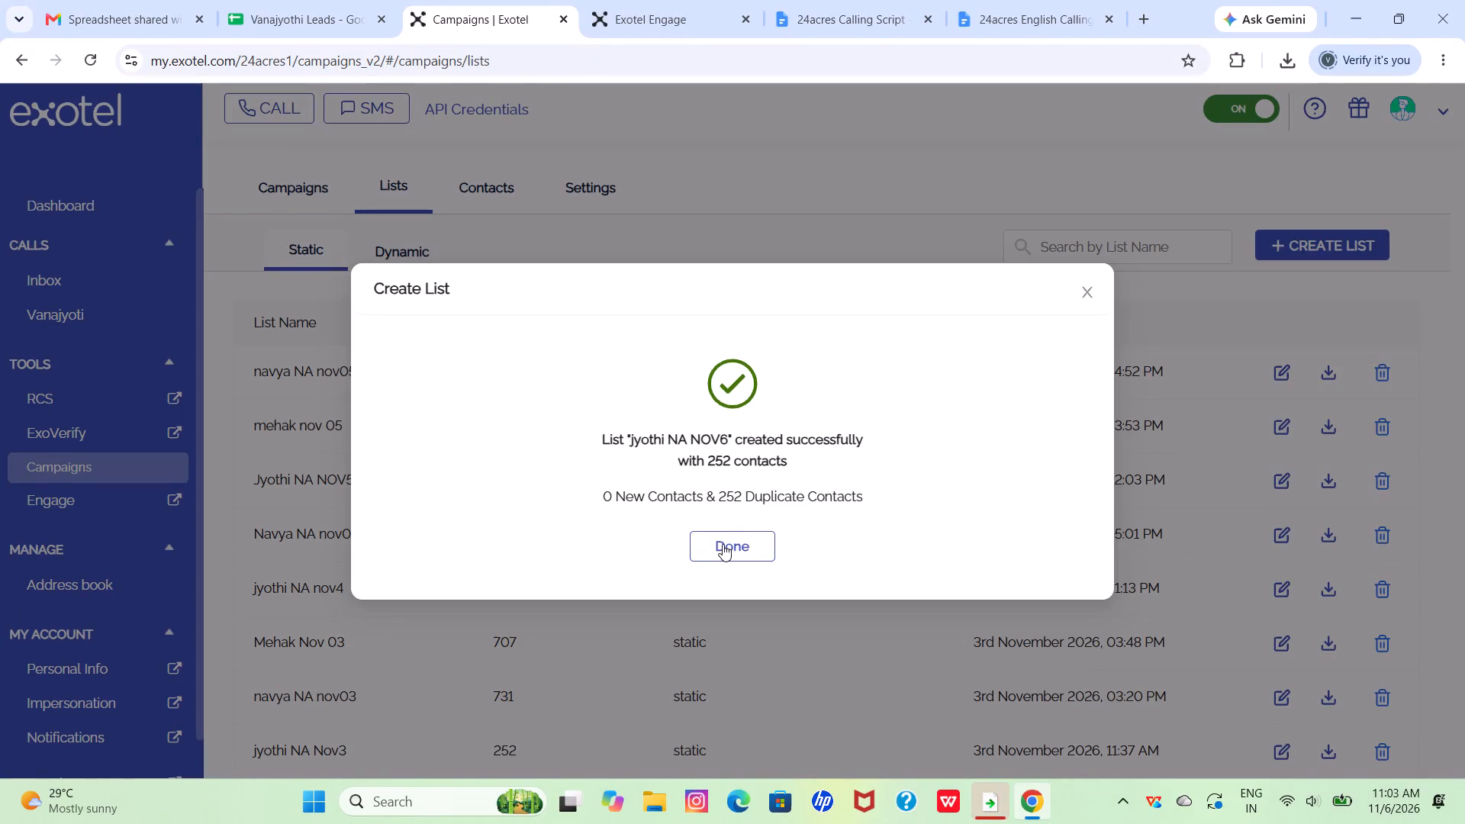
left_click(120, 268)
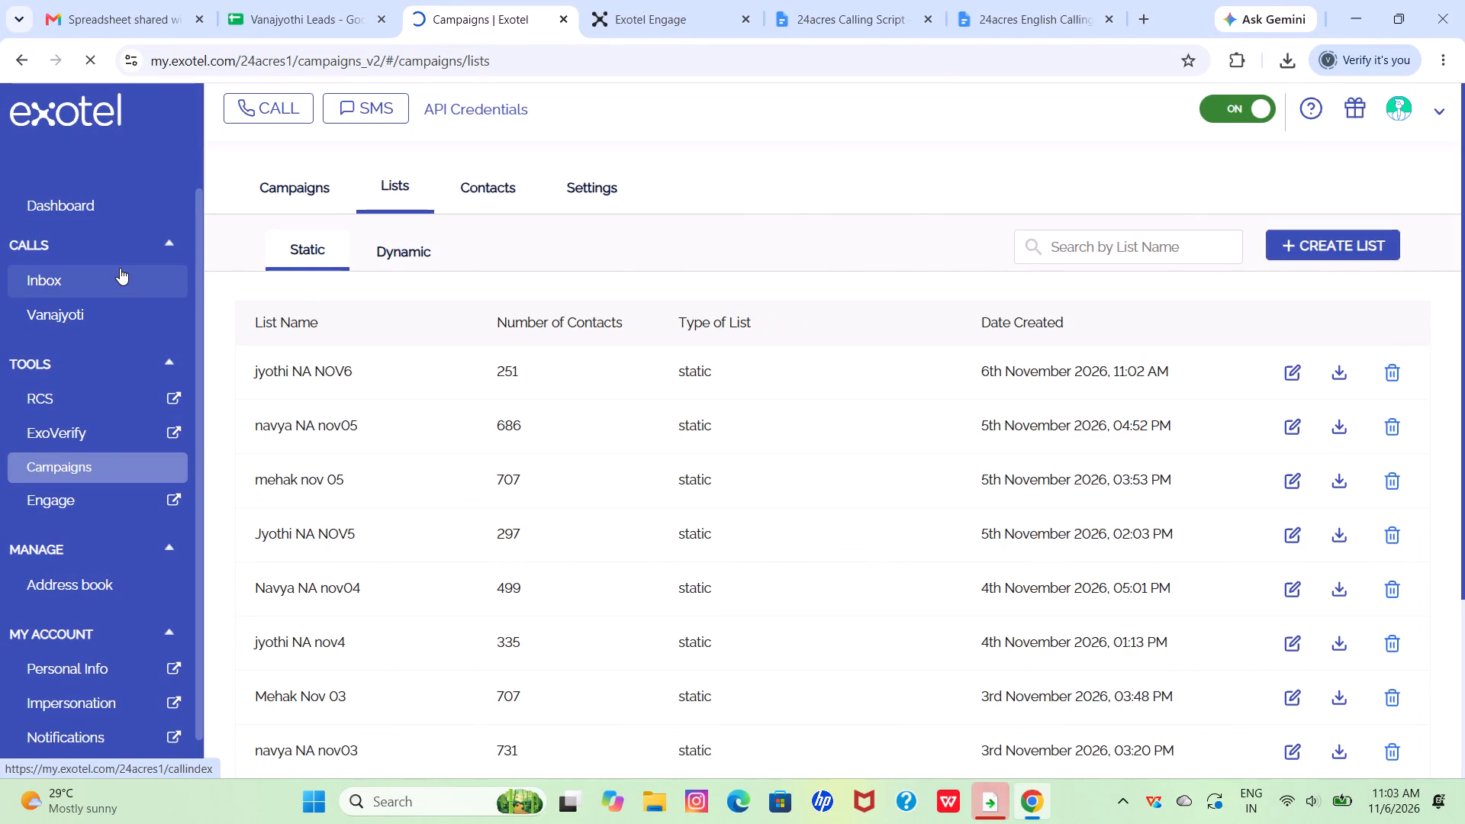
Switch to Exotel Engage and start creating a new call campaign.
left_click(639, 0)
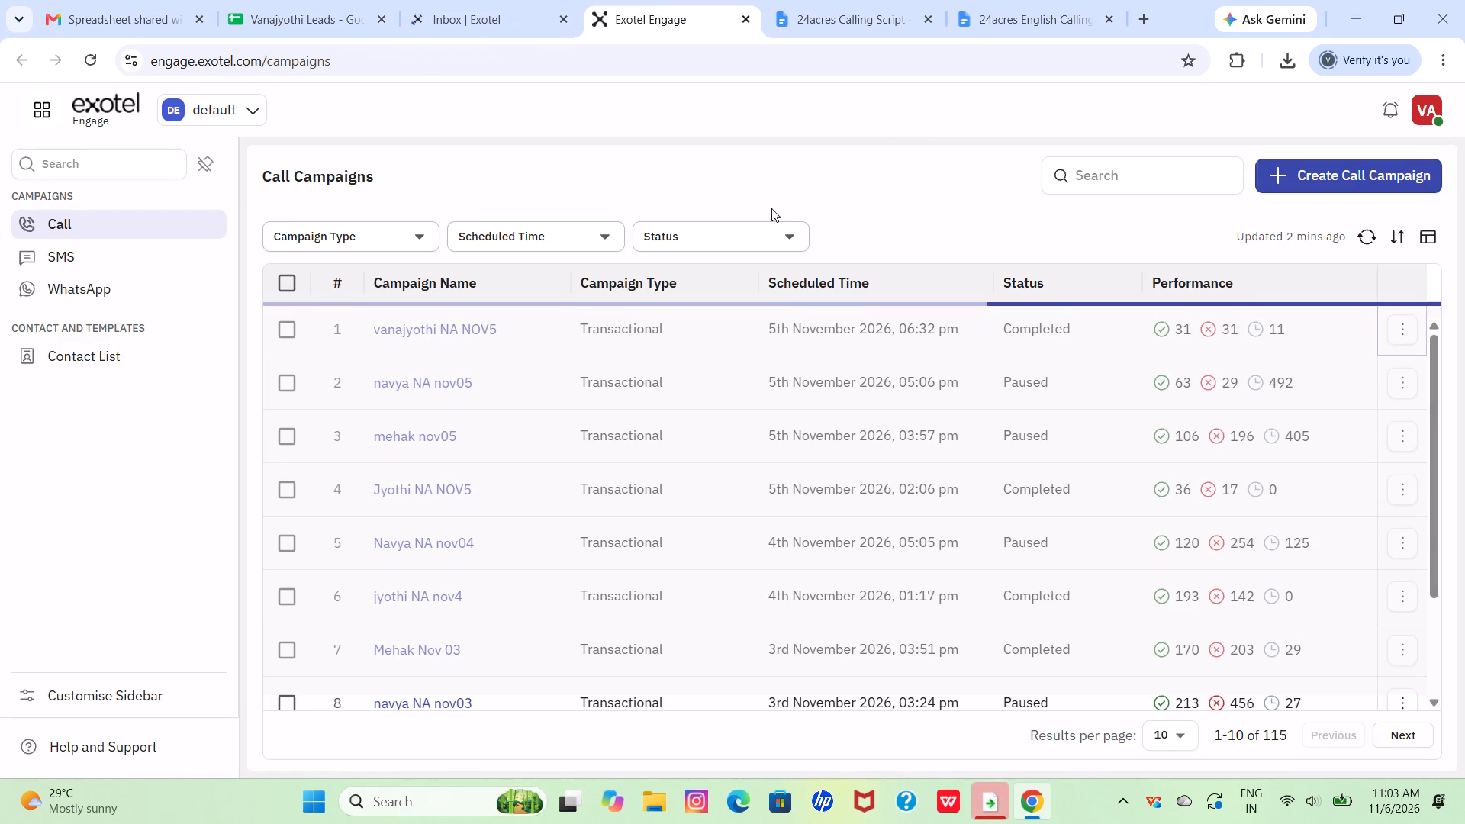
left_click(1345, 178)
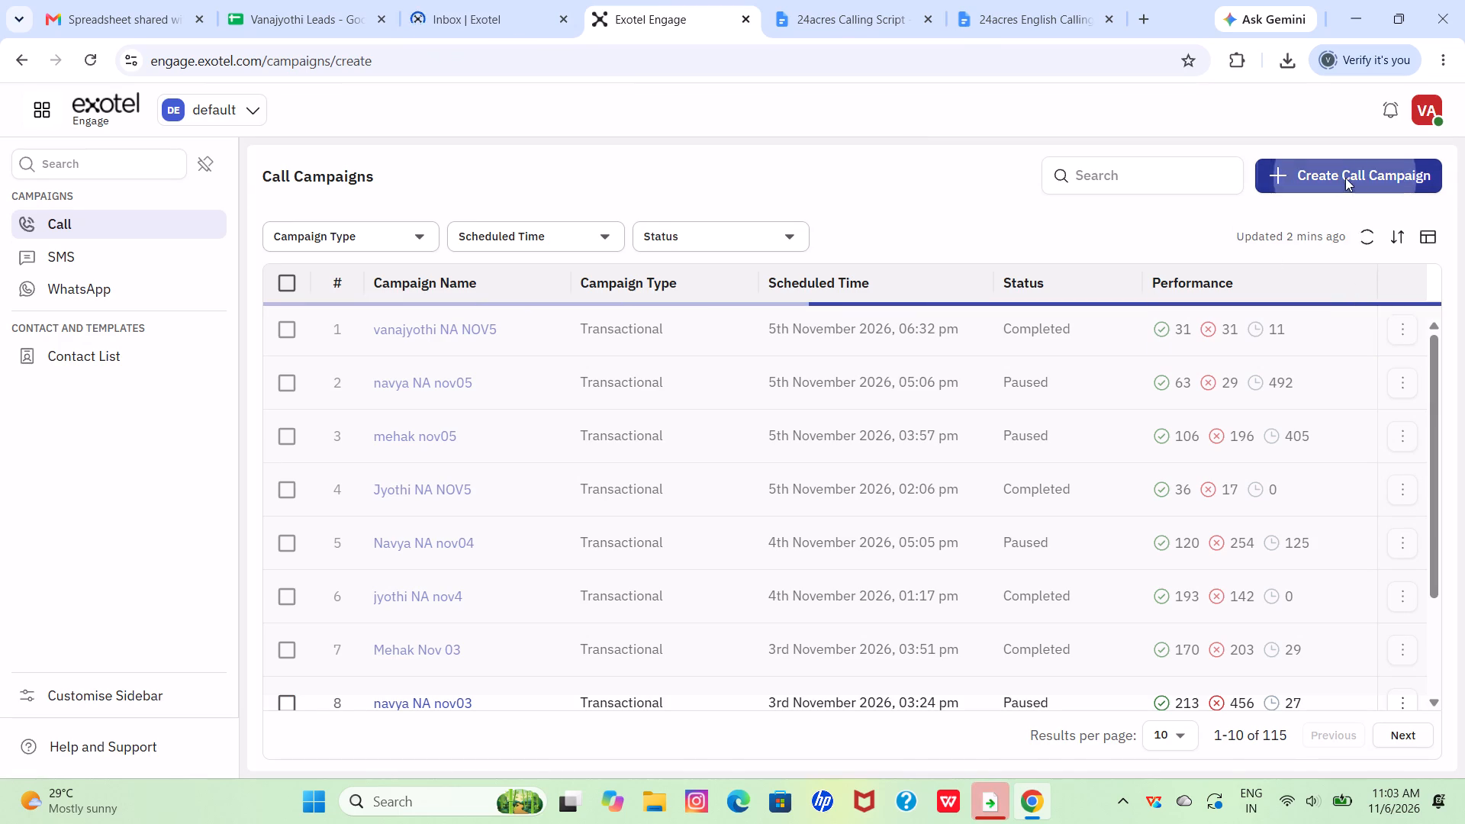
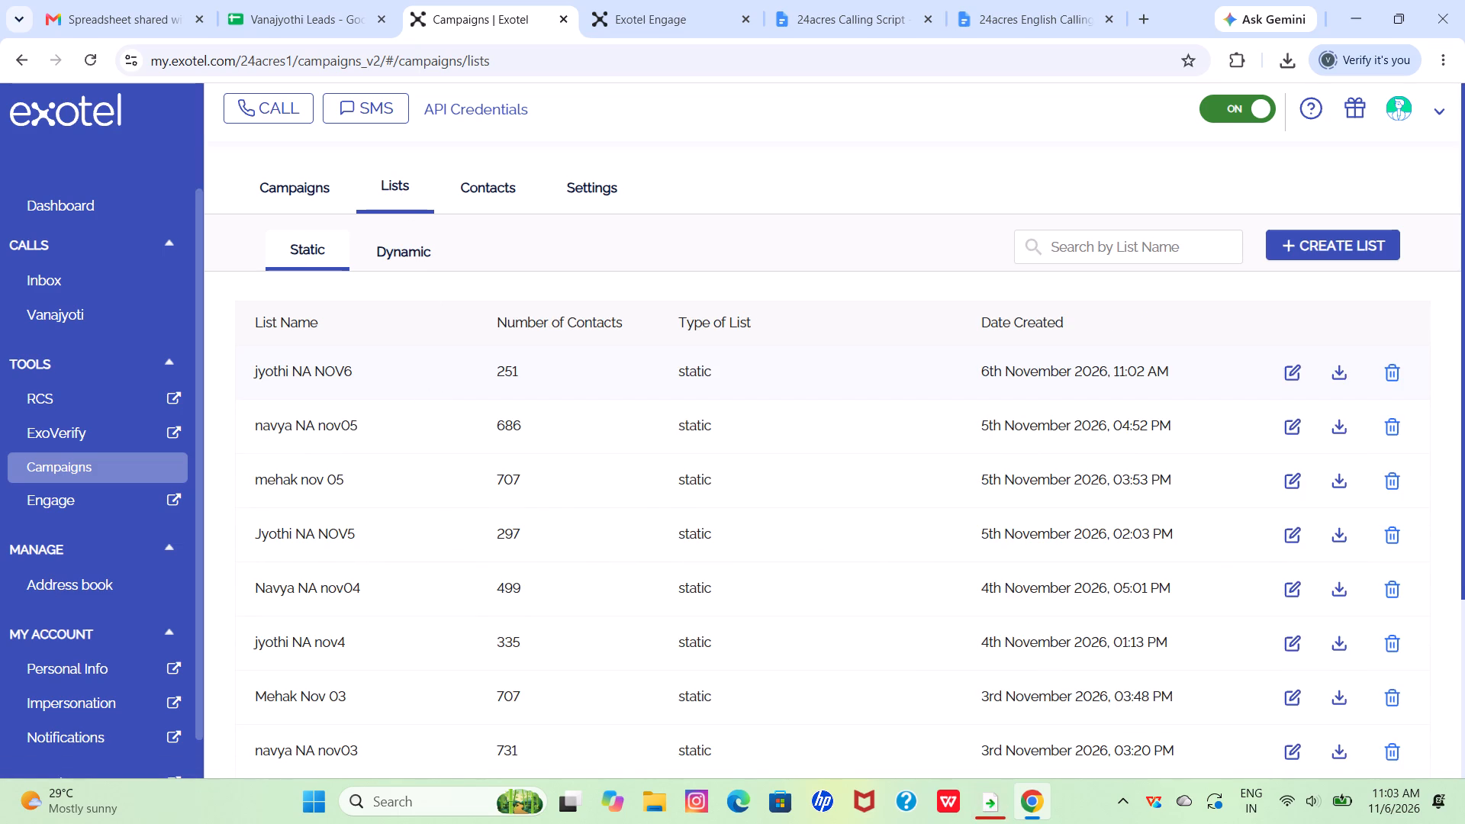
Copy the list name jyothi NA NOV6 from the Exotel static lists and use it as the campaign name in Exotel Engage.
left_click_drag(265, 373, 371, 372)
left_click(363, 387)
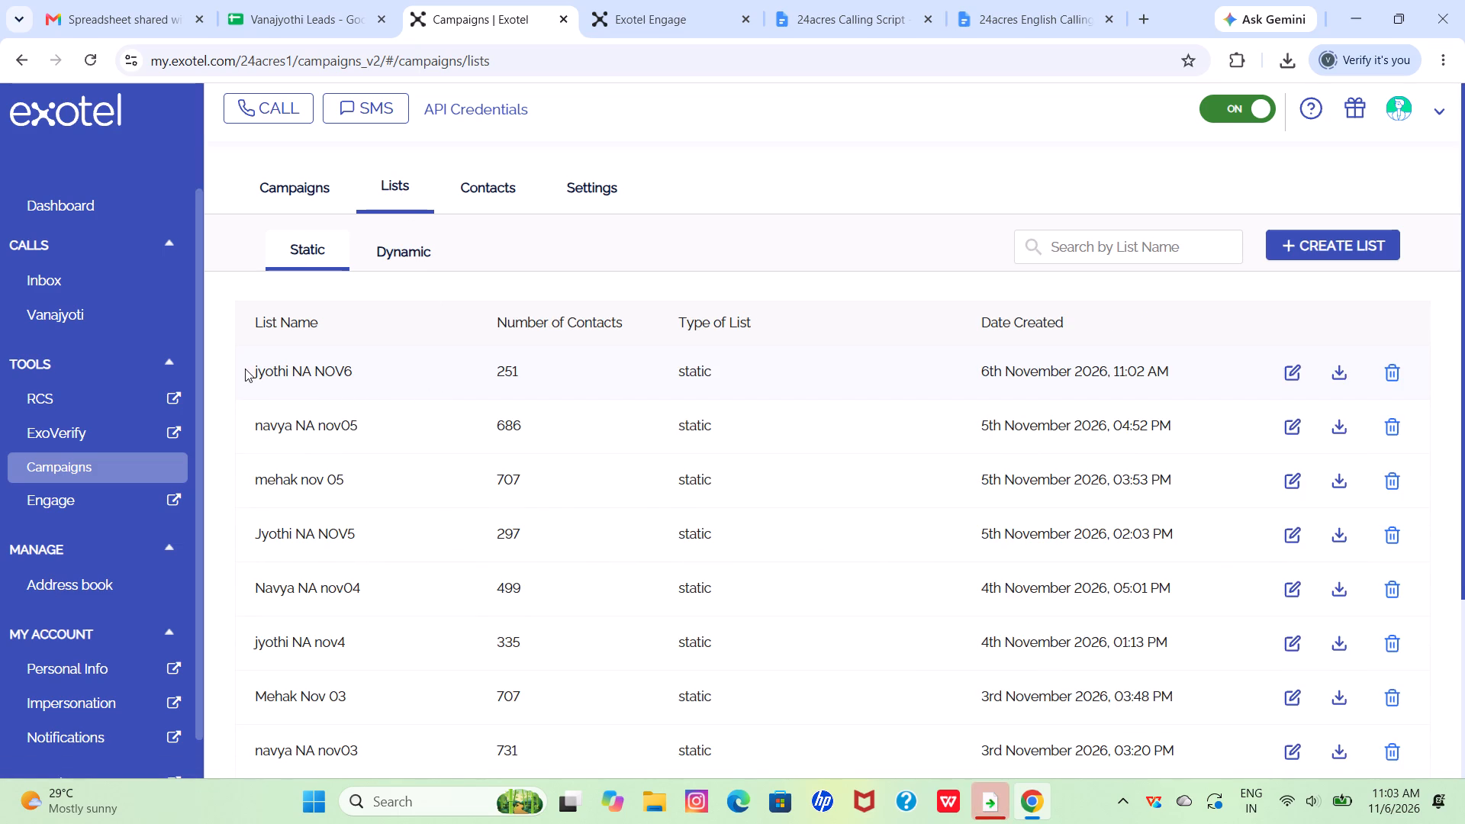
left_click_drag(253, 371, 317, 366)
left_click_drag(317, 366, 369, 369)
key("ctrl+c")
left_click(607, 0)
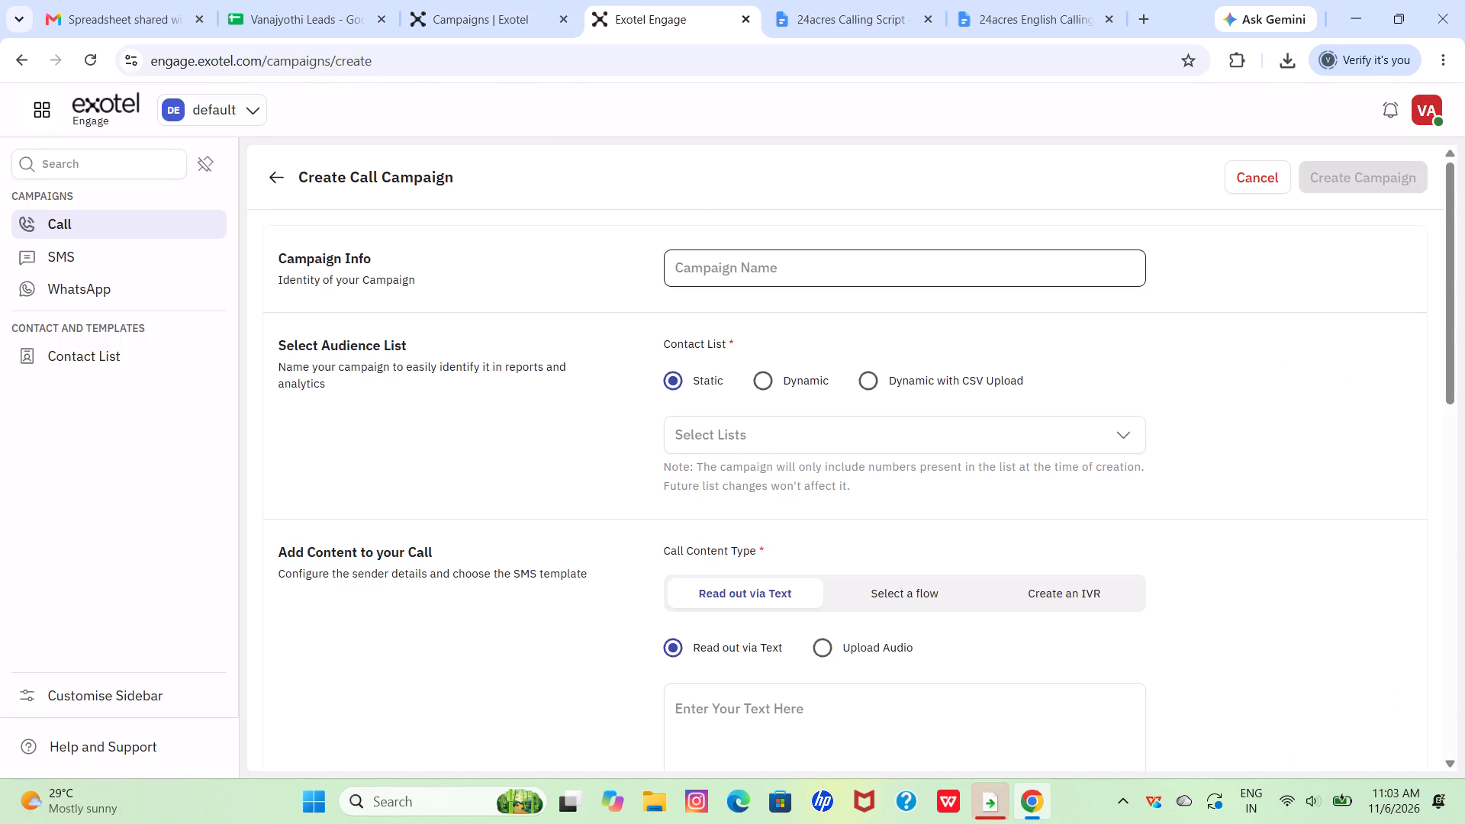
left_click(769, 271)
key("ctrl+v")
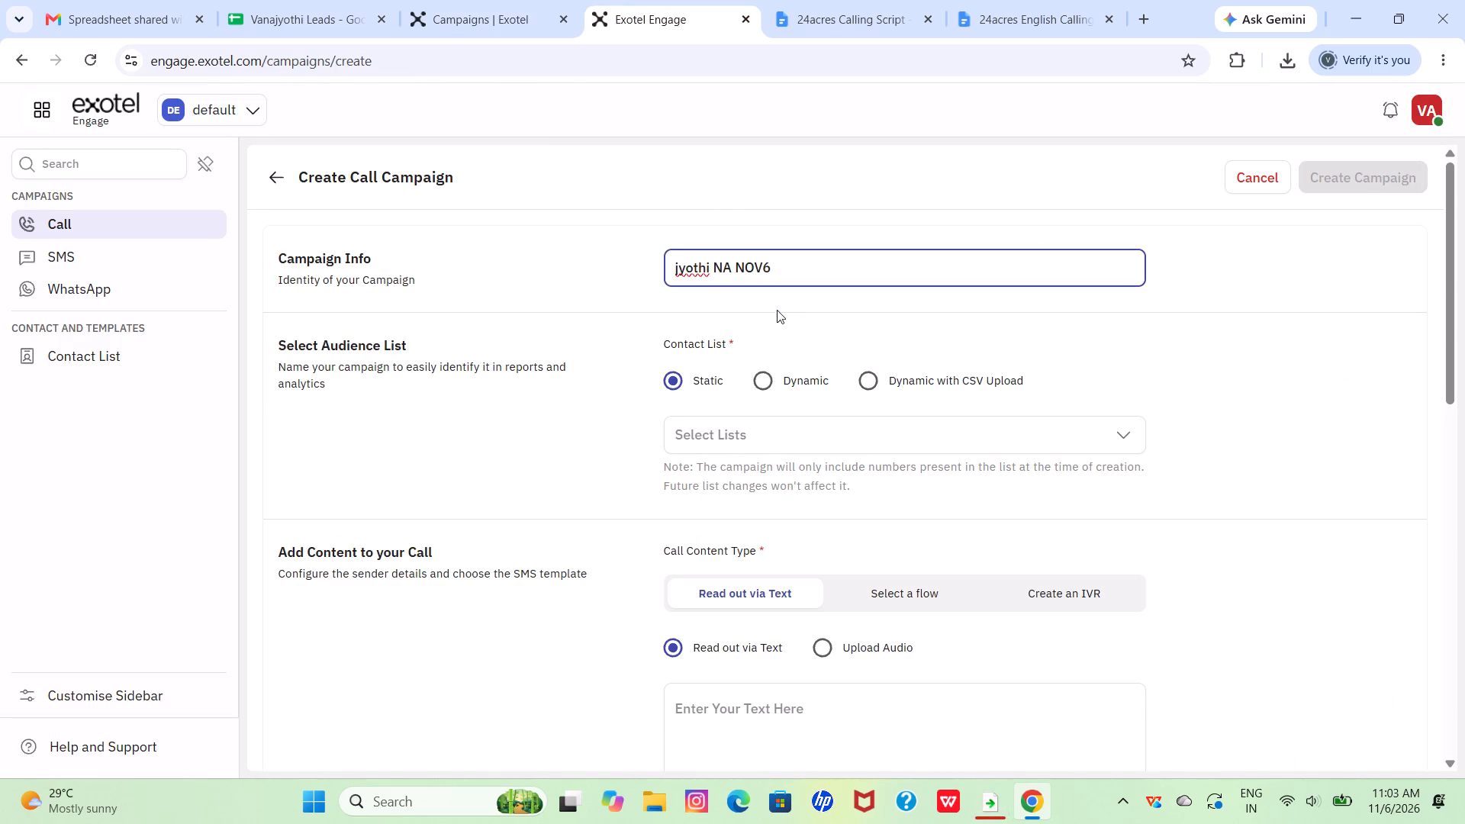
Choose the static contact list jyothi NA NOV6 as the campaign's audience.
left_click(755, 431)
left_click(756, 436)
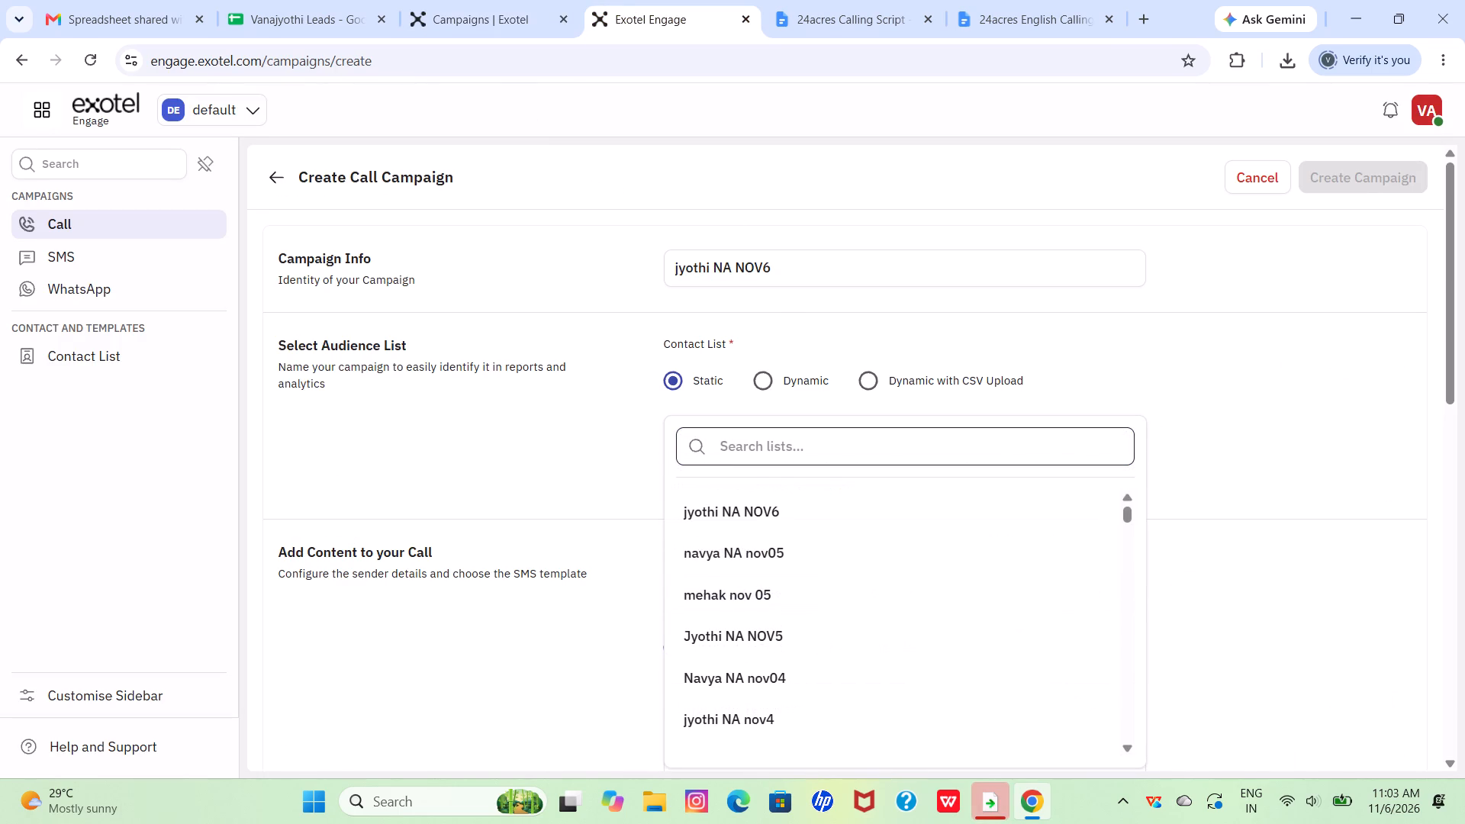
left_click(755, 501)
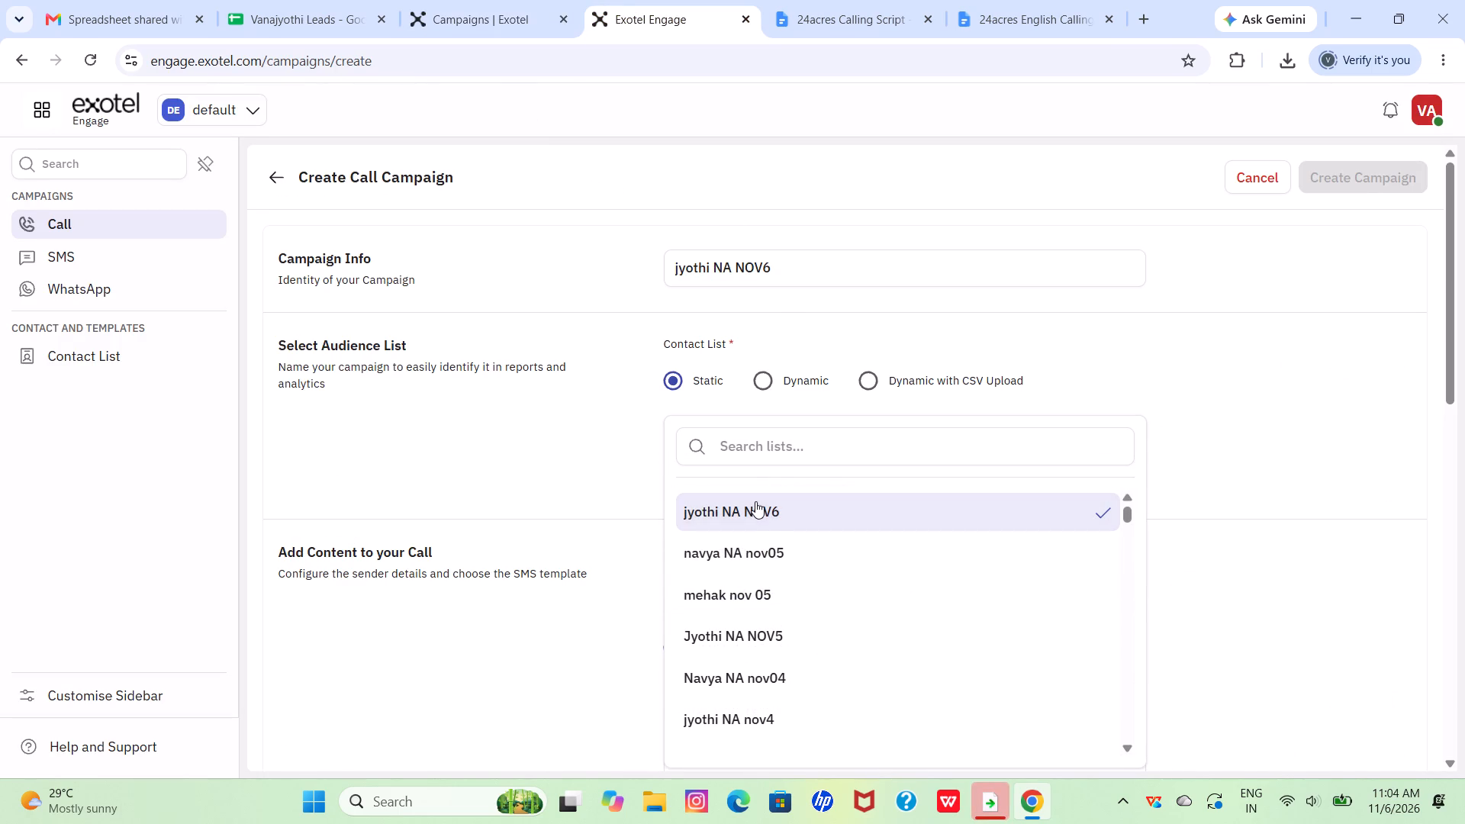
left_click(1322, 446)
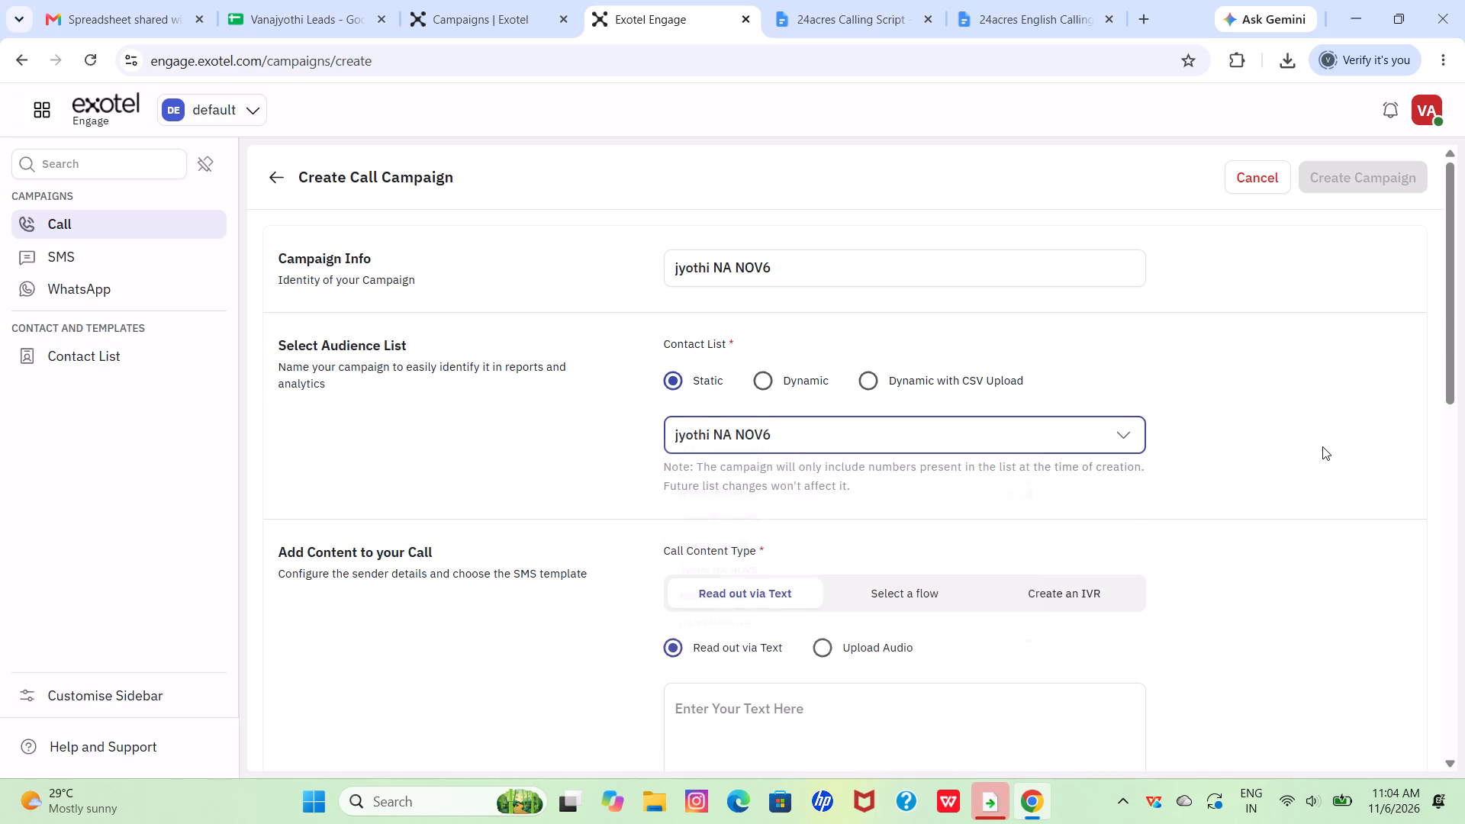
Set the call content type to an existing flow and choose the Vanajyoti call flow.
scroll(986, 610, "down", 1)
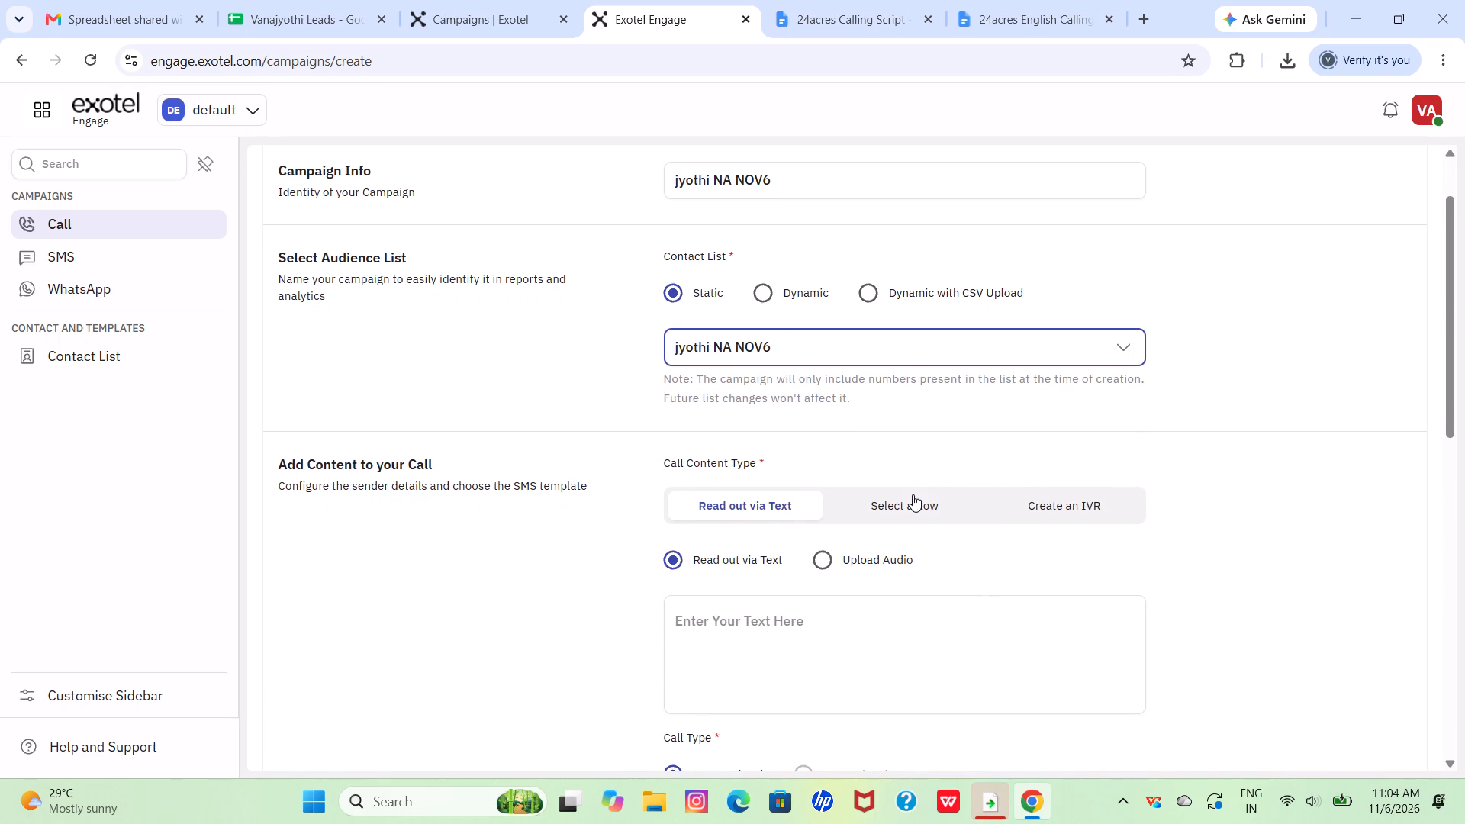
left_click(913, 494)
left_click(832, 575)
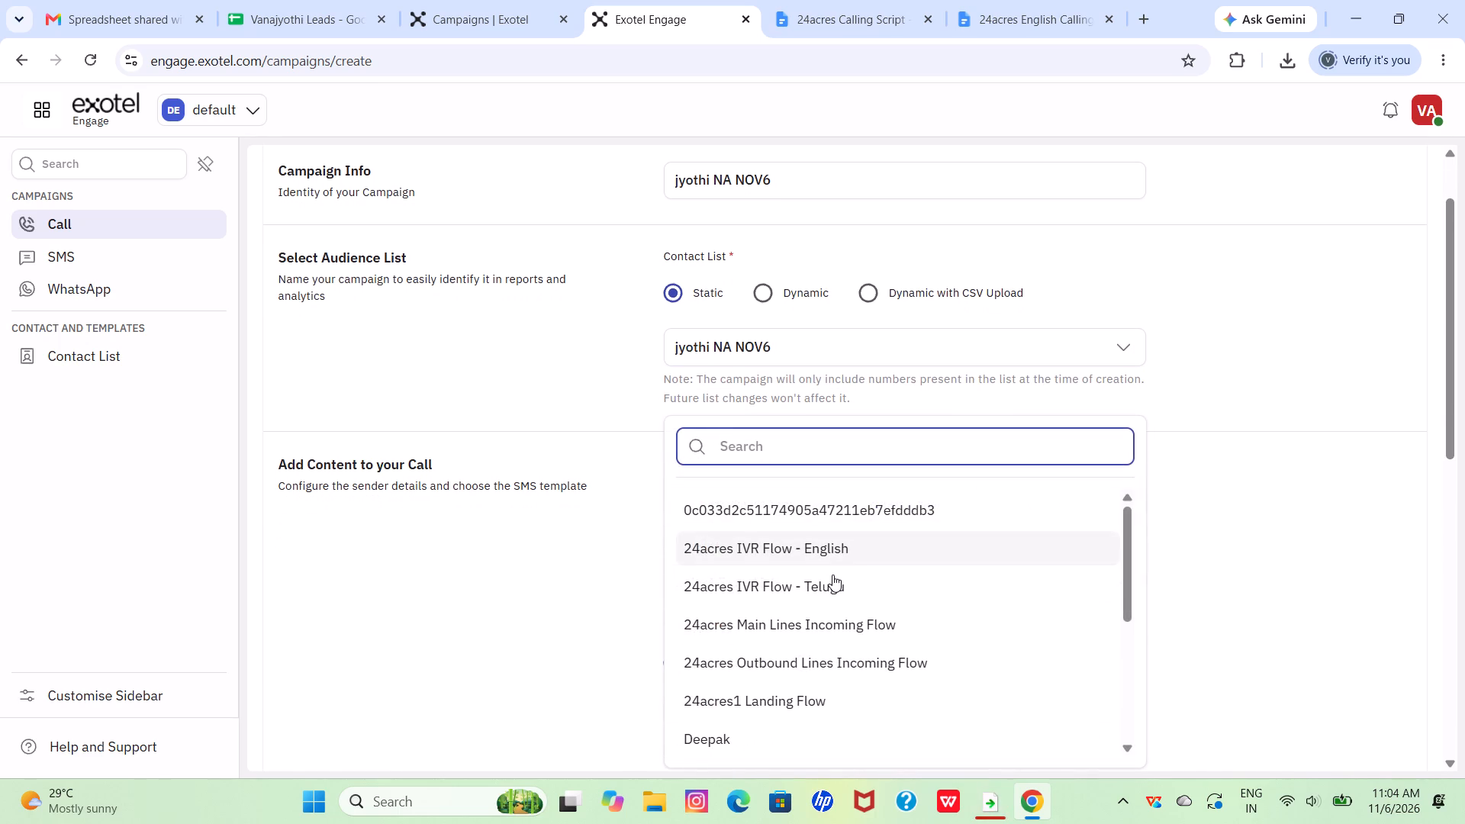
scroll(810, 625, "right", 5)
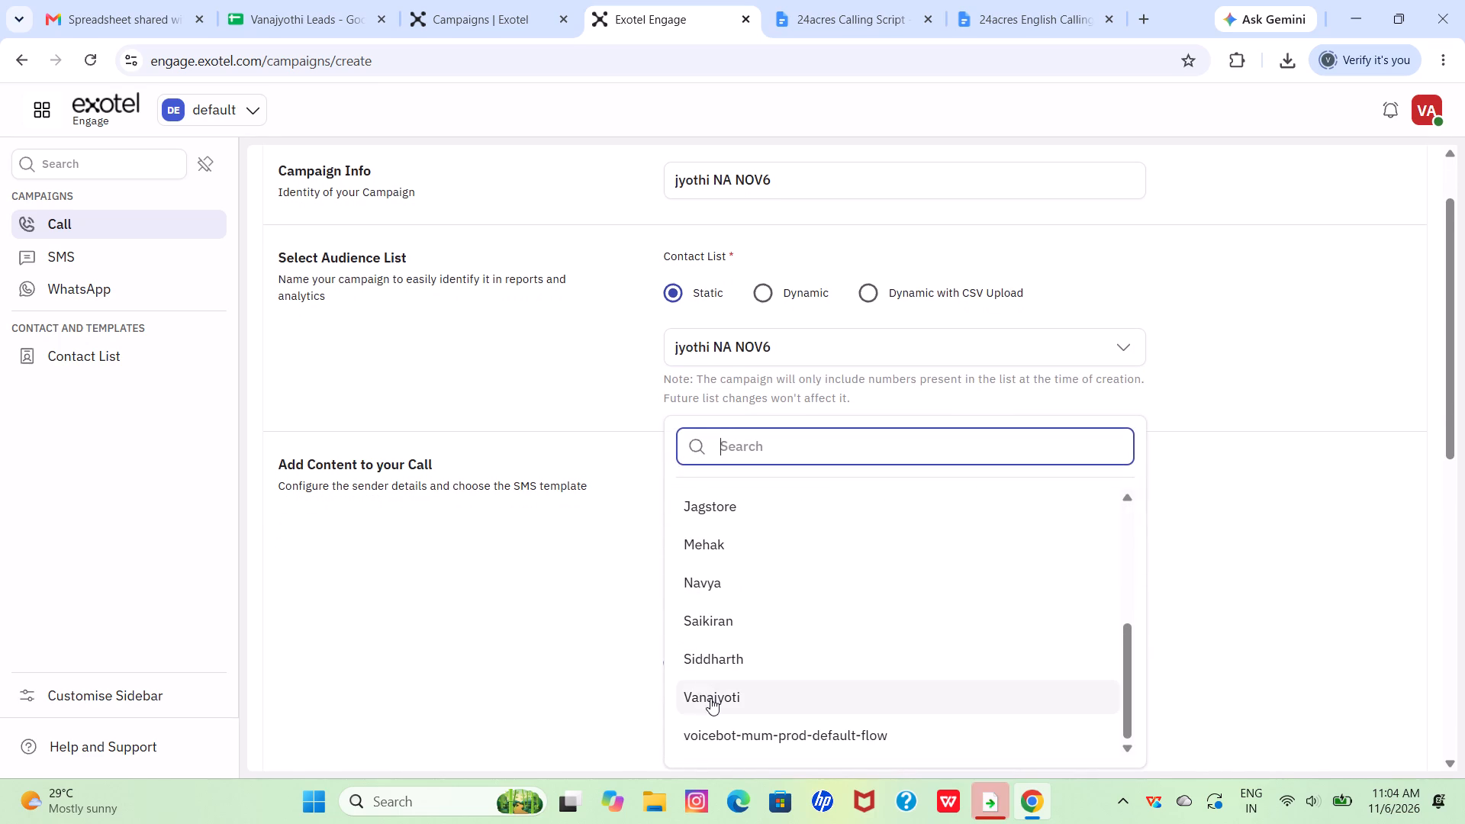
left_click(710, 698)
Open the campaign's Caller ID choices and switch back to the Exotel dashboard's contact lists page.
scroll(925, 526, "down", 5)
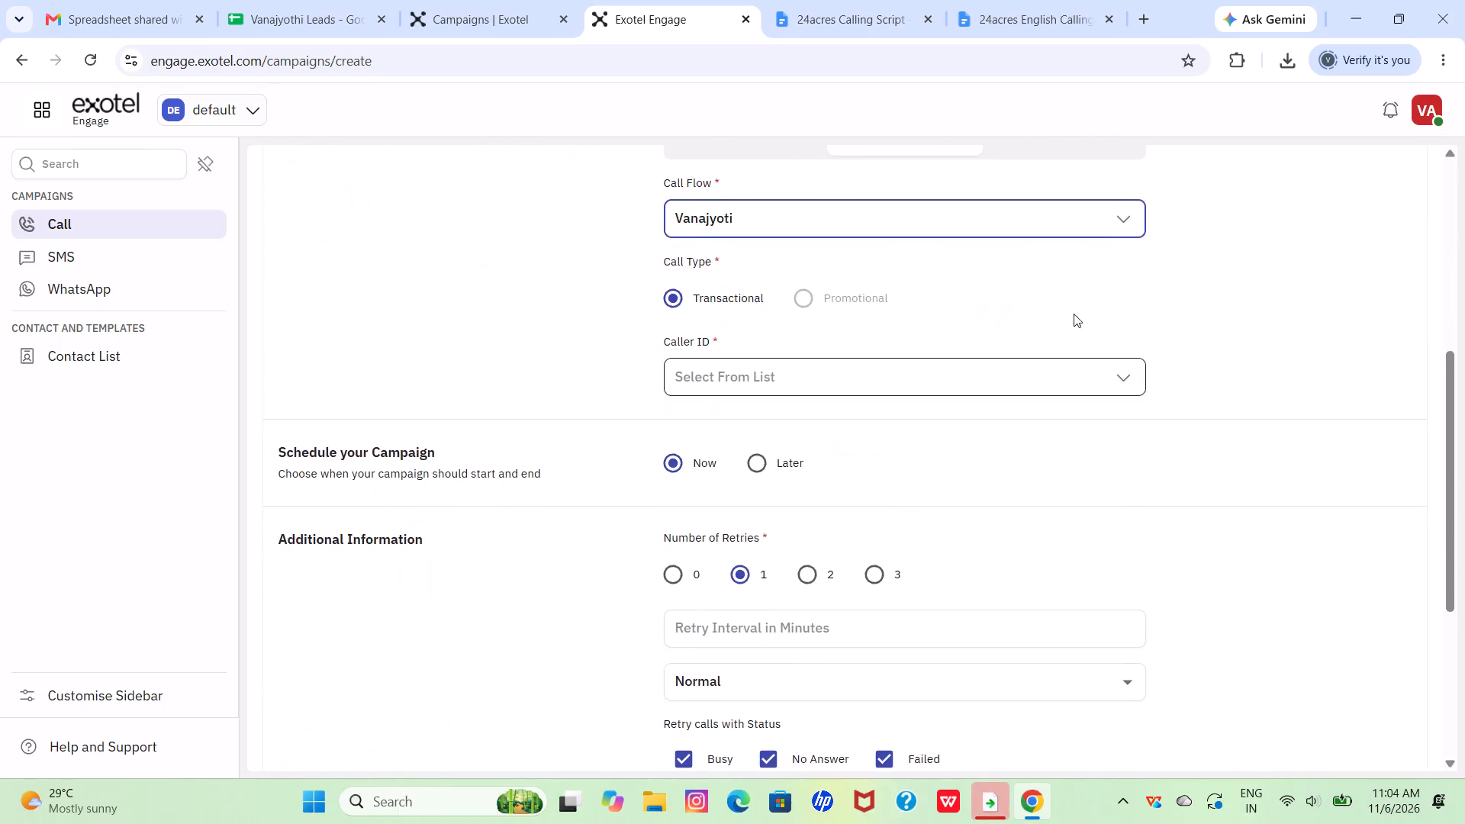
left_click(1122, 393)
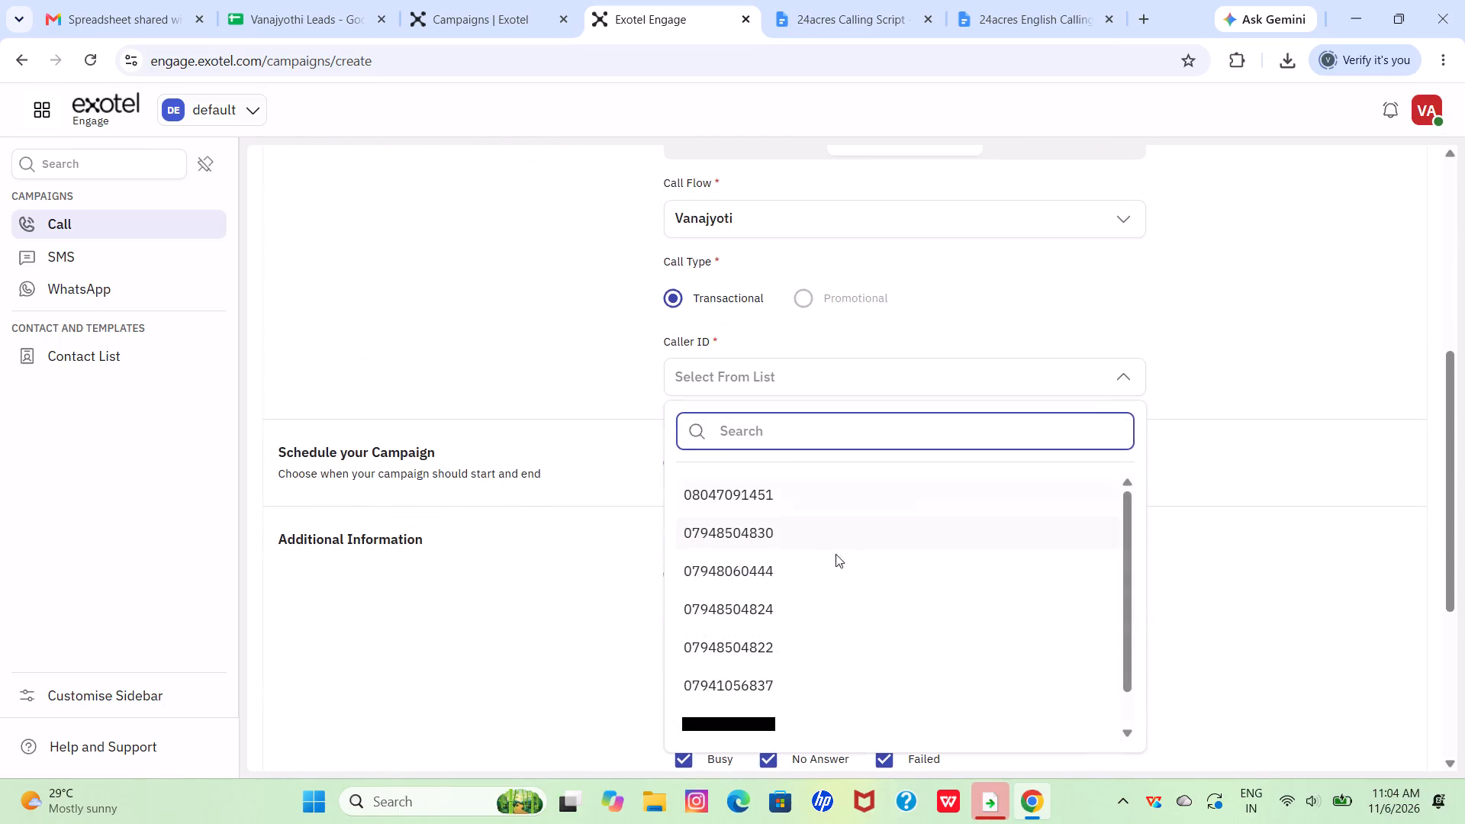
left_click(482, 0)
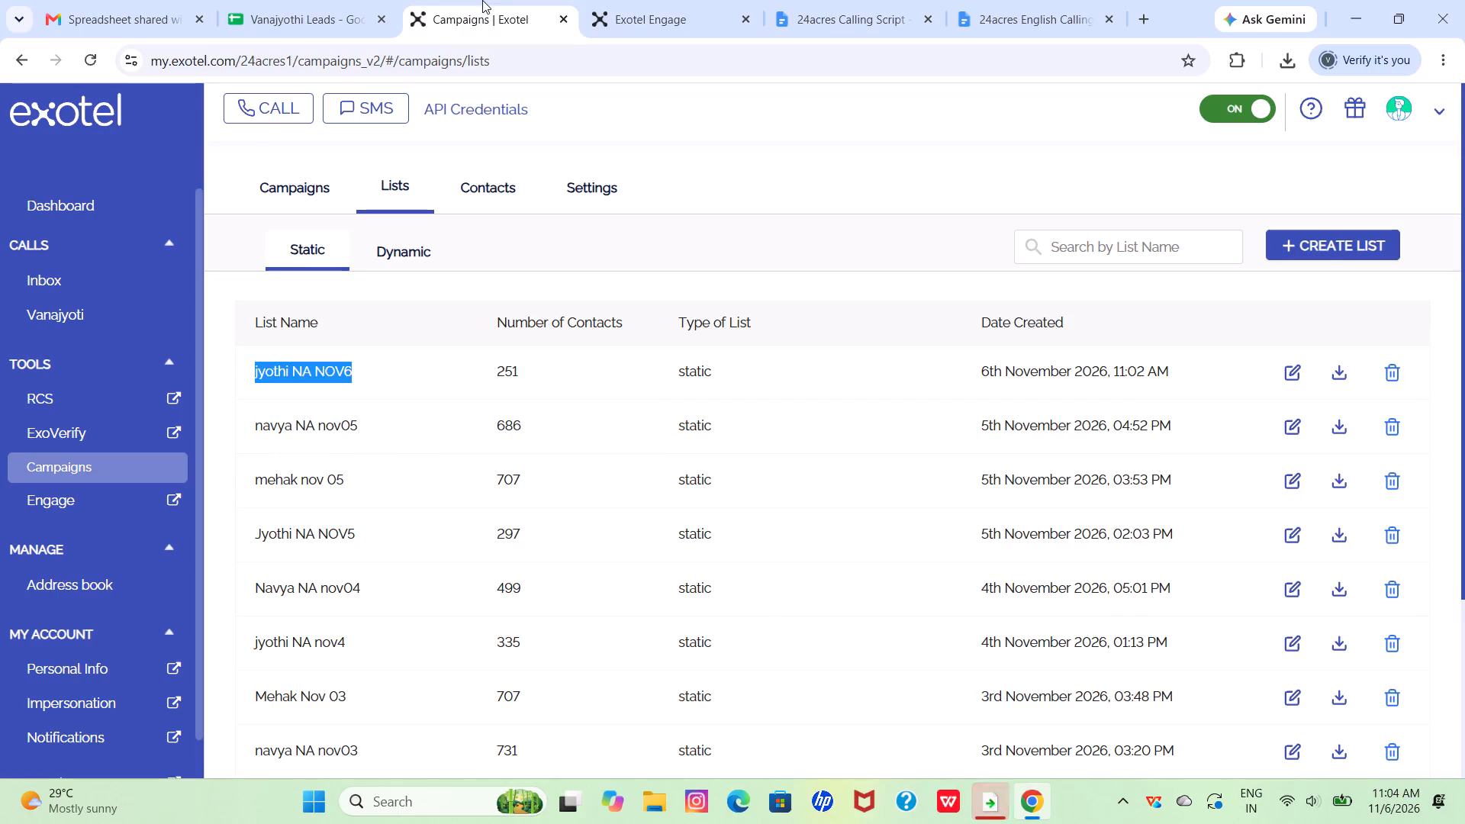
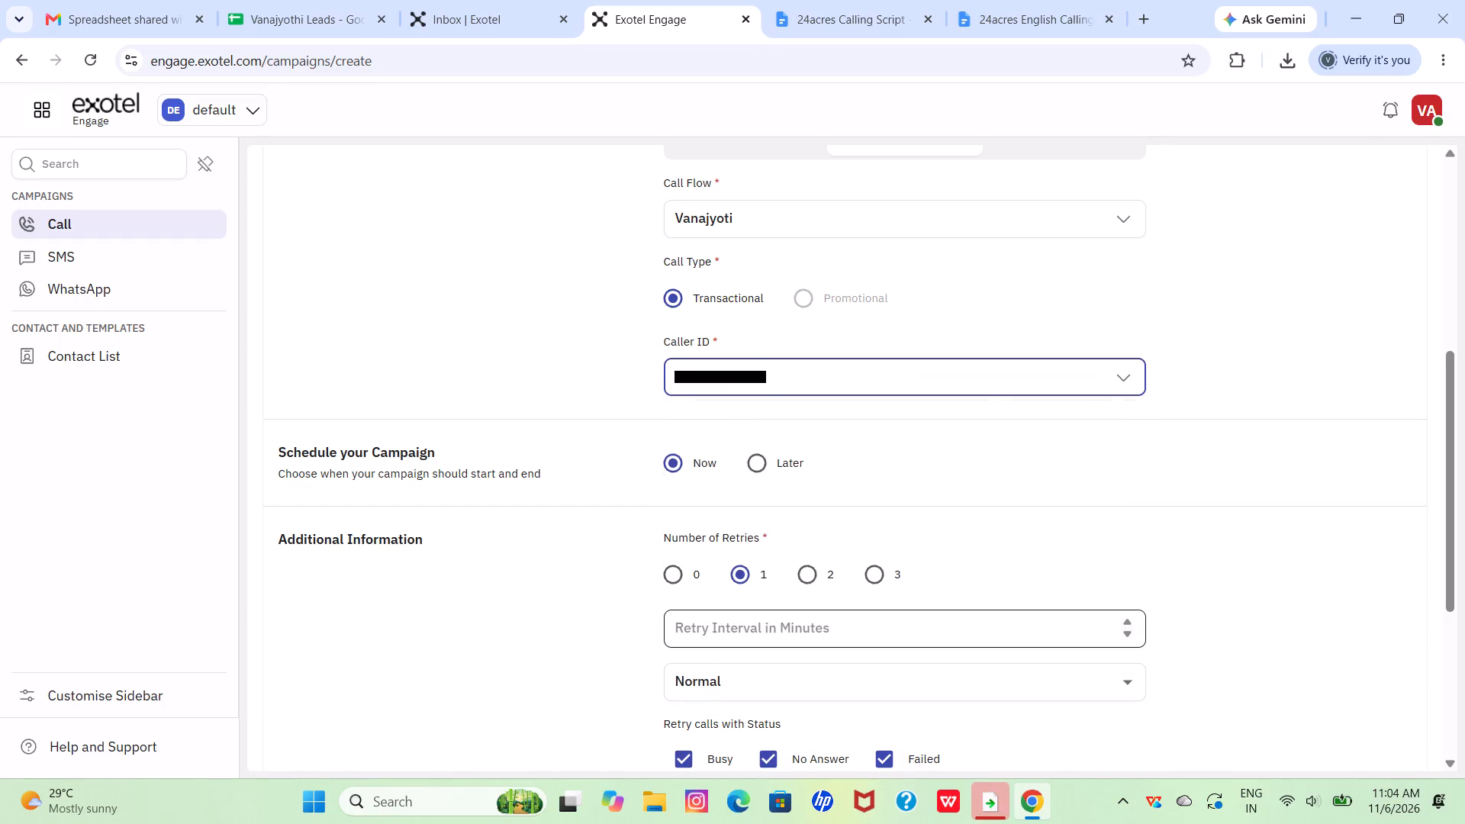
Set the campaign's number of retries to 2 with a retry interval of 15 minutes.
scroll(782, 635, "down", 1)
left_click(808, 468)
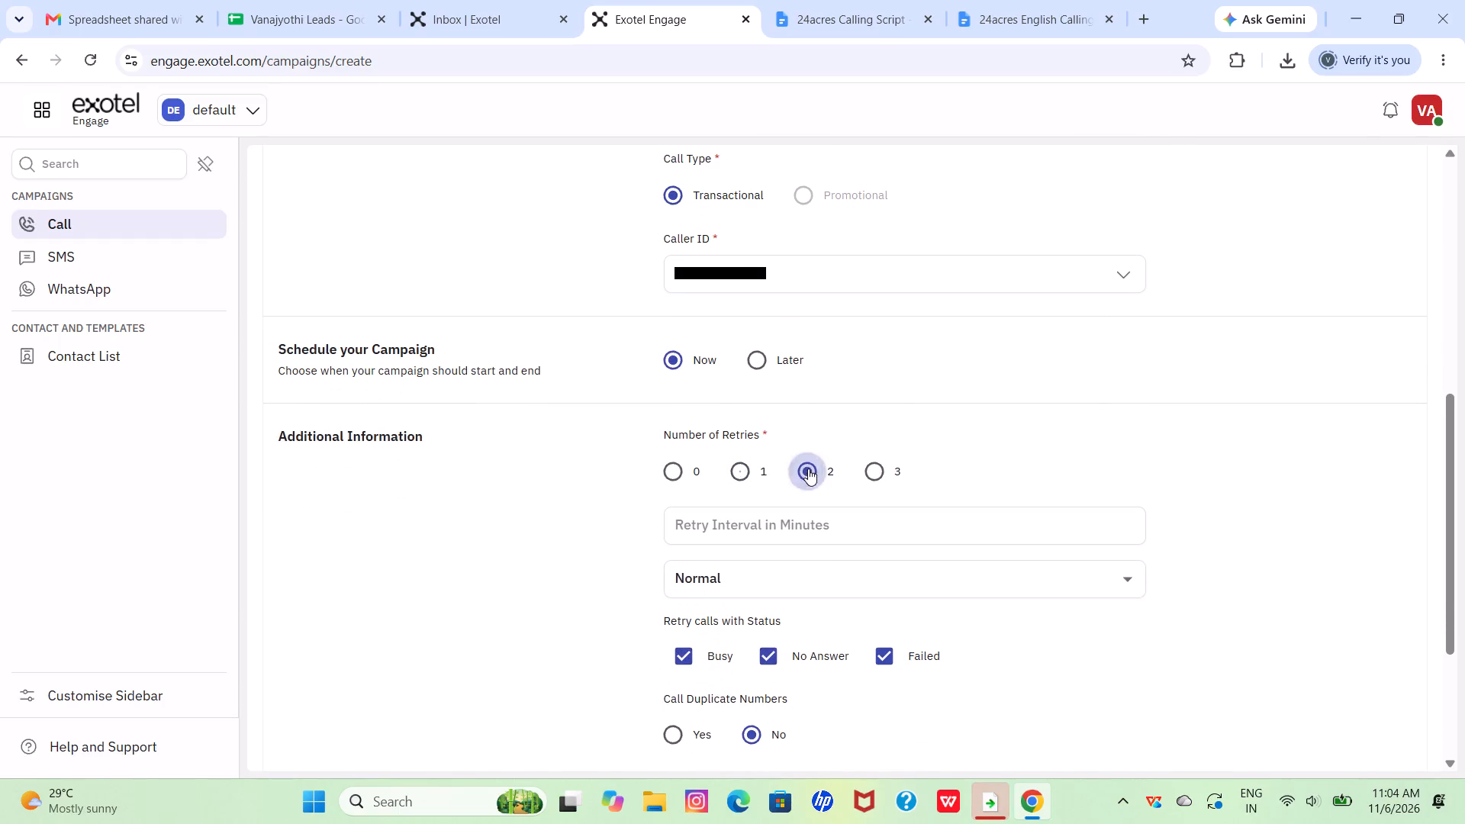
left_click(781, 514)
type("15")
left_click(609, 640)
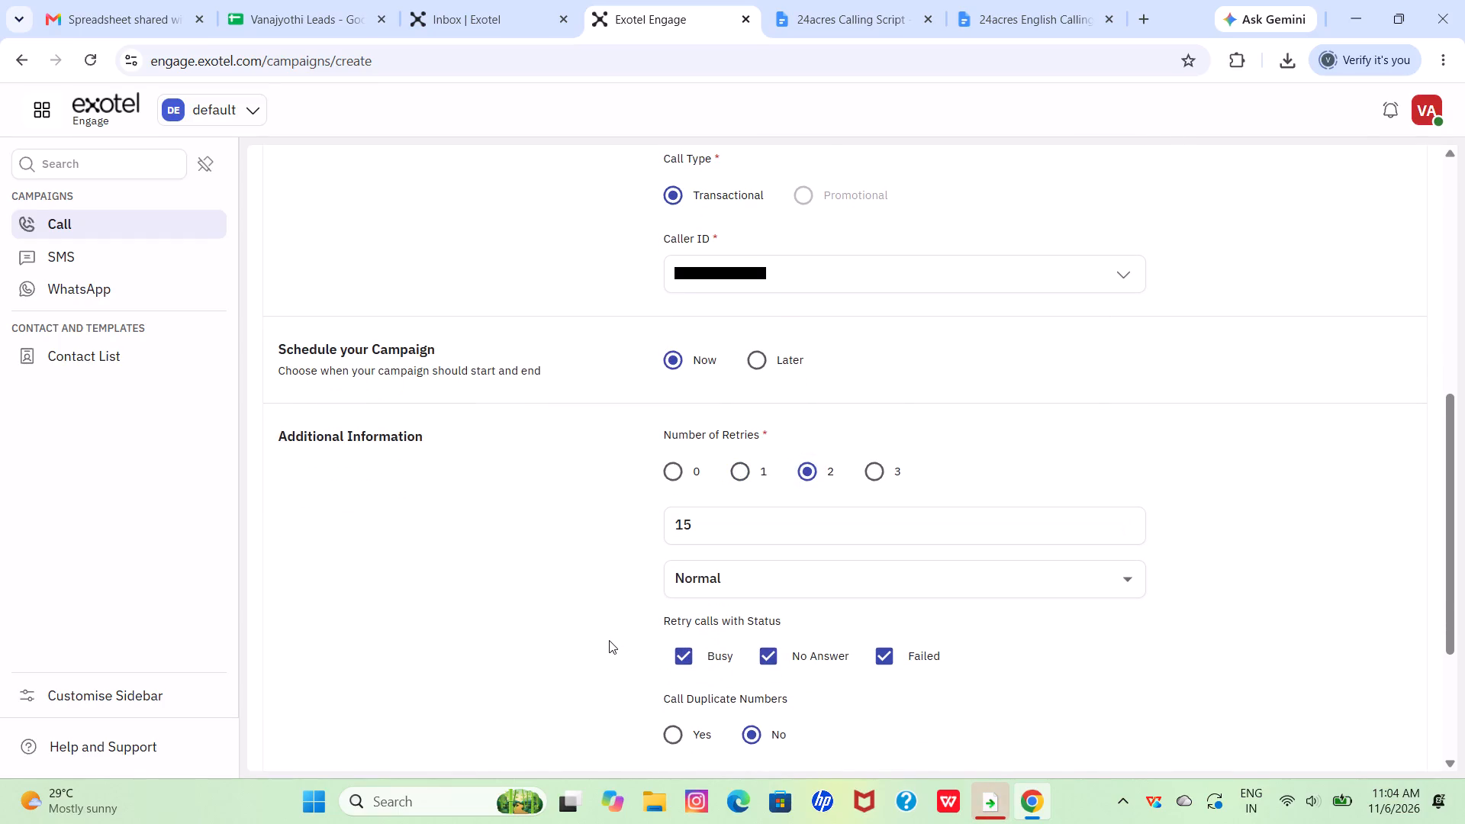
Switch the campaign throttle limit to custom and set it to 1 call per minute.
scroll(609, 640, "down", 4)
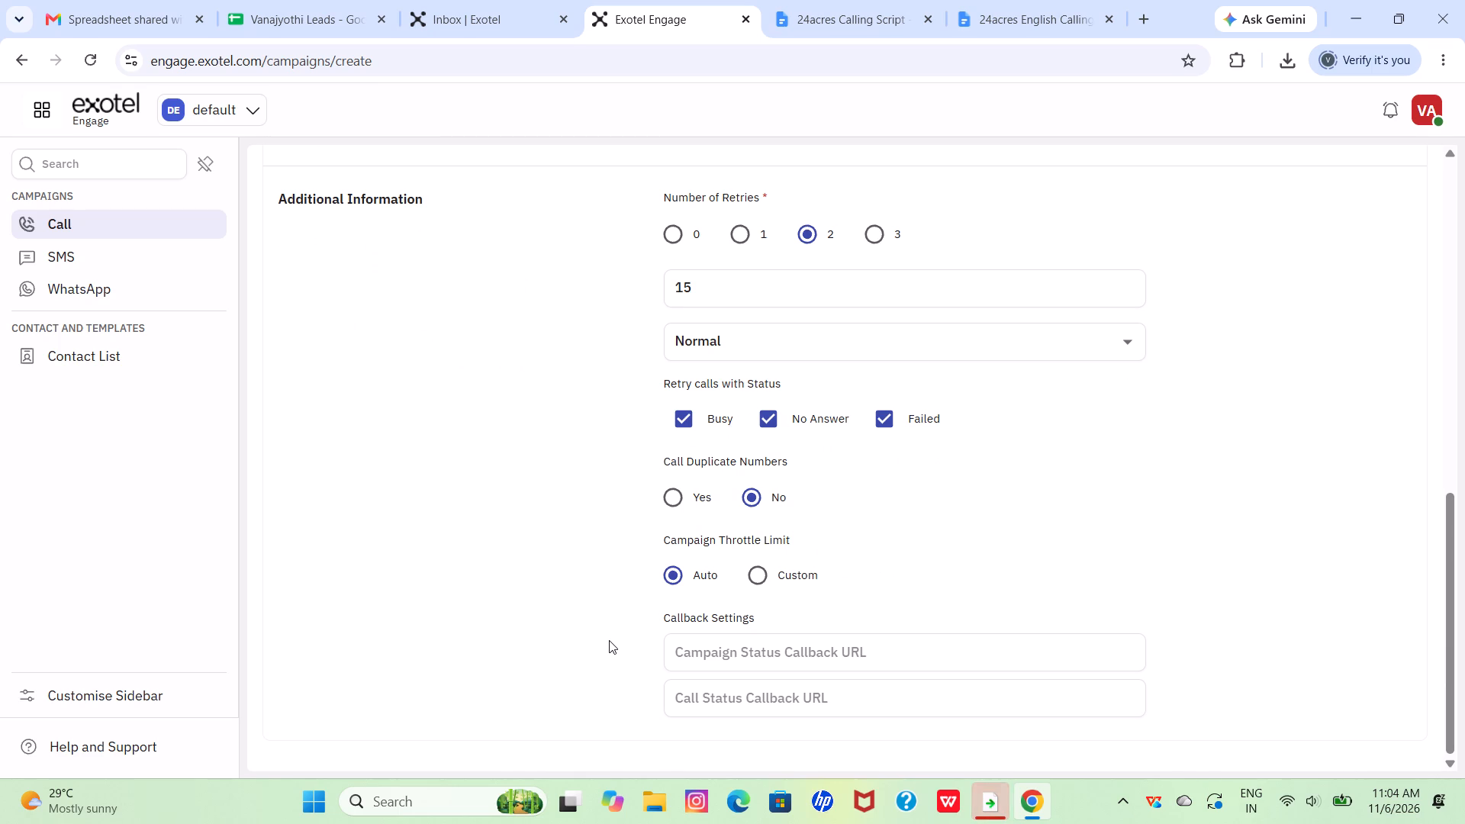
left_click(771, 574)
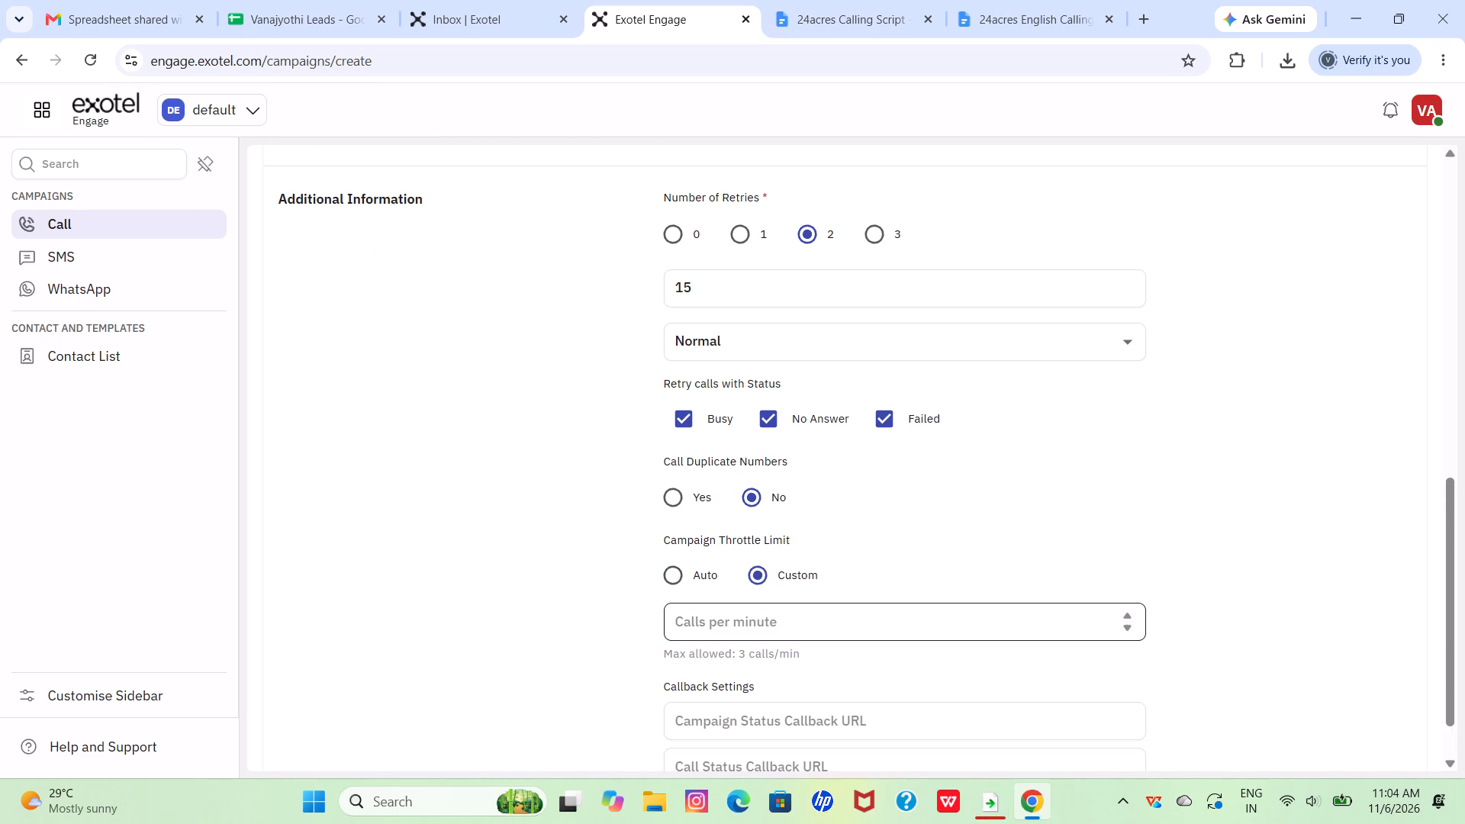
left_click(741, 620)
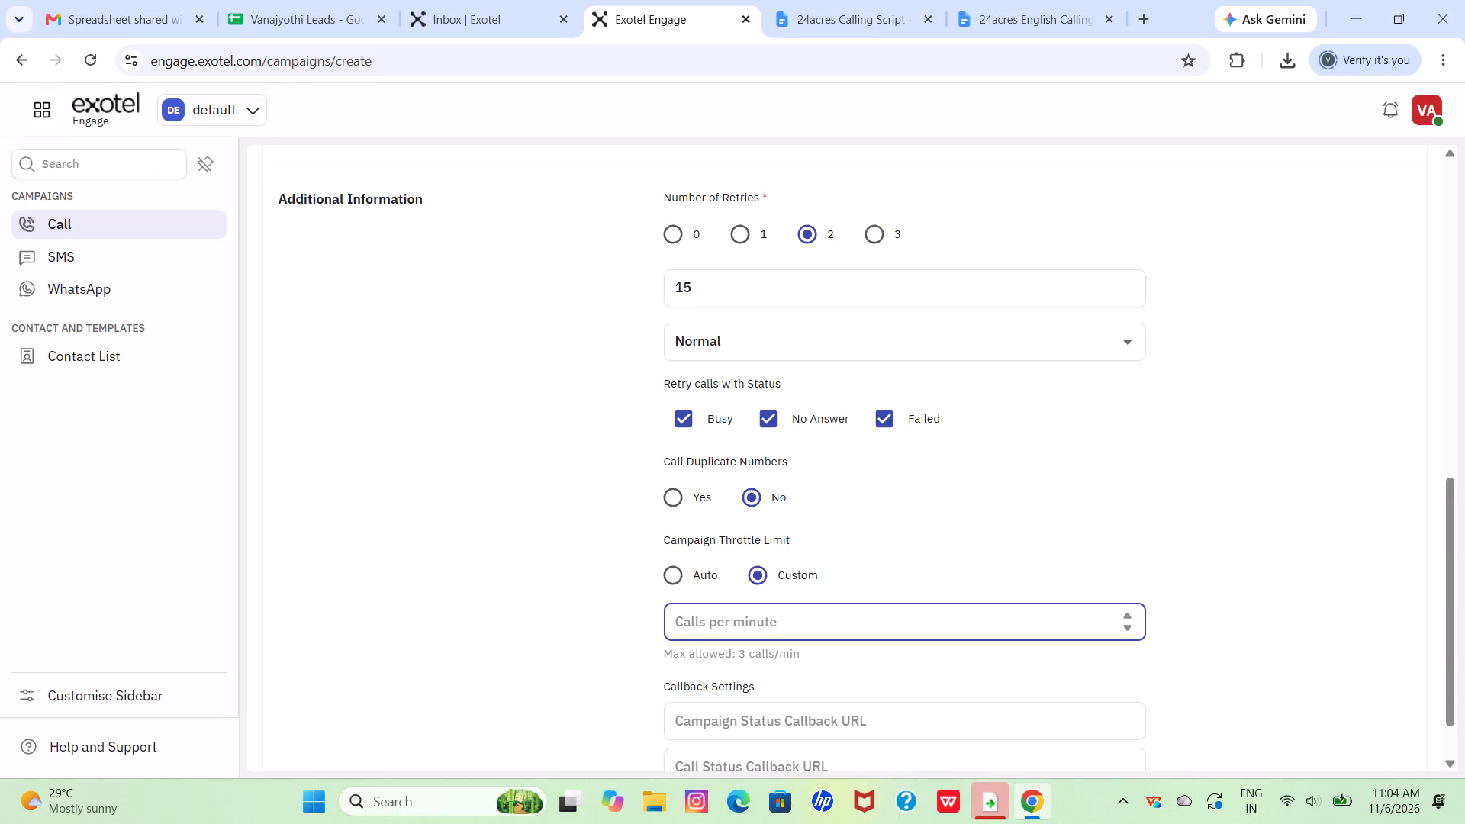
key("1")
left_click(1079, 385)
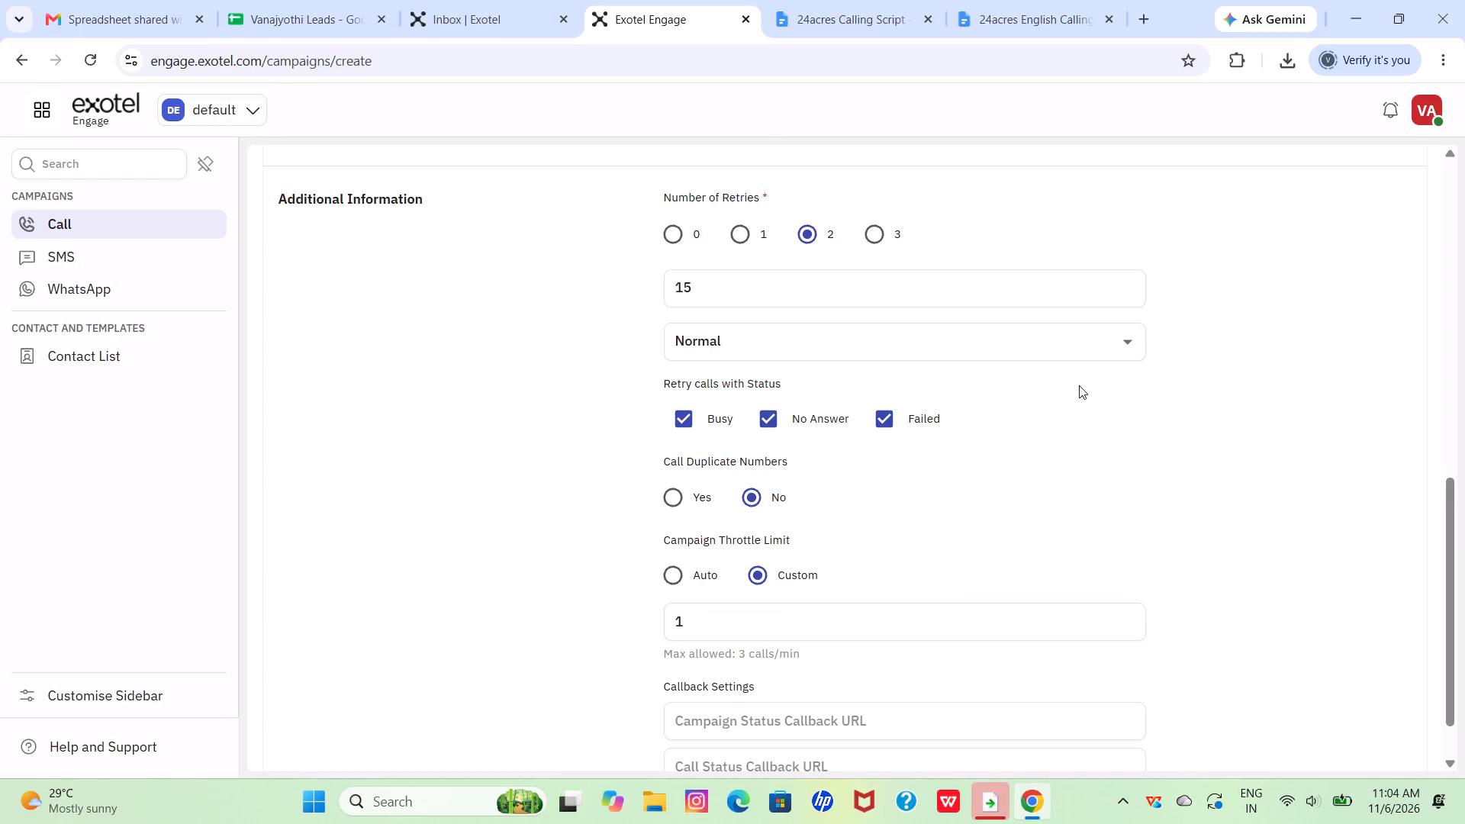
Submit the jyothi NA NOV6 call campaign for creation.
scroll(1079, 385, "up", 12)
left_click(1386, 175)
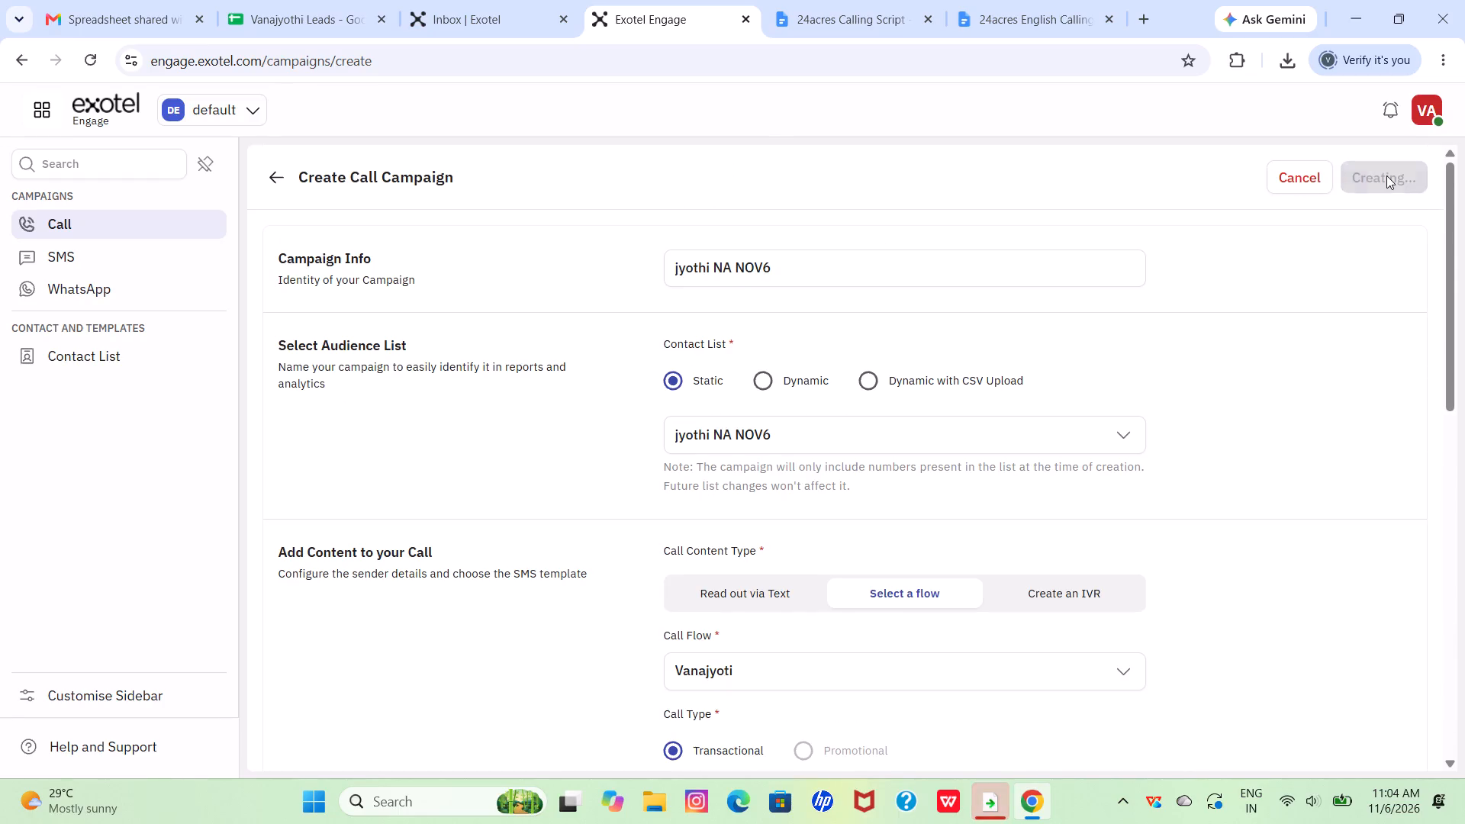
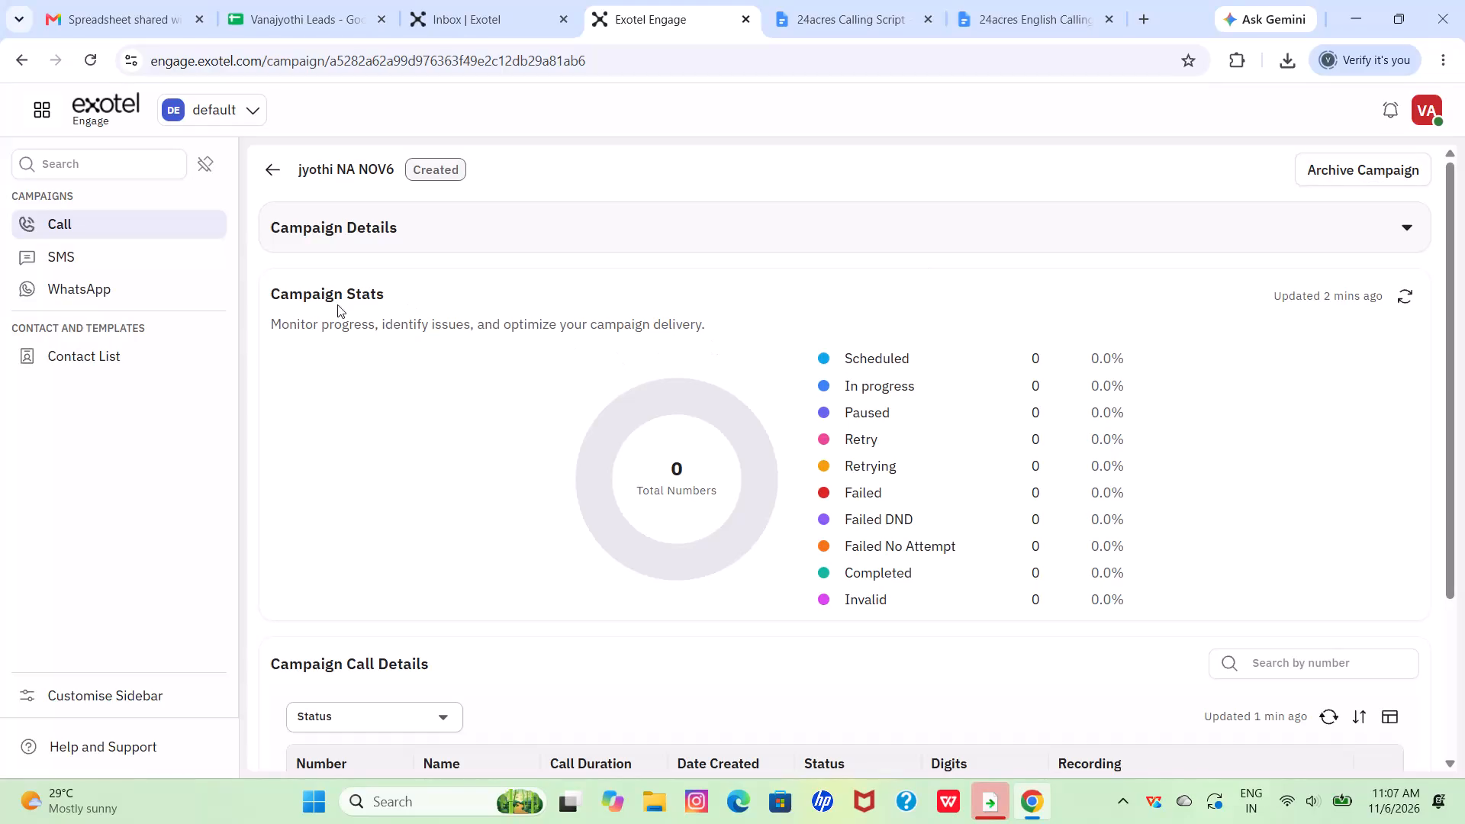
Return to the call campaigns list to check the status of the jyothi NA NOV6 campaign.
left_click(140, 256)
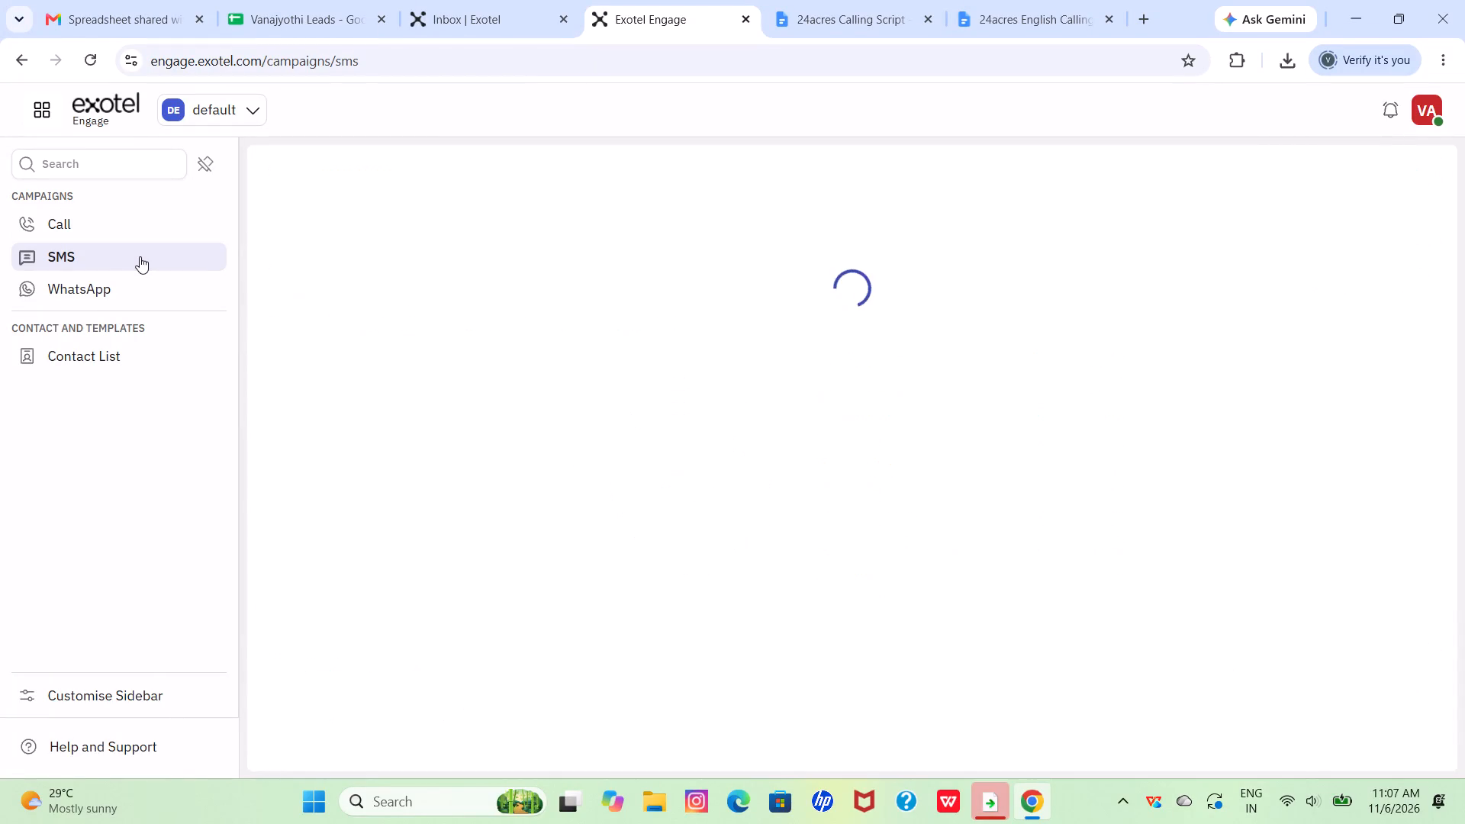
left_click(111, 229)
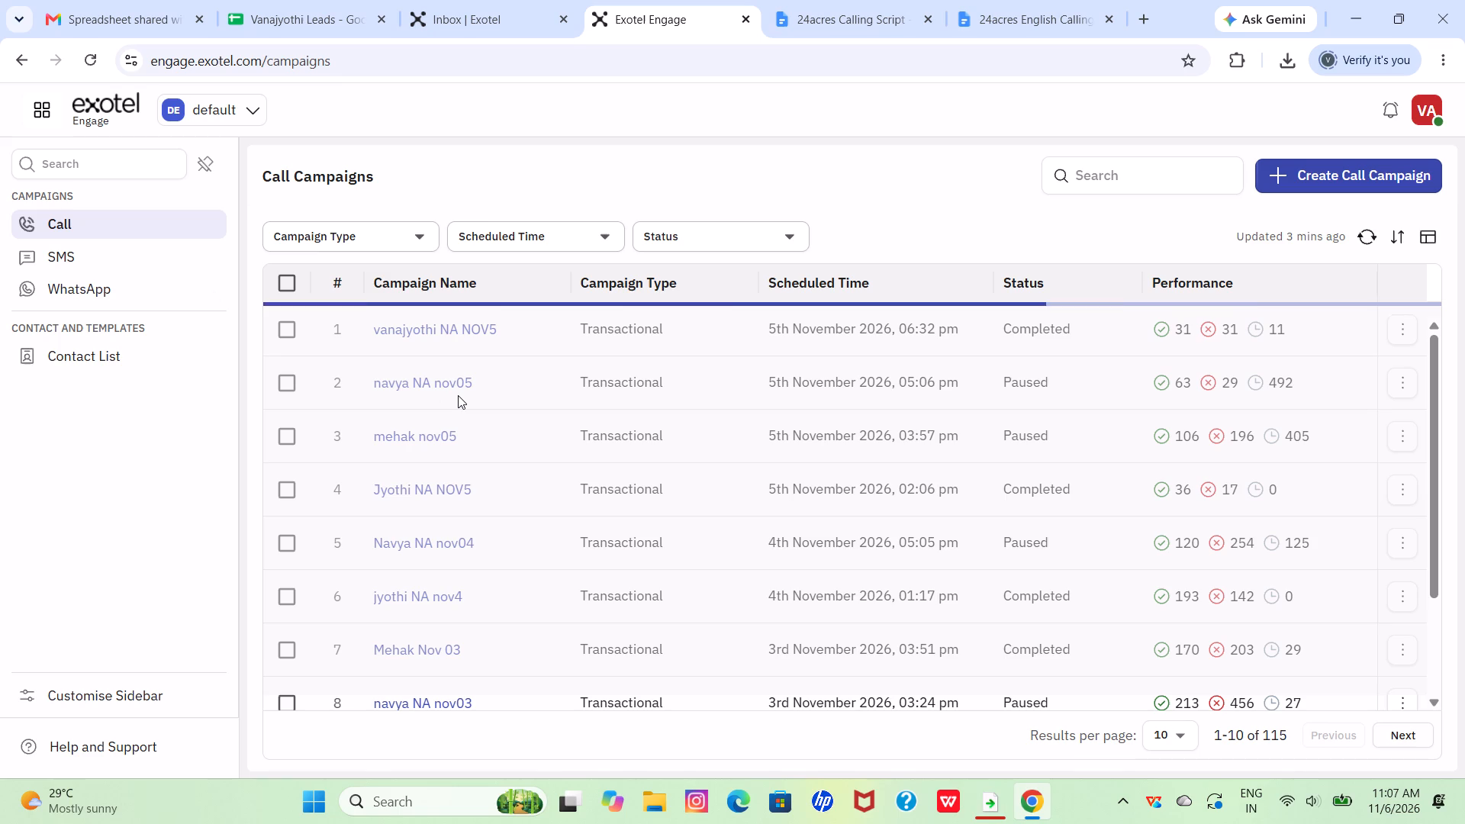
scroll(458, 395, "up", 5)
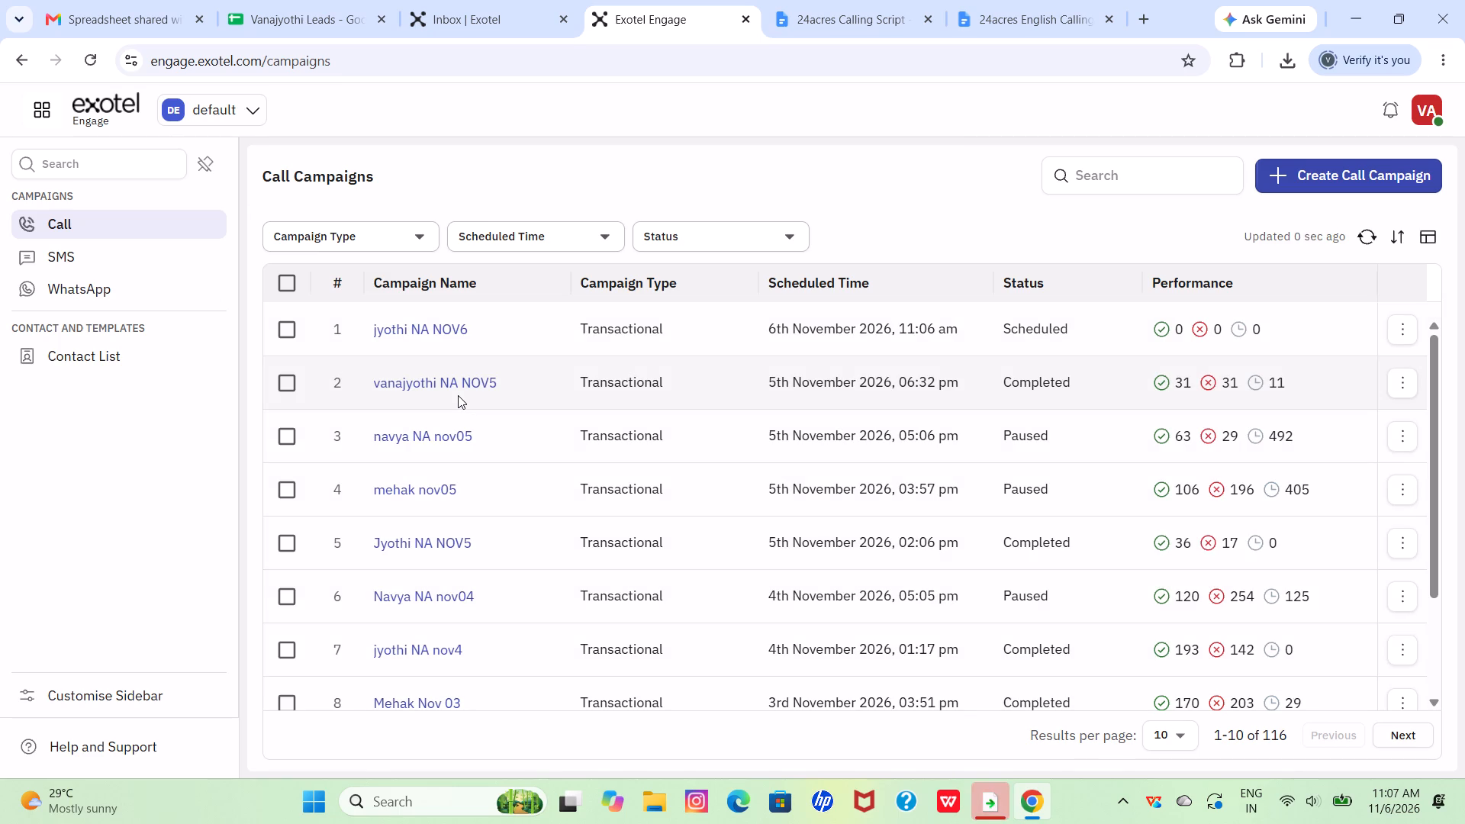
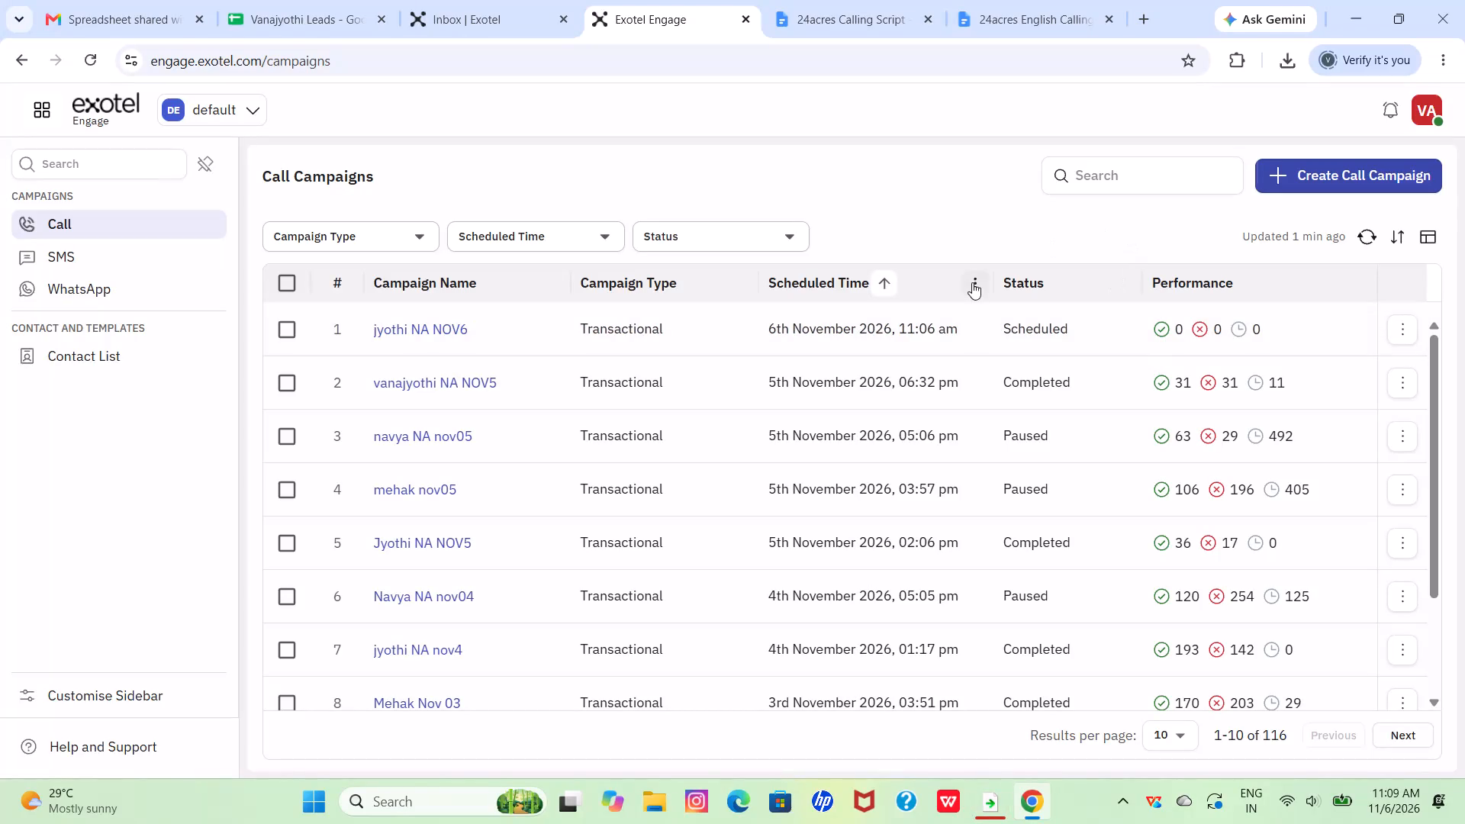
Reload the call campaigns page to refresh the status of the jyothi NA NOV6 campaign.
double_click(98, 54)
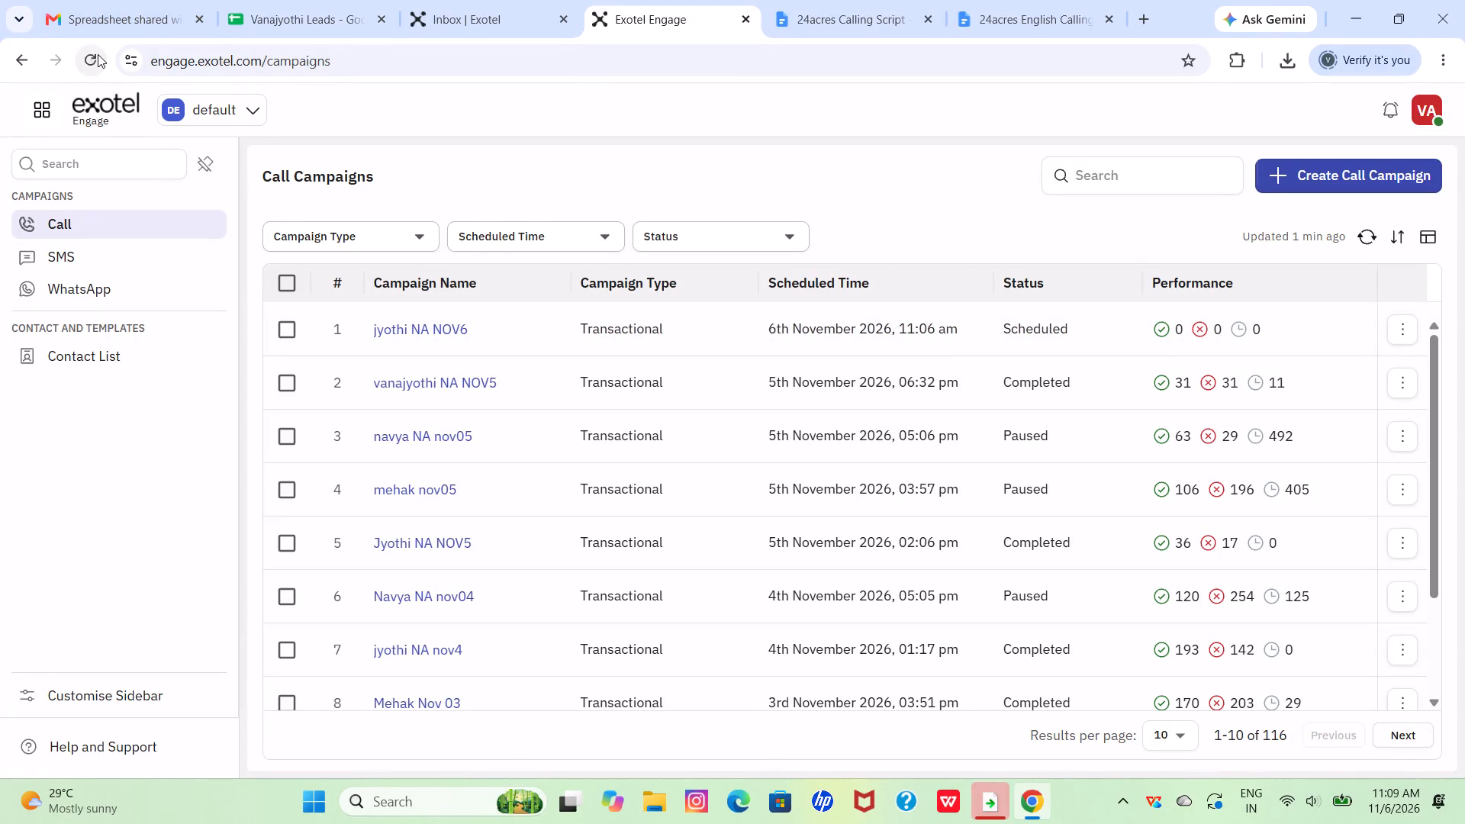
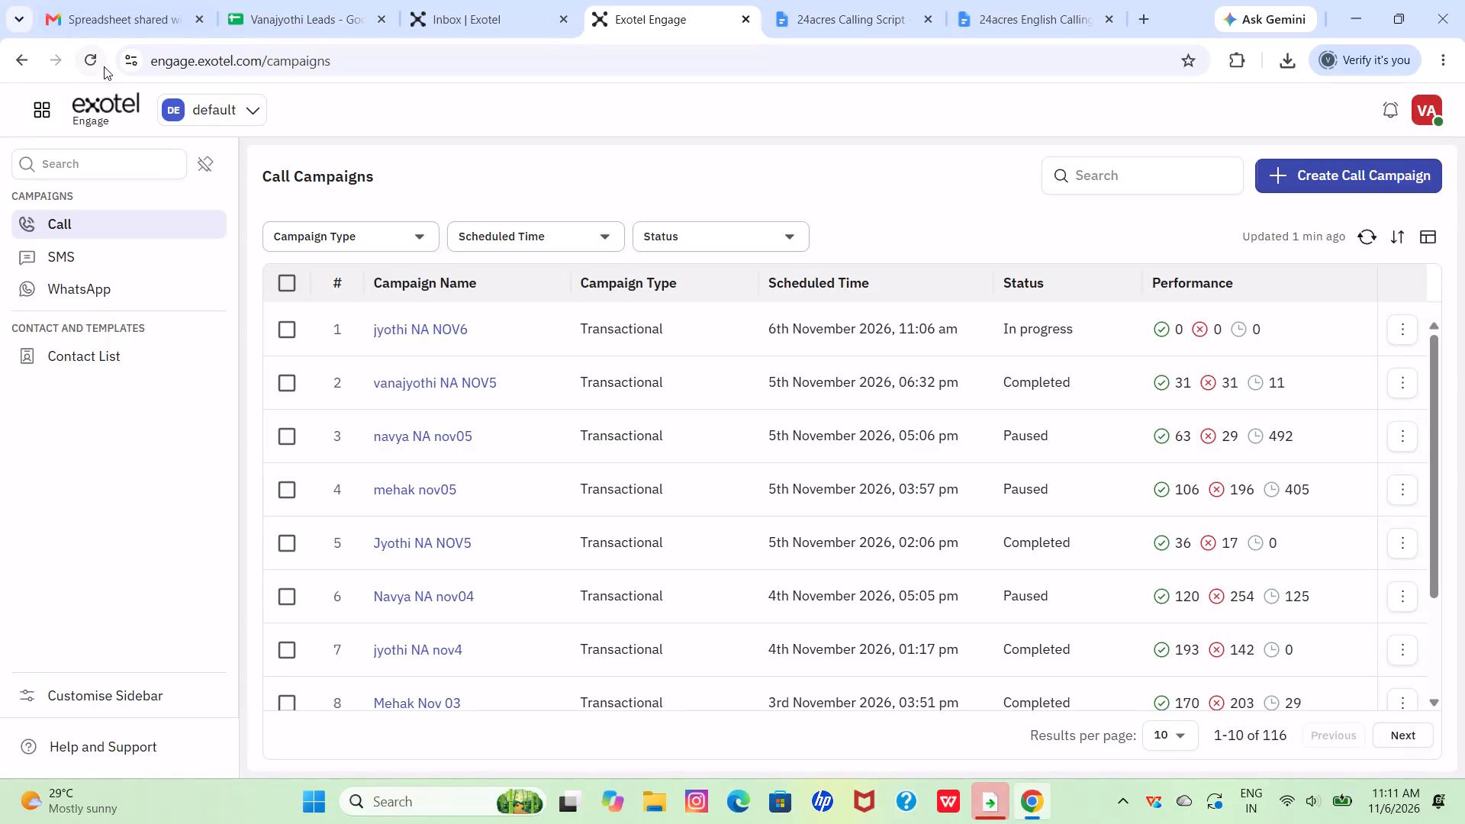
Reload the call campaigns page and check the actions available for the jyothi NA NOV6 campaign.
left_click(101, 58)
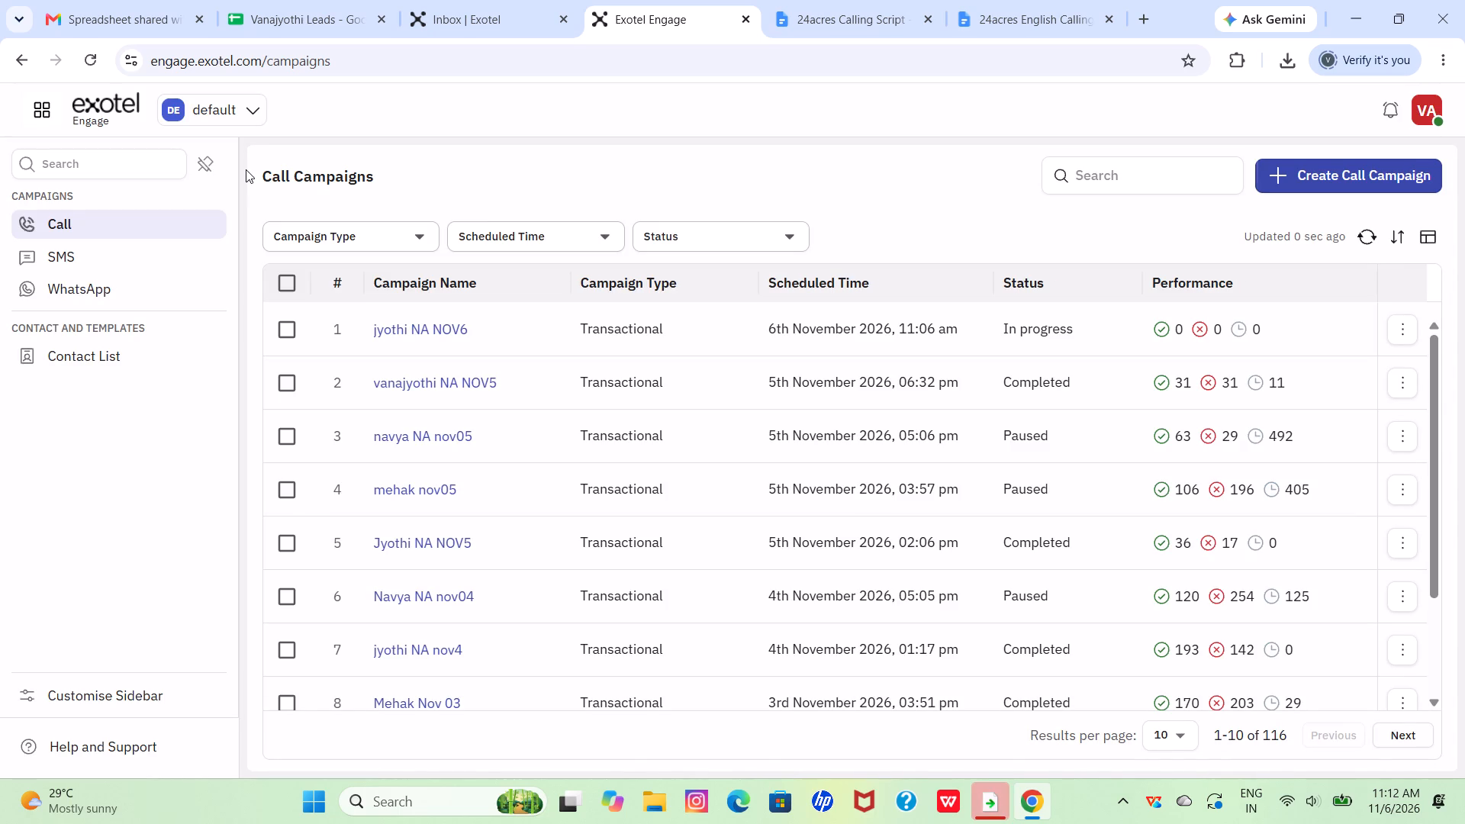
triple_click(90, 64)
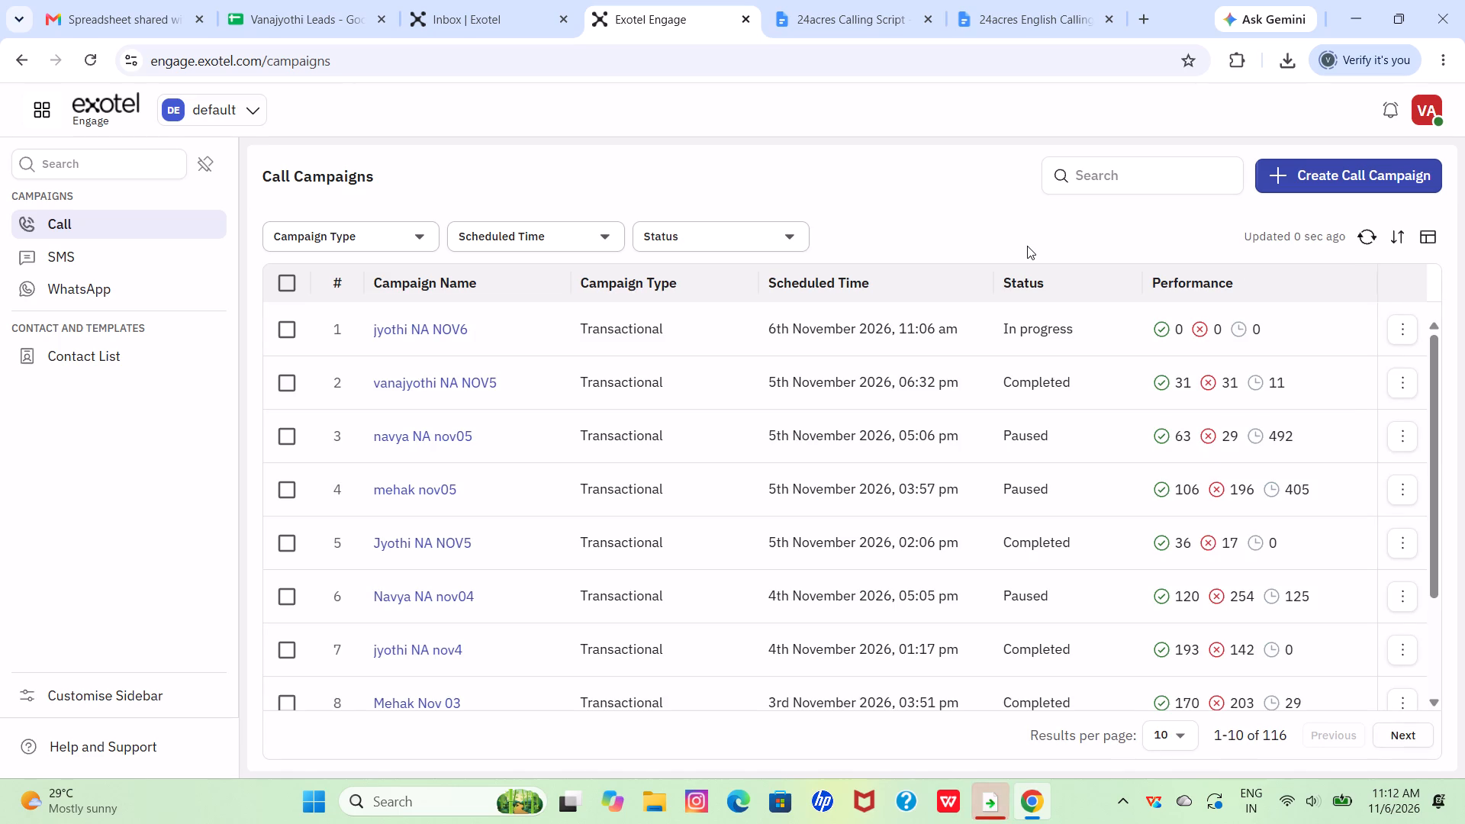
left_click(1404, 333)
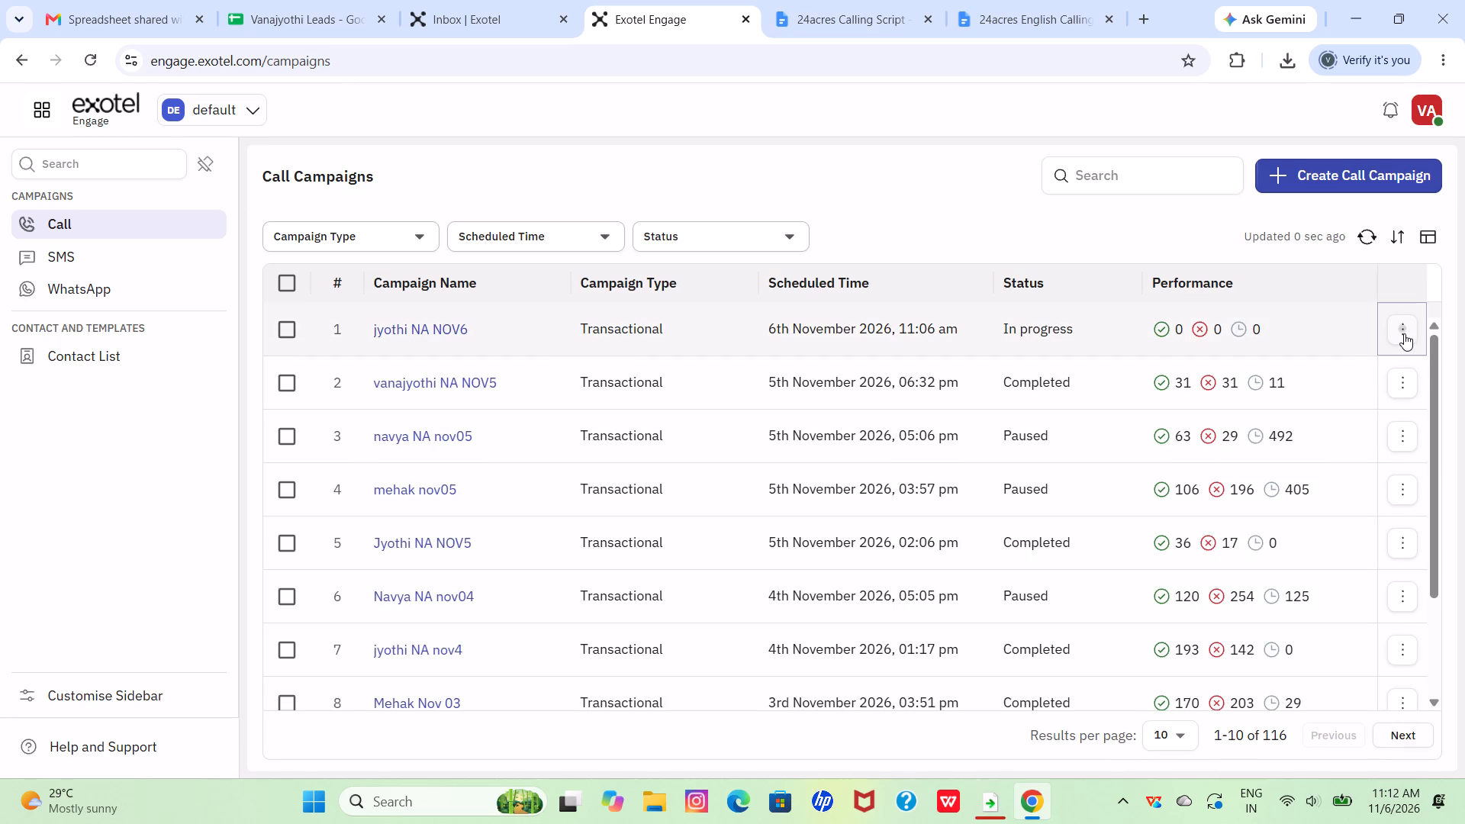
left_click(1049, 253)
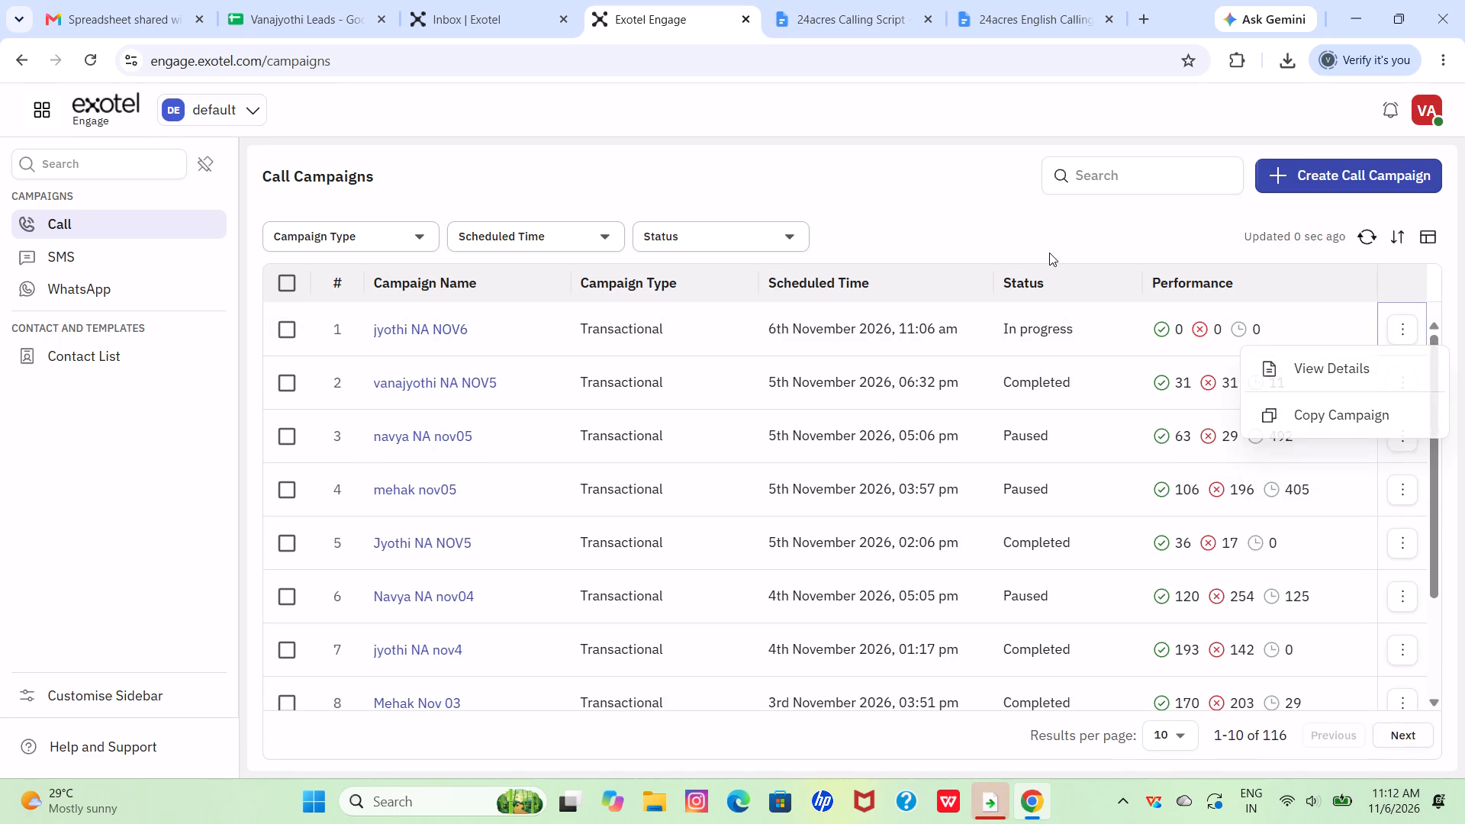
Switch to the Vanajyothi Leads spreadsheet and go back up through the Leads sheet towards the filtered lead rows.
left_click(281, 0)
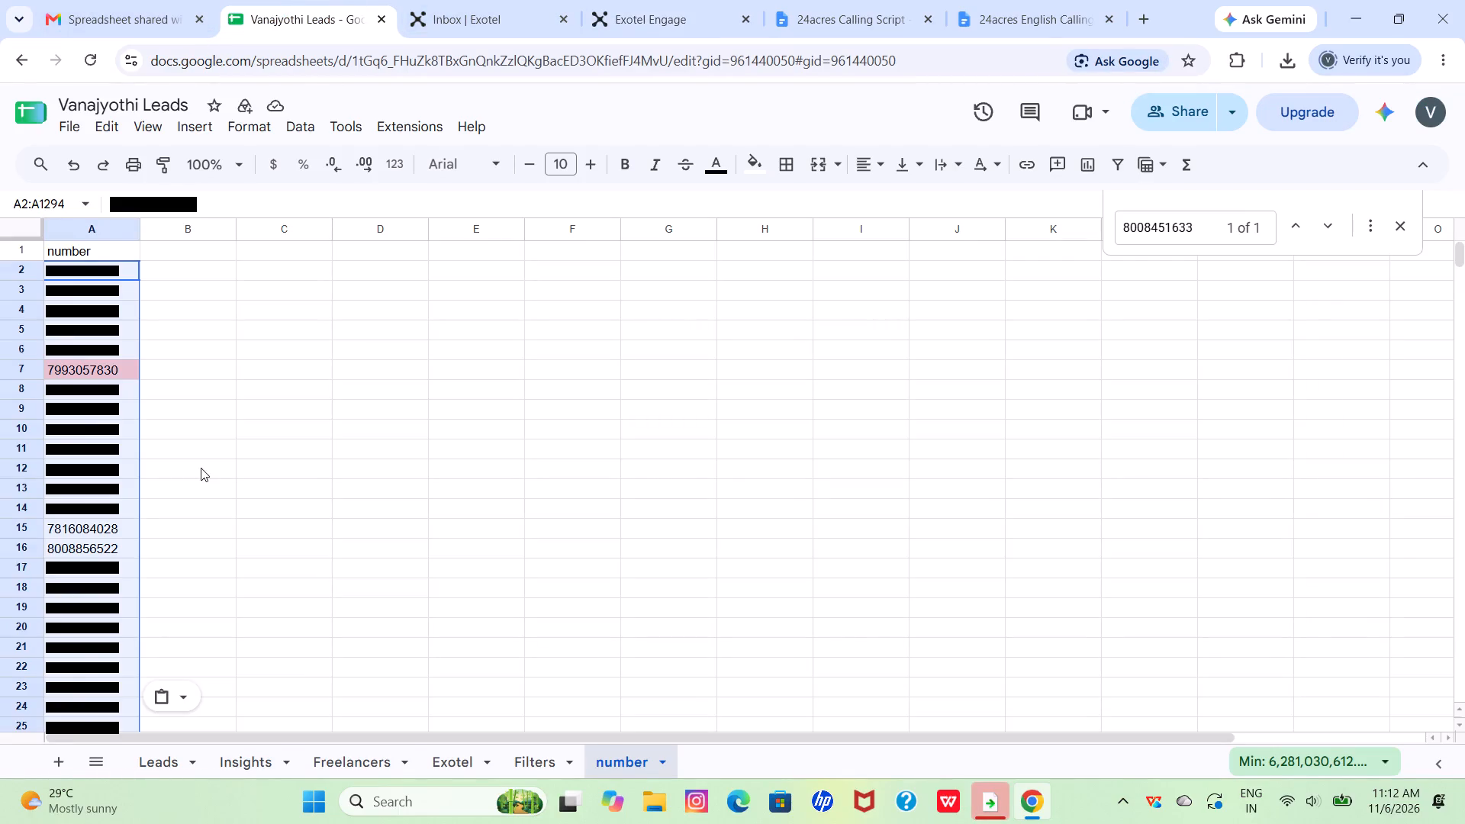
left_click(156, 771)
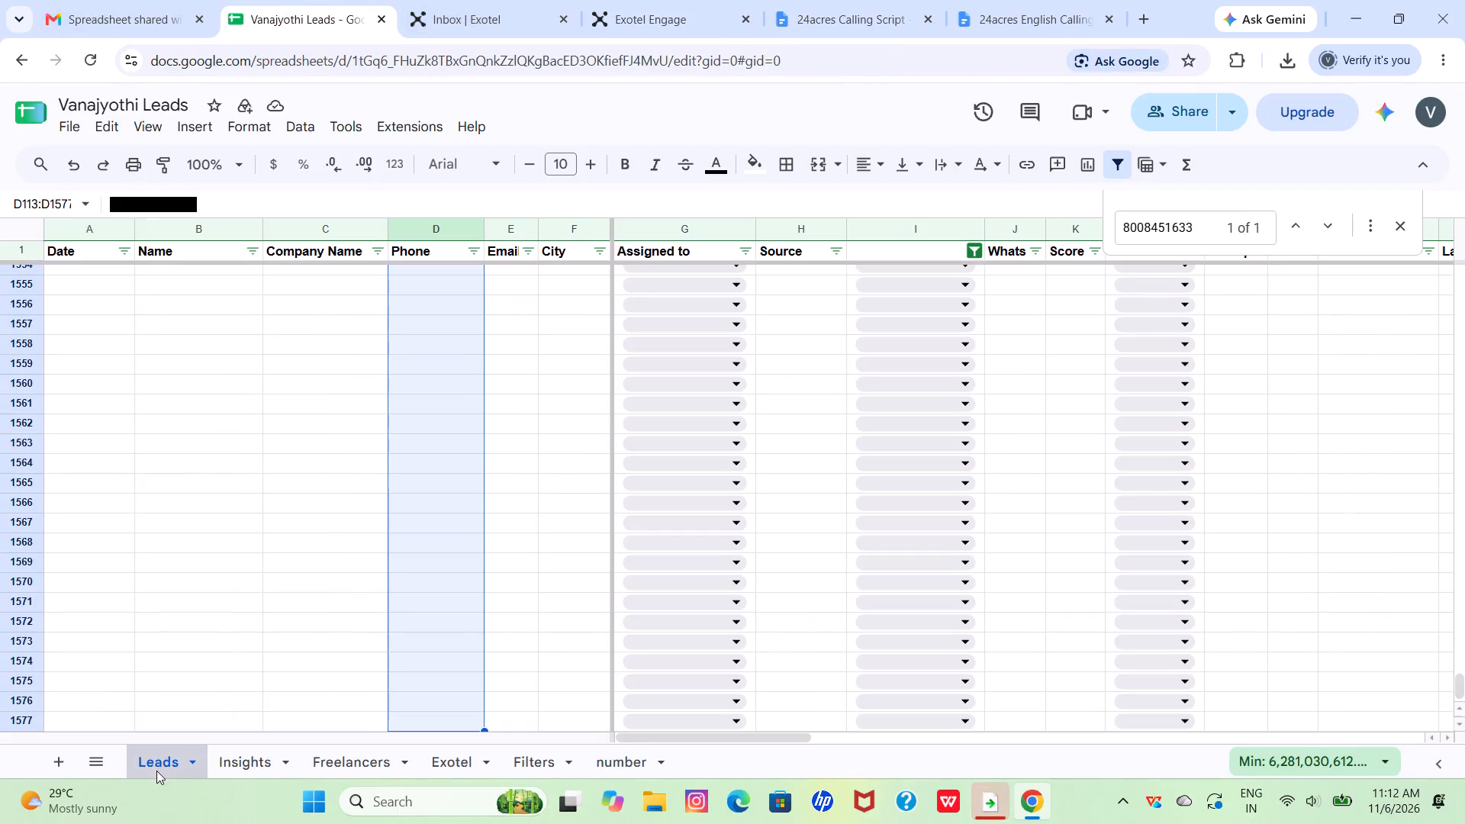
scroll(461, 585, "up", 15)
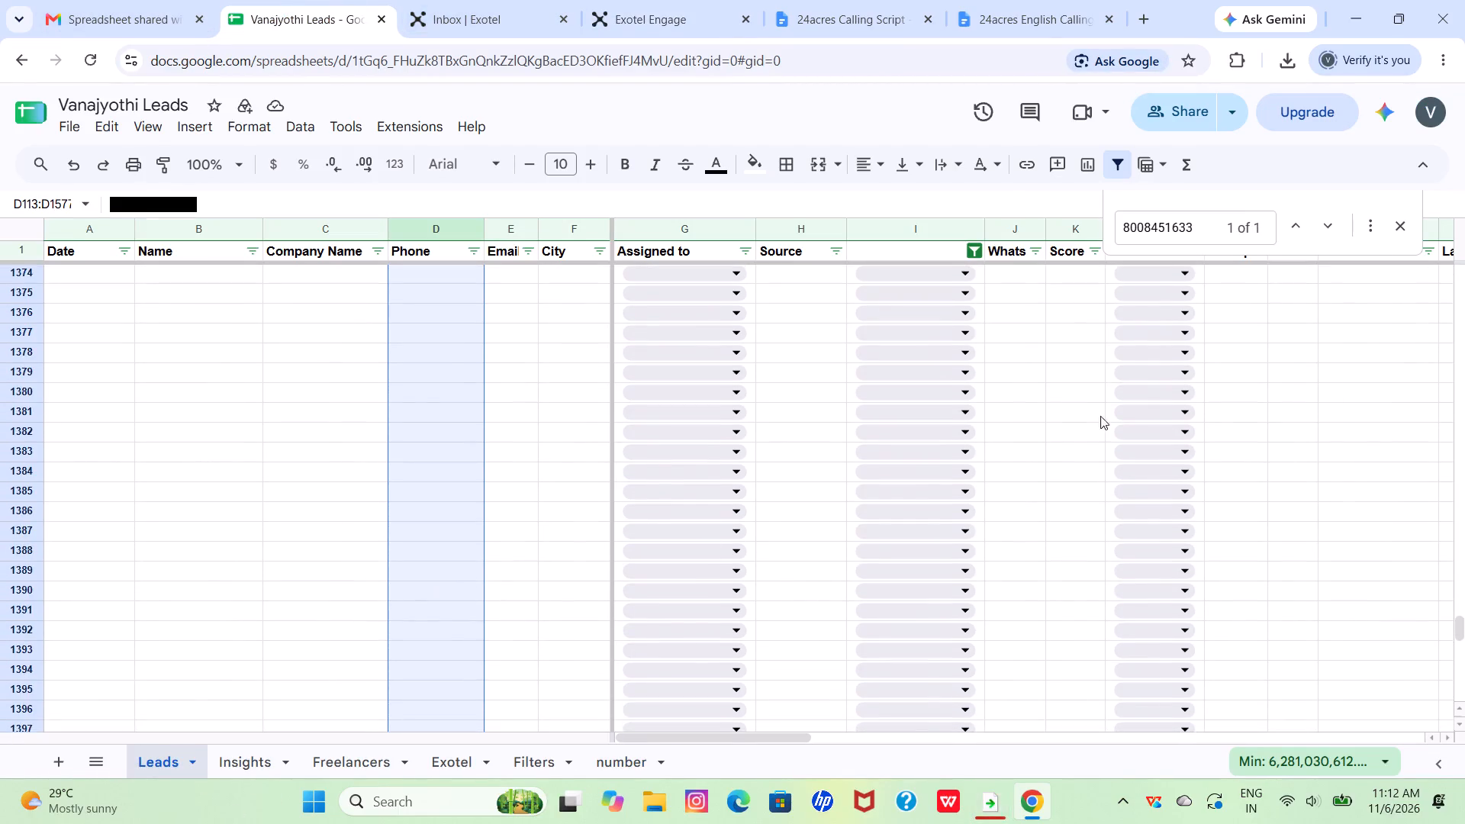
scroll(1038, 439, "up", 9)
scroll(1038, 439, "right", 5)
scroll(1038, 439, "up", 12)
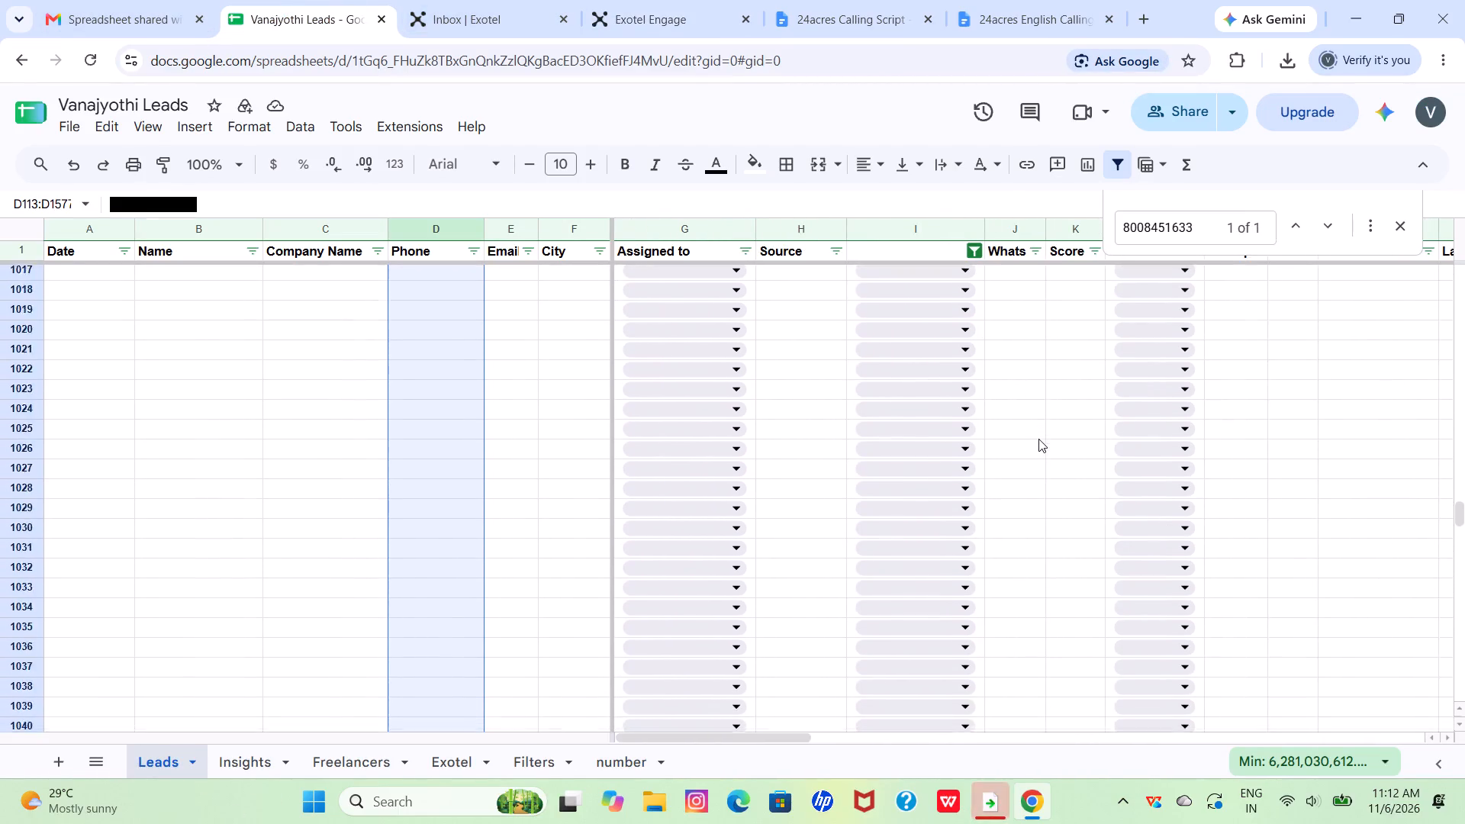
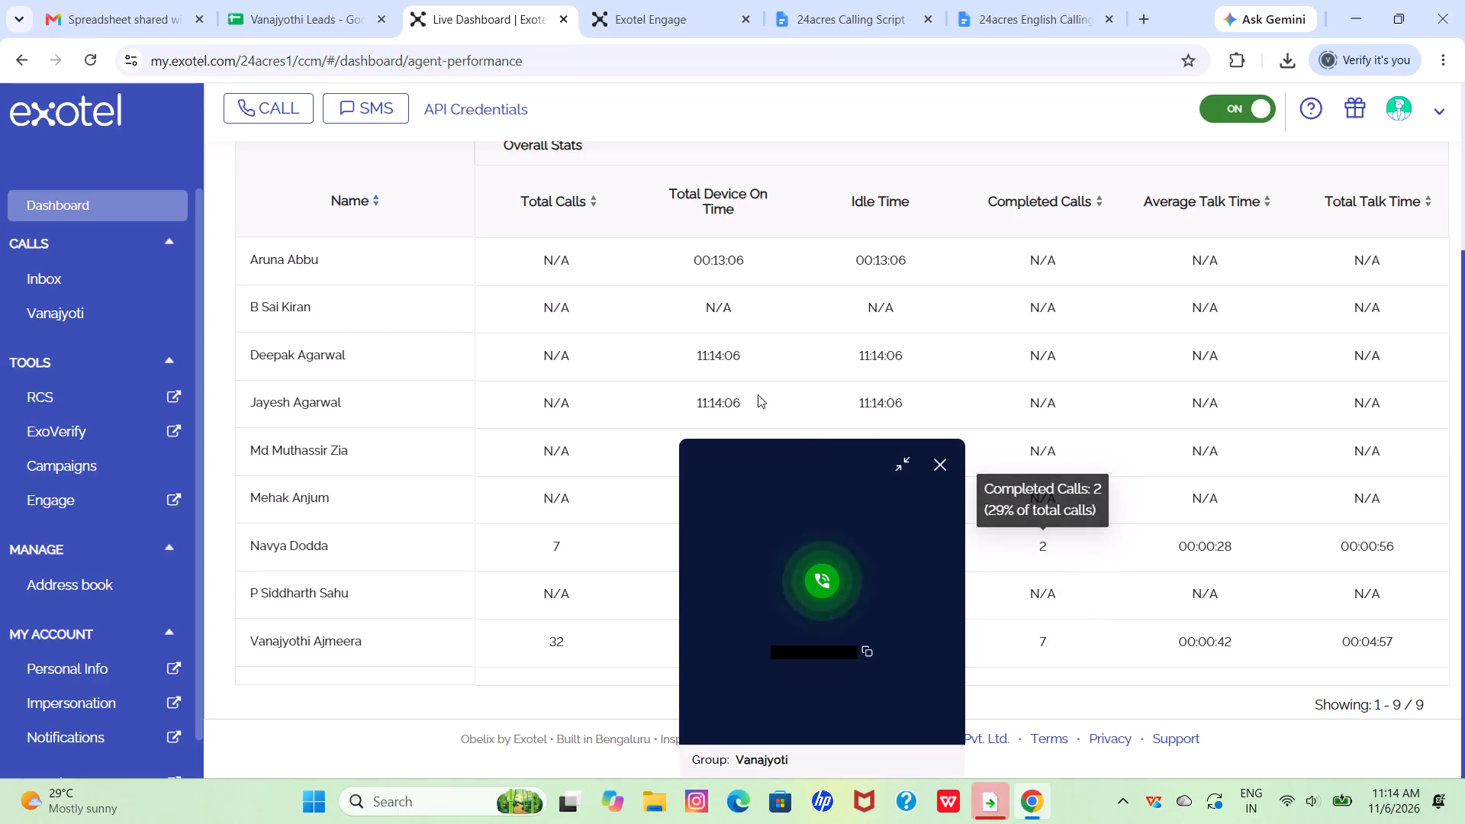
Switch to the Vanajyothi Leads spreadsheet, go back to the first filtered lead rows and clear the Phone column selection.
left_click(328, 0)
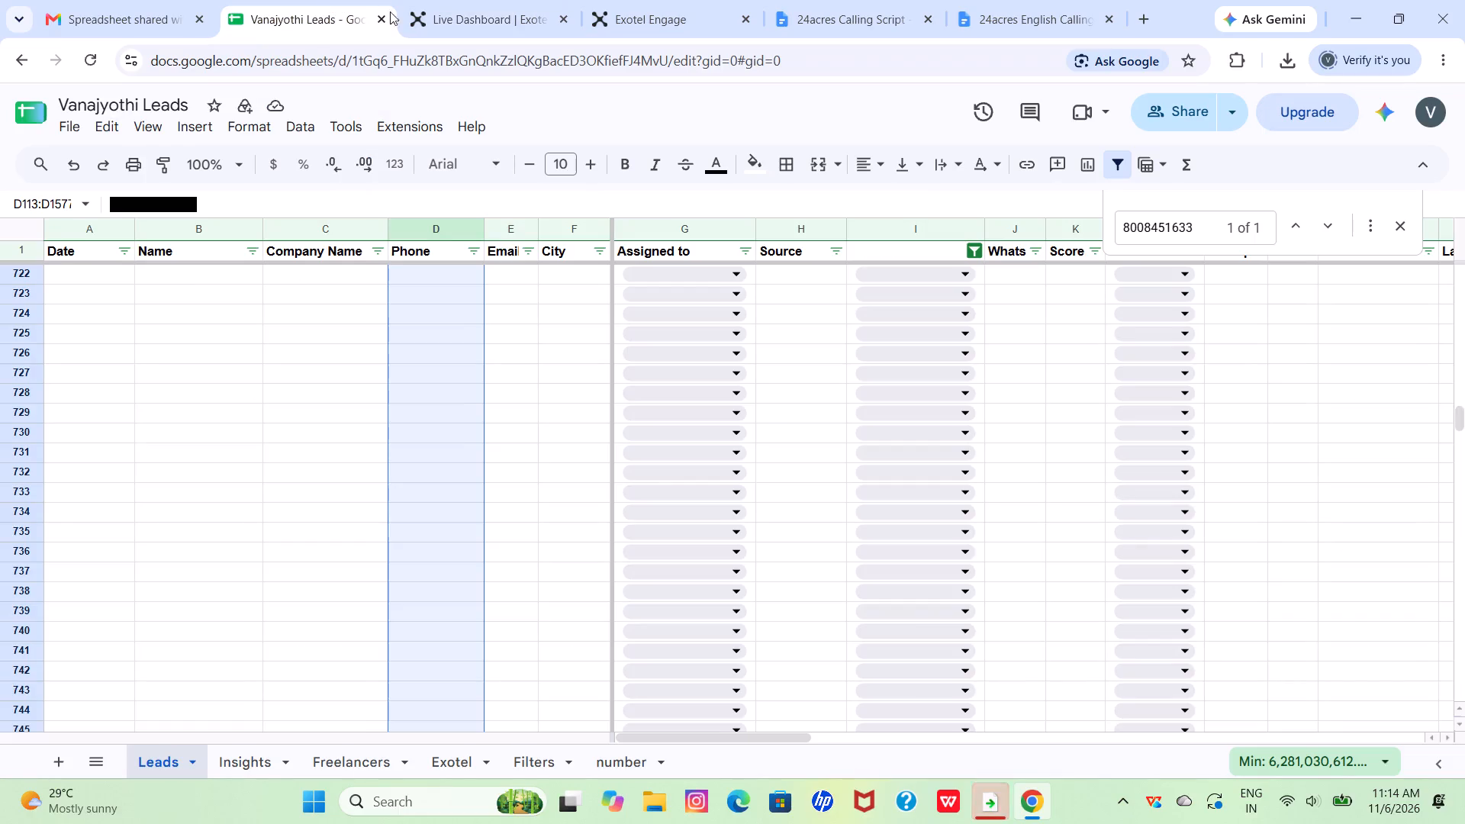
scroll(1088, 266, "up", 18)
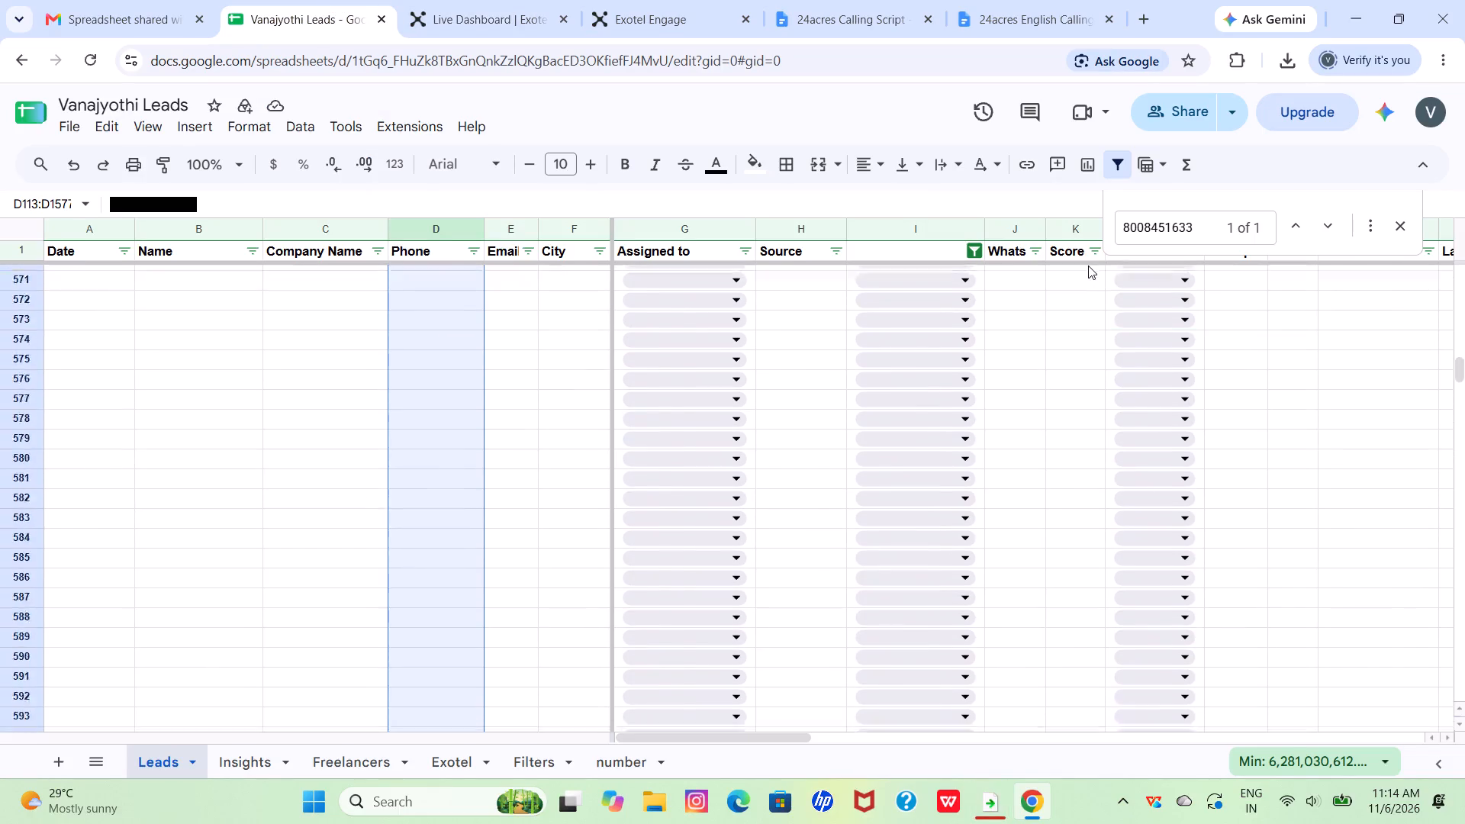
scroll(1088, 266, "up", 10)
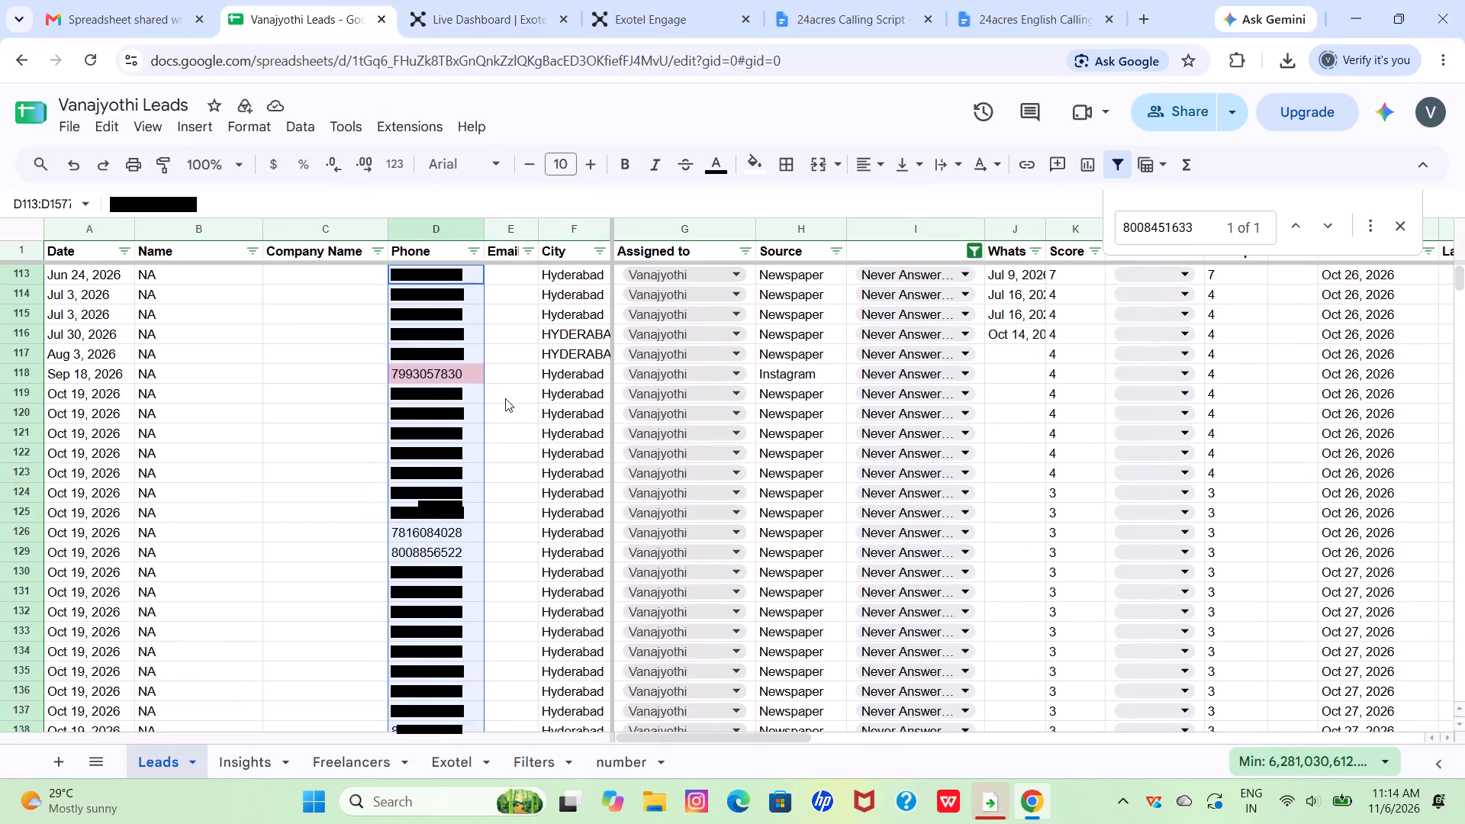
left_click(505, 398)
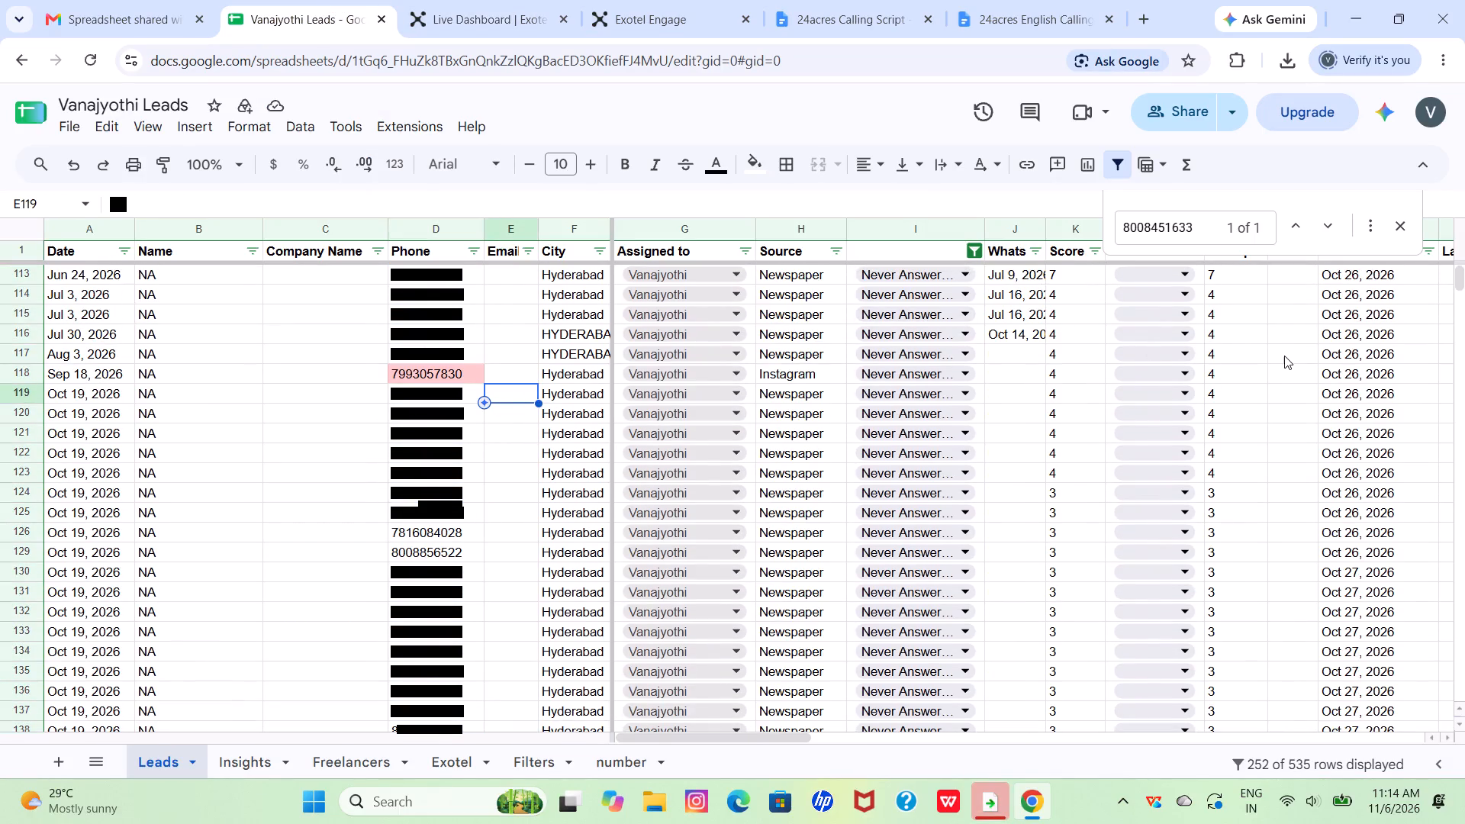
left_click(1289, 355)
Switch to the Exotel live dashboard and copy the phone number shown in the current call window.
left_click(468, 0)
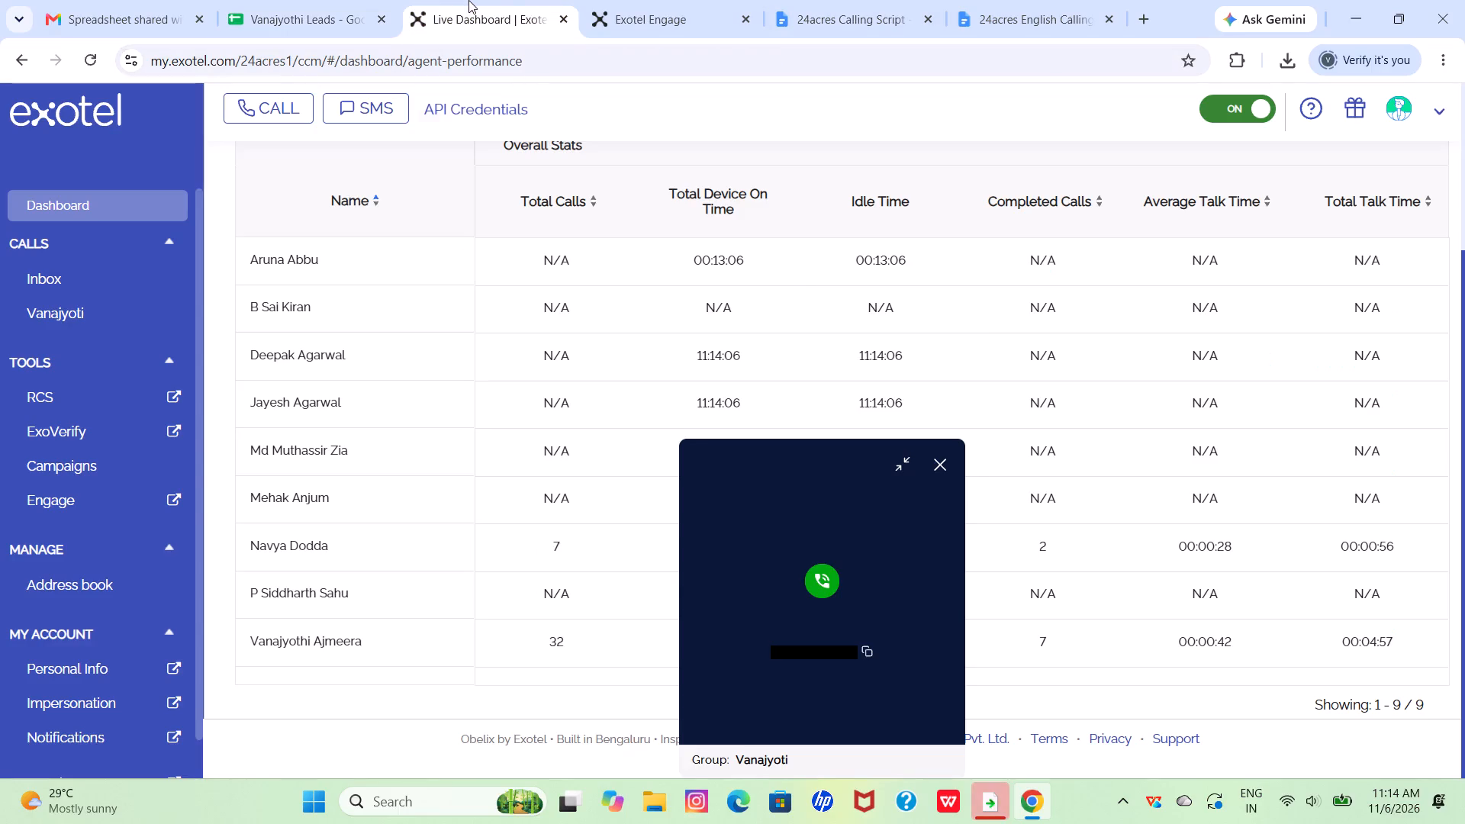
double_click(787, 650)
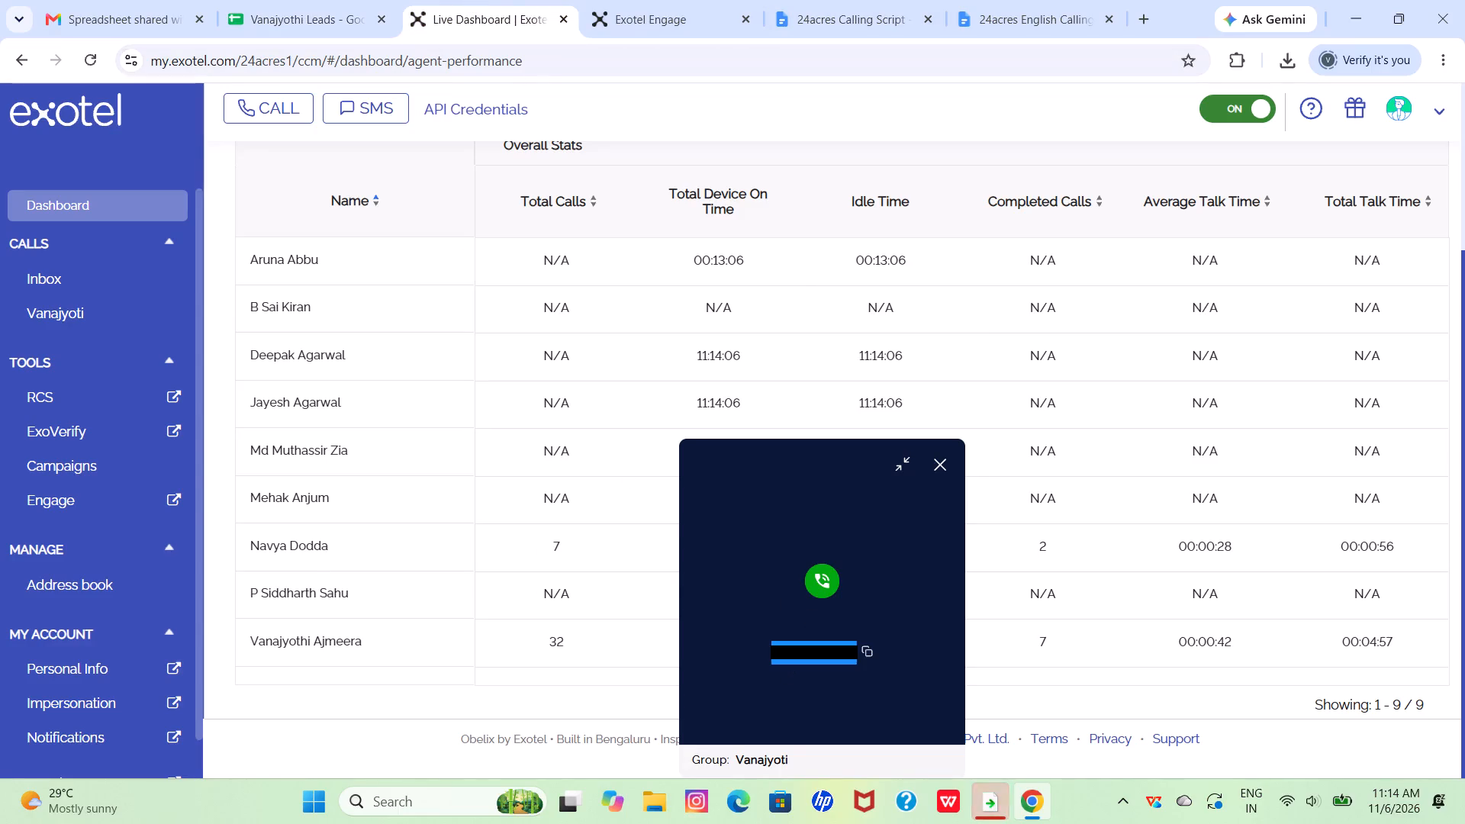
key("ctrl+c")
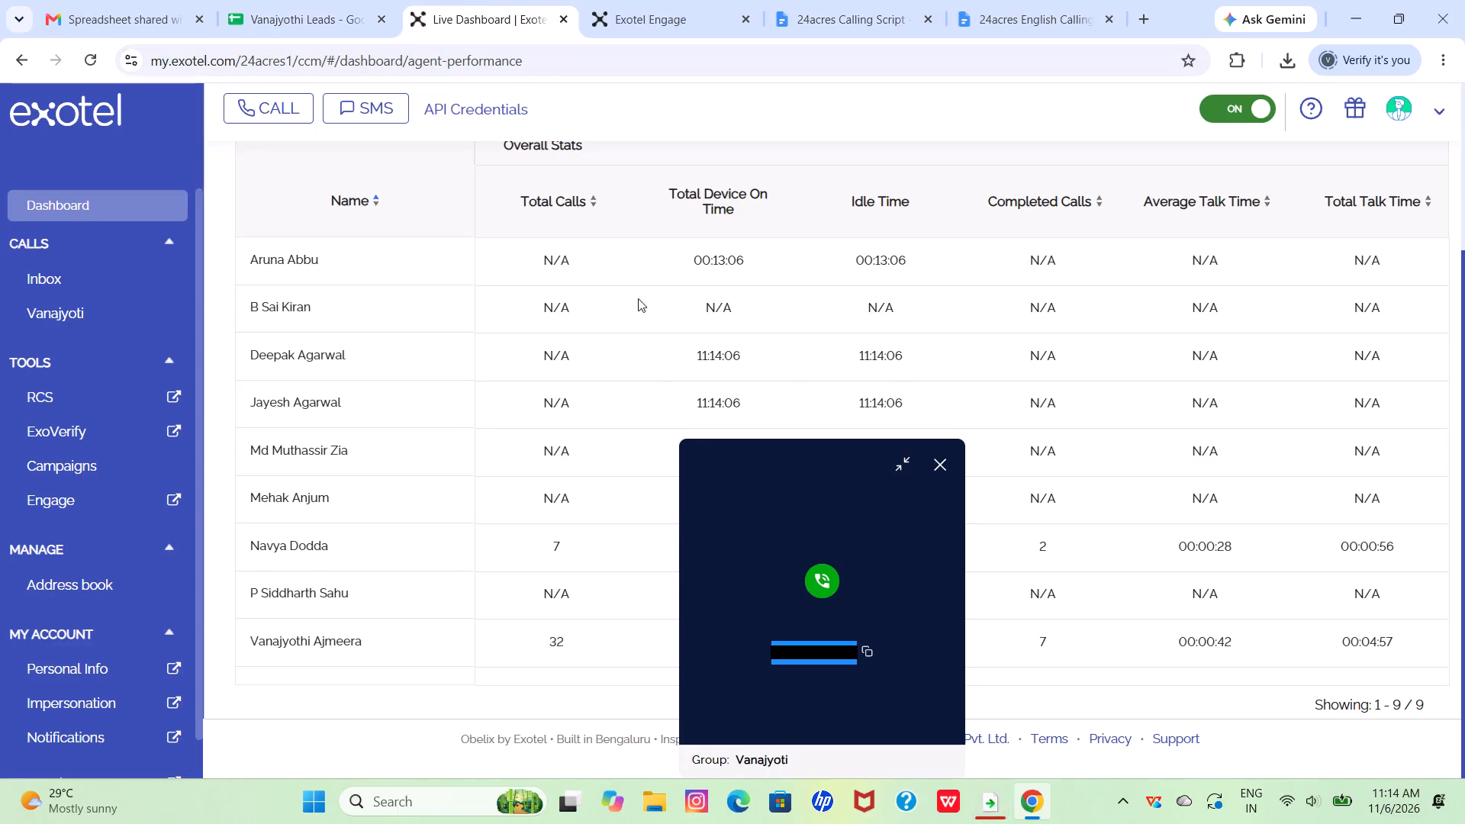
In the Leads sheet, replace the old search term with the copied phone number, without its leading digit, to find the lead.
left_click(336, 0)
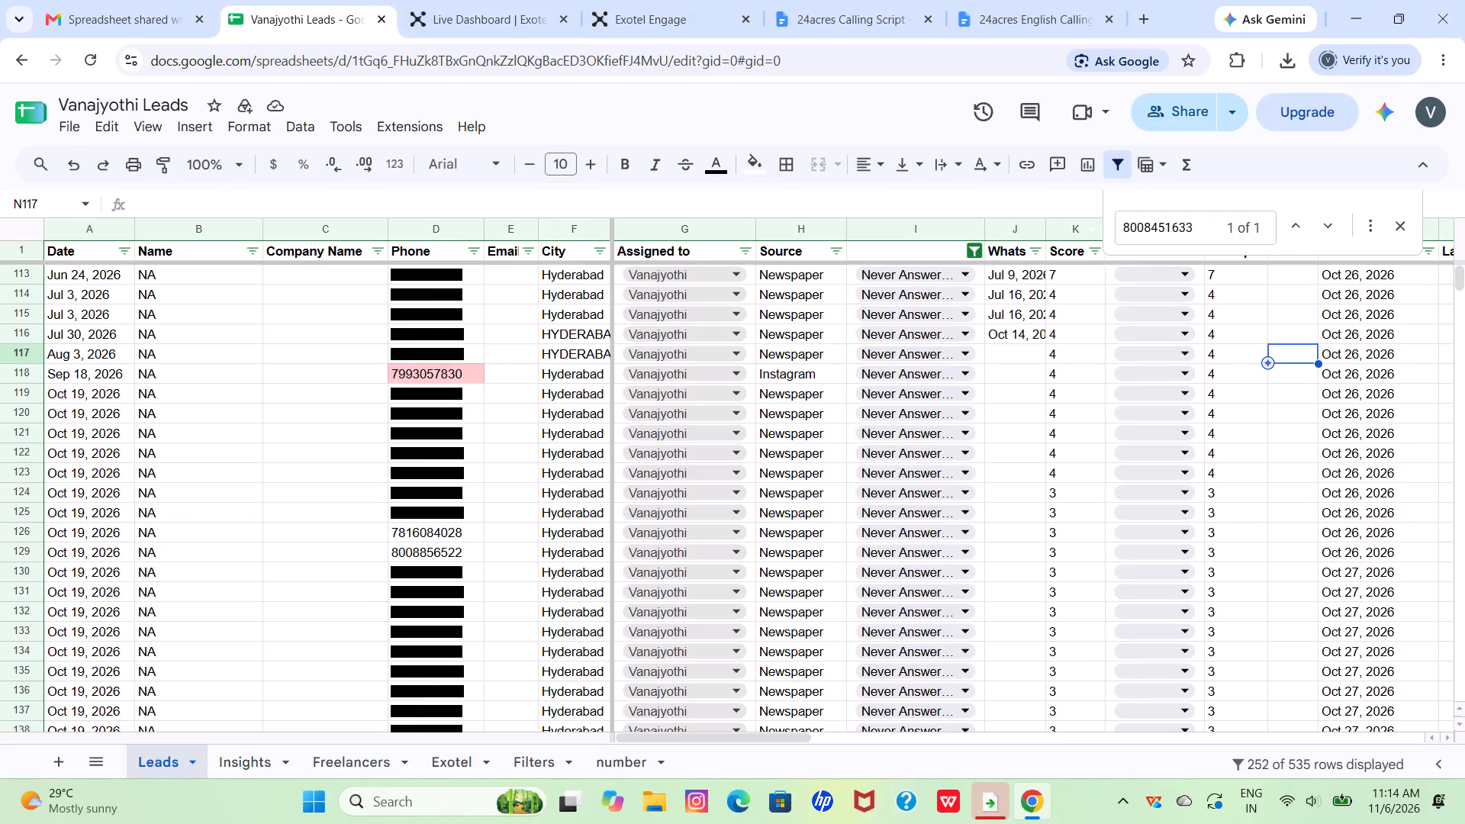
left_click(1192, 220)
key("BackSpace")
key("BackSpace")
key("BackSpace")
key("BackSpace")
key("BackSpace")
key("BackSpace")
key("BackSpace")
key("BackSpace")
key("BackSpace")
key("BackSpace")
key("BackSpace")
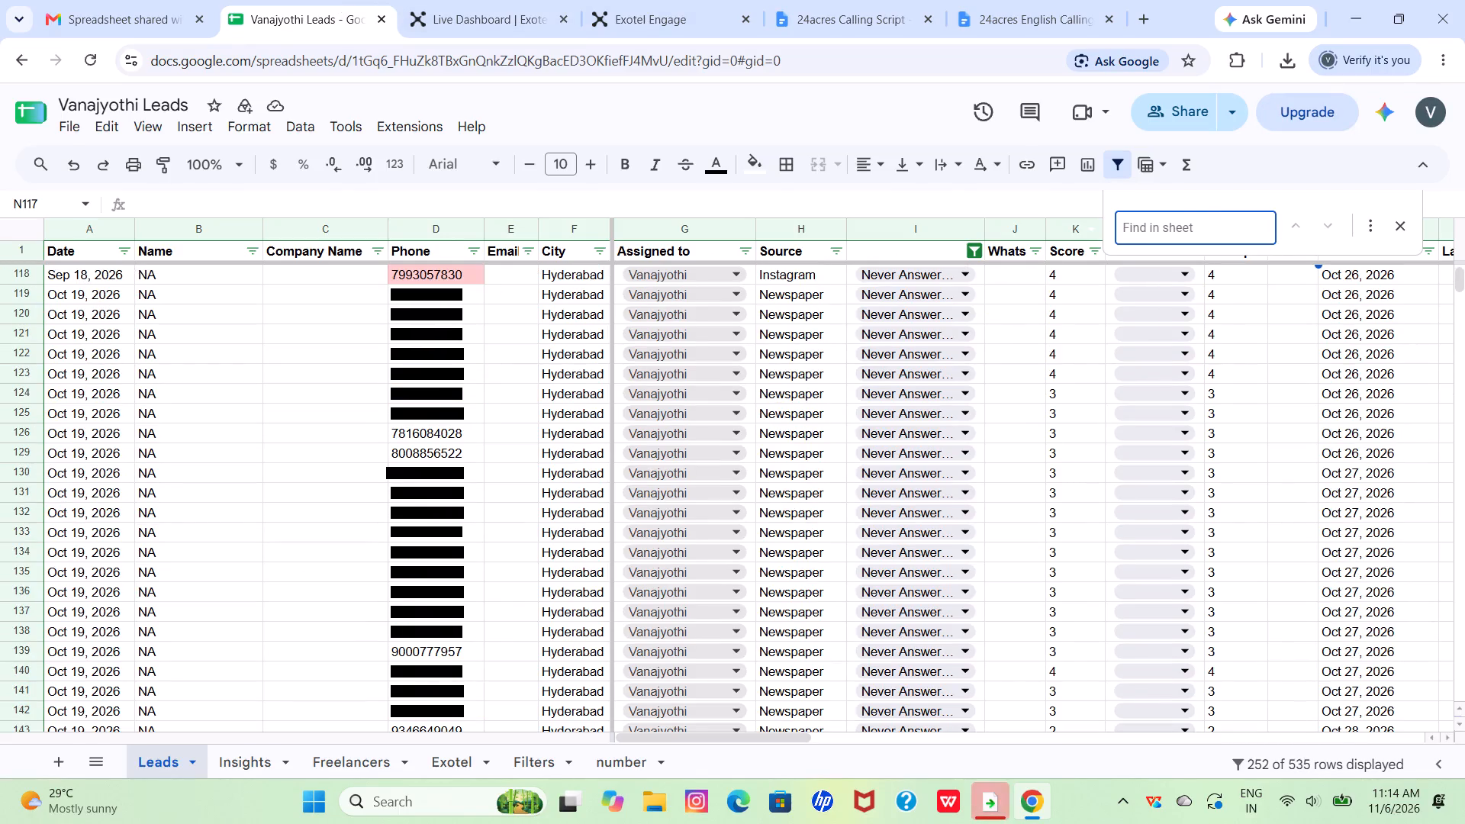
key("ctrl+v")
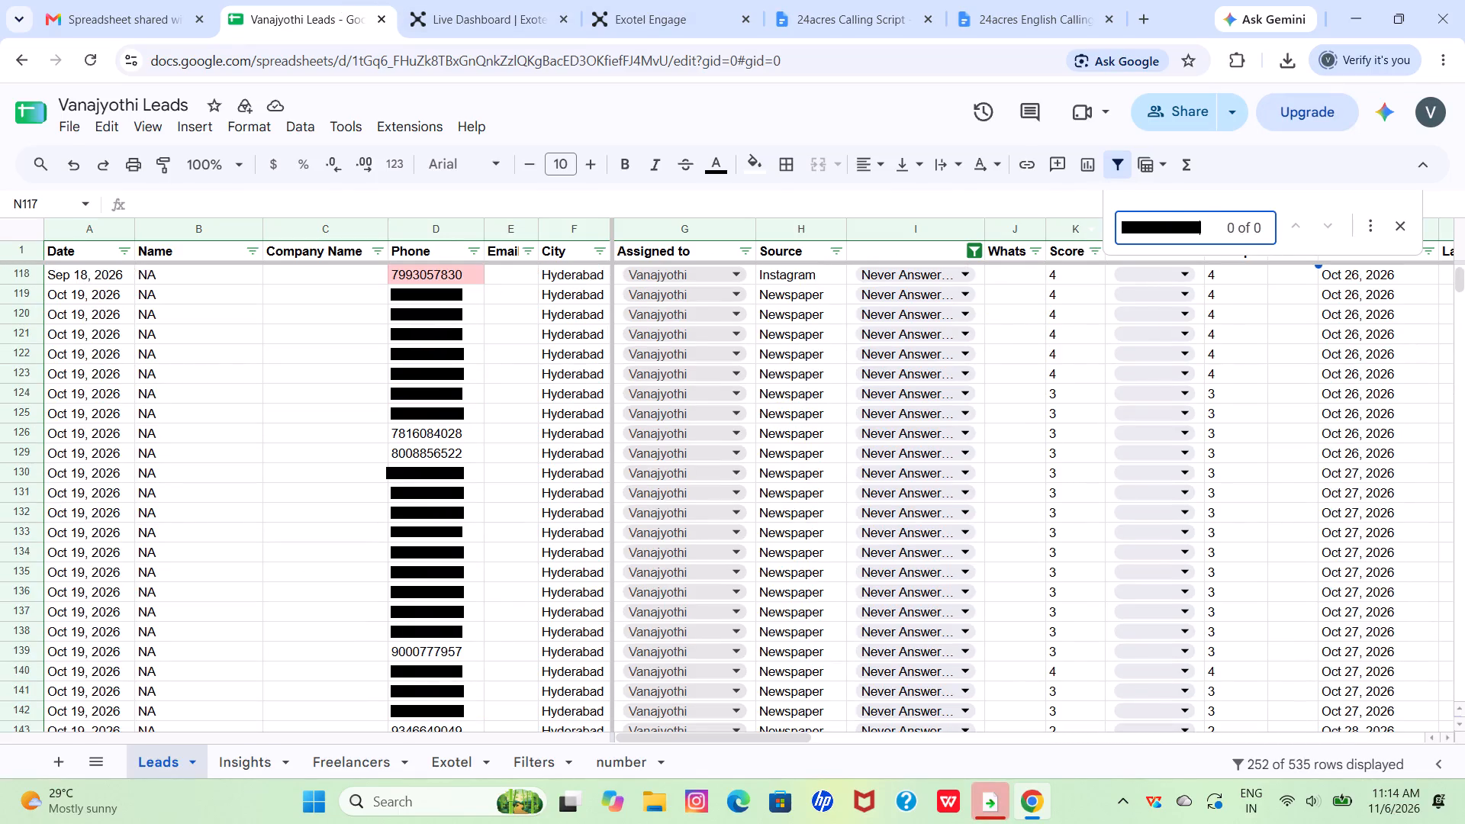
left_click(1129, 231)
key("BackSpace")
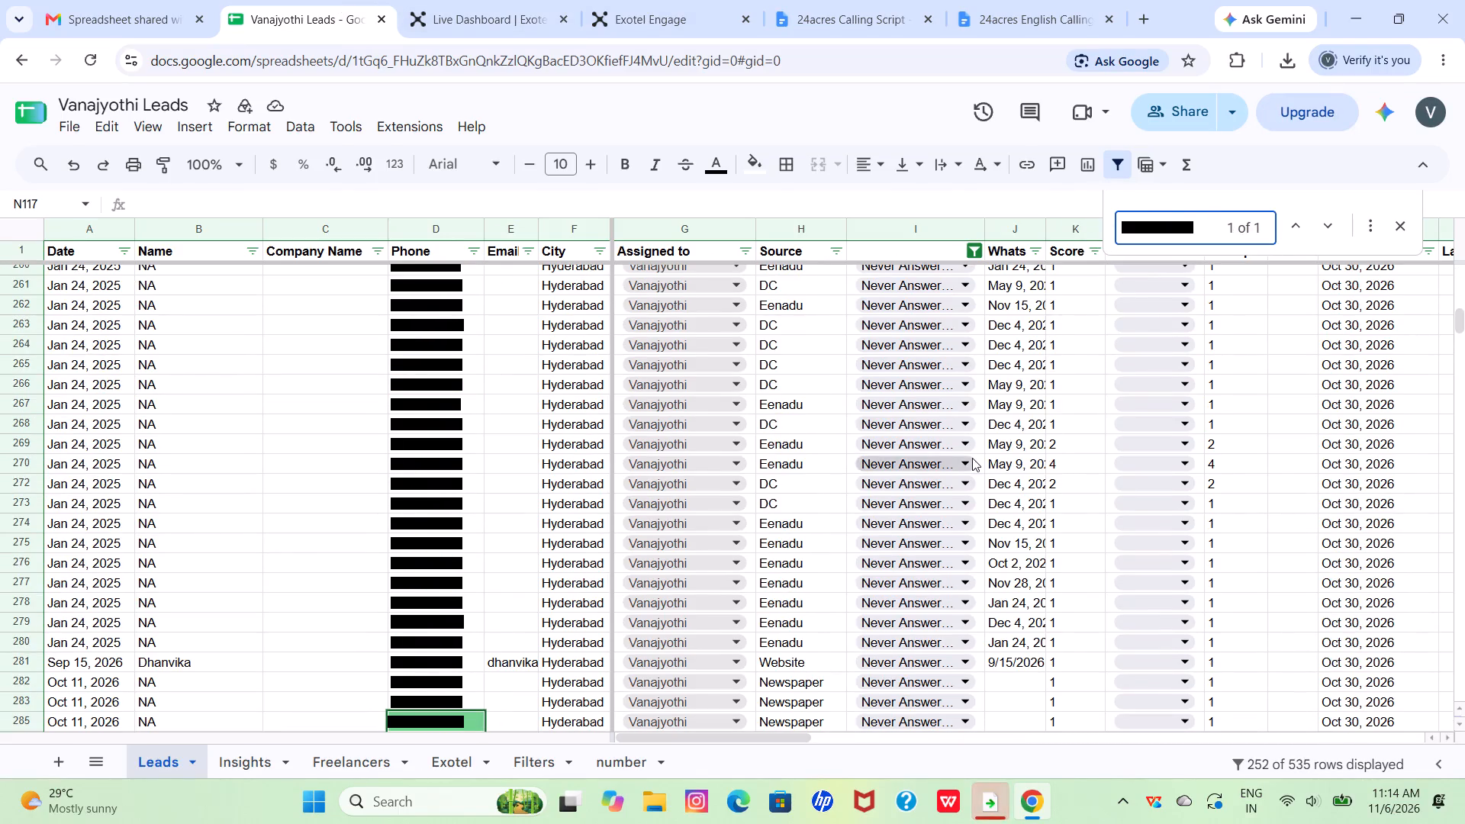
Set the call attempts count in column M of the matched lead, row 285, to 2.
scroll(972, 458, "down", 2)
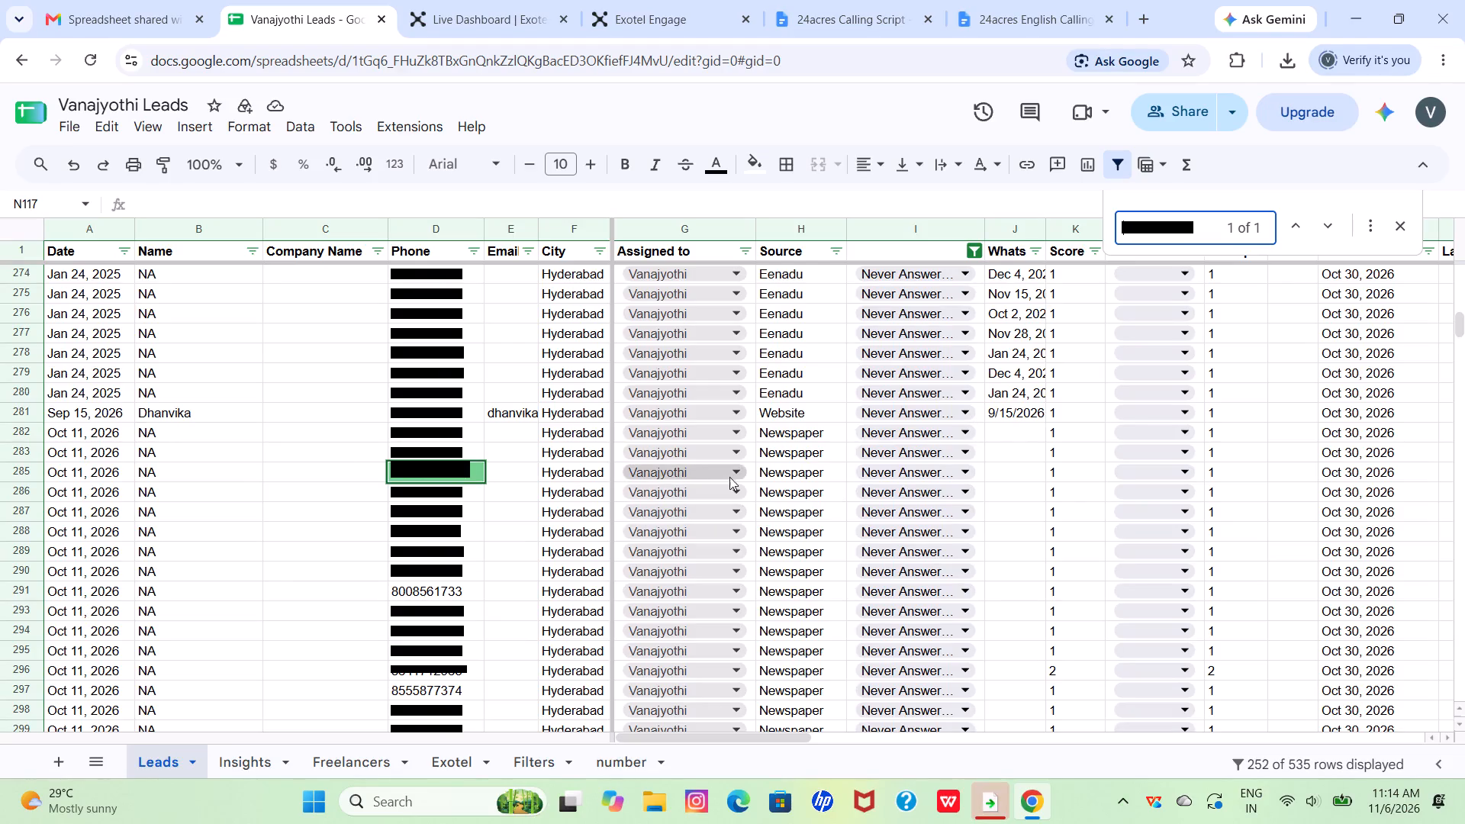
left_click(1222, 474)
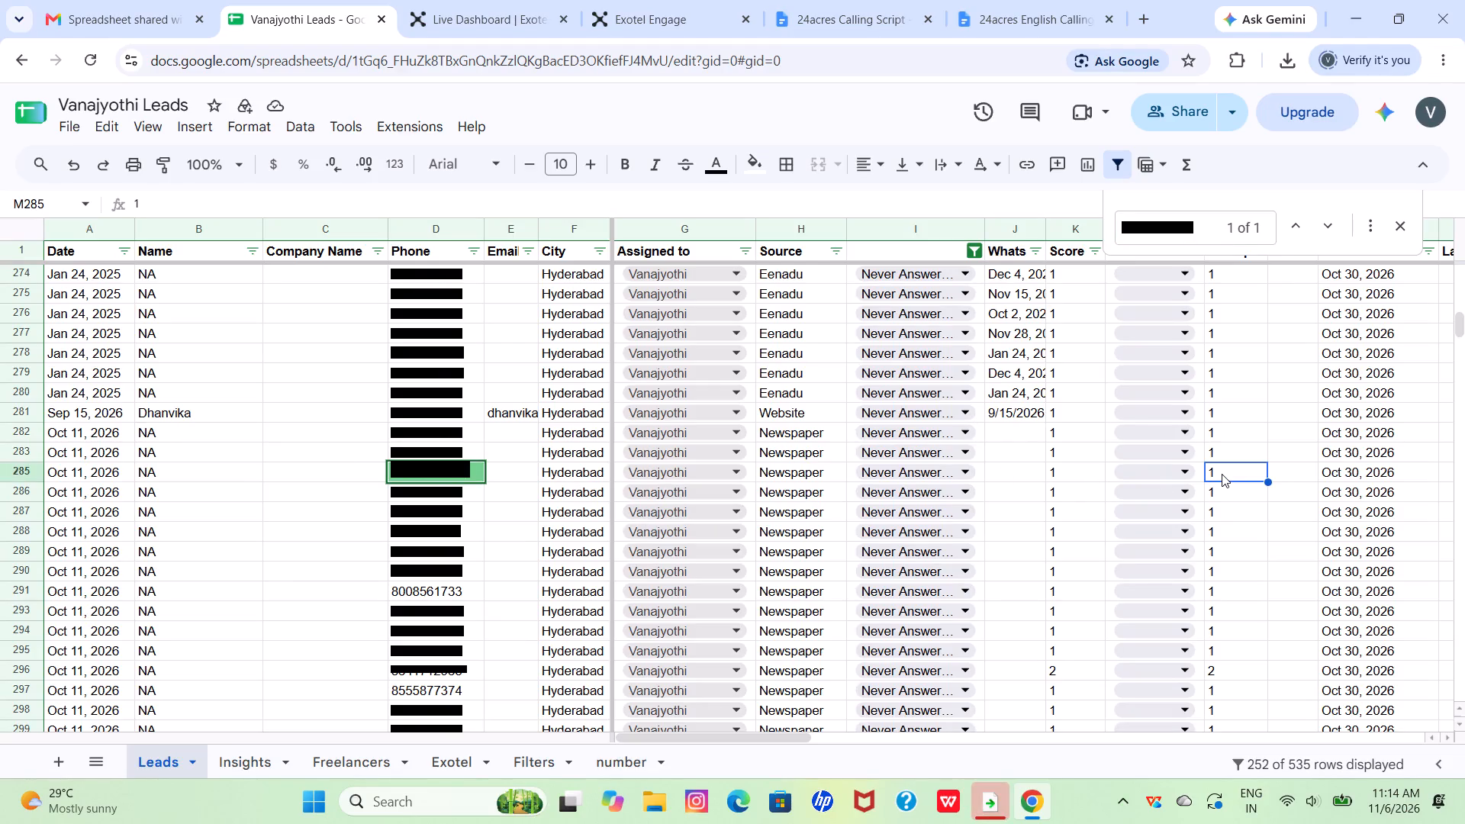
key("2")
left_click(1277, 475)
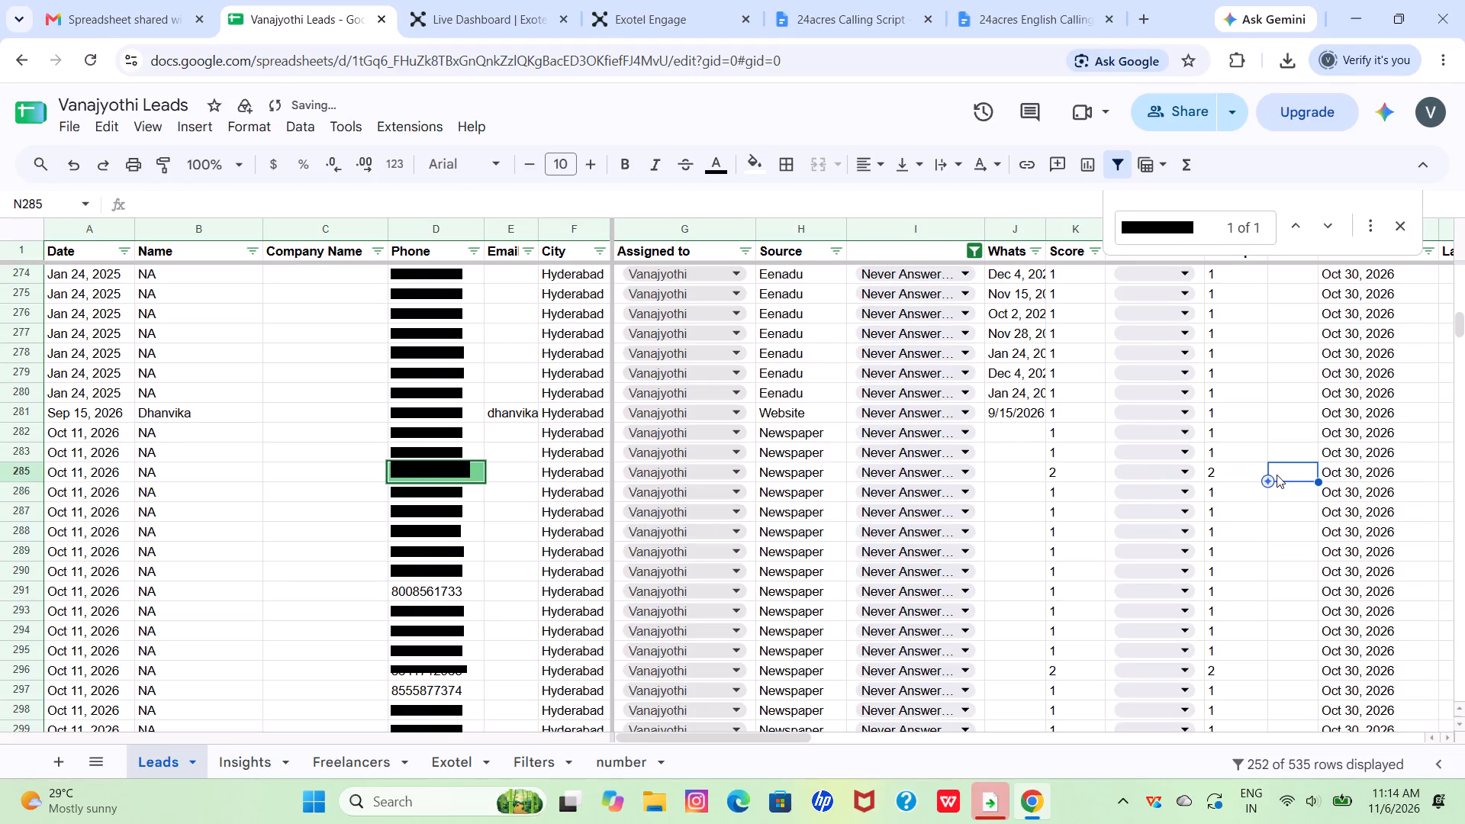
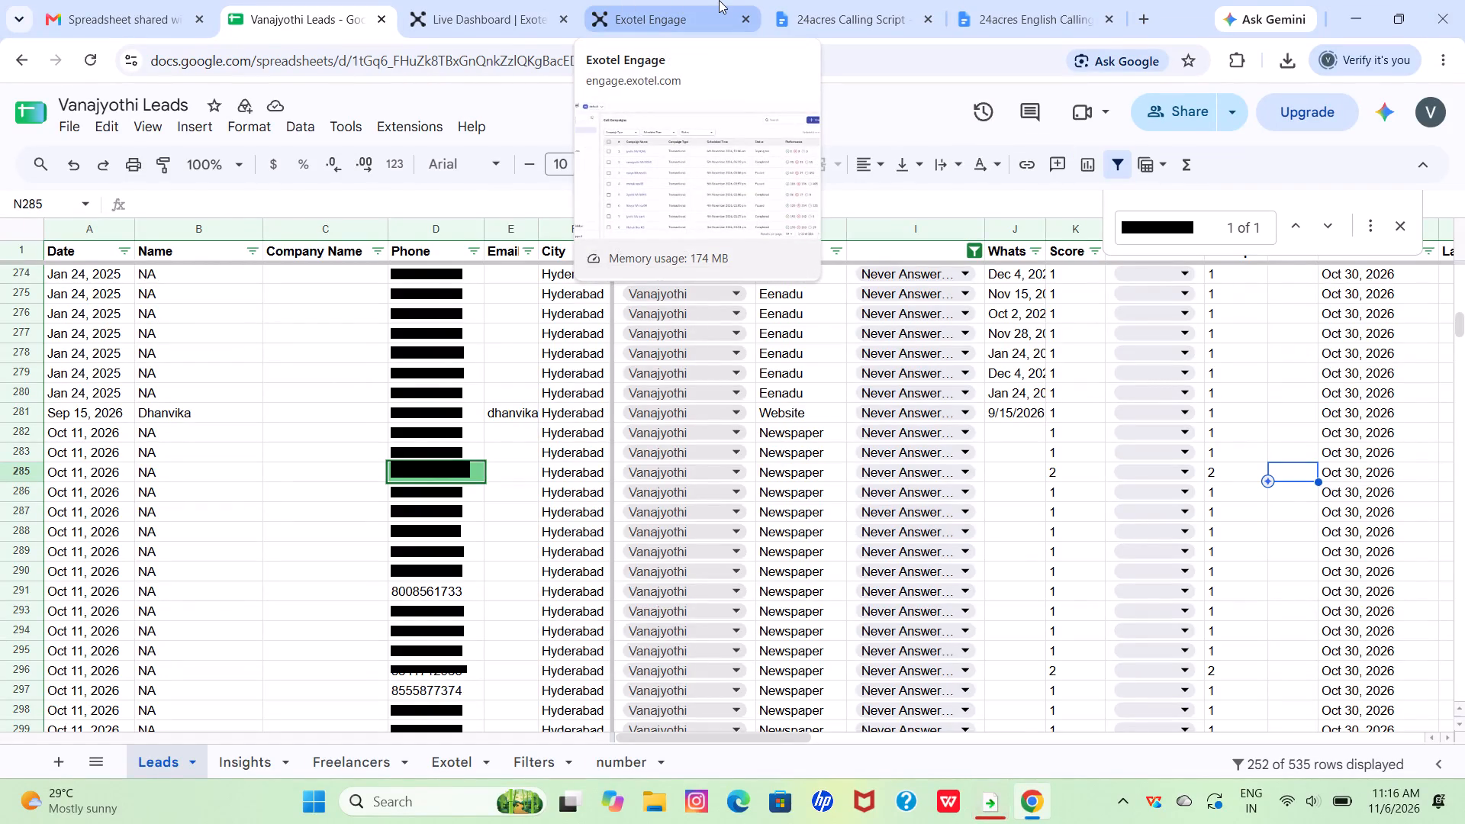
Switch to the Exotel live dashboard and copy the phone number shown in the current call window.
left_click(537, 0)
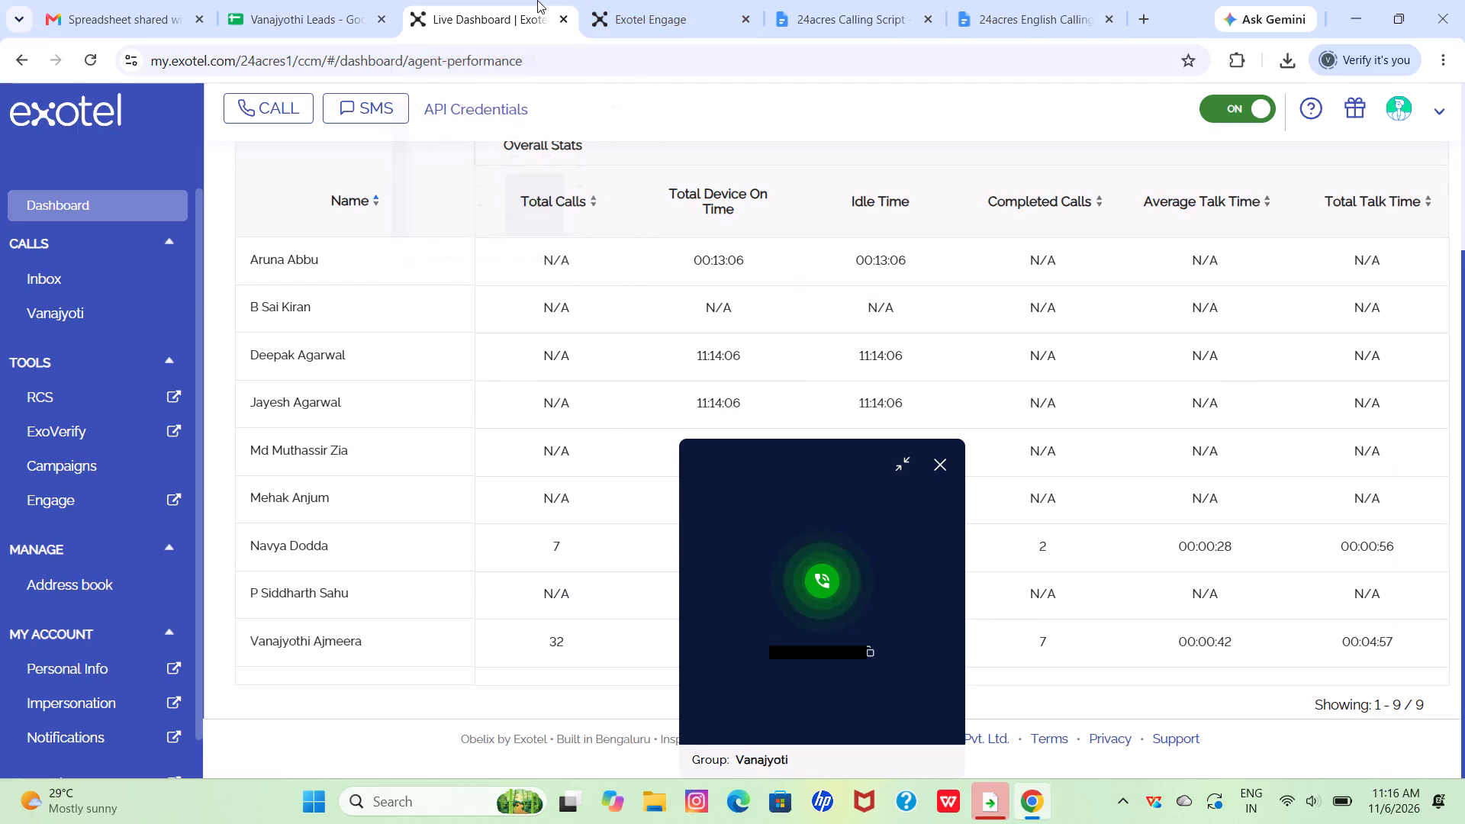
double_click(780, 650)
left_click(780, 650)
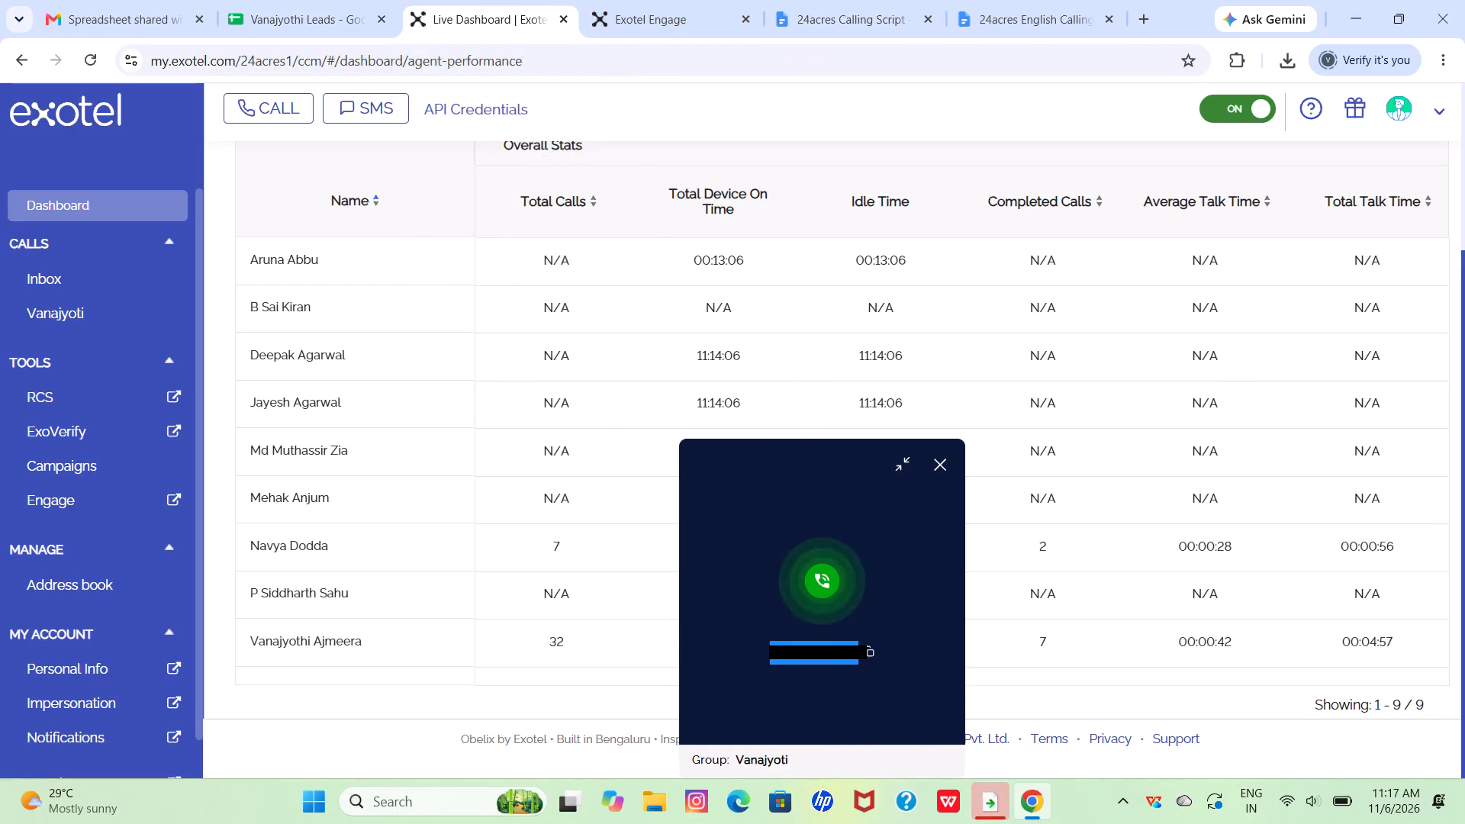
key("ctrl+c")
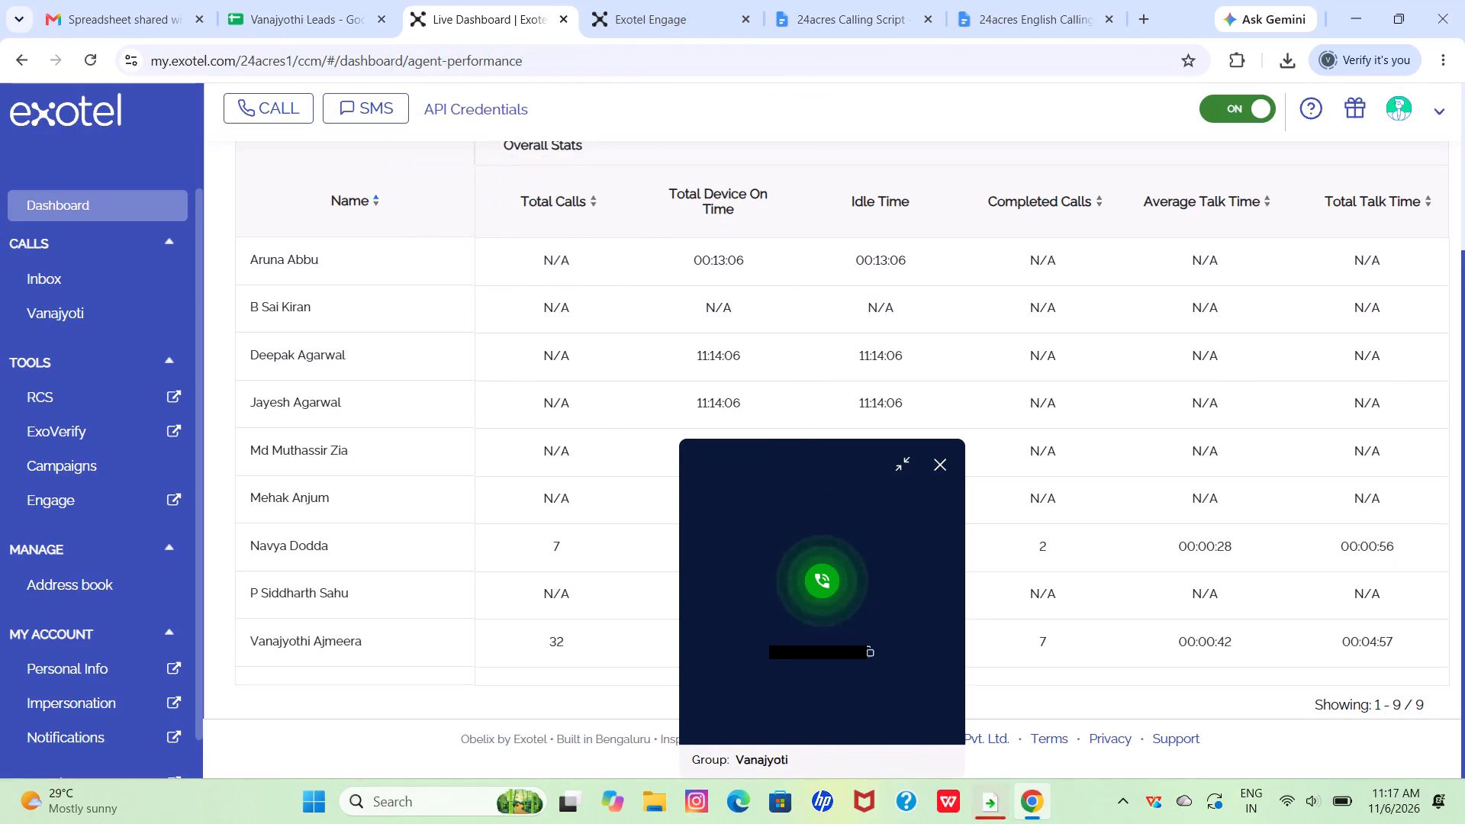
double_click(786, 652)
key("ctrl+c")
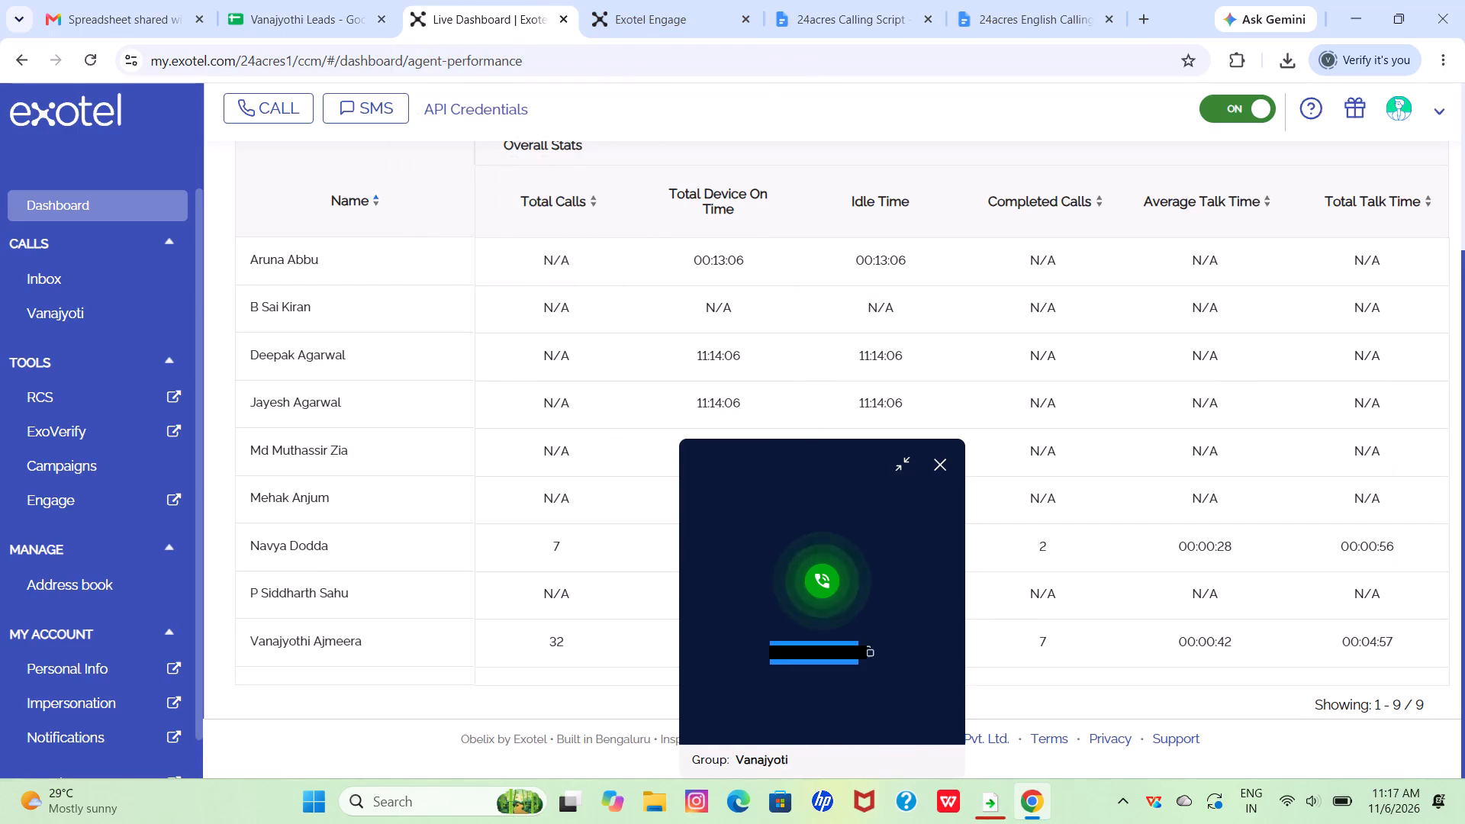
In the Leads sheet, replace the old search term with the copied phone number, without its leading digit, to find the lead.
left_click(262, 0)
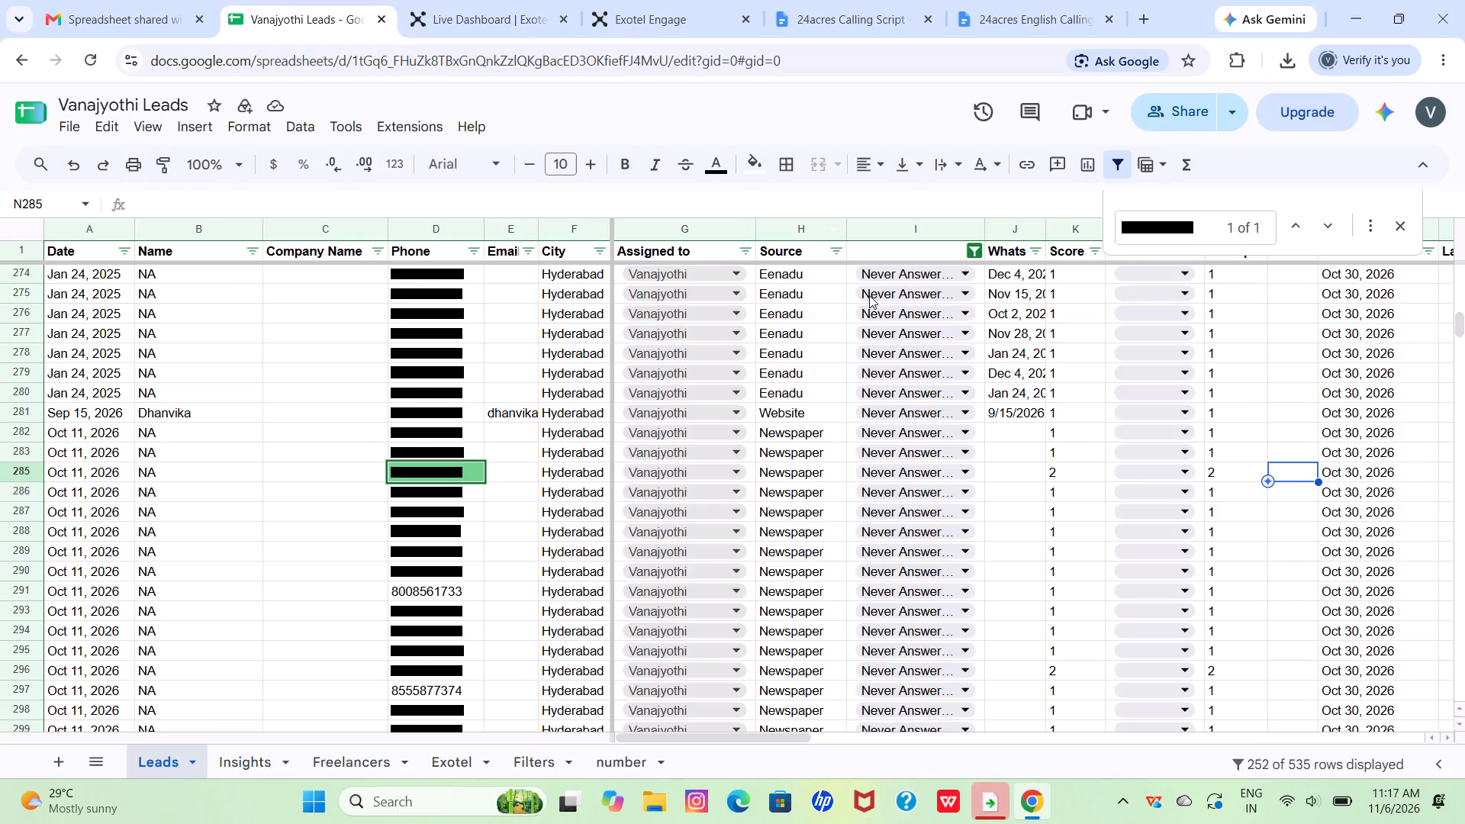
left_click(1212, 226)
key("BackSpace")
key("BackSpace")
key("BackSpace")
key("BackSpace")
key("BackSpace")
key("BackSpace")
key("BackSpace")
key("BackSpace")
key("BackSpace")
key("BackSpace")
key("BackSpace")
key("BackSpace")
key("BackSpace")
key("BackSpace")
key("BackSpace")
key("BackSpace")
key("BackSpace")
key("BackSpace")
key("BackSpace")
key("BackSpace")
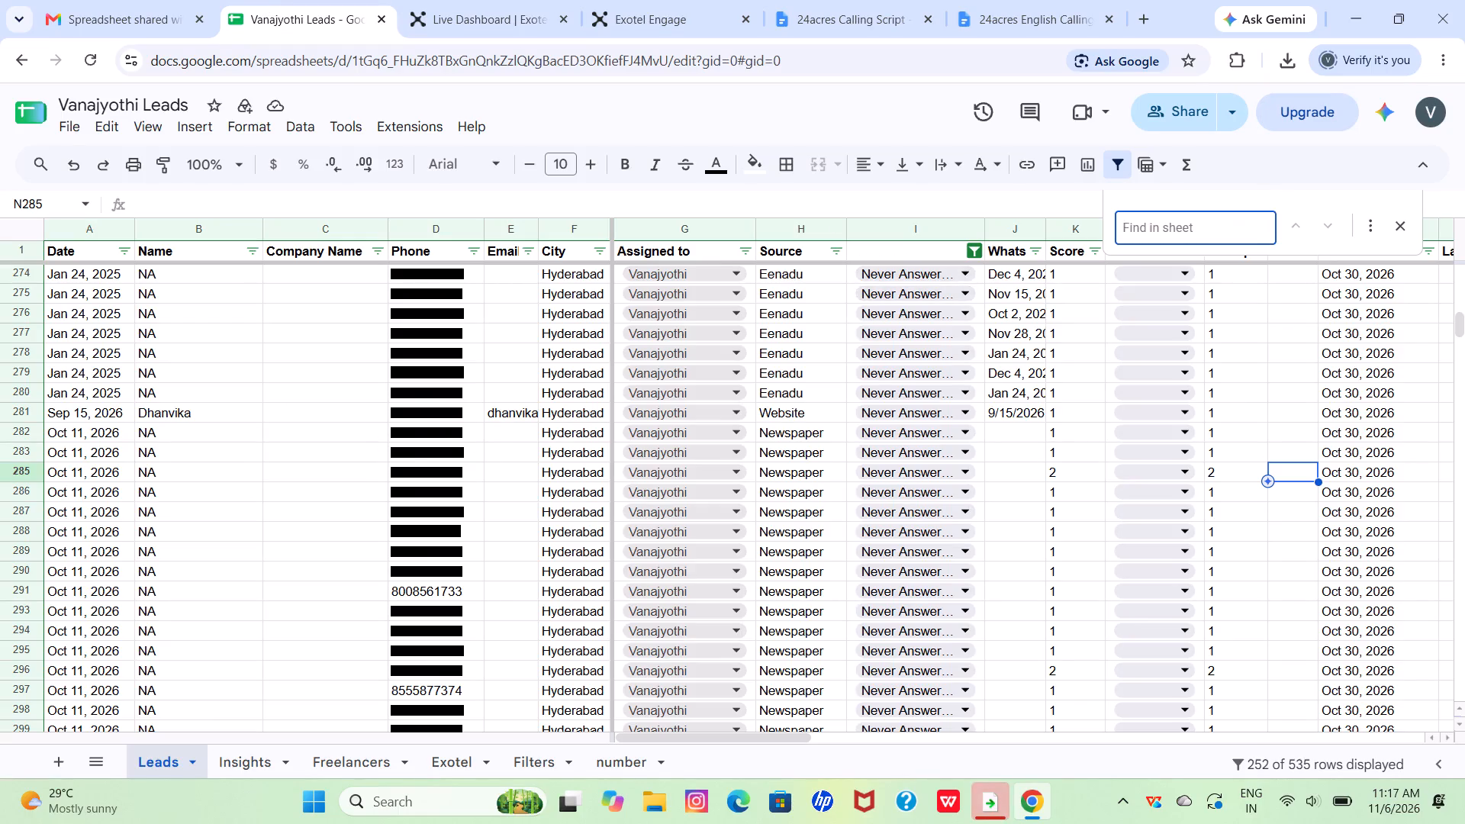
key("ctrl+v")
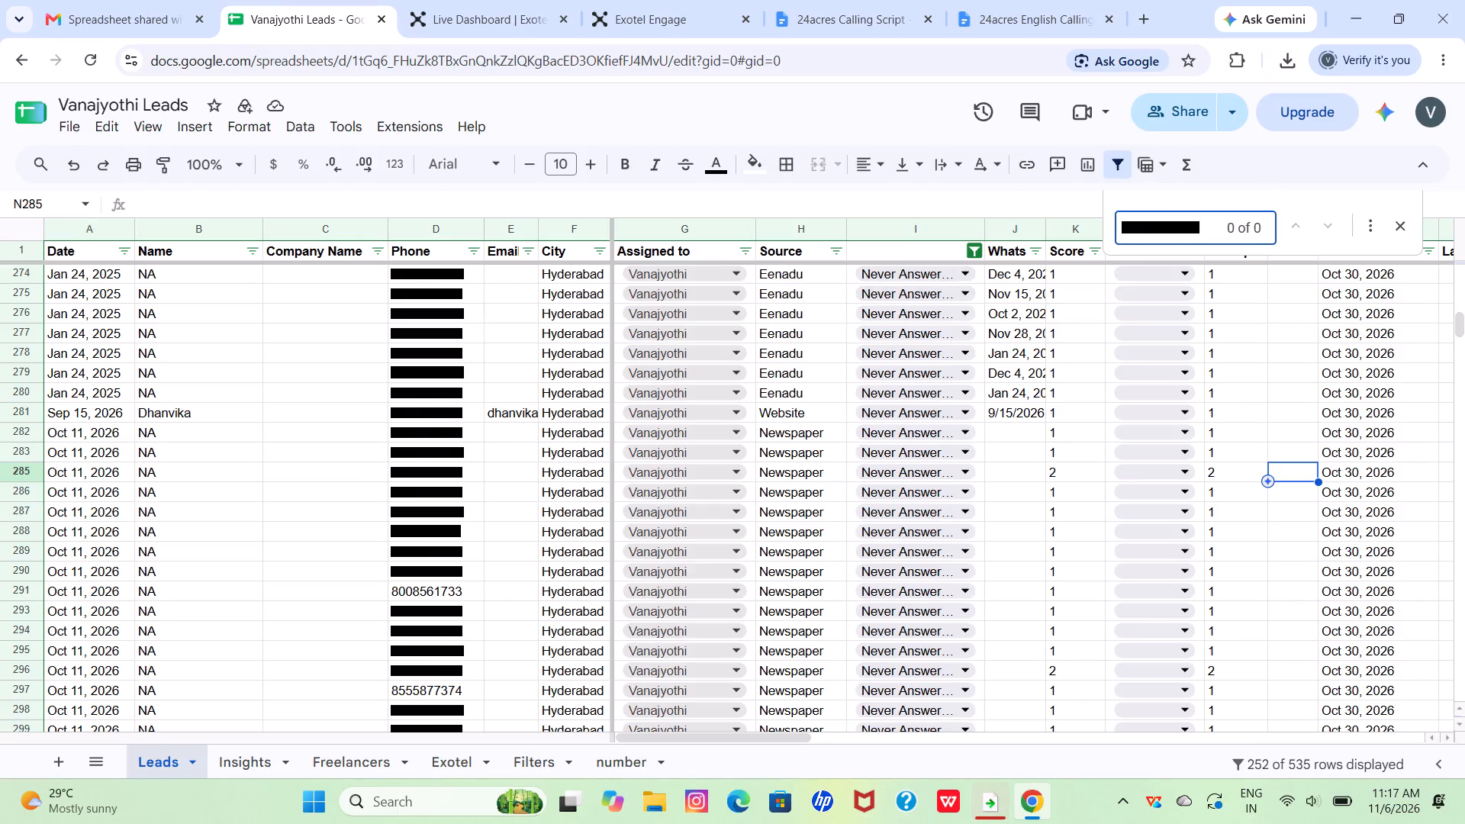
left_click(1130, 220)
key("BackSpace")
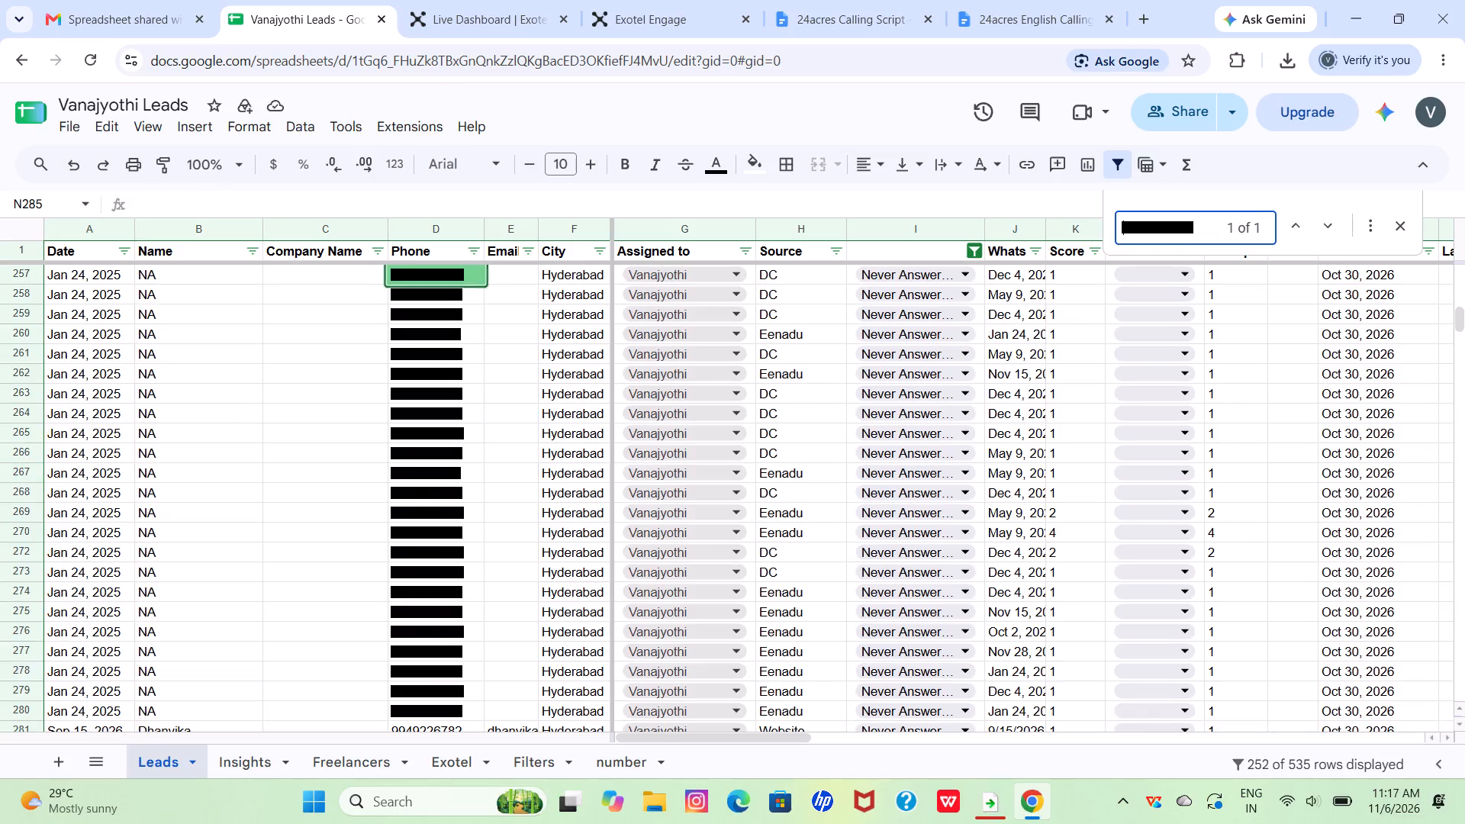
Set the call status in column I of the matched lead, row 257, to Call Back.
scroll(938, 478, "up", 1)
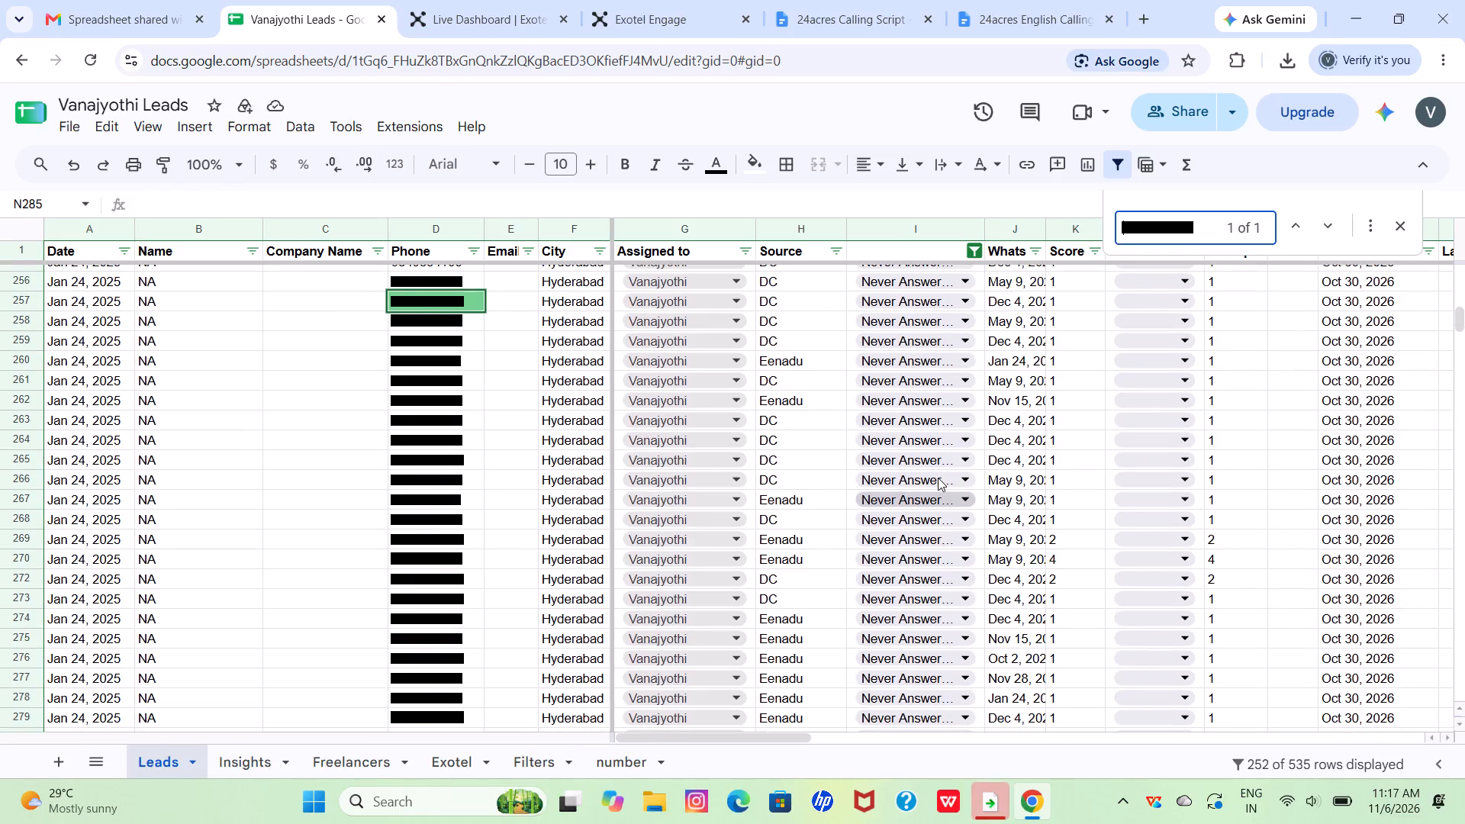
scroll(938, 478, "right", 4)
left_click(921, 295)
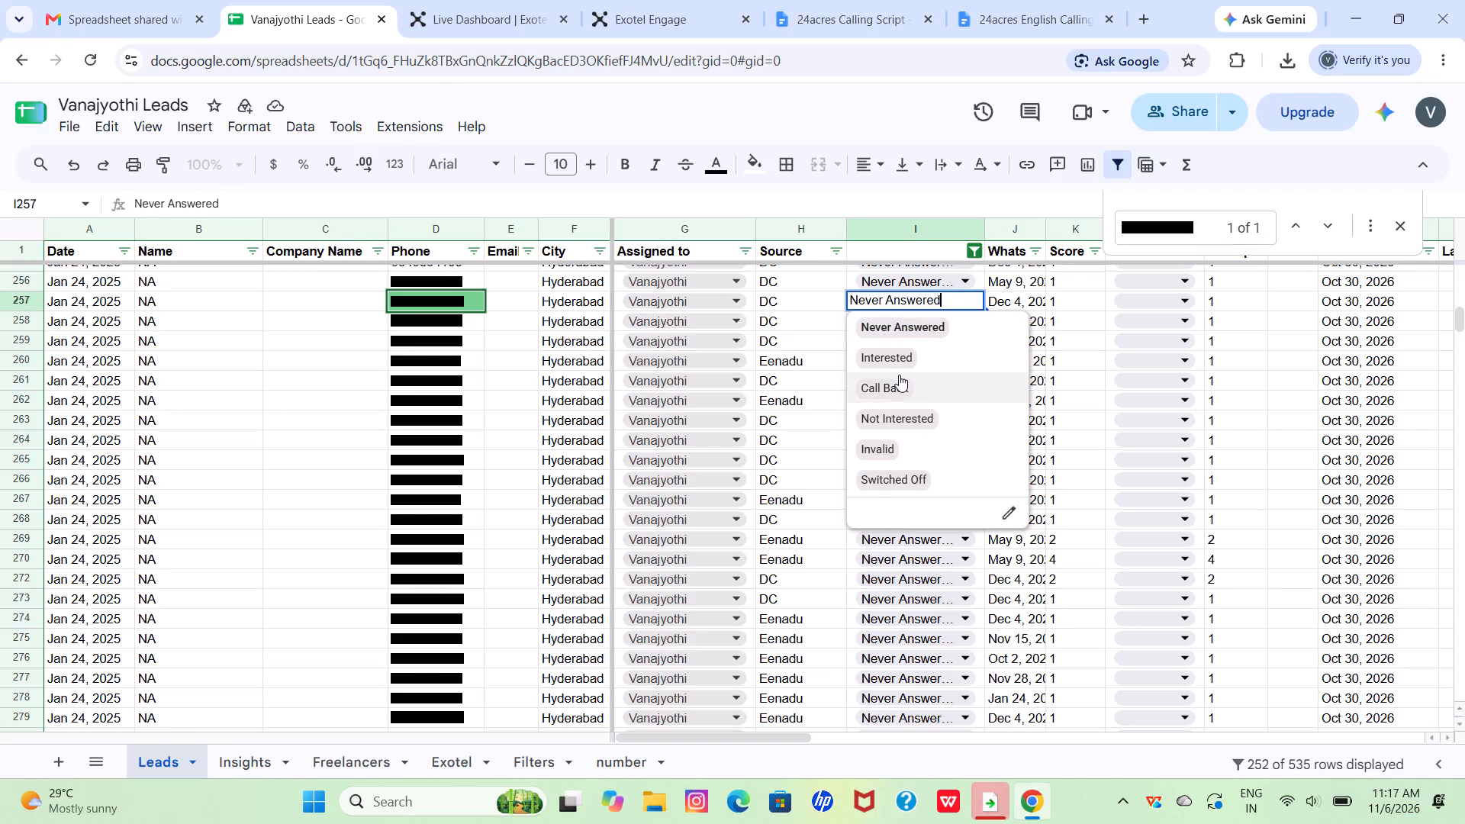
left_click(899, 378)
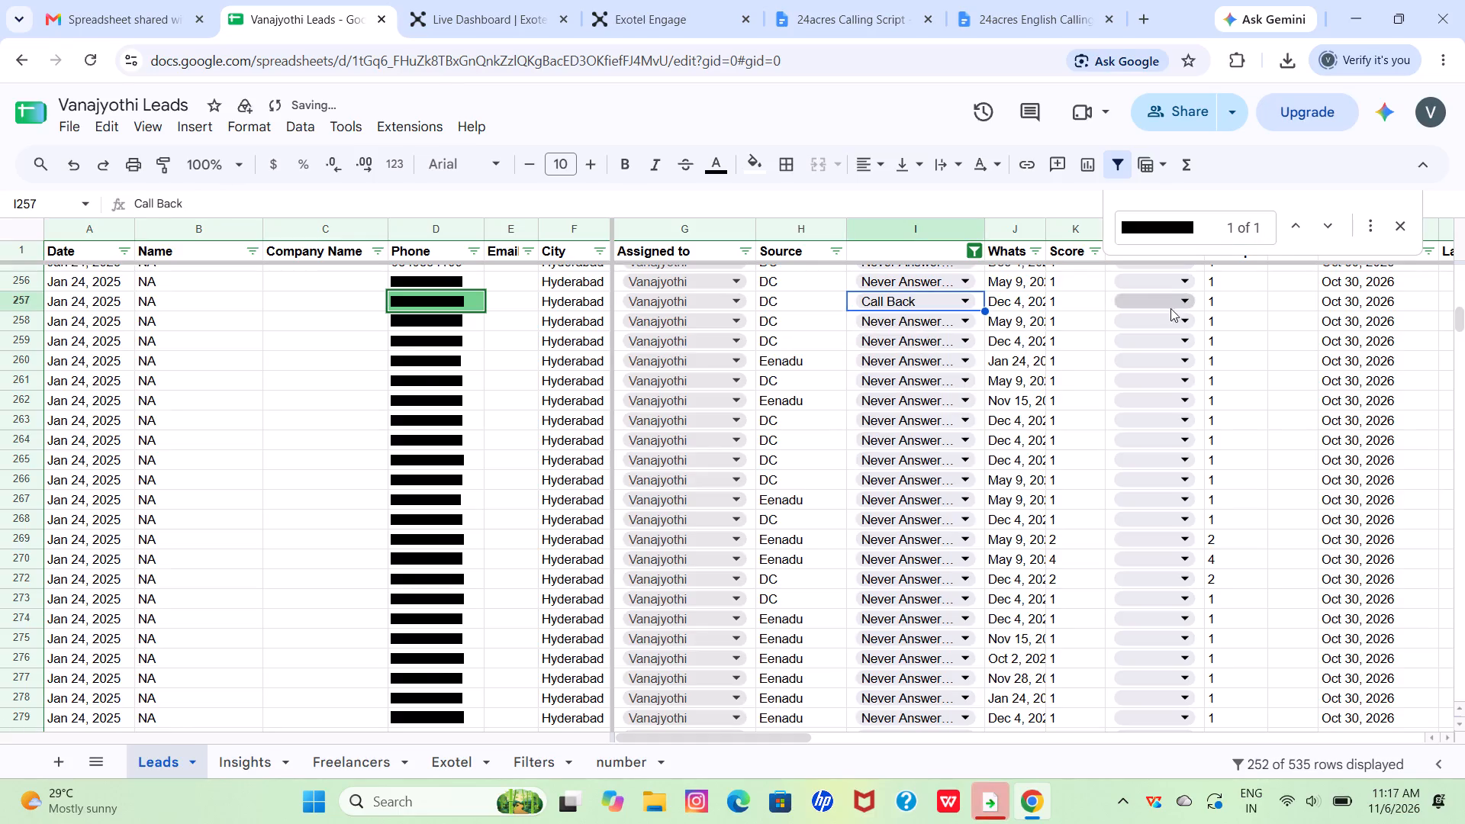
For the lead in row 257, set the attempts count in column M to 2 and enter 1 in column N.
left_click(1228, 307)
key("2")
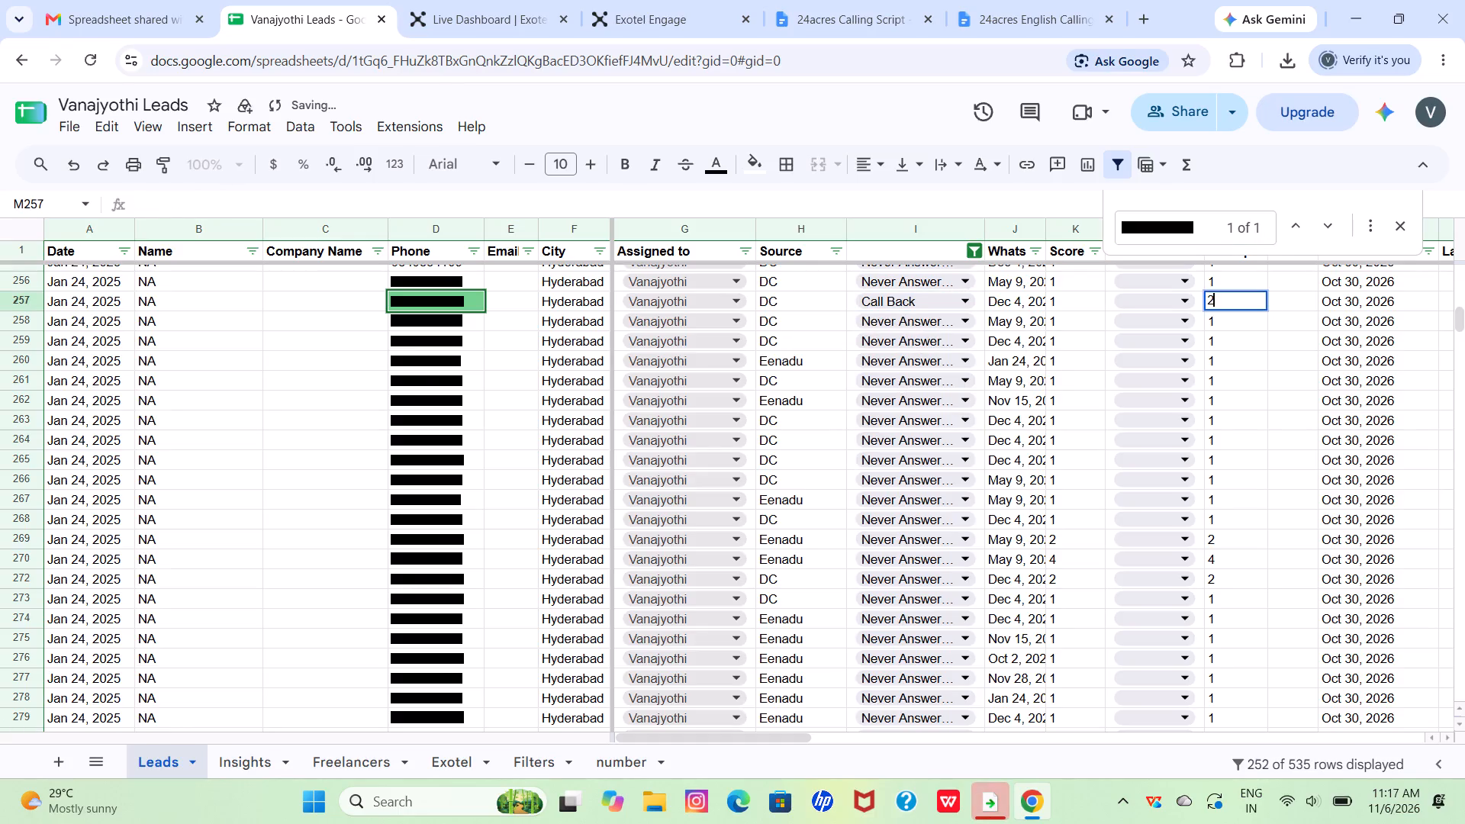
left_click(1319, 299)
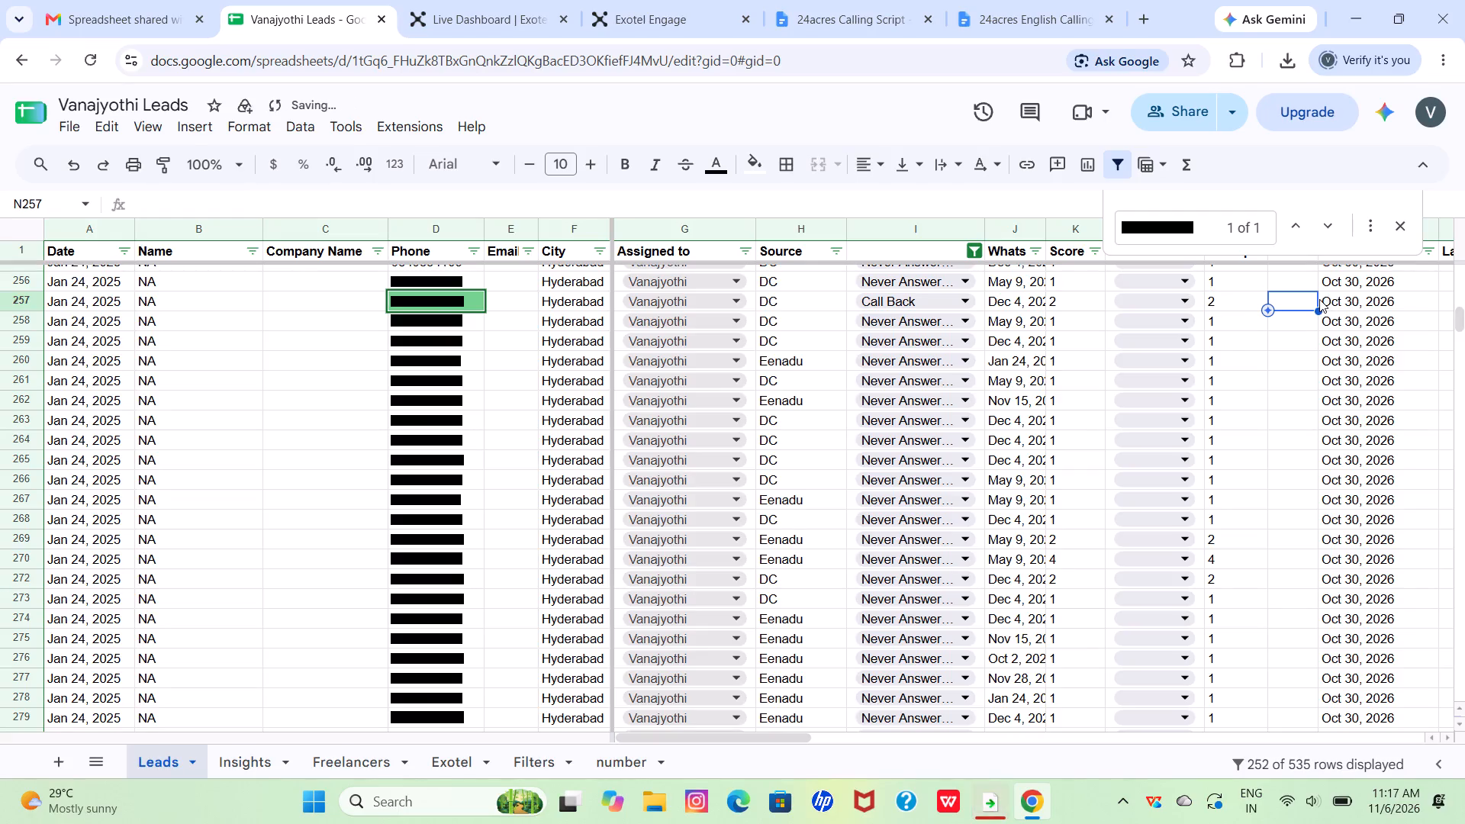
key("1")
Copy row 257's date from column O into column P and change the copy to Nov 6, 2026.
left_click(1364, 295)
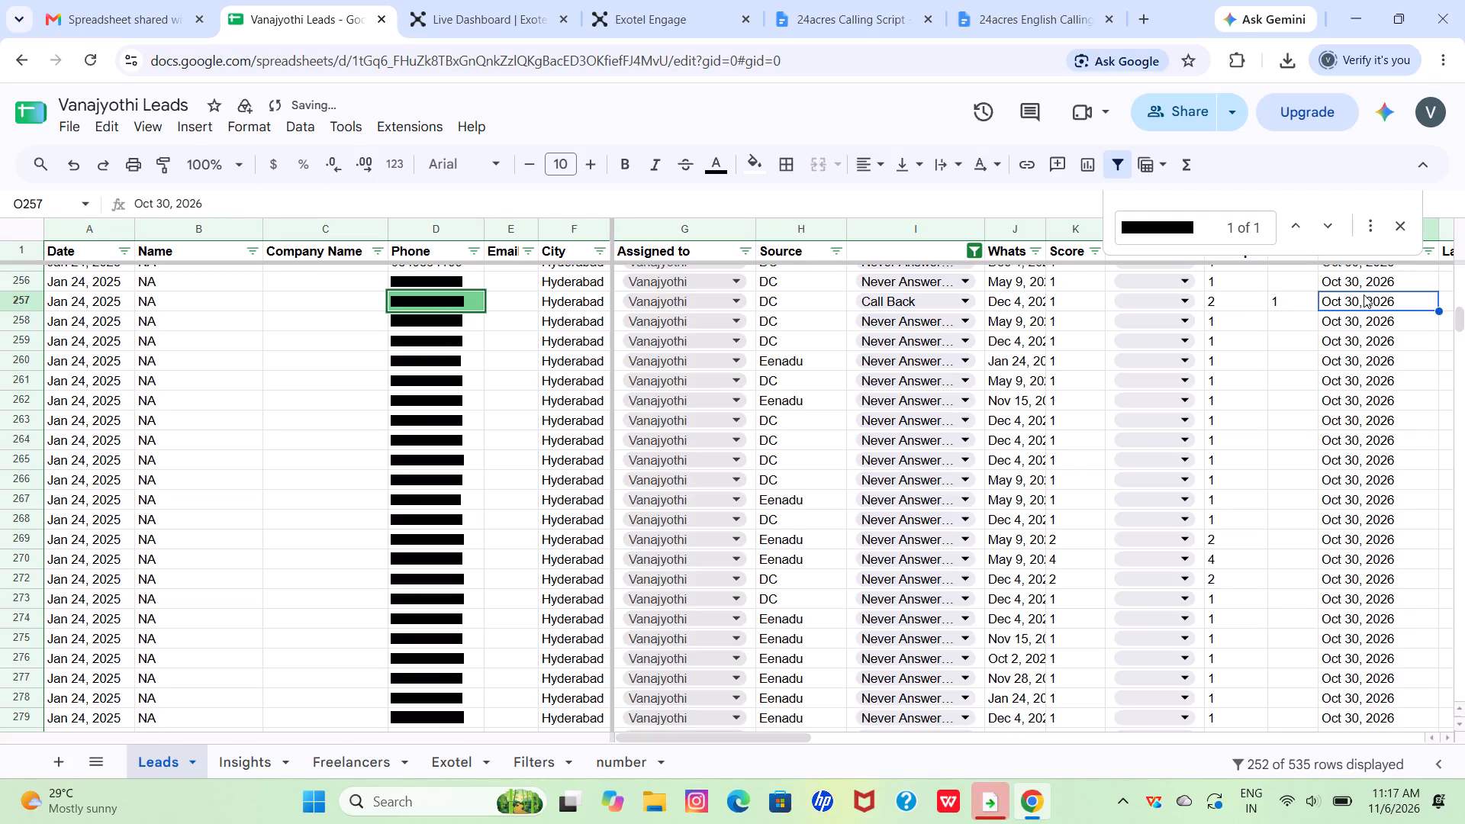
key("ctrl+c")
scroll(1364, 295, "left", 2)
left_click(1326, 301)
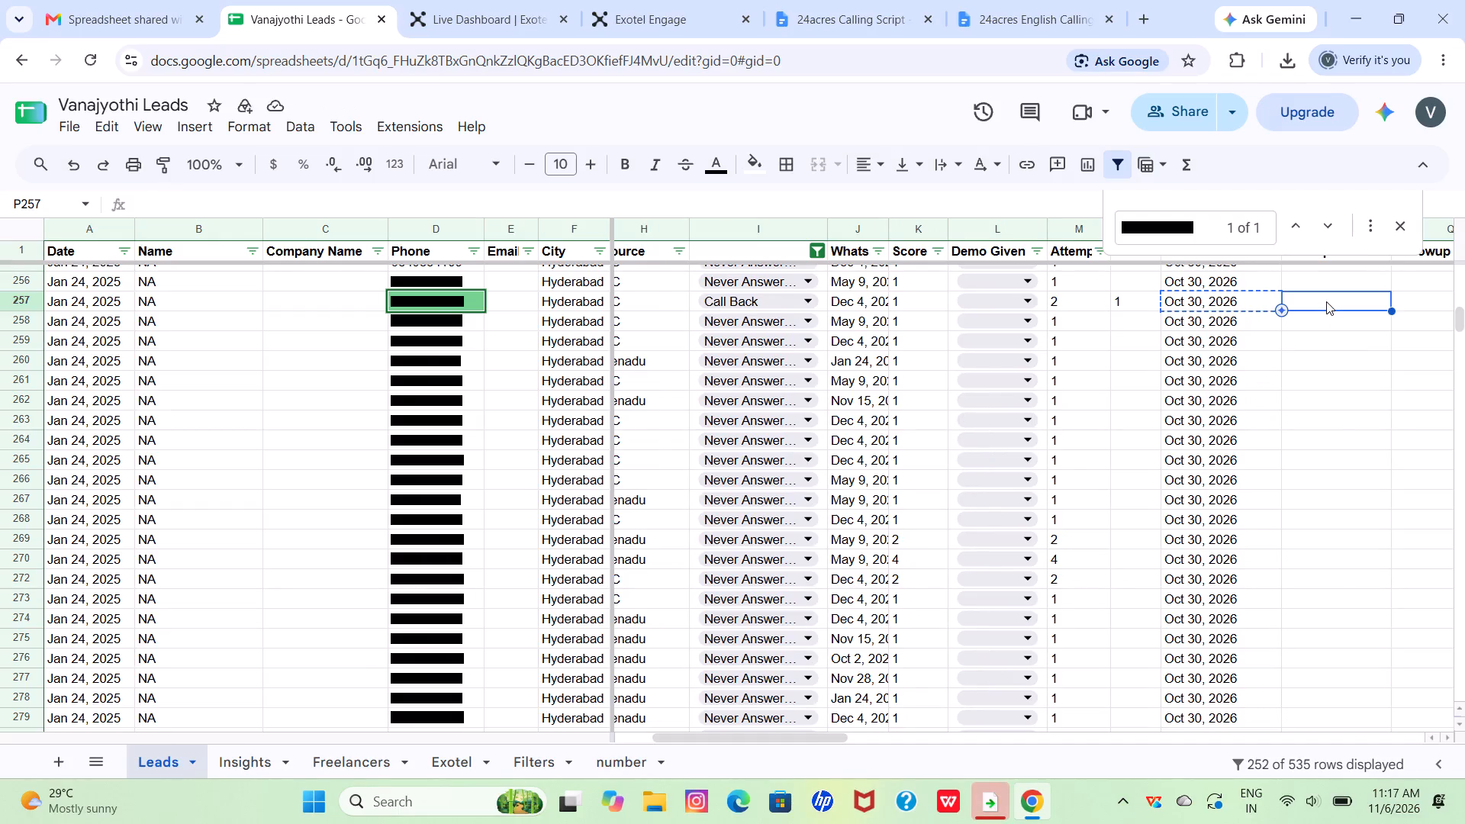
key("ctrl+v")
double_click(1326, 301)
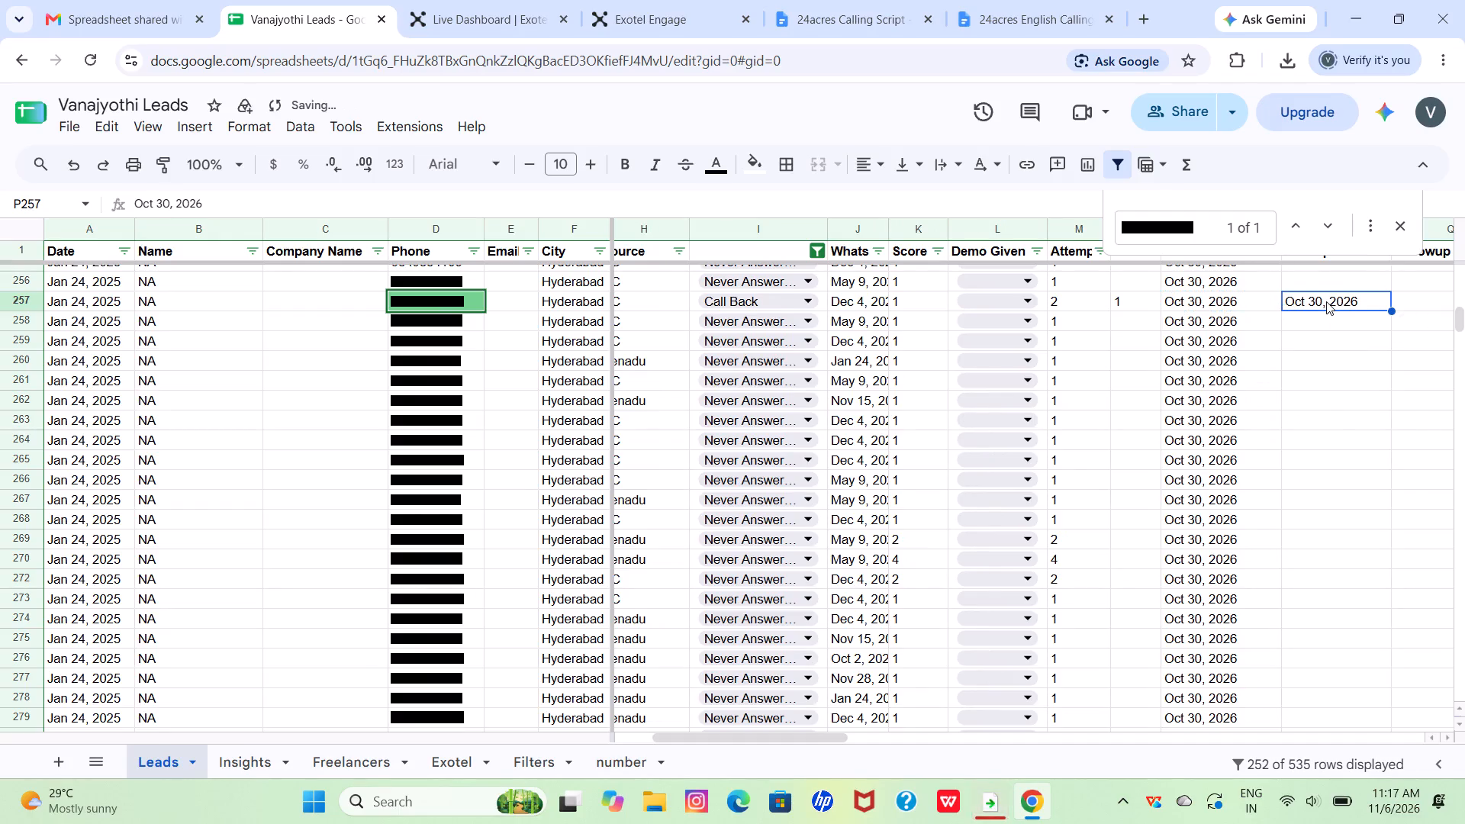
left_click(1393, 523)
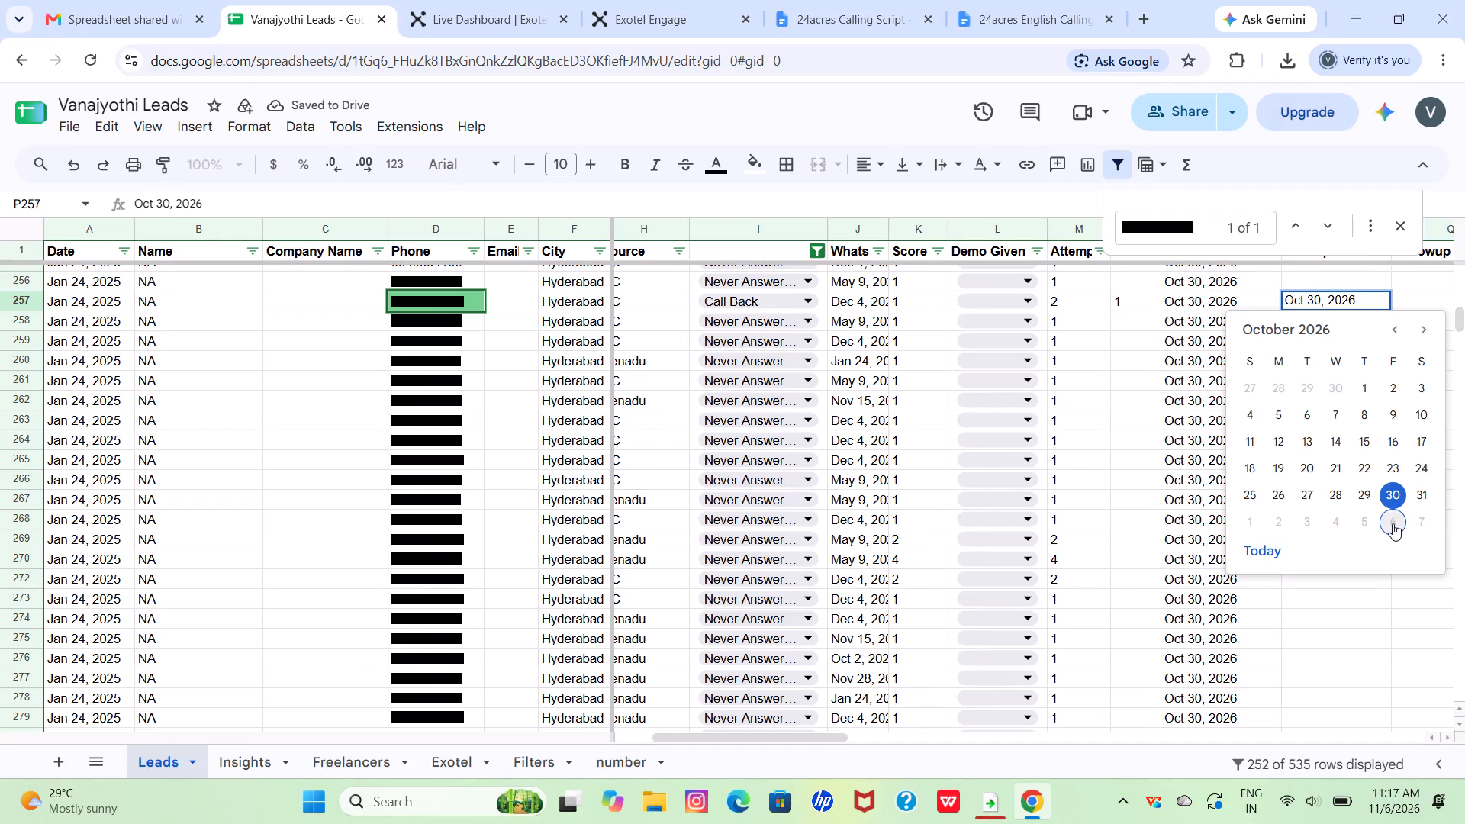
Enter the note "dont have any properties for sale or rent" in the Notes column of row 257.
scroll(1393, 523, "left", 5)
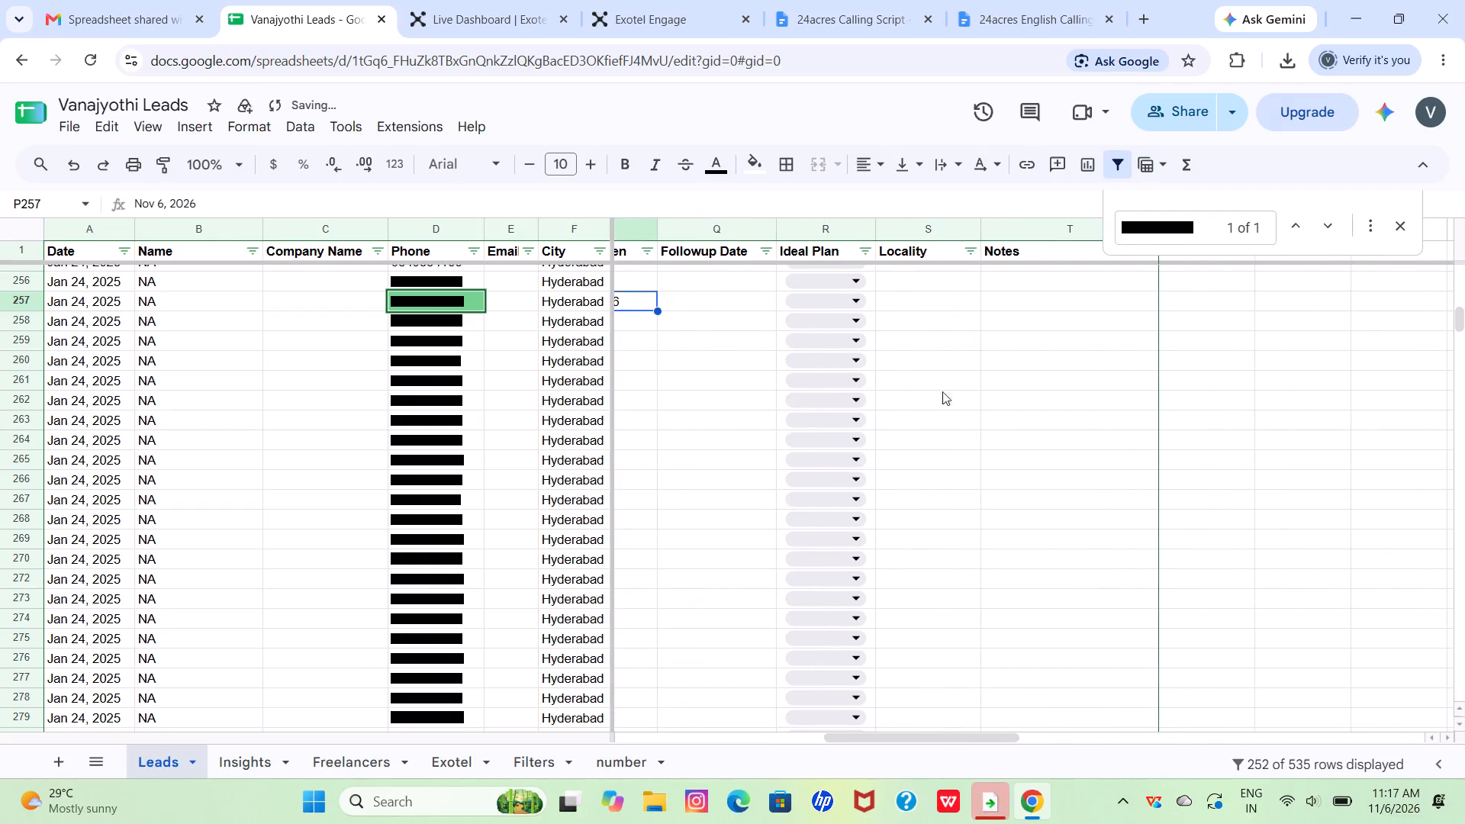
left_click(1028, 303)
type("dont have any")
key("space")
type("properties for sale or re")
type("nt")
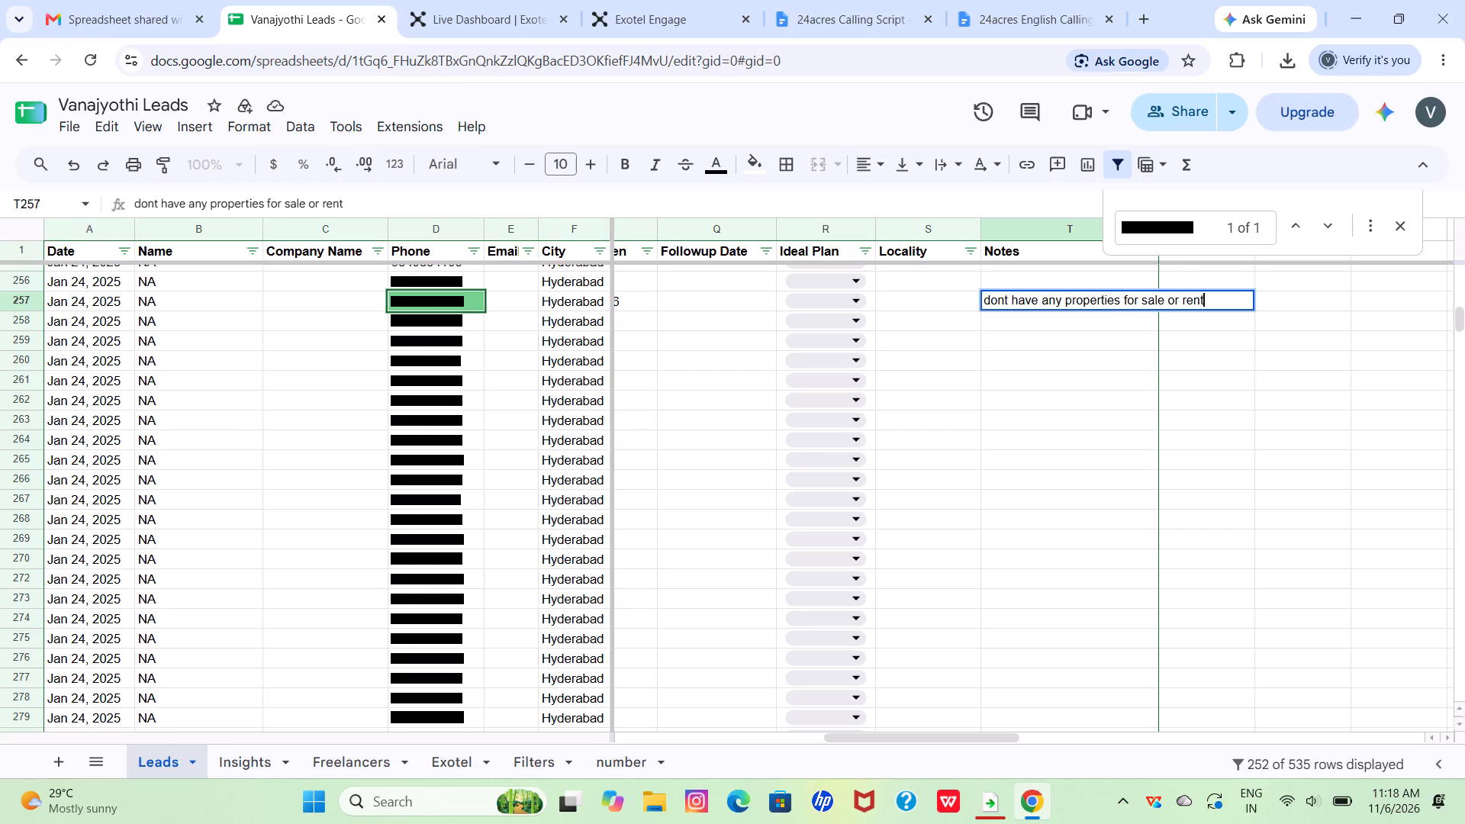
key("Return")
Change the call status in column I of the lead in row 257 to Not Interested.
scroll(1068, 400, "right", 7)
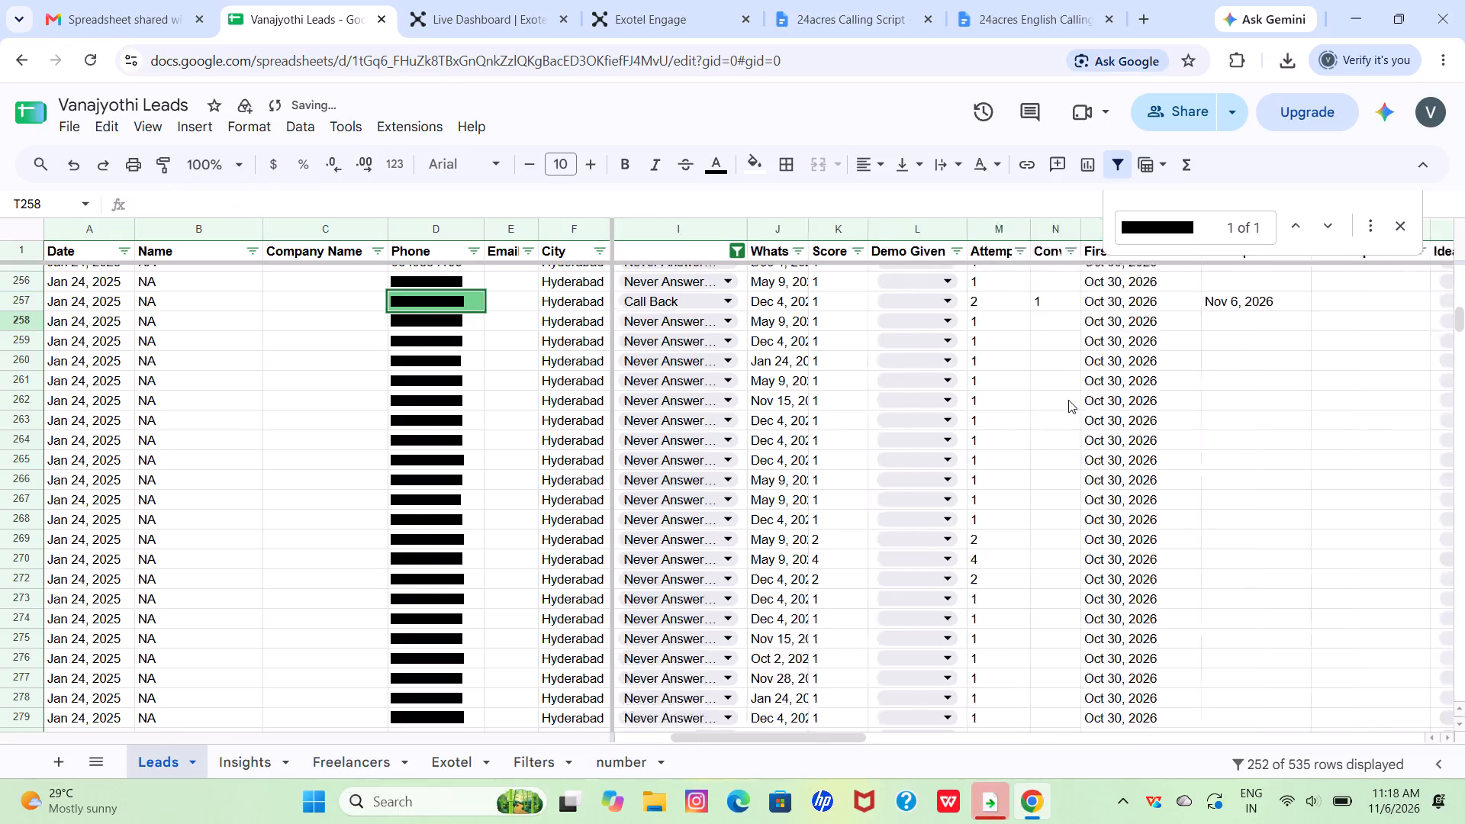
scroll(1068, 400, "up", 1)
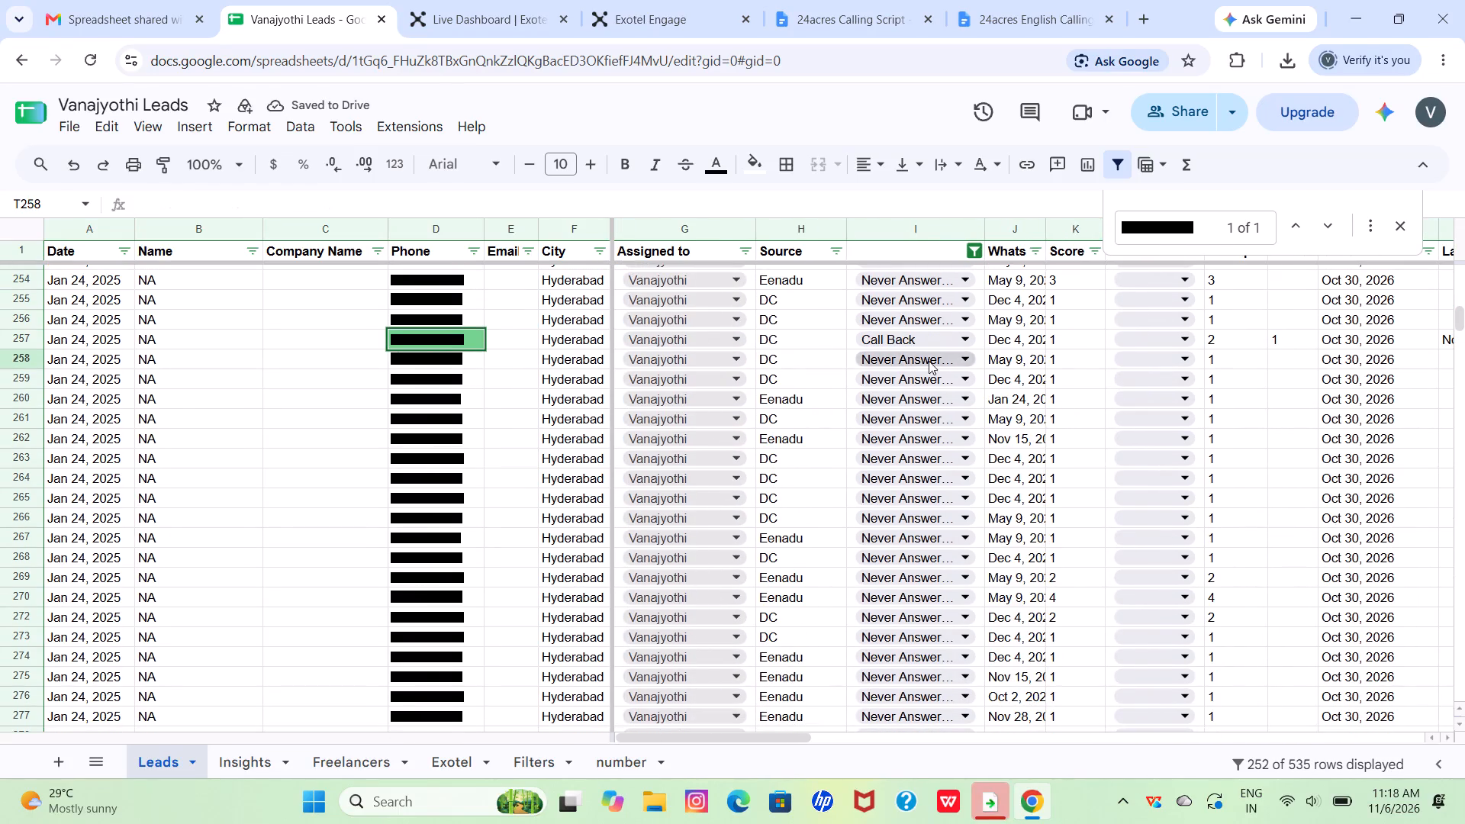
left_click(932, 340)
left_click(909, 446)
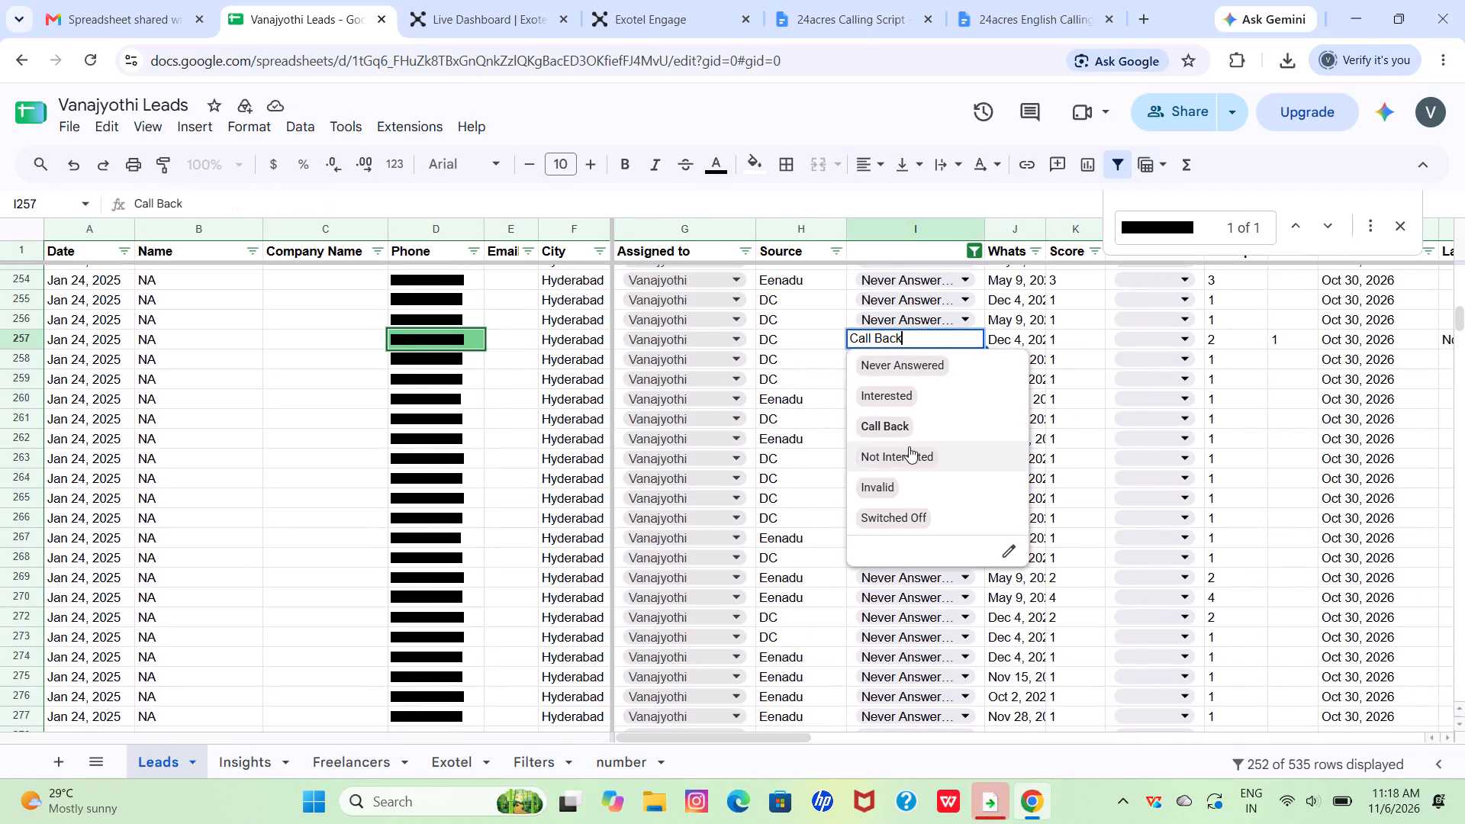
Clear the old phone number from the sheet's search term.
scroll(951, 370, "up", 12)
scroll(951, 370, "right", 4)
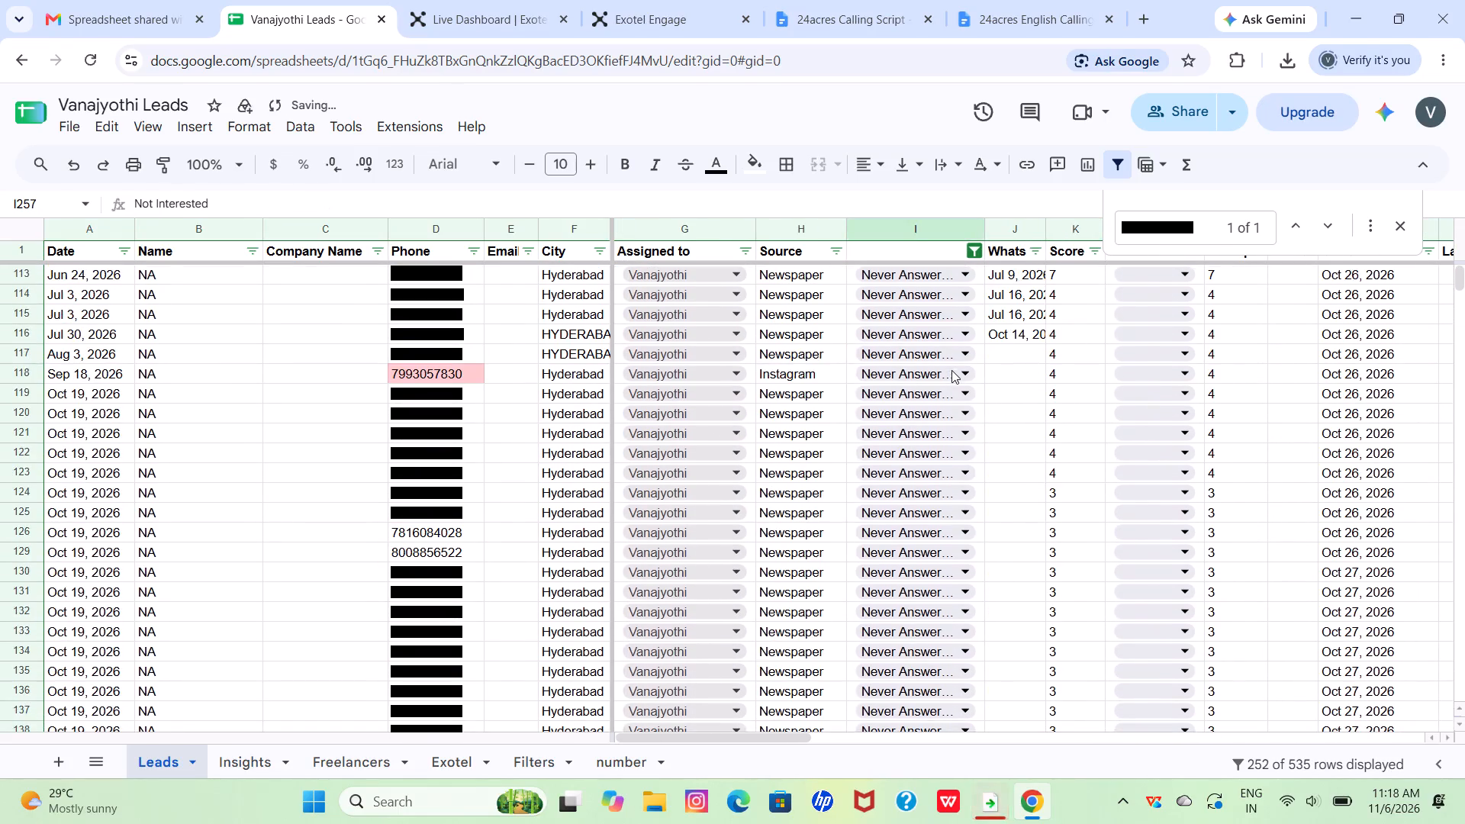
scroll(951, 370, "right", 1)
scroll(951, 370, "down", 1)
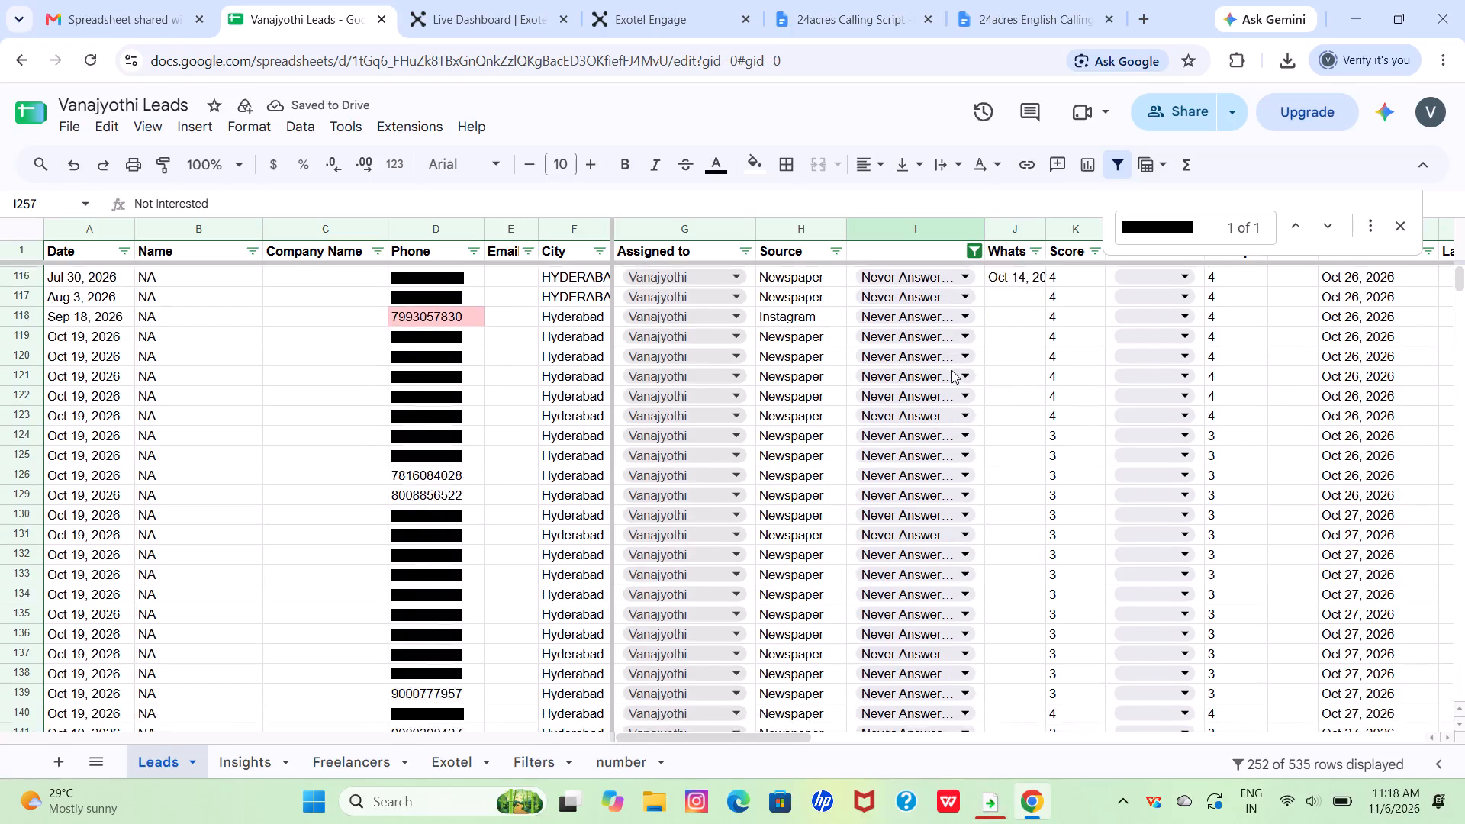
scroll(951, 370, "down", 1)
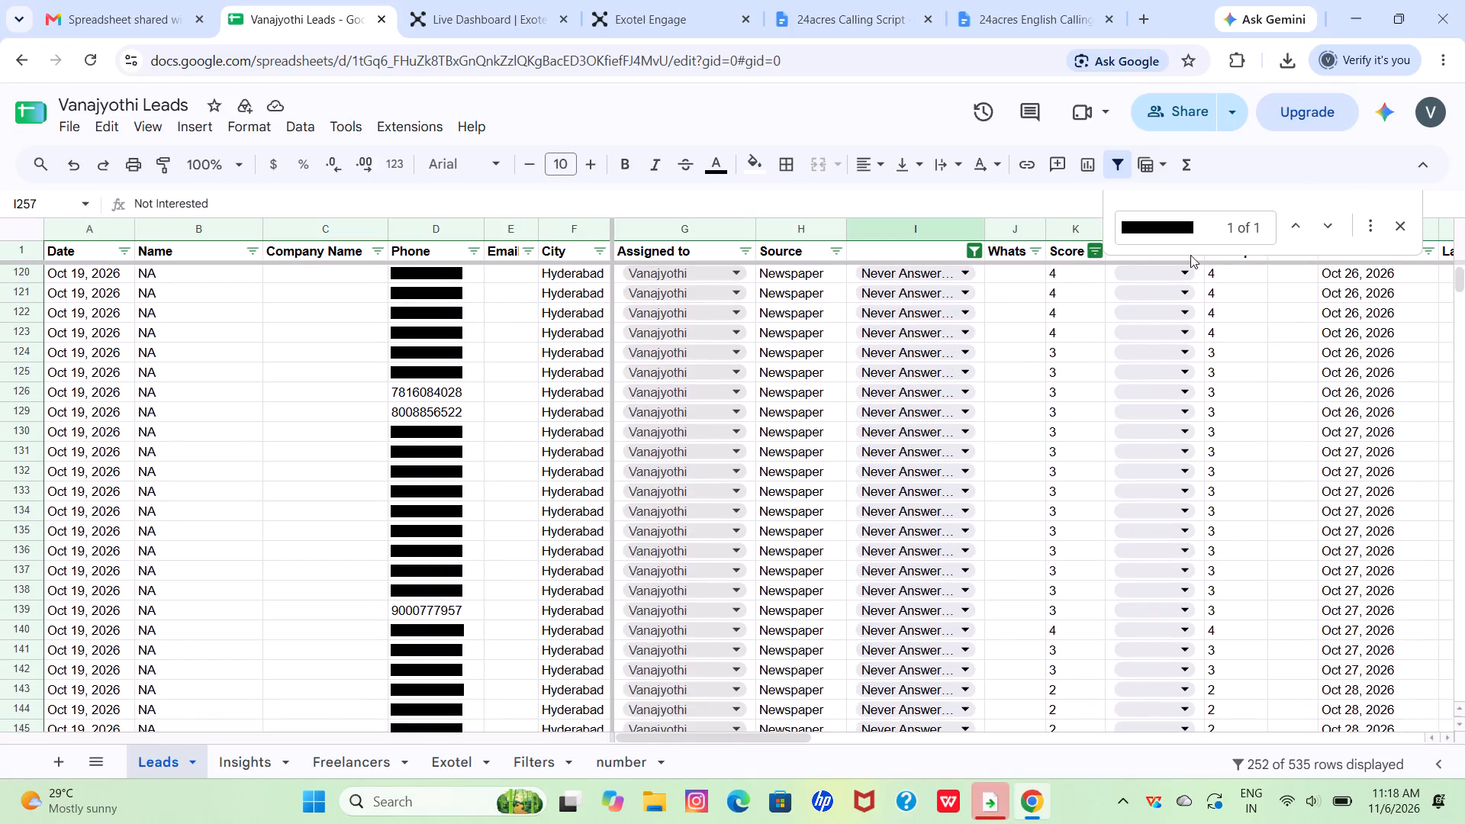
left_click(1204, 229)
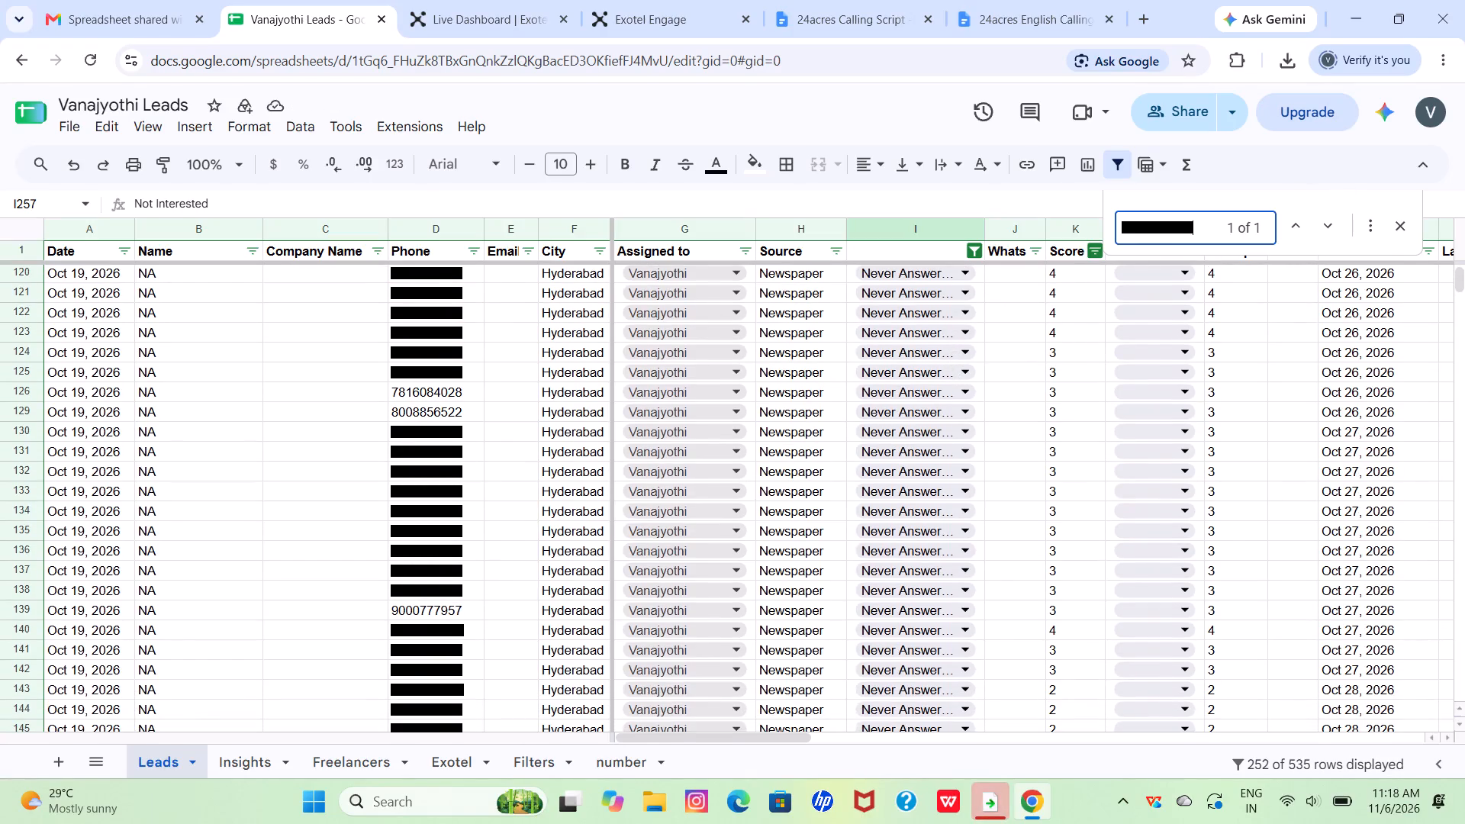
key("BackSpace")
key("BackSpace")
key("BackSpace")
key("BackSpace")
key("BackSpace")
key("BackSpace")
key("BackSpace")
key("BackSpace")
key("BackSpace")
key("BackSpace")
key("BackSpace")
key("BackSpace")
key("BackSpace")
key("BackSpace")
key("BackSpace")
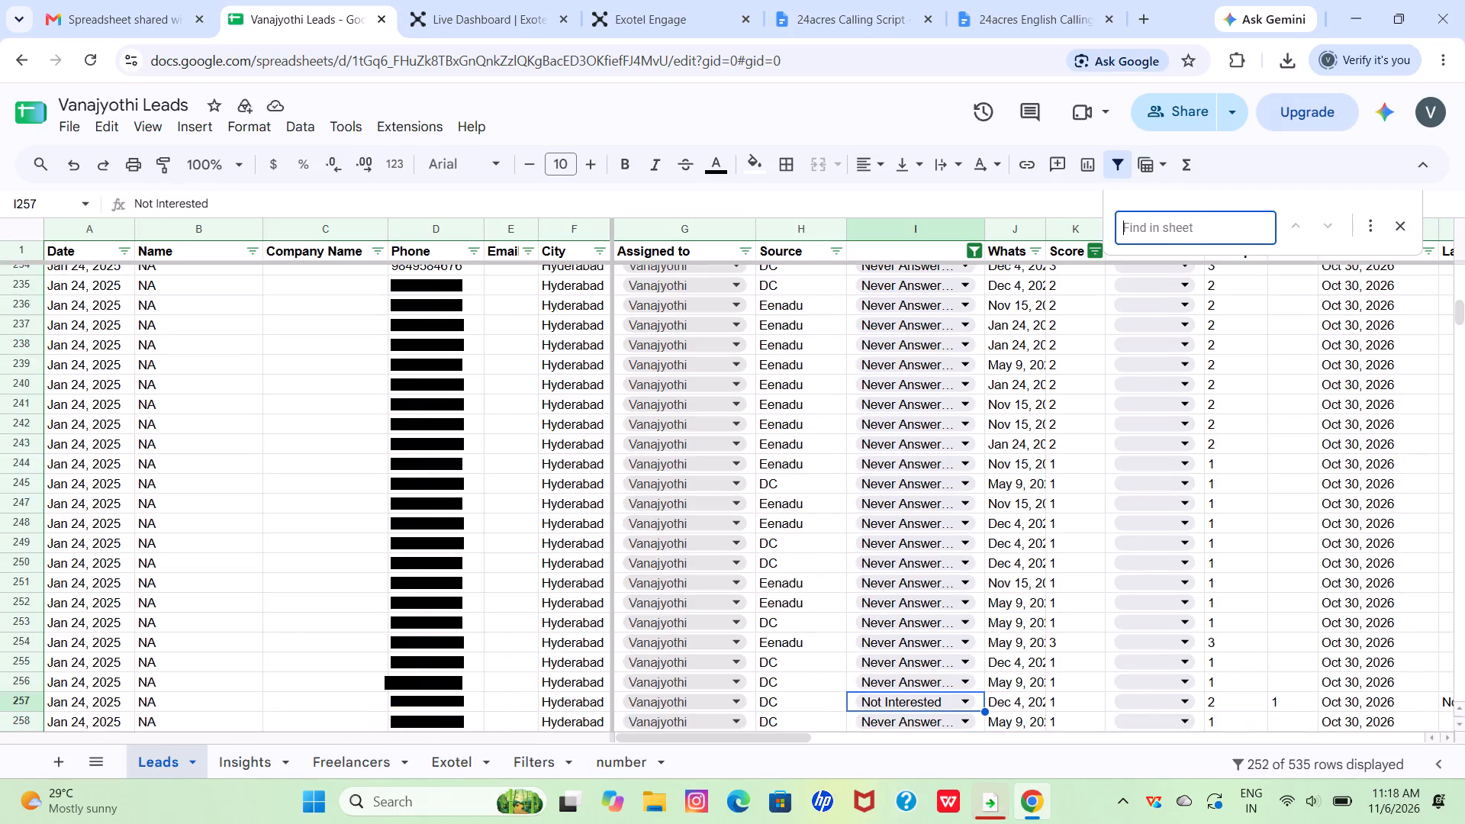
Switch to the Exotel live dashboard and return to the top of the Agent Performance page.
left_click(480, 0)
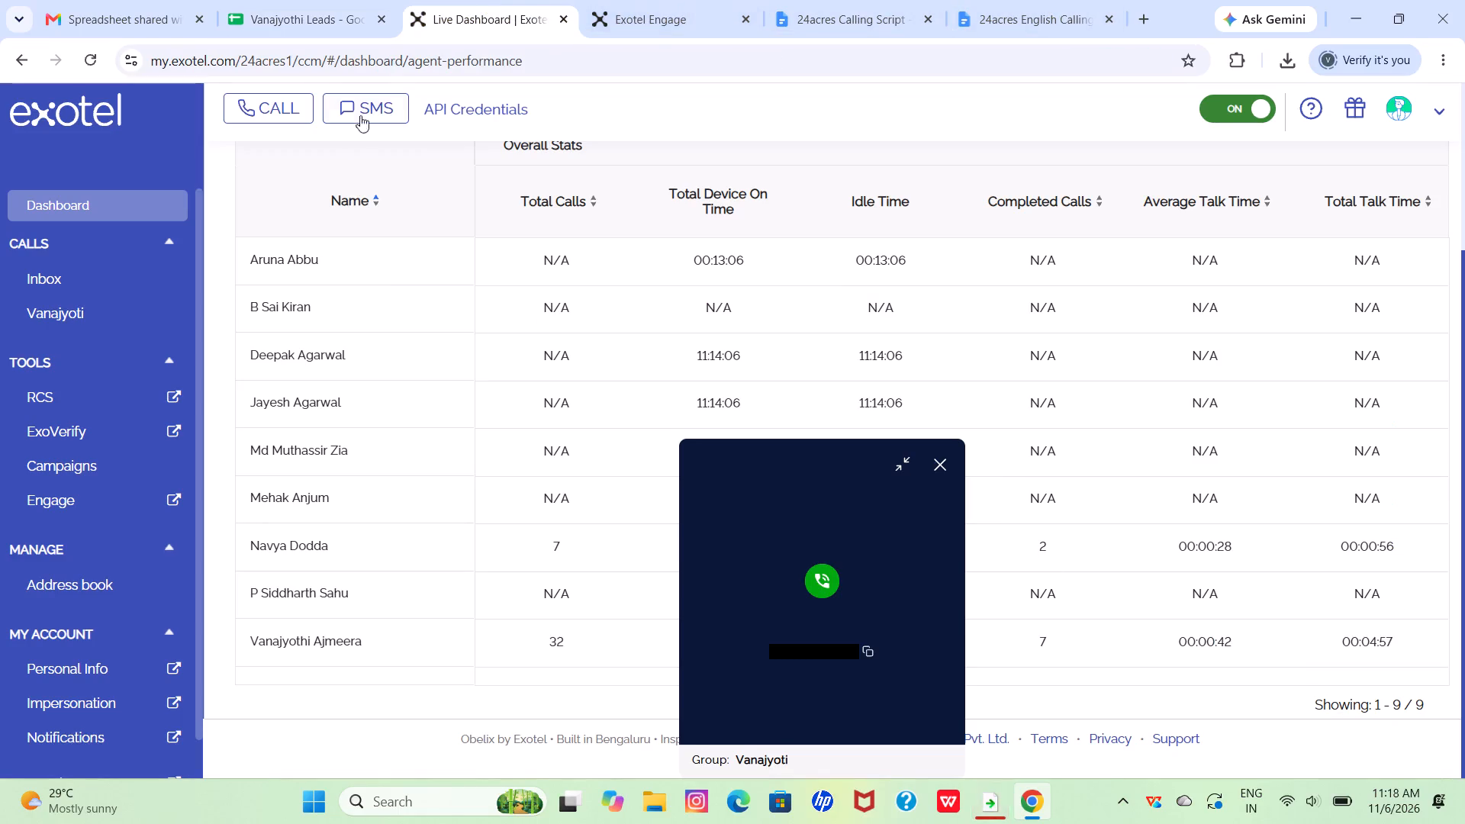
scroll(339, 395, "down", 2)
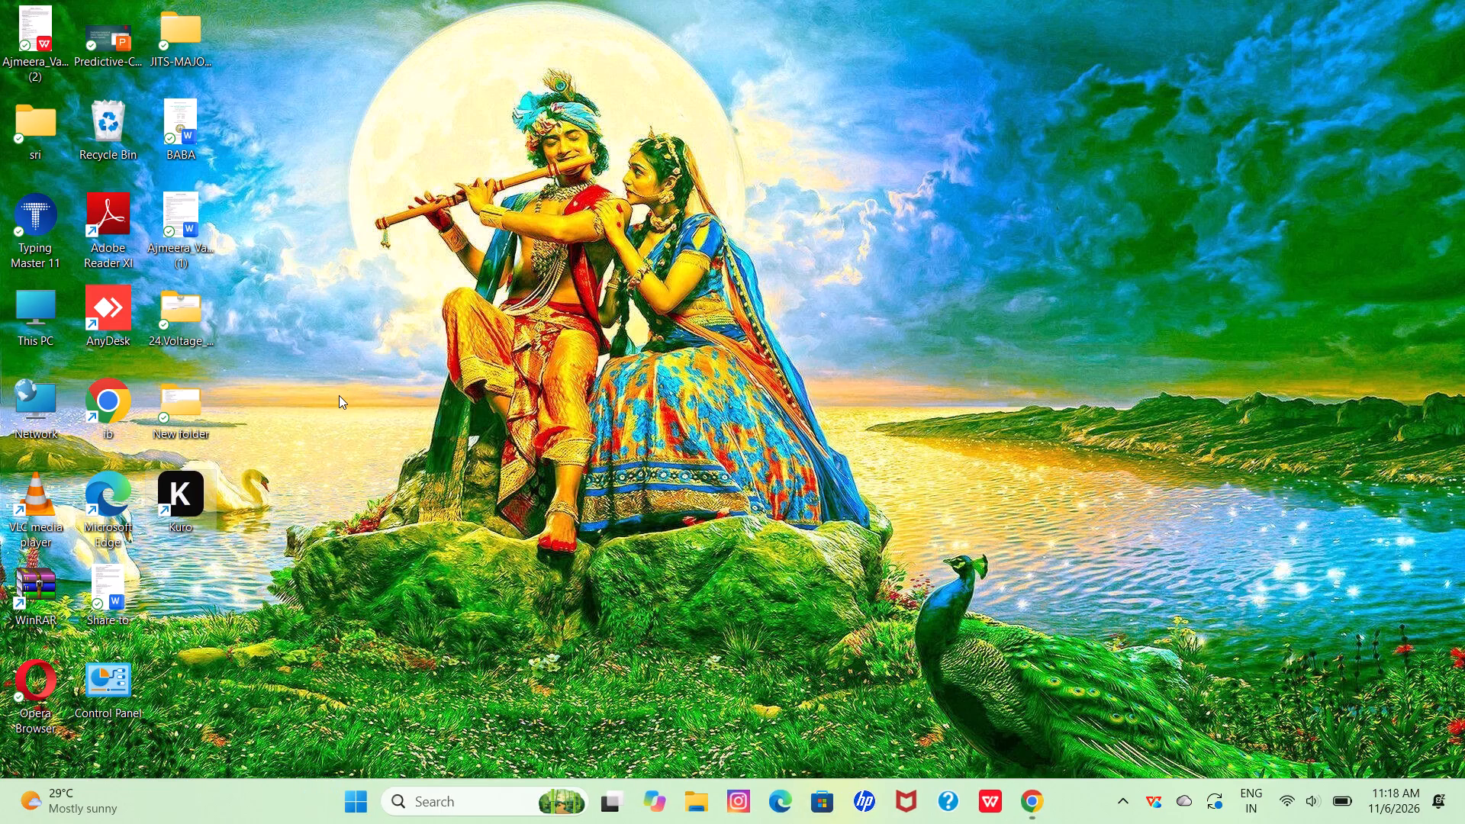
left_click(1038, 800)
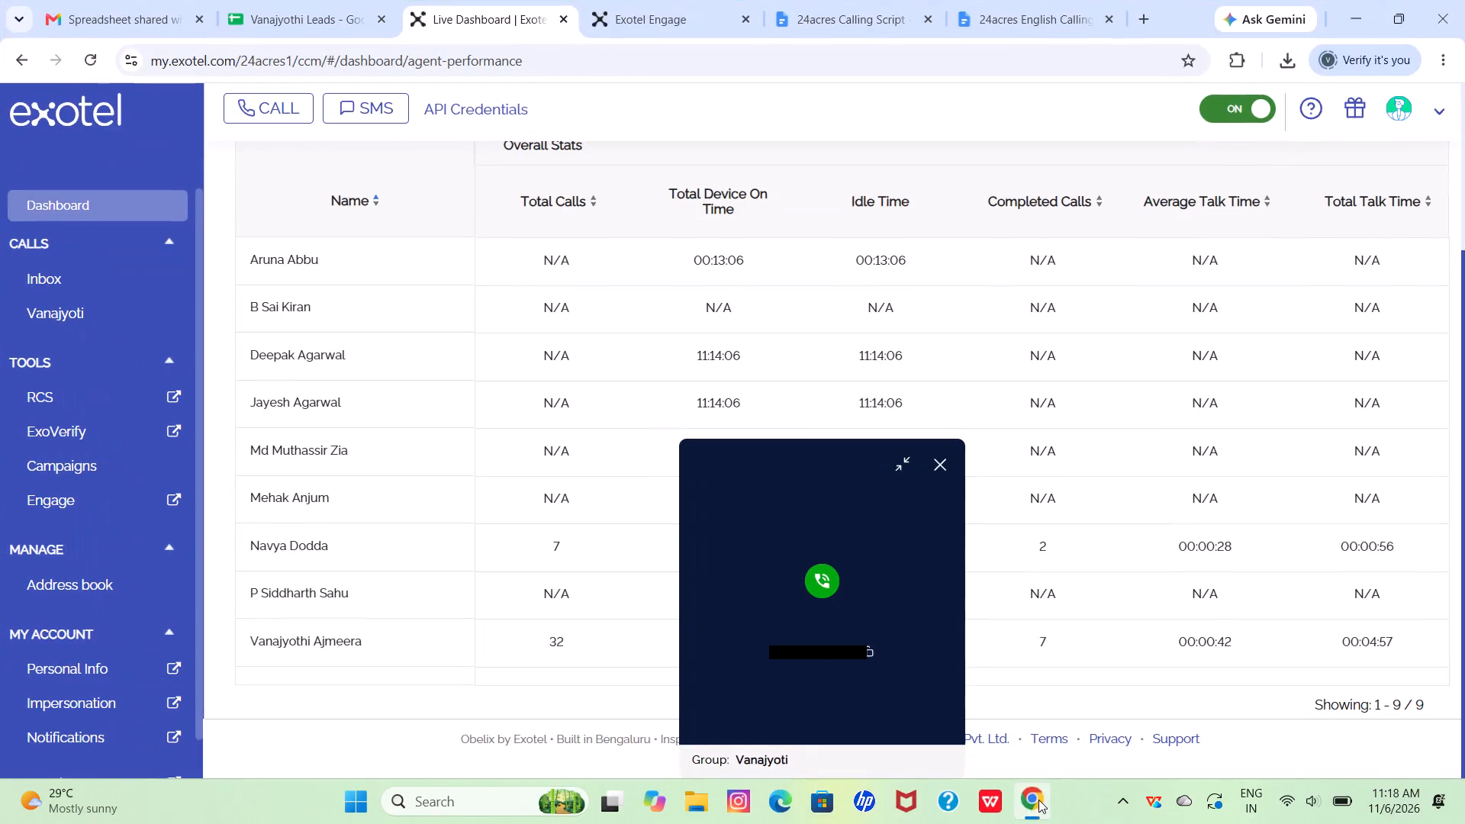
scroll(451, 323, "up", 3)
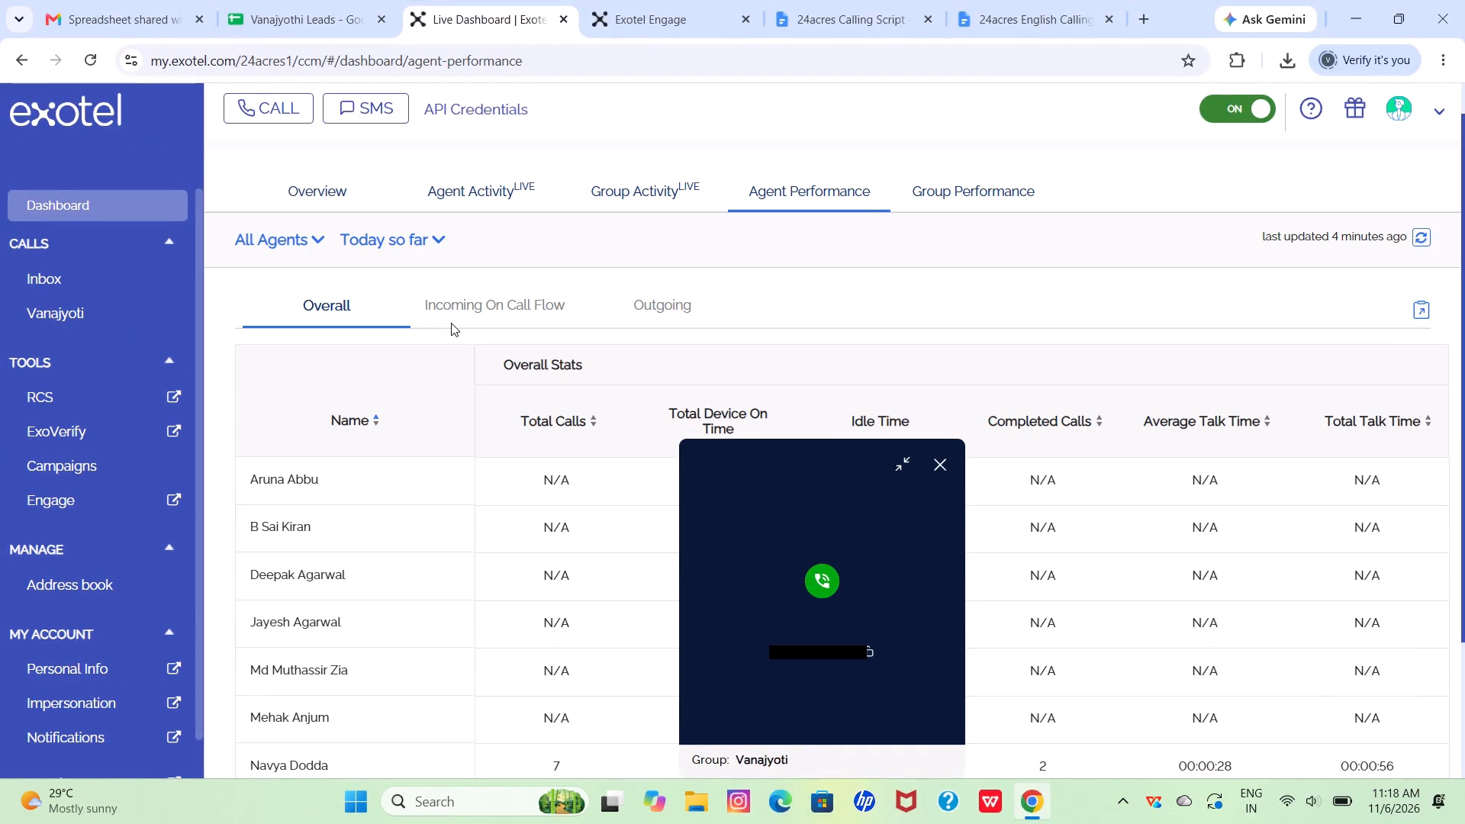
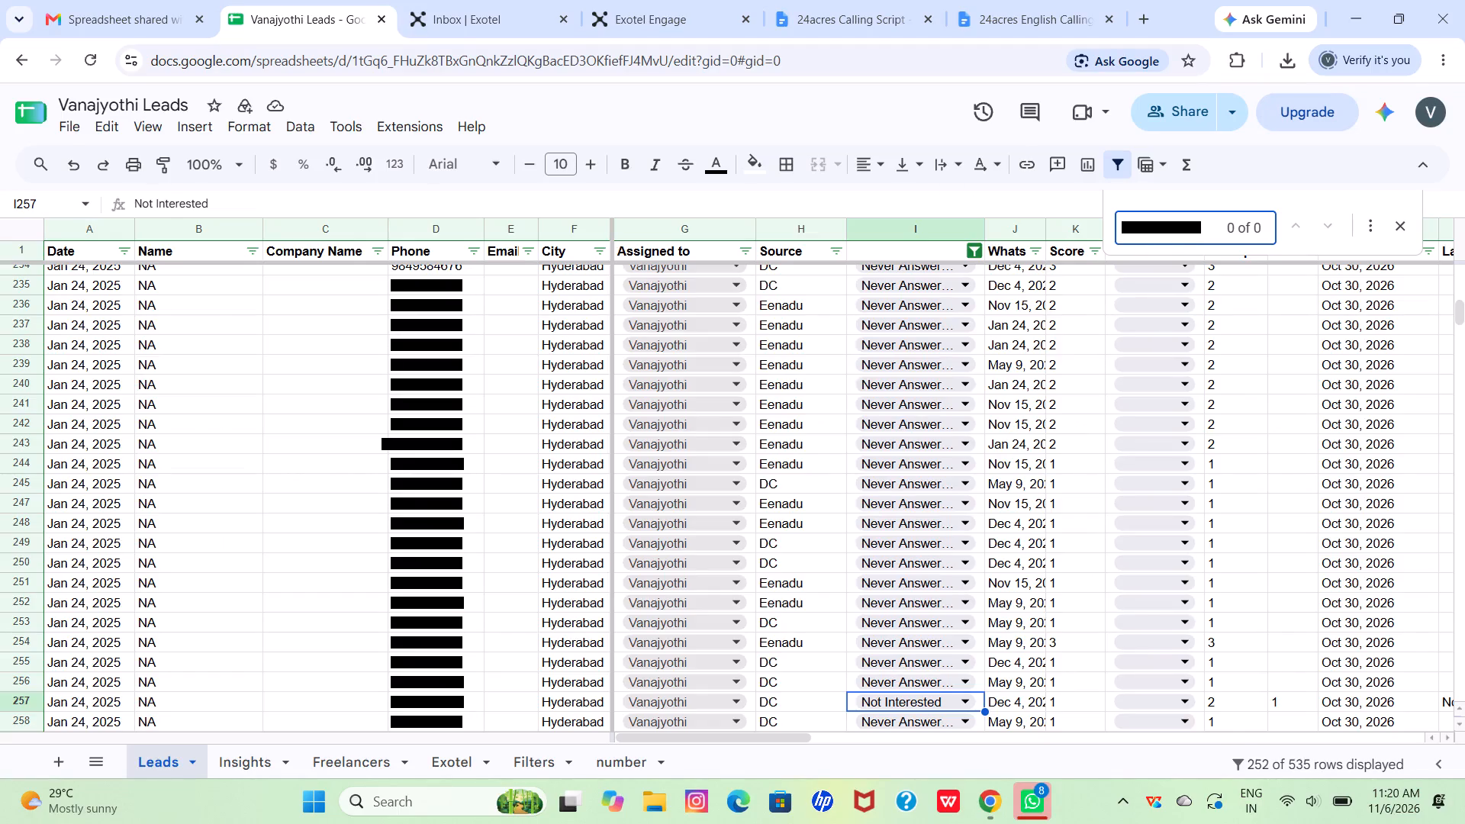
Shorten the phone number in the sheet's search term by its last character.
left_click(1132, 228)
key("BackSpace")
Look through the phone numbers of the filtered Never Answered leads for the searched number.
scroll(755, 548, "down", 4)
scroll(755, 548, "up", 1)
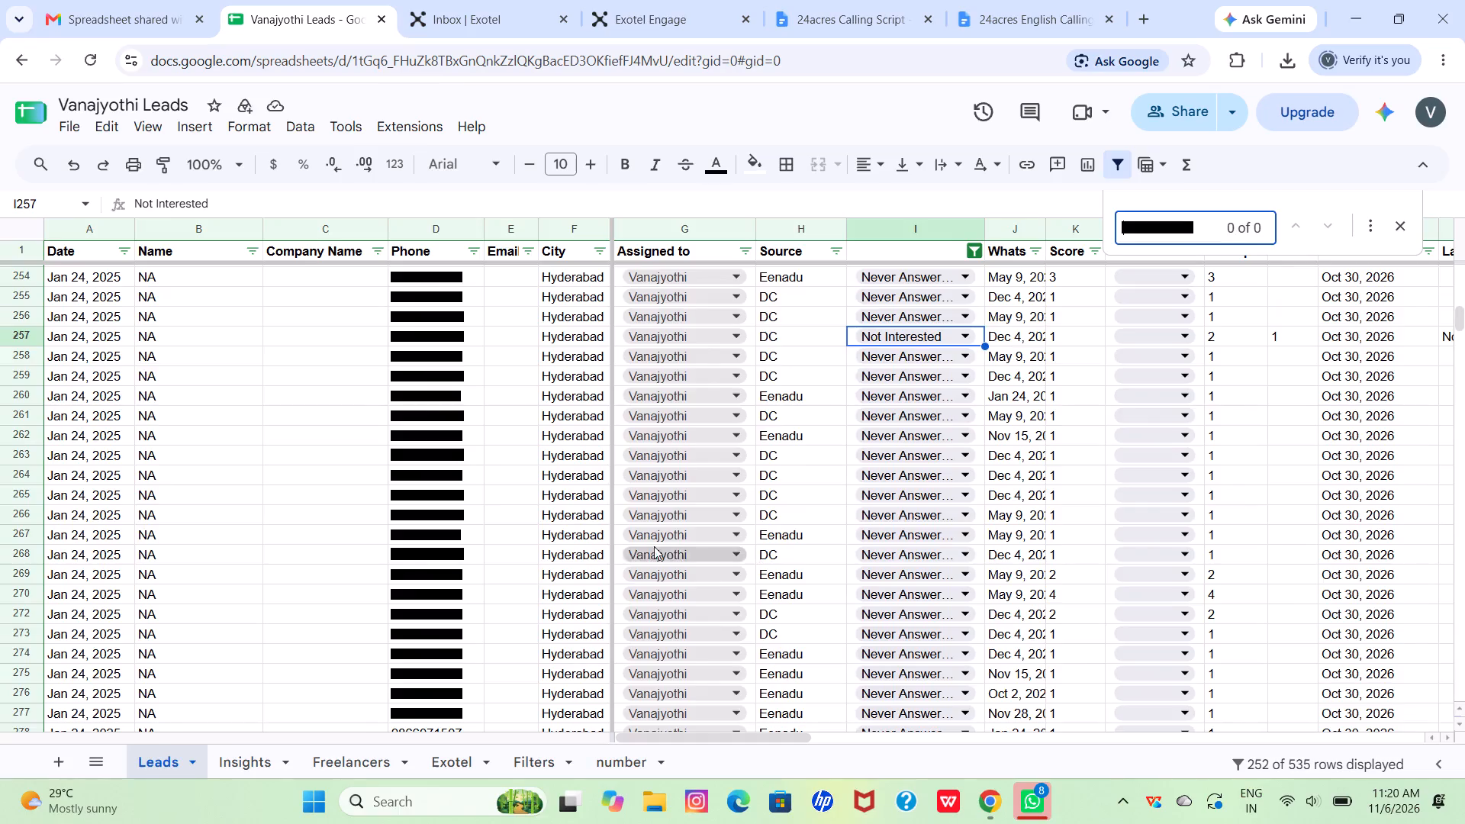
left_click(475, 489)
scroll(475, 489, "up", 19)
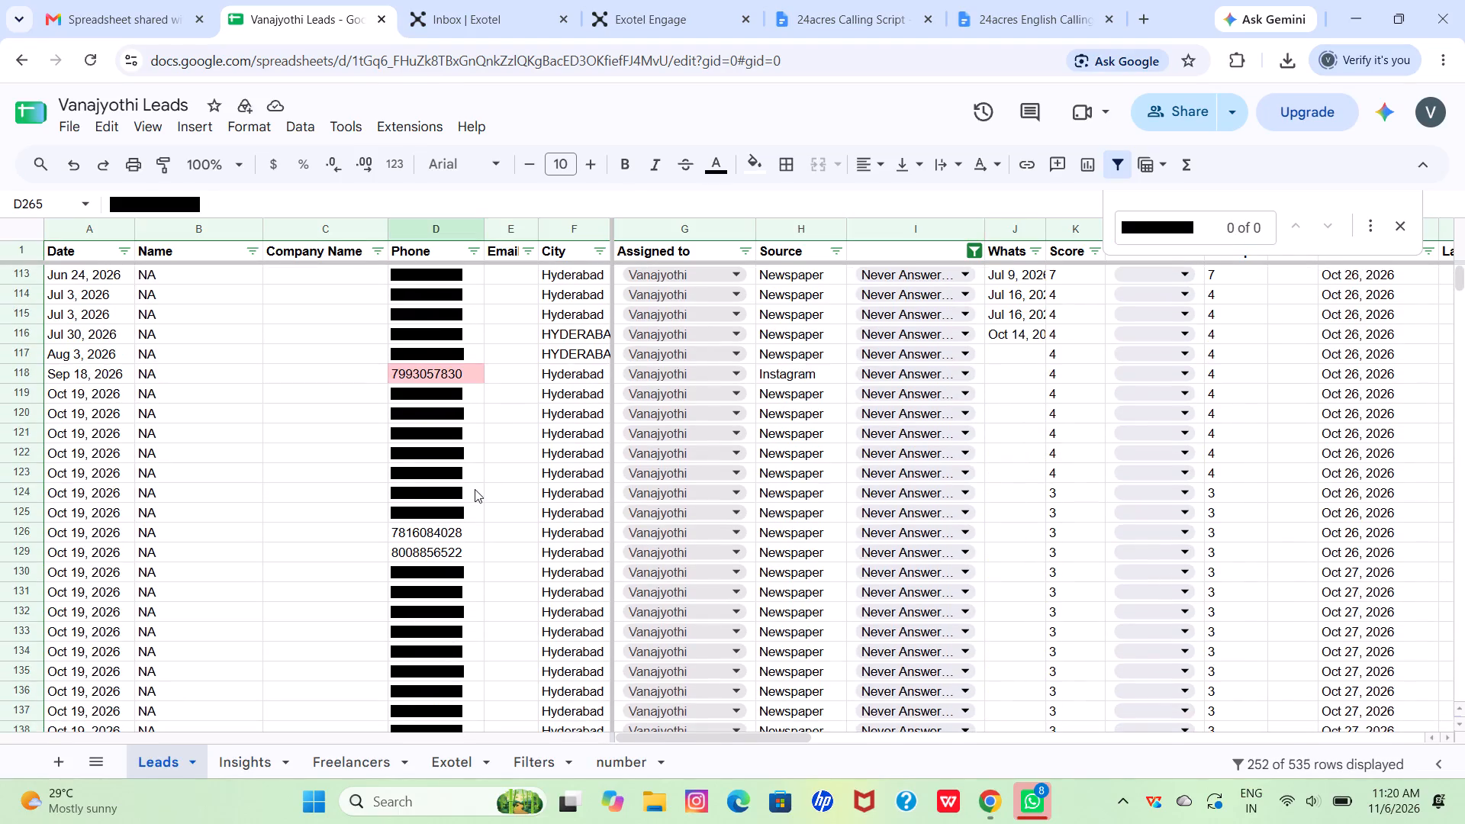
scroll(475, 489, "up", 5)
scroll(475, 489, "down", 3)
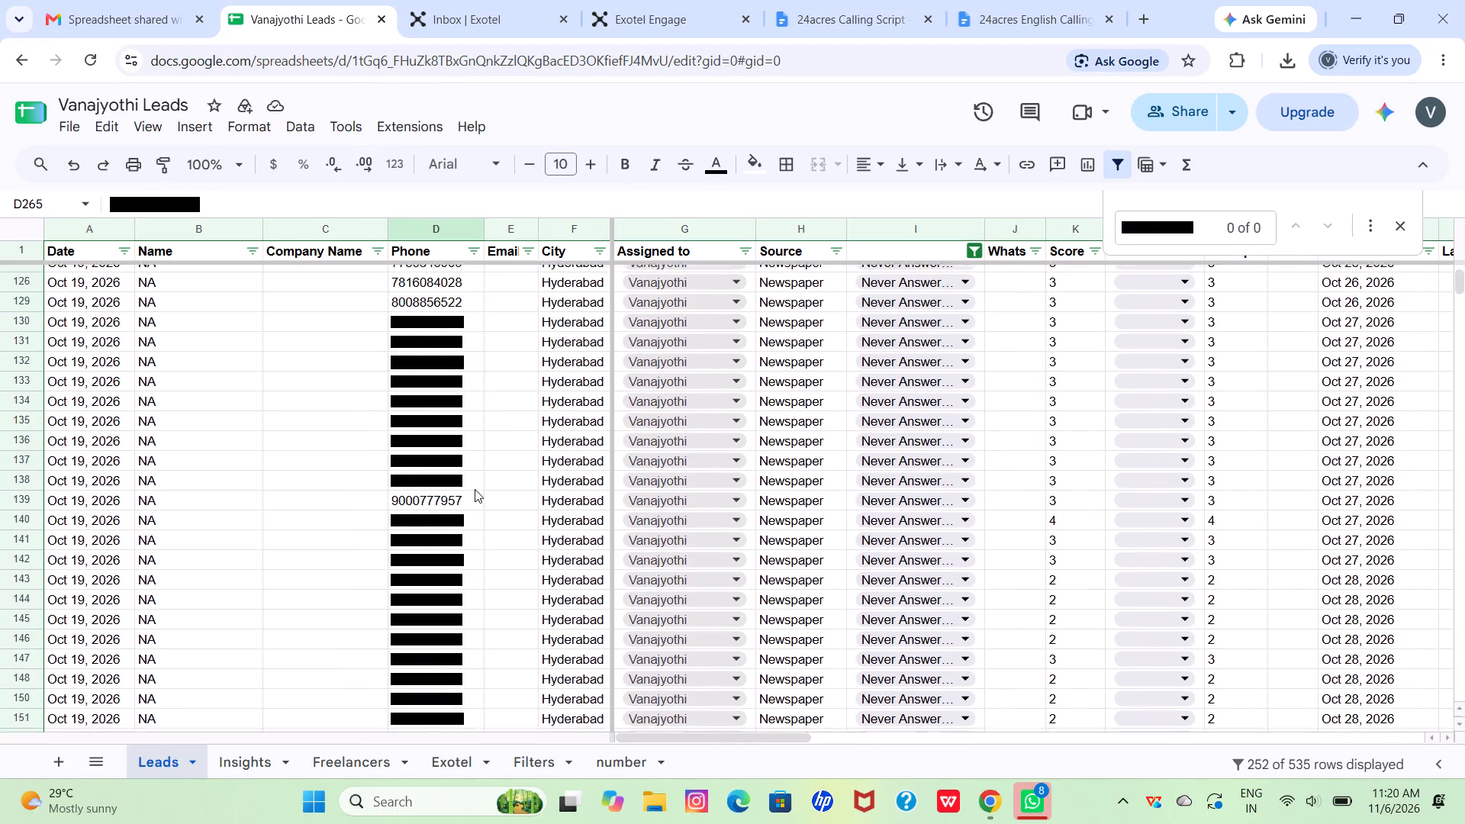
scroll(475, 489, "down", 12)
scroll(475, 489, "up", 15)
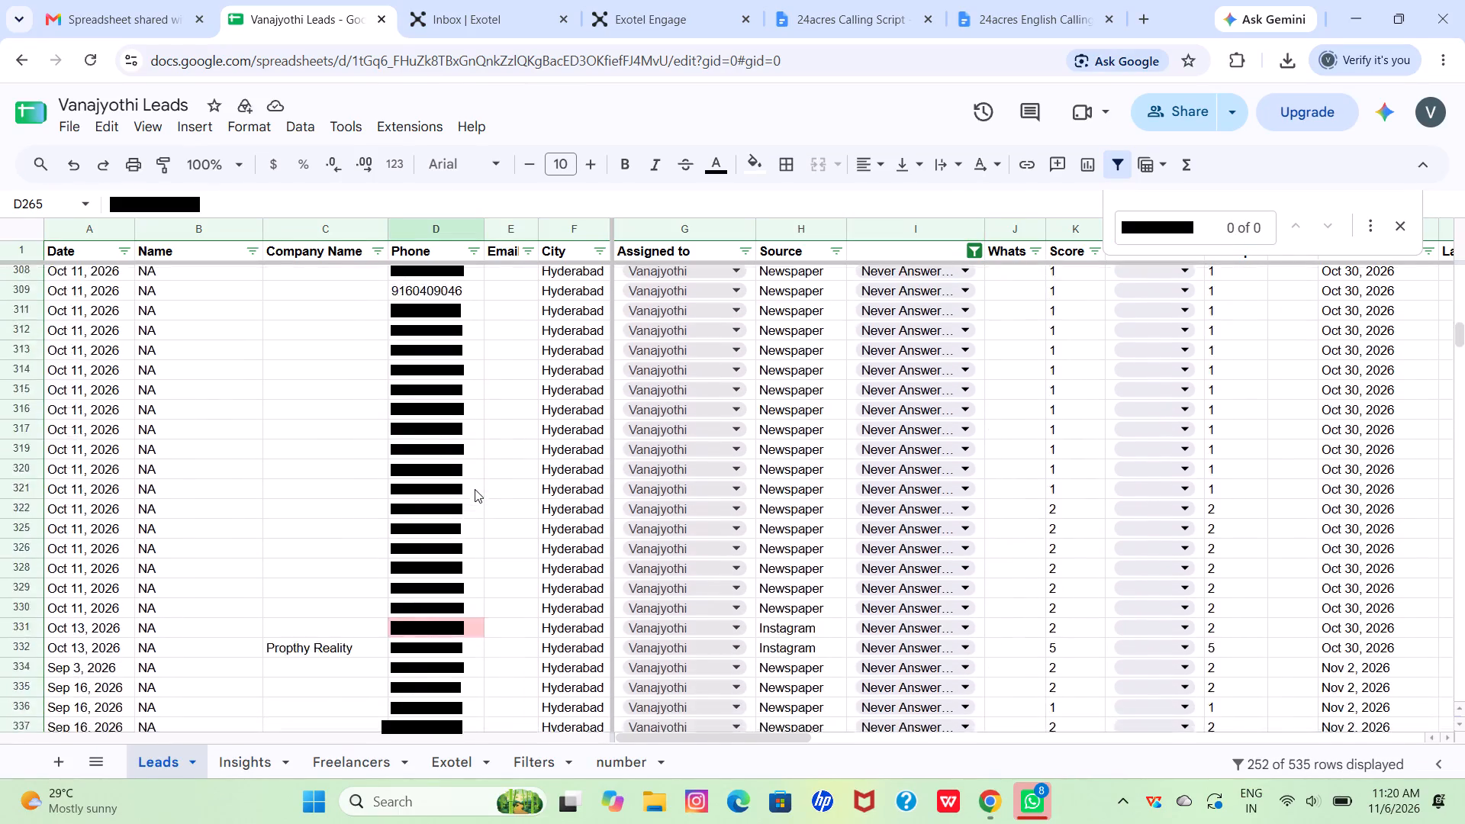
Remove the Never Answered filter from the Leads sheet and create a fresh filter showing all leads.
left_click(1114, 156)
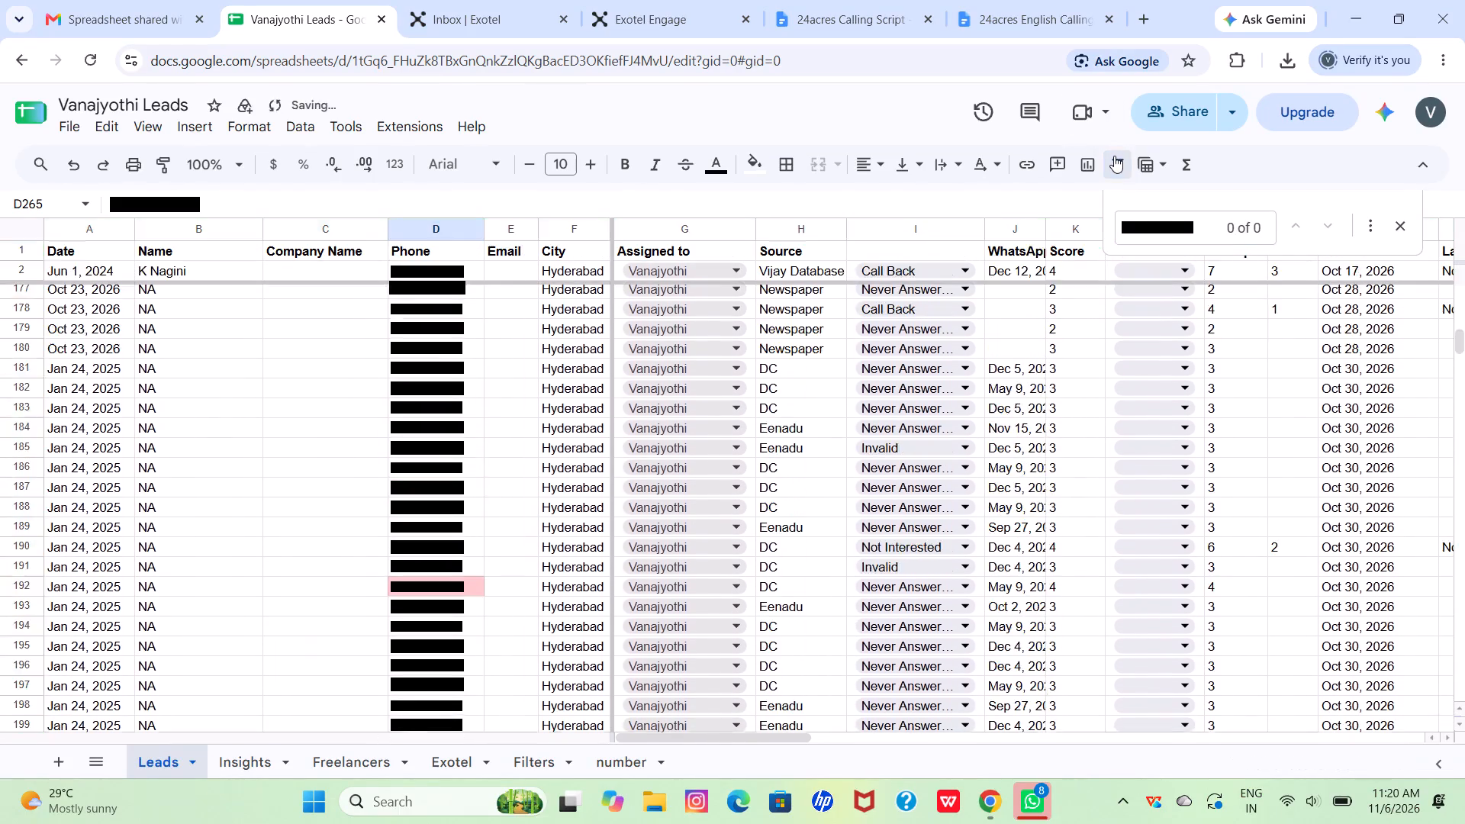
left_click(1114, 159)
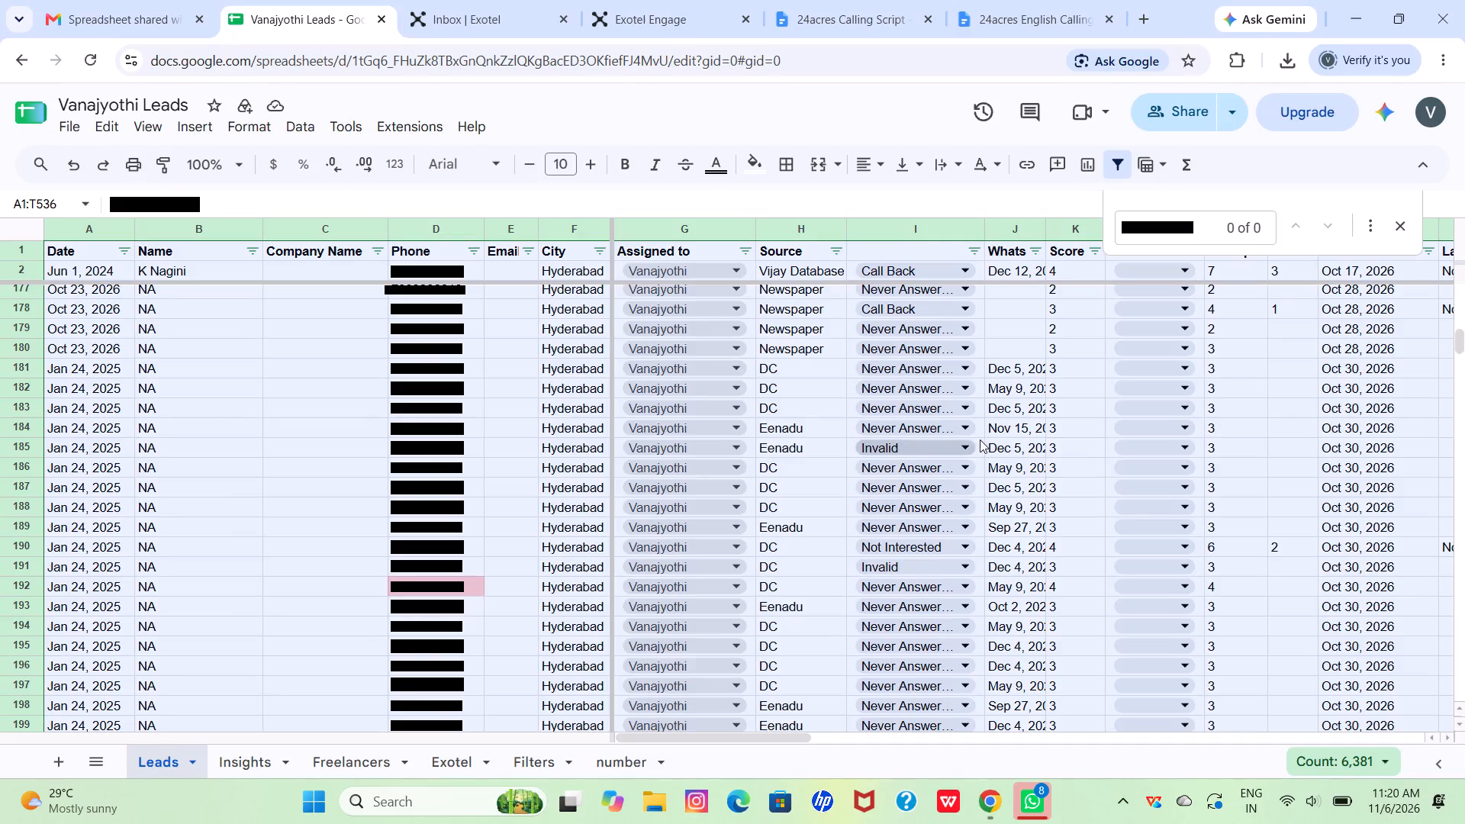
Copy the phone number from the sheet's search term, clear the term completely and search for the copied number again.
double_click(1192, 233)
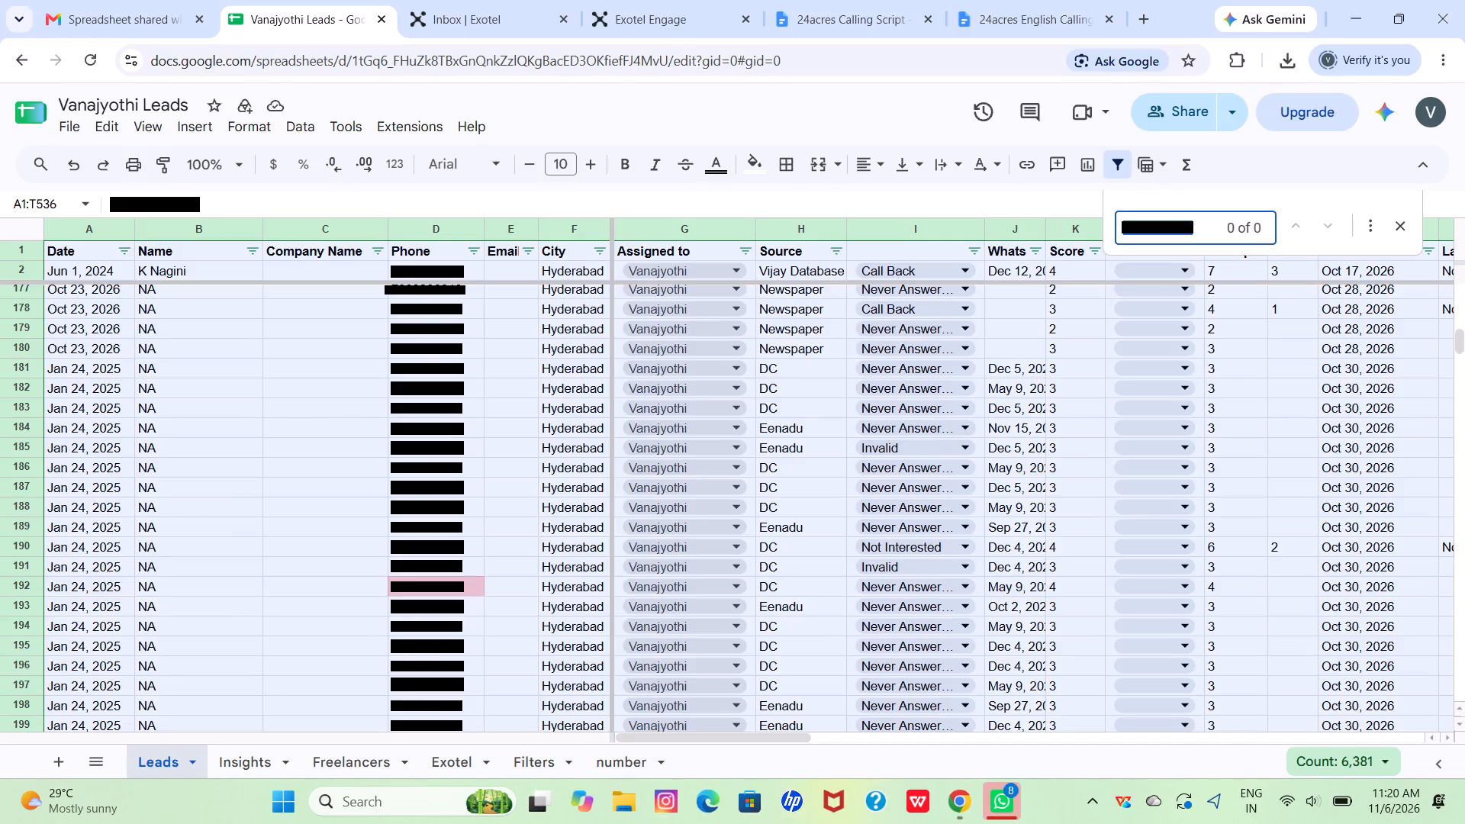
key("ctrl+c")
left_click(1056, 201)
left_click(1196, 222)
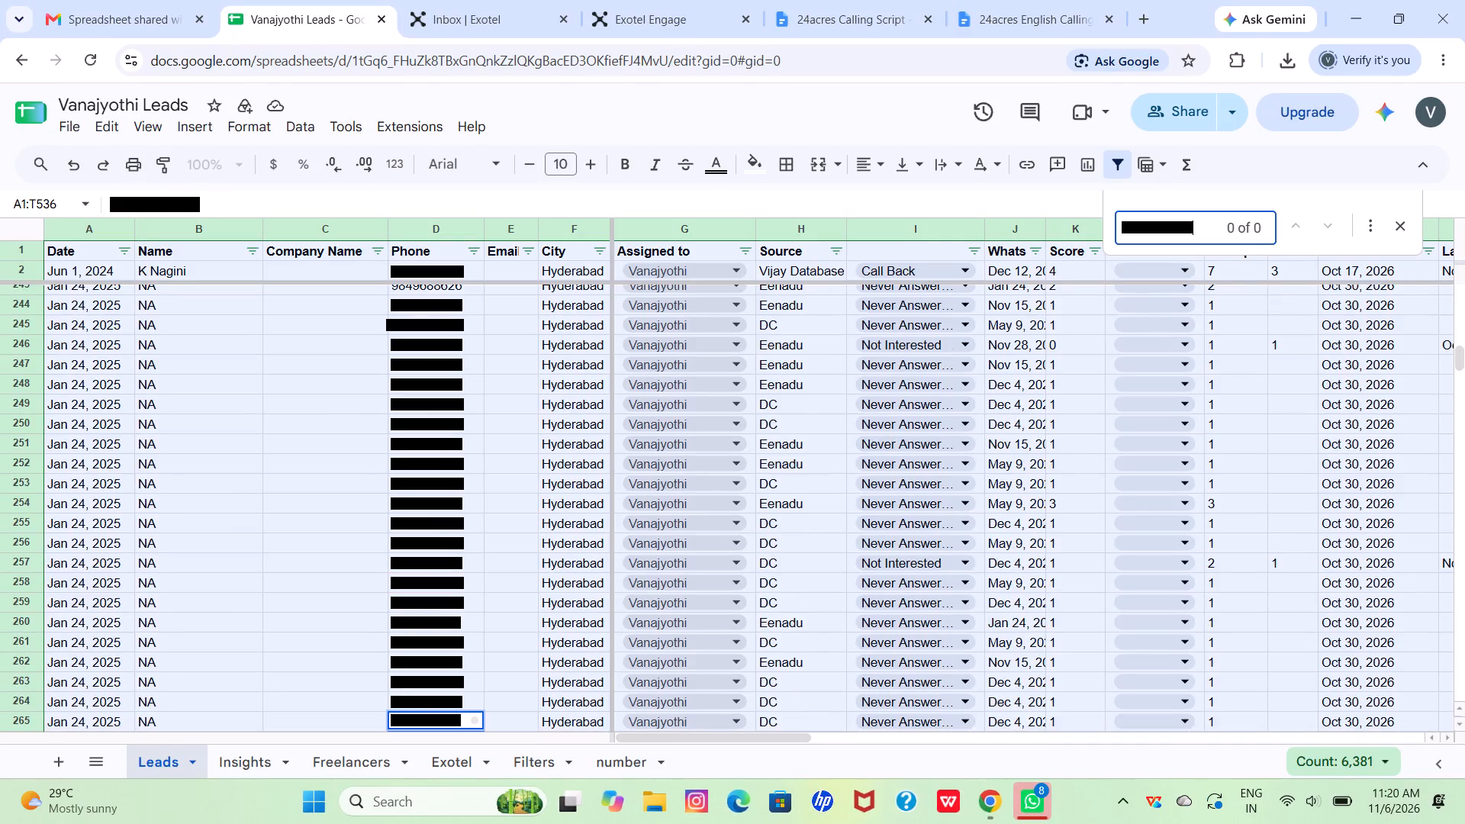
key("BackSpace")
key("BackSpace")
key("BackSpace")
key("BackSpace")
key("BackSpace")
key("BackSpace")
key("BackSpace")
key("BackSpace")
key("BackSpace")
key("BackSpace")
key("BackSpace")
key("BackSpace")
key("BackSpace")
key("BackSpace")
key("BackSpace")
key("BackSpace")
key("BackSpace")
key("BackSpace")
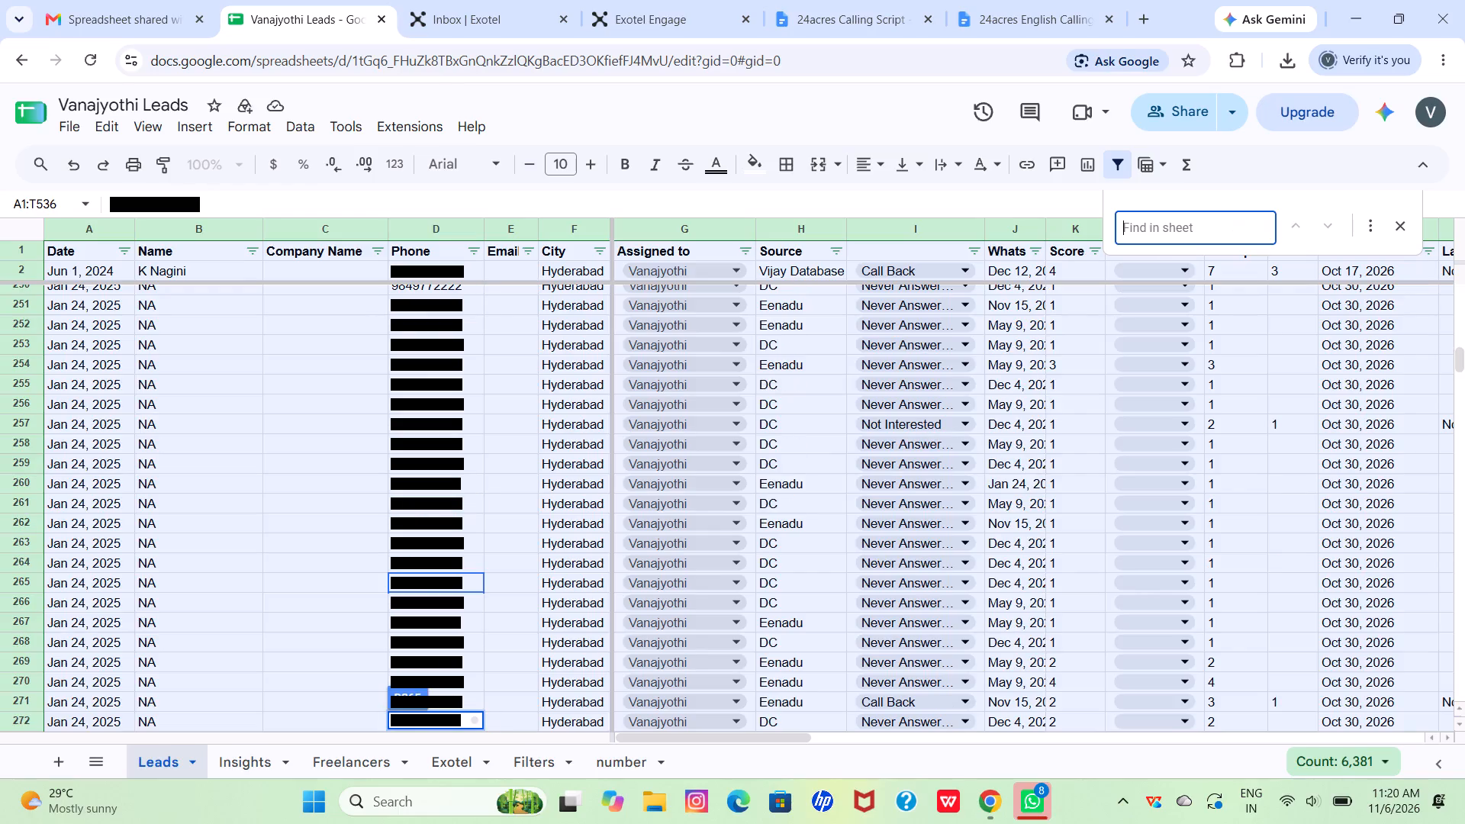
key("ctrl+v")
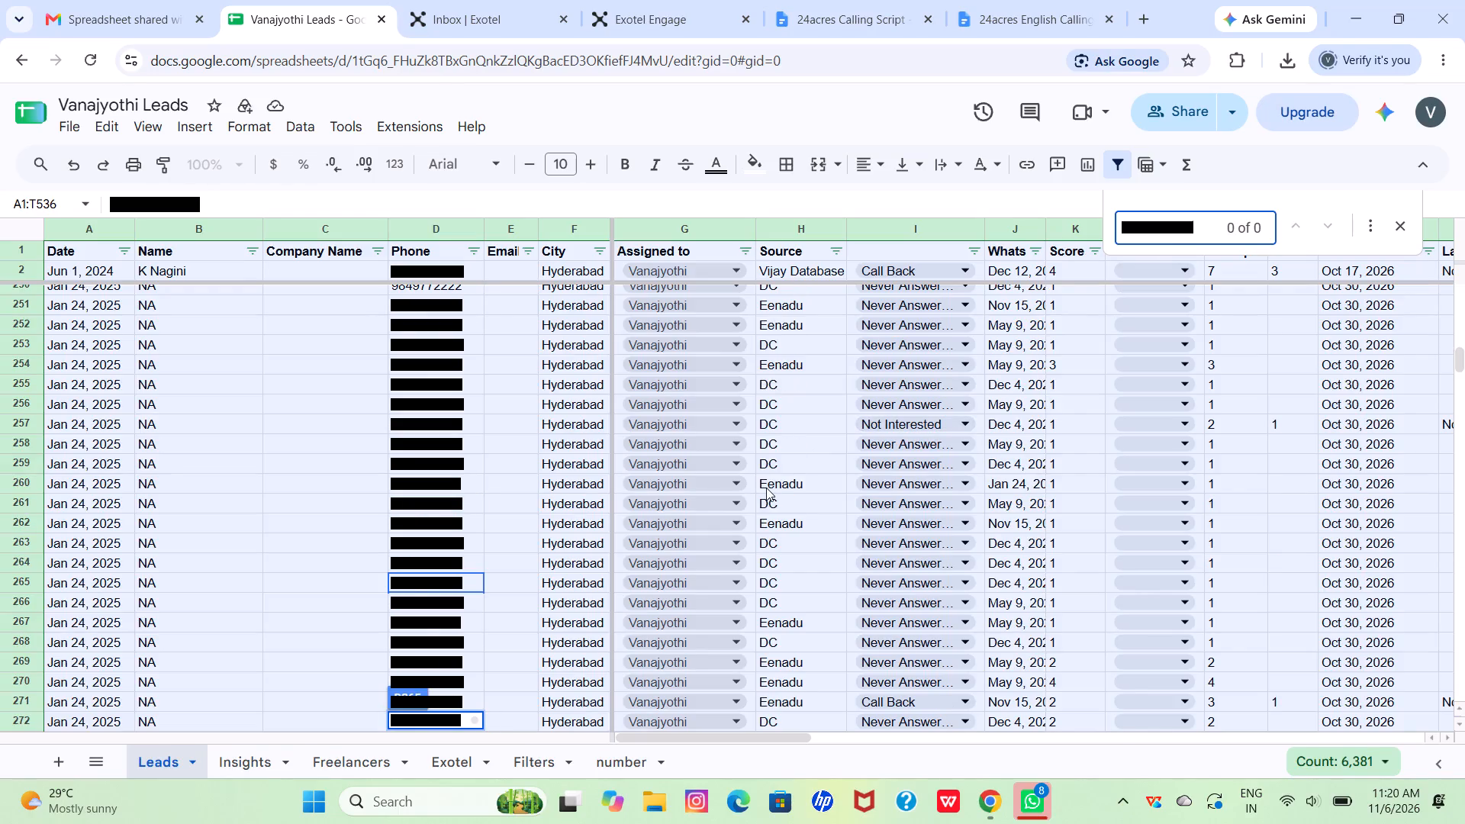
Look through the phone numbers and call statuses of the unfiltered leads for the searched number.
left_click(342, 558)
scroll(468, 391, "up", 8)
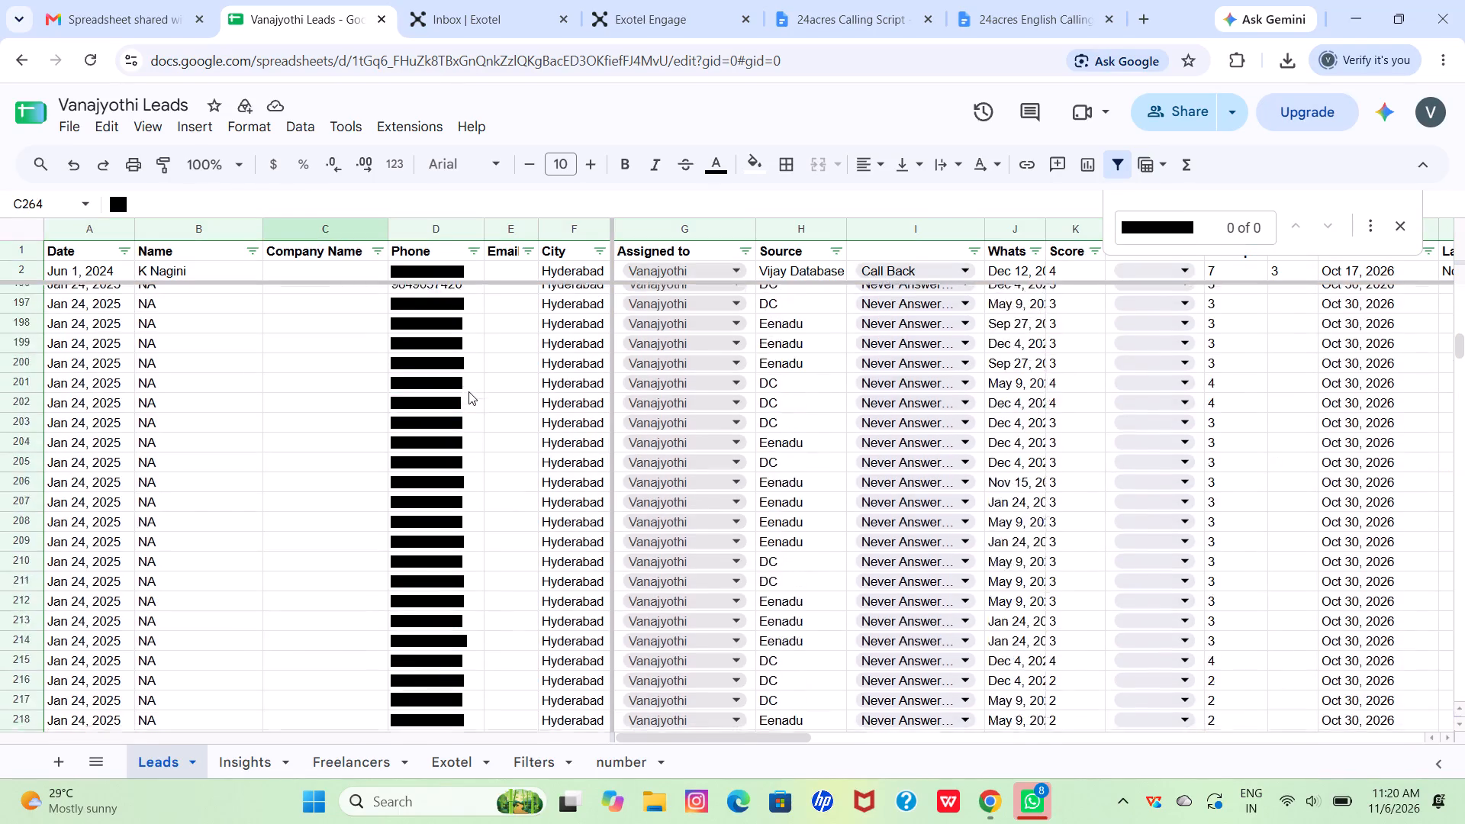
scroll(468, 391, "up", 18)
scroll(468, 391, "up", 8)
scroll(468, 391, "down", 8)
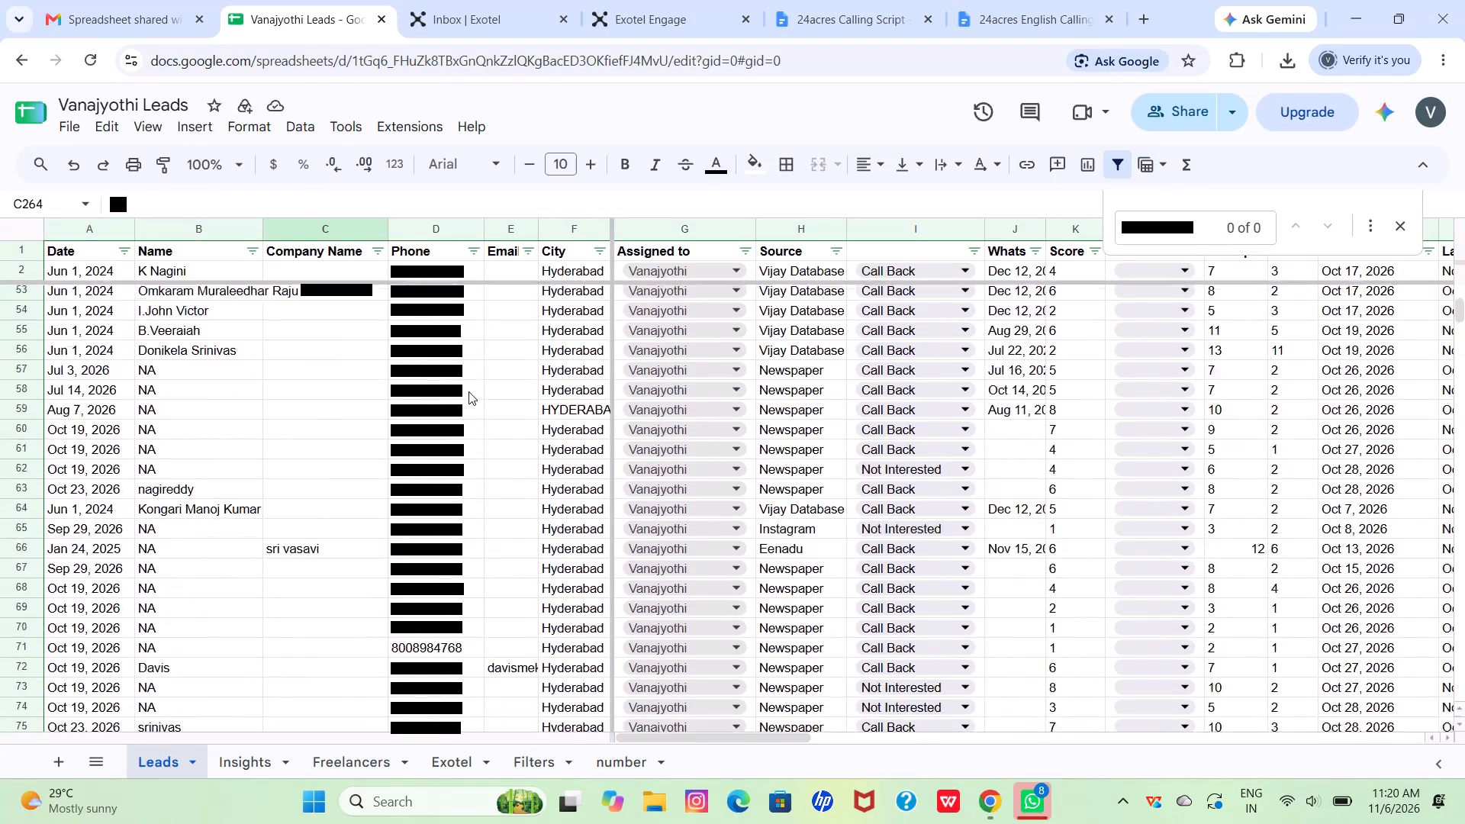
scroll(468, 391, "down", 17)
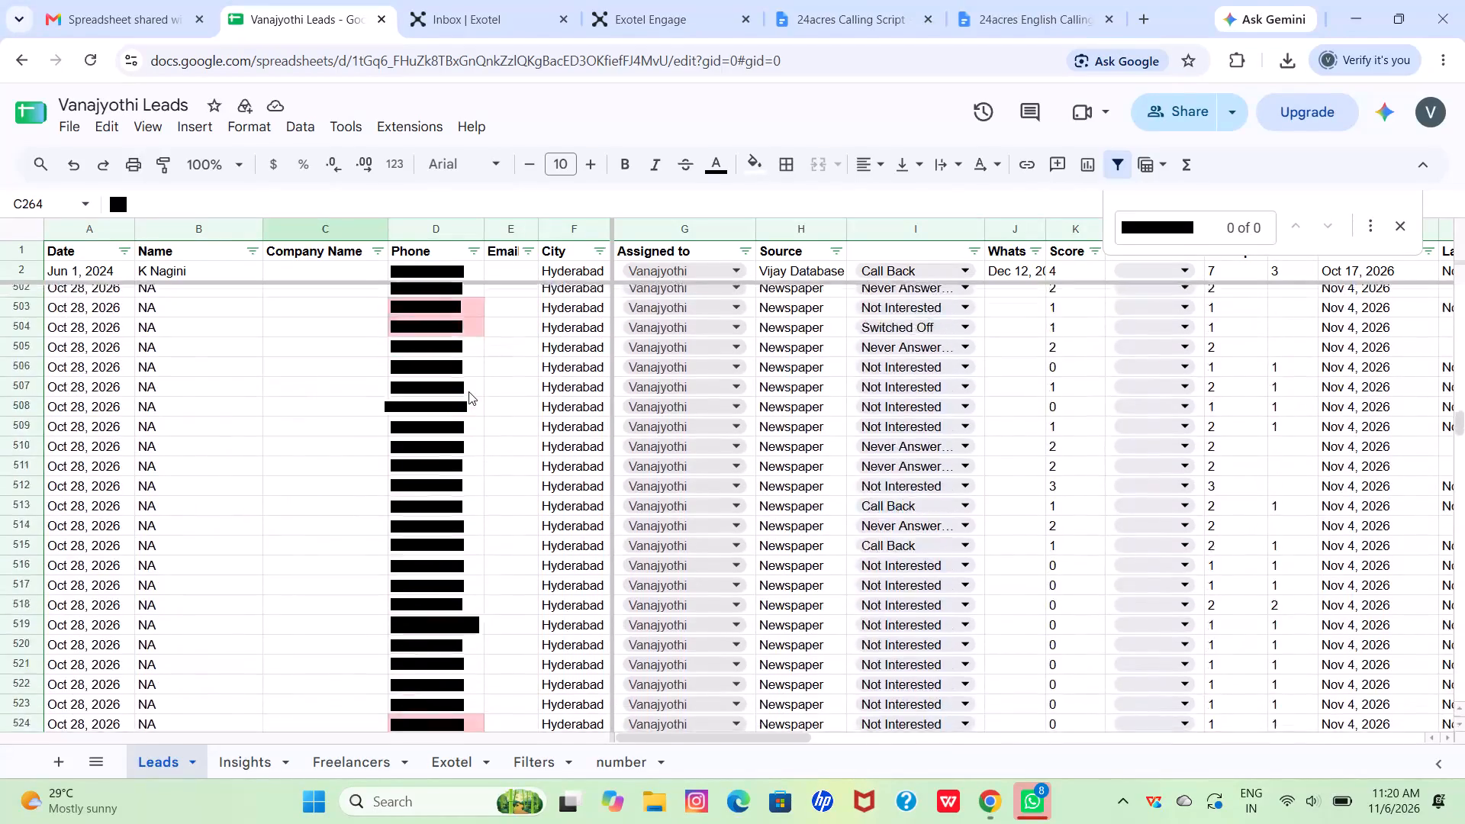
scroll(468, 391, "down", 2)
scroll(468, 391, "up", 11)
scroll(468, 391, "up", 10)
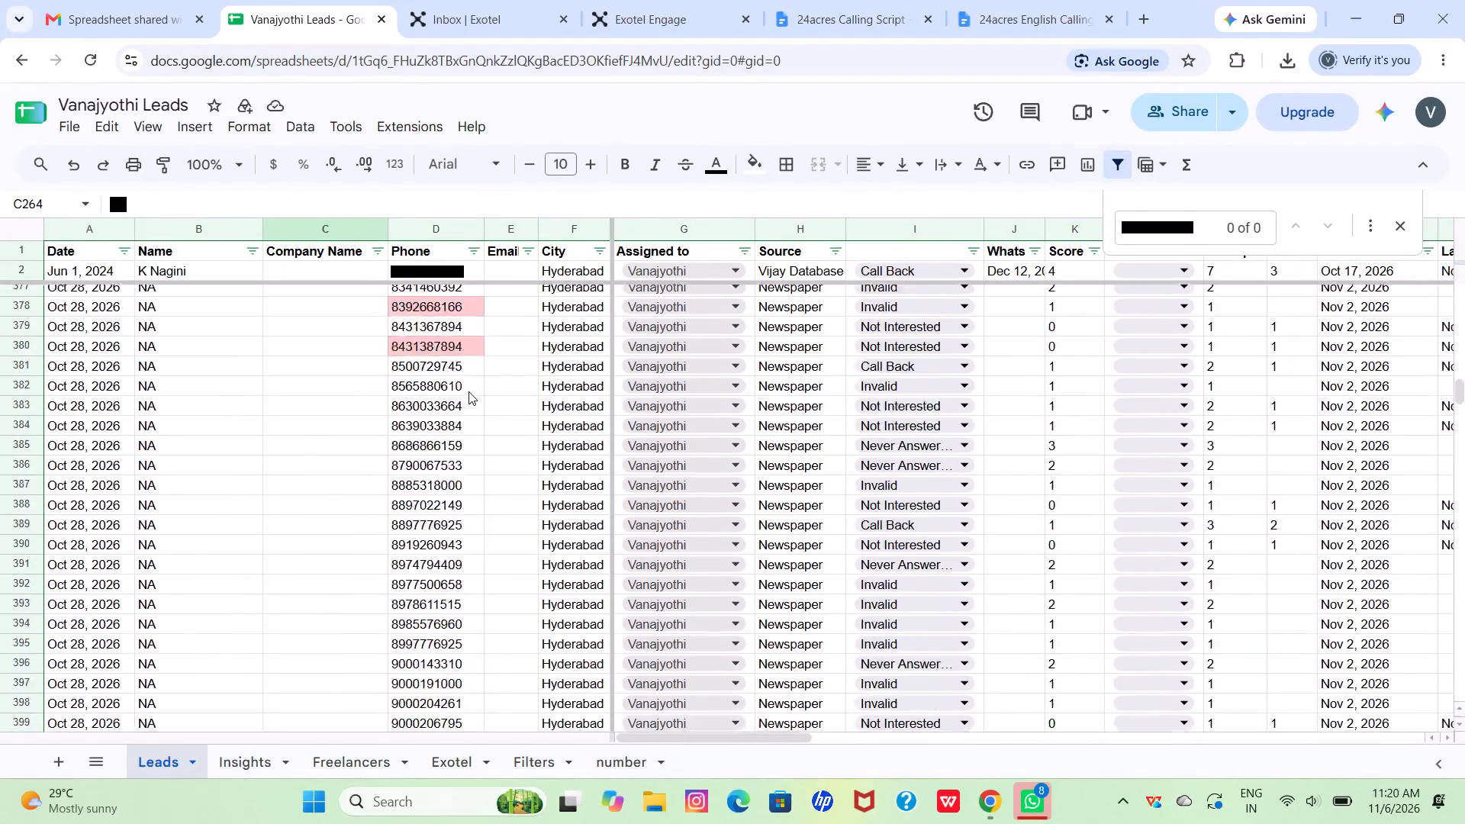
scroll(468, 378, "up", 19)
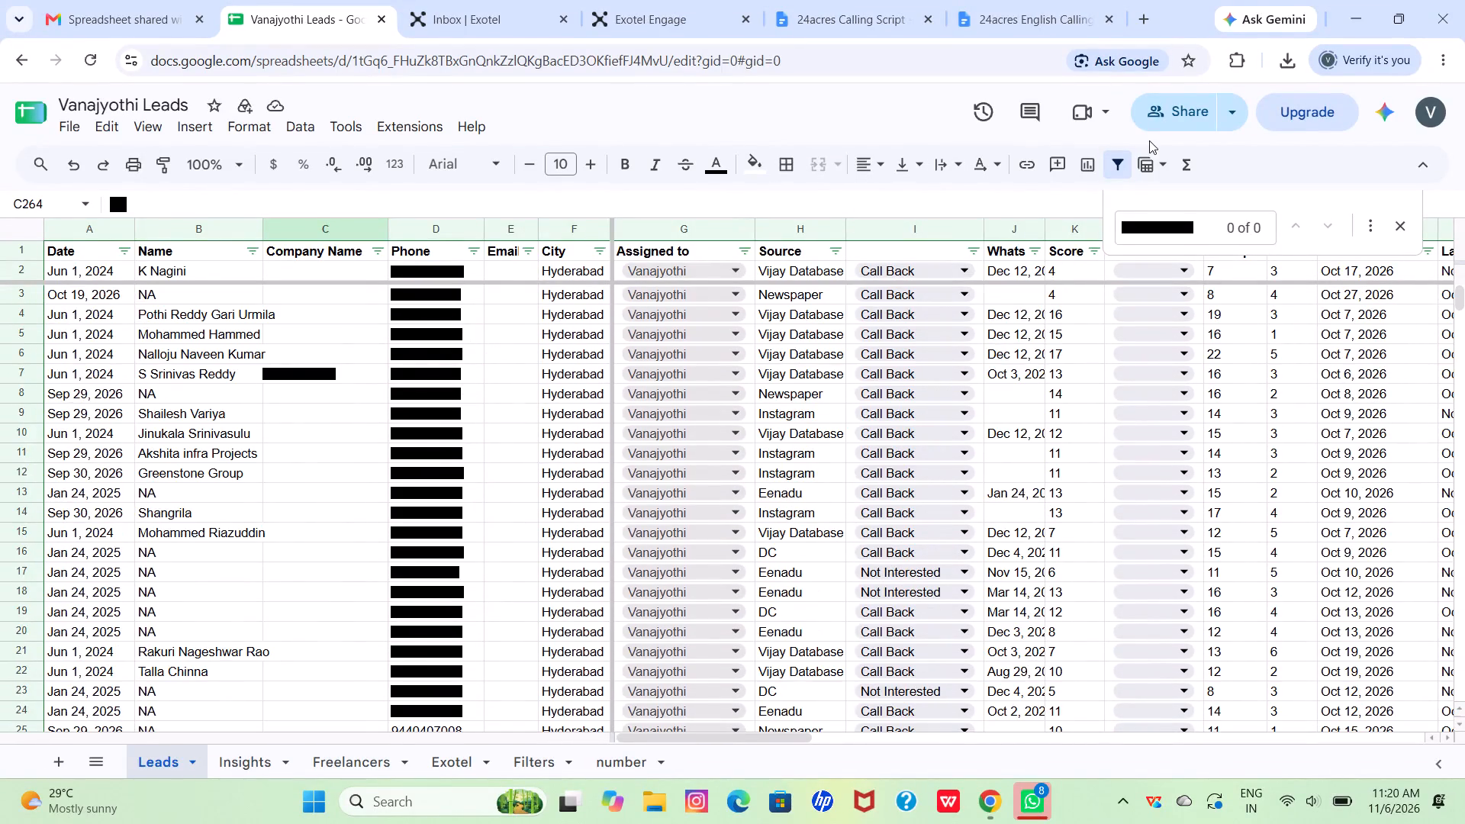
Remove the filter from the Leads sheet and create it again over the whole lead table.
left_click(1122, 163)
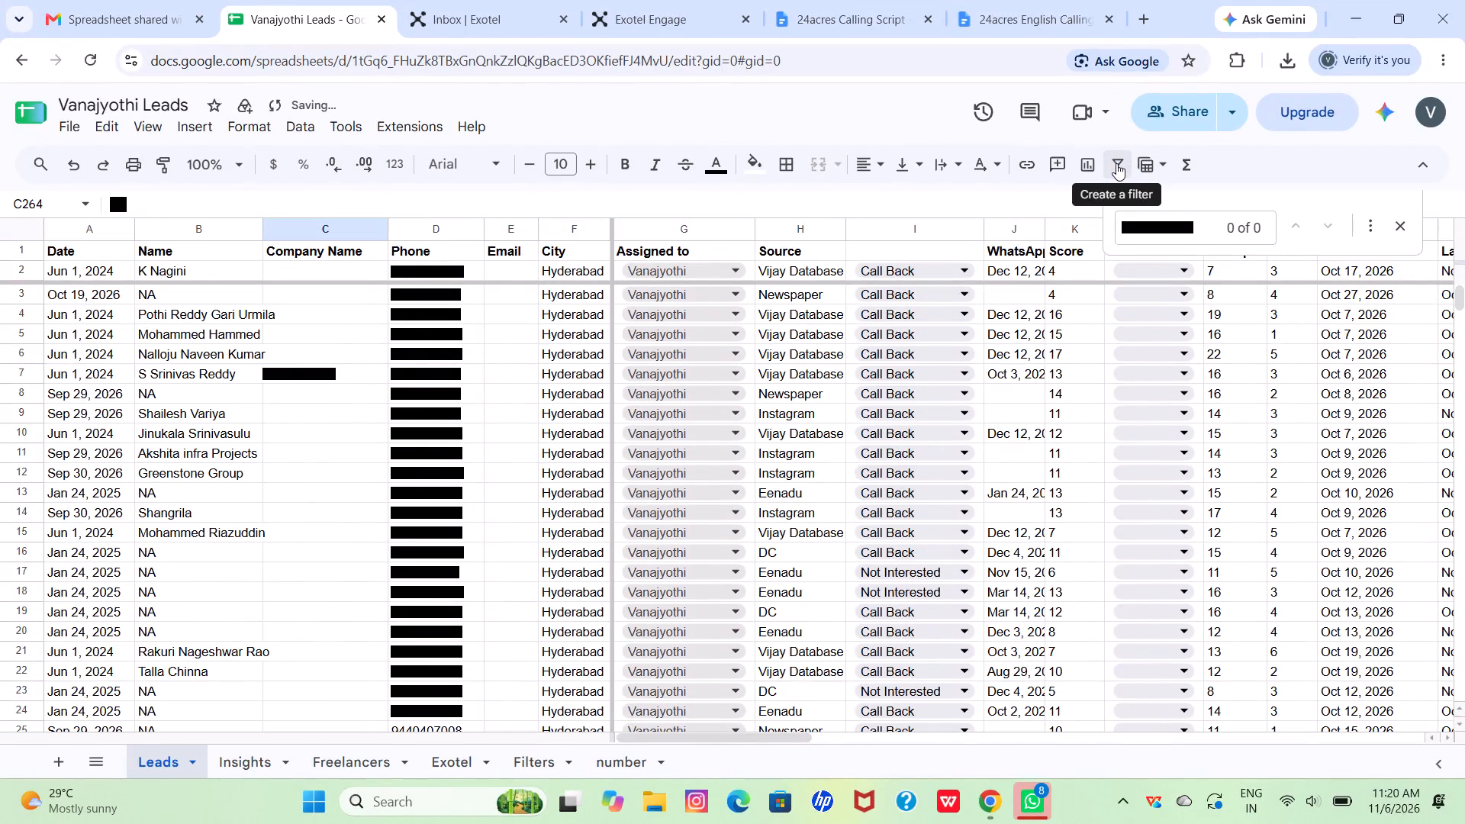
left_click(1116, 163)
Examine the phone numbers across the full lead list again, including the rows around 262 to 266.
scroll(531, 504, "down", 2)
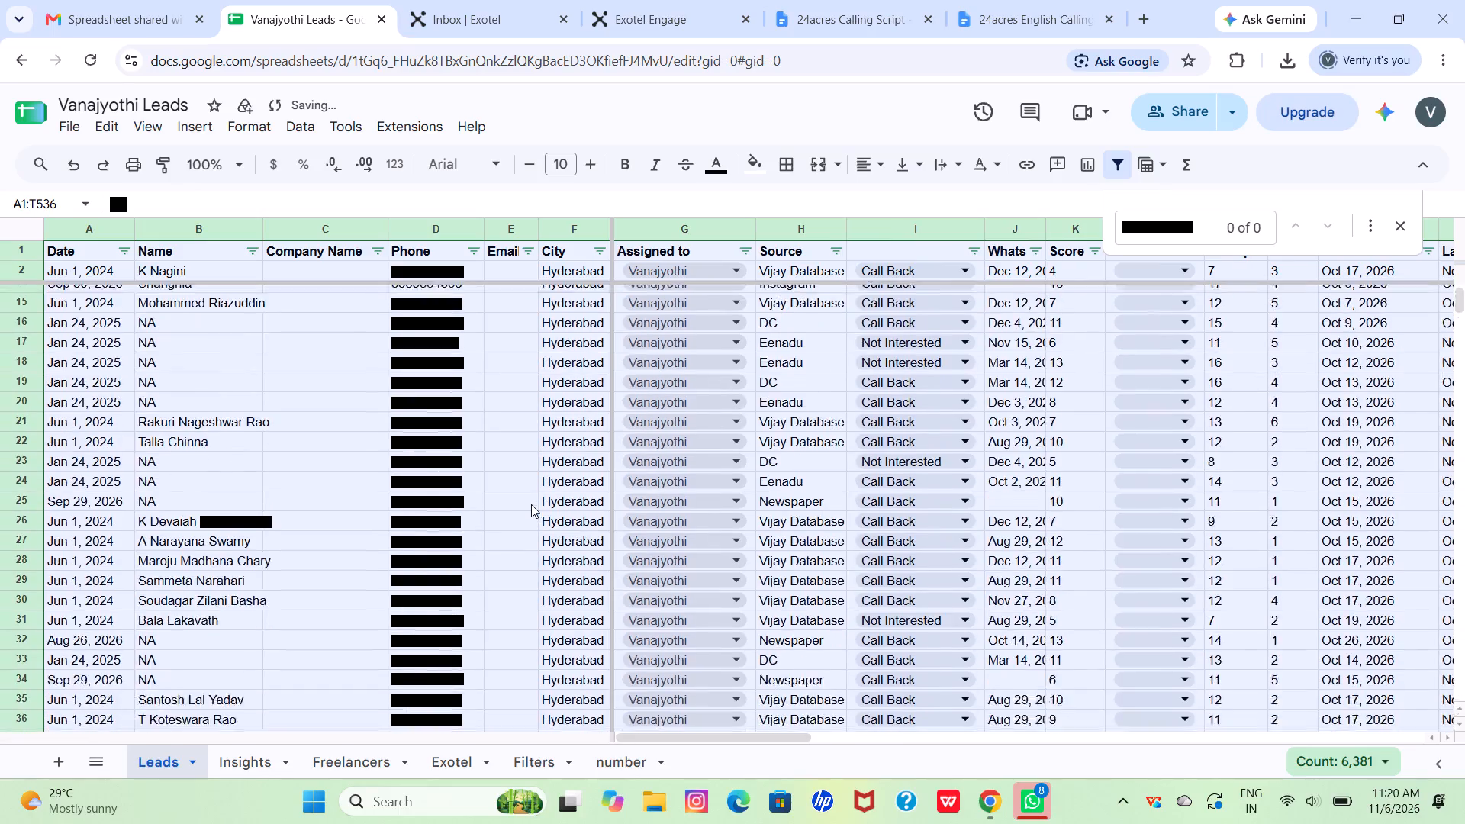
scroll(531, 504, "down", 9)
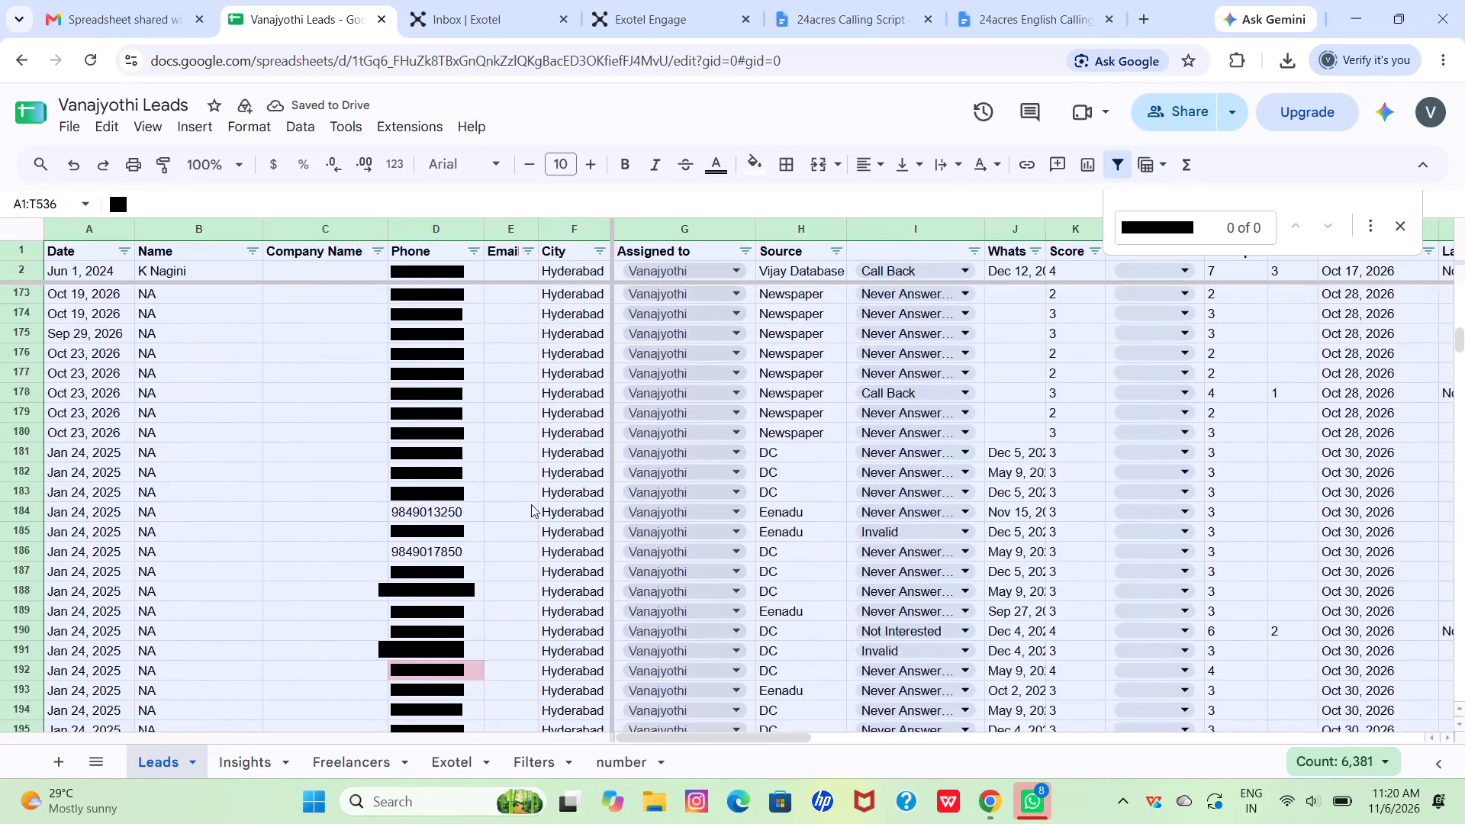
scroll(531, 504, "down", 6)
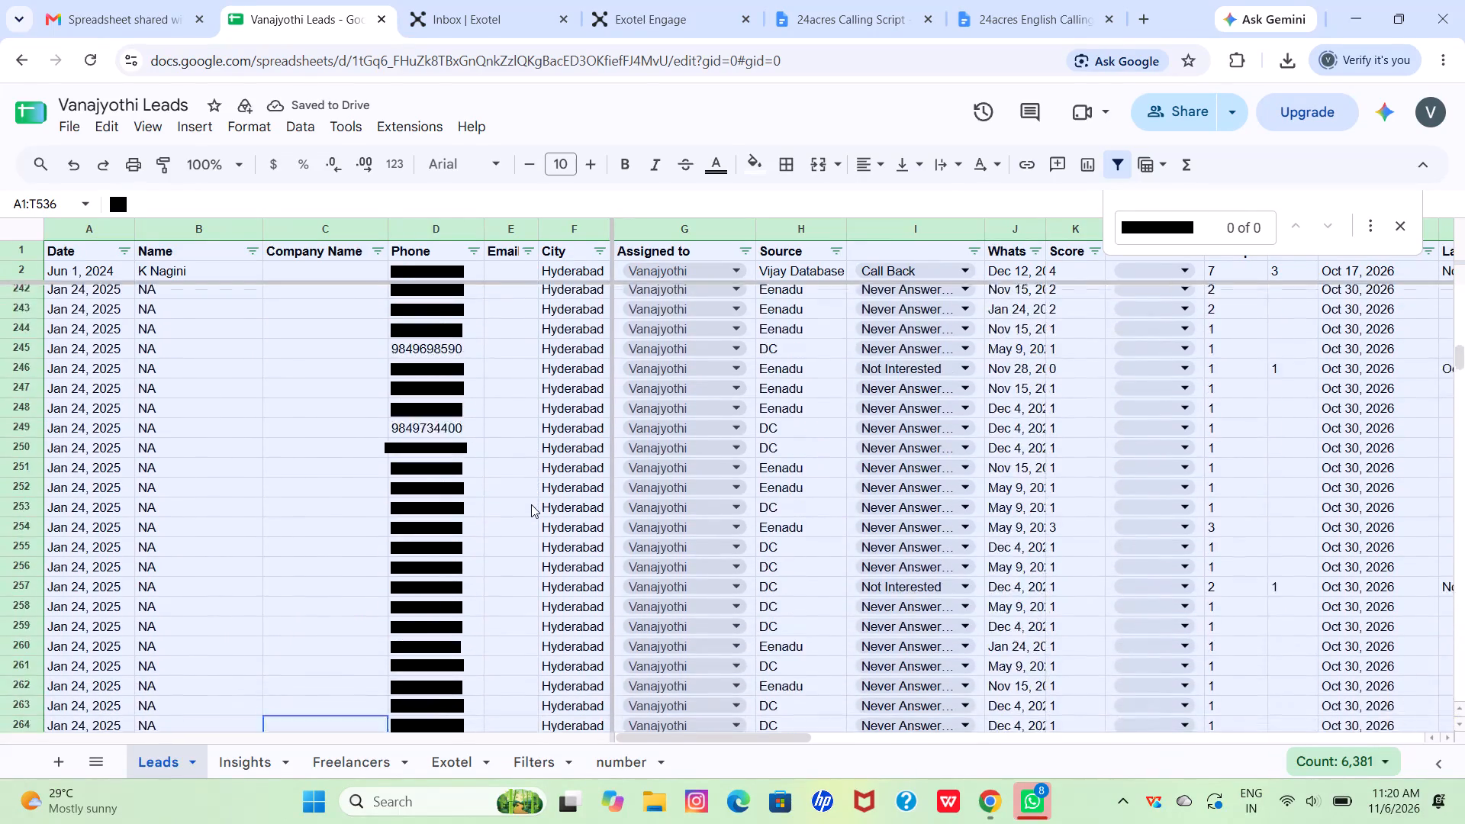
scroll(531, 504, "down", 1)
left_click(445, 523)
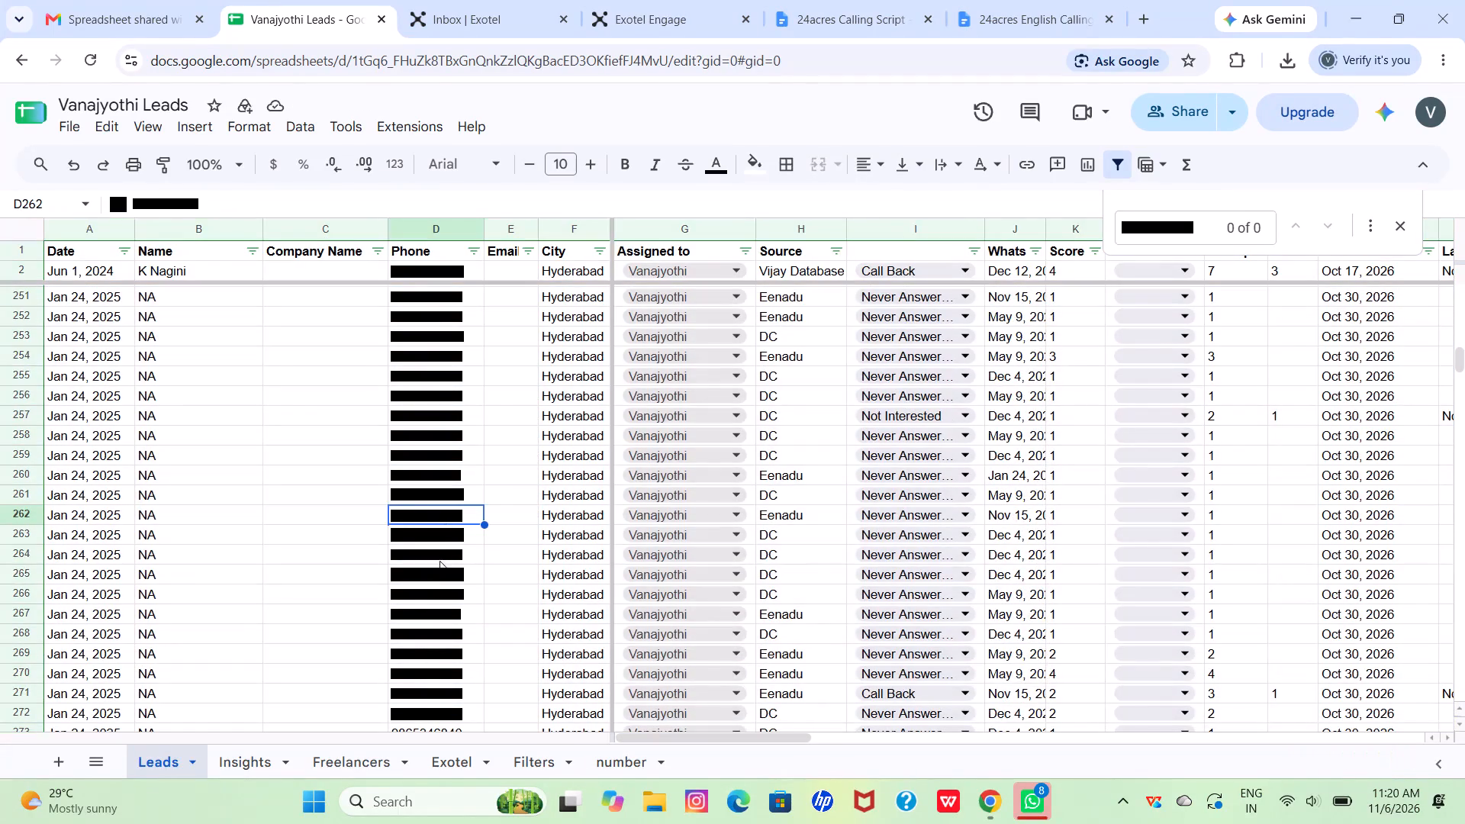
left_click(437, 590)
scroll(423, 658, "down", 9)
scroll(423, 658, "up", 1)
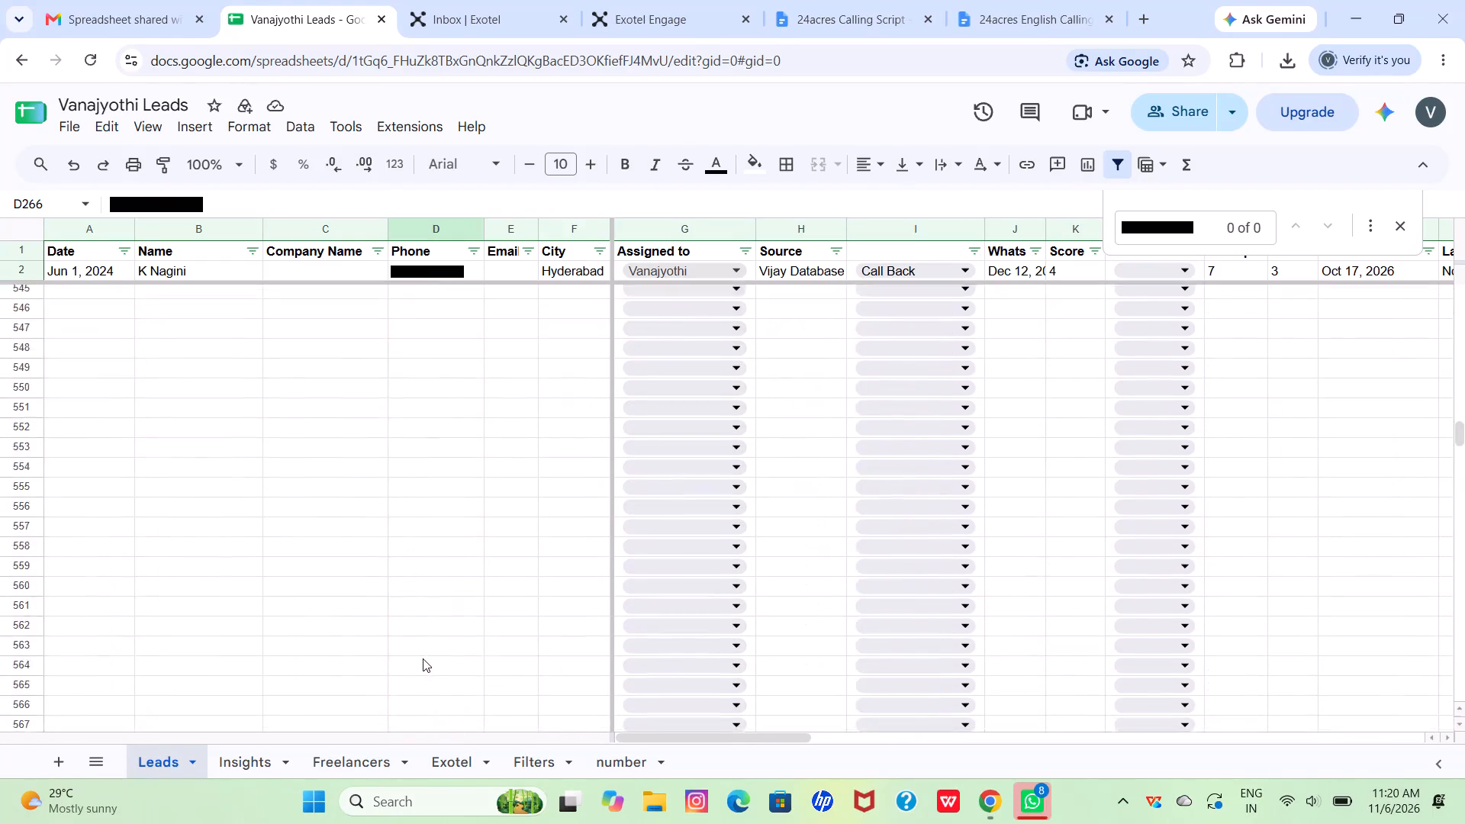
scroll(423, 658, "up", 17)
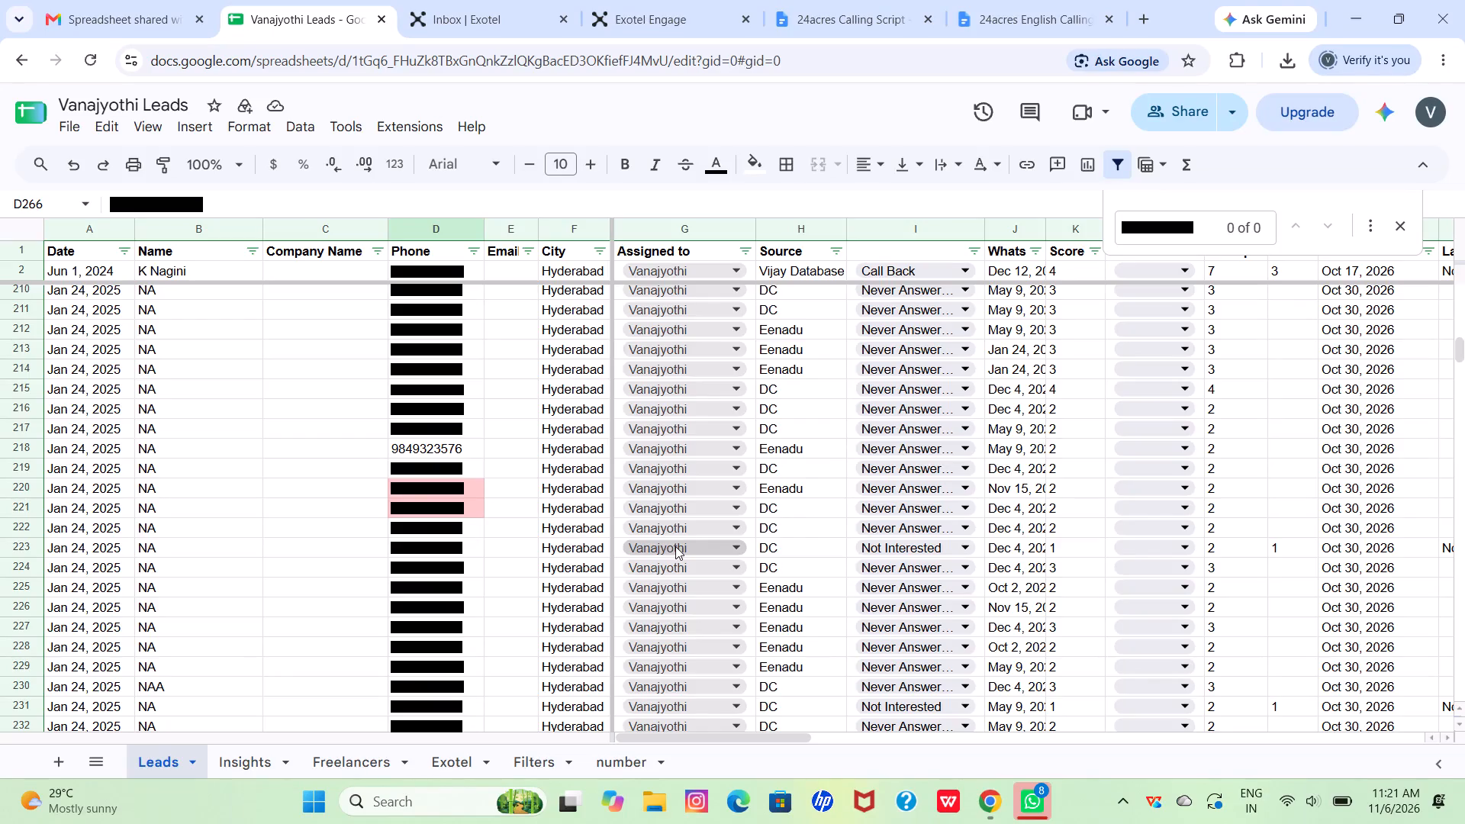
scroll(675, 546, "up", 7)
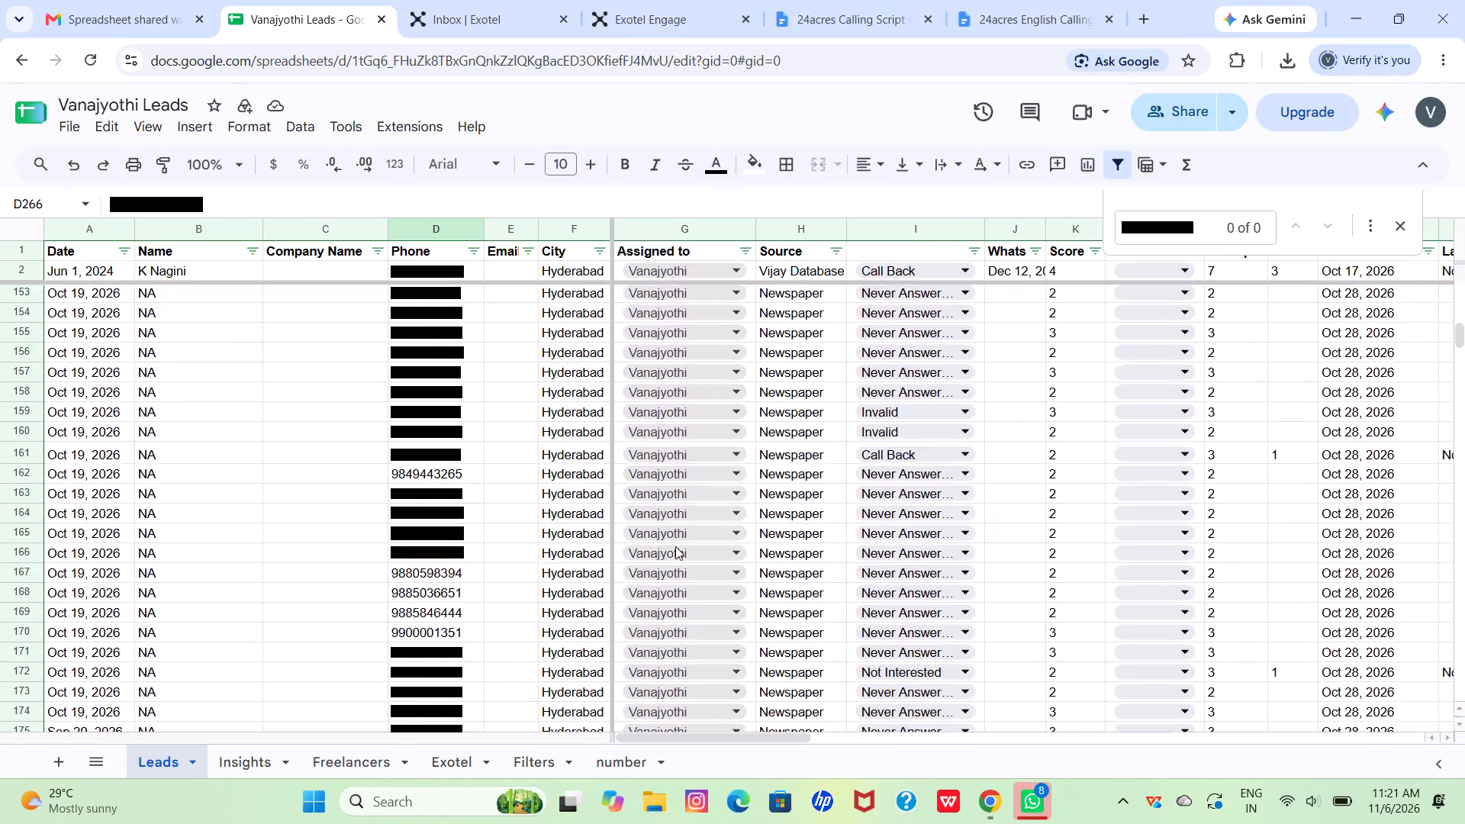
scroll(675, 546, "up", 13)
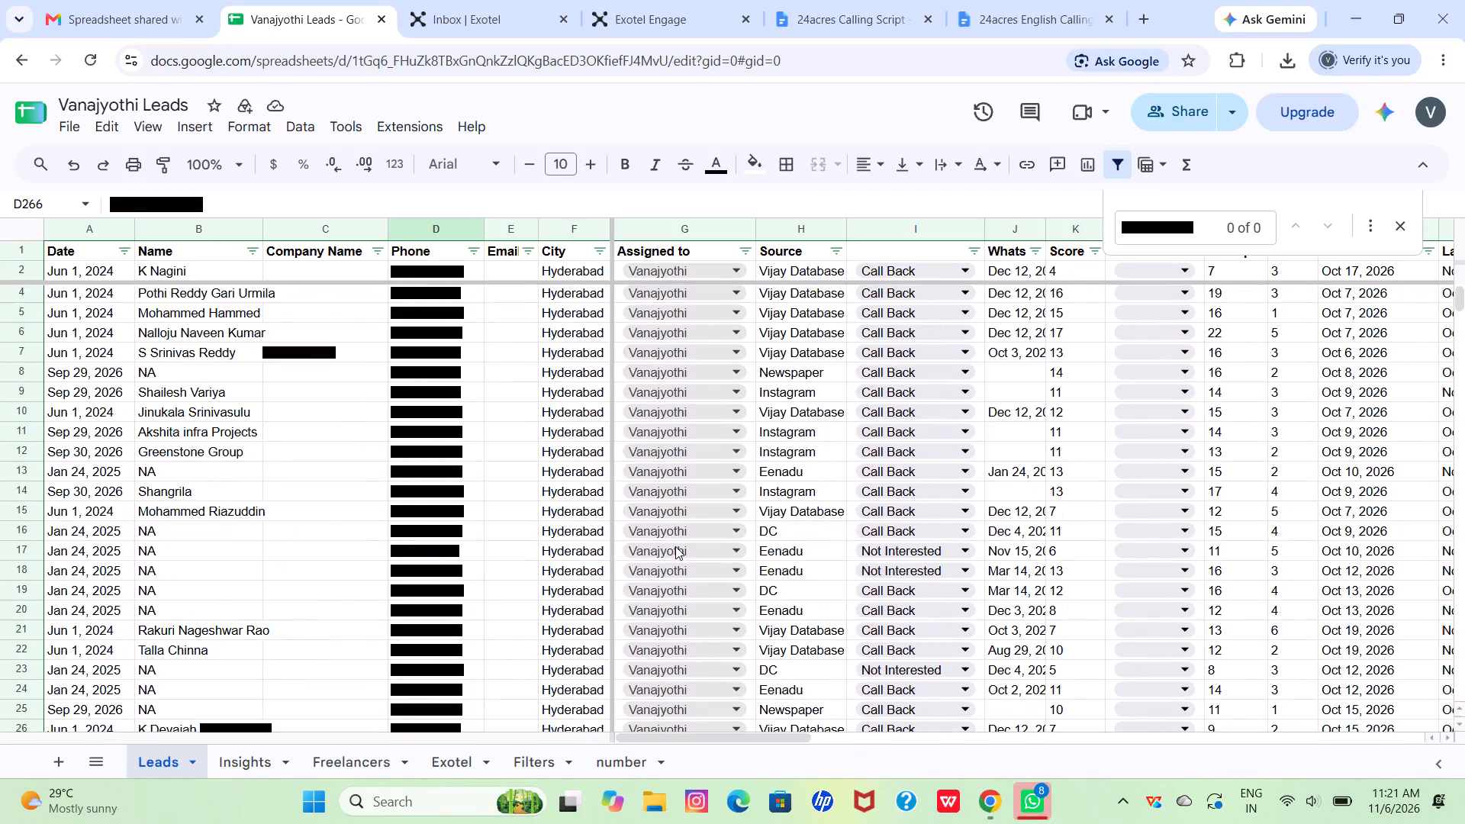
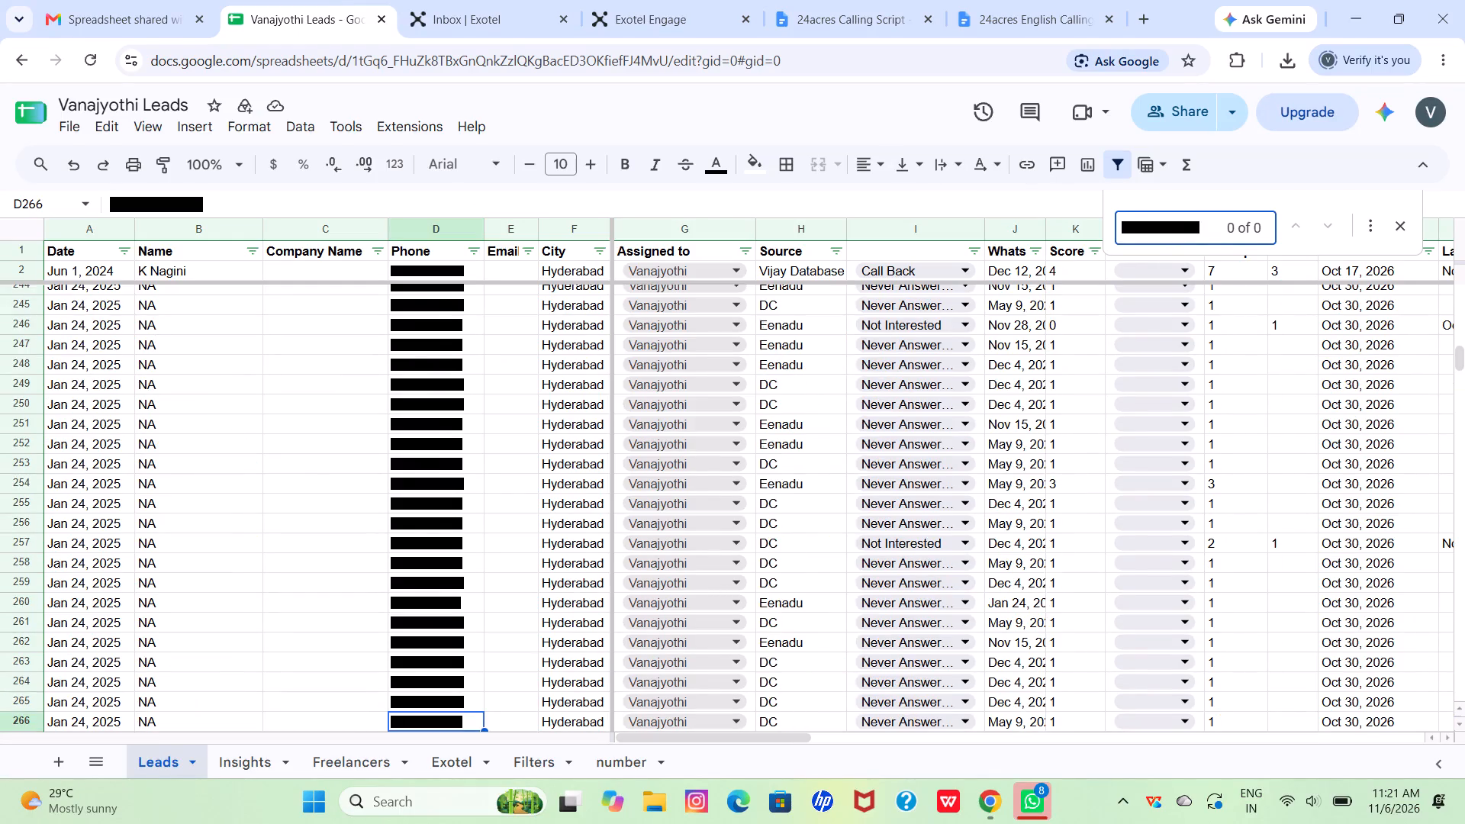
Remove the leading character from the phone number in the sheet's search term so the shortened number is searched.
left_click(1129, 229)
key("BackSpace")
Examine the matching lead's row across its call status, attempts, first contacted, last spoken, followup and notes columns.
scroll(828, 365, "up", 1)
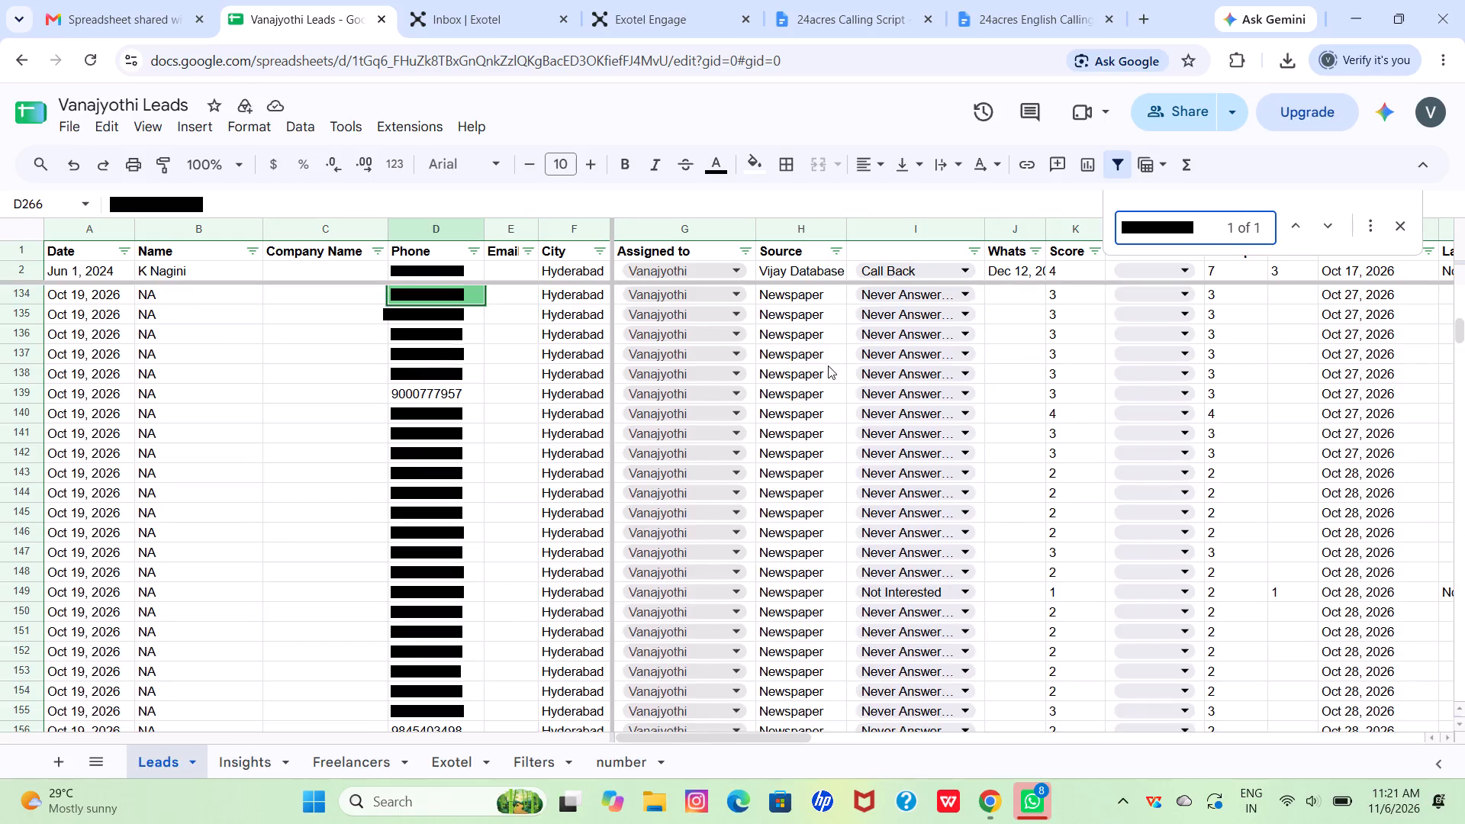
scroll(828, 365, "up", 1)
scroll(828, 365, "left", 6)
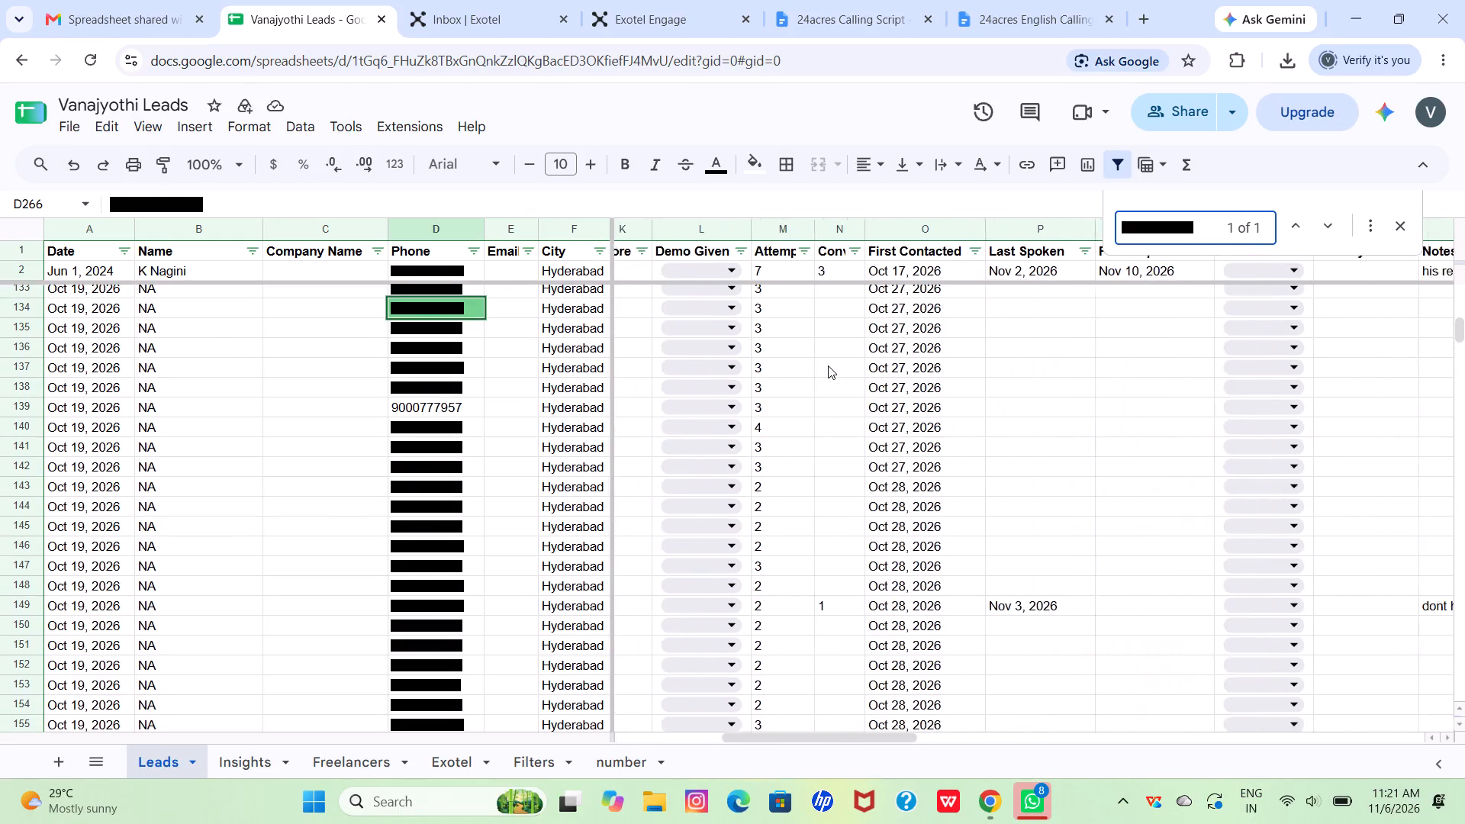
scroll(828, 365, "left", 4)
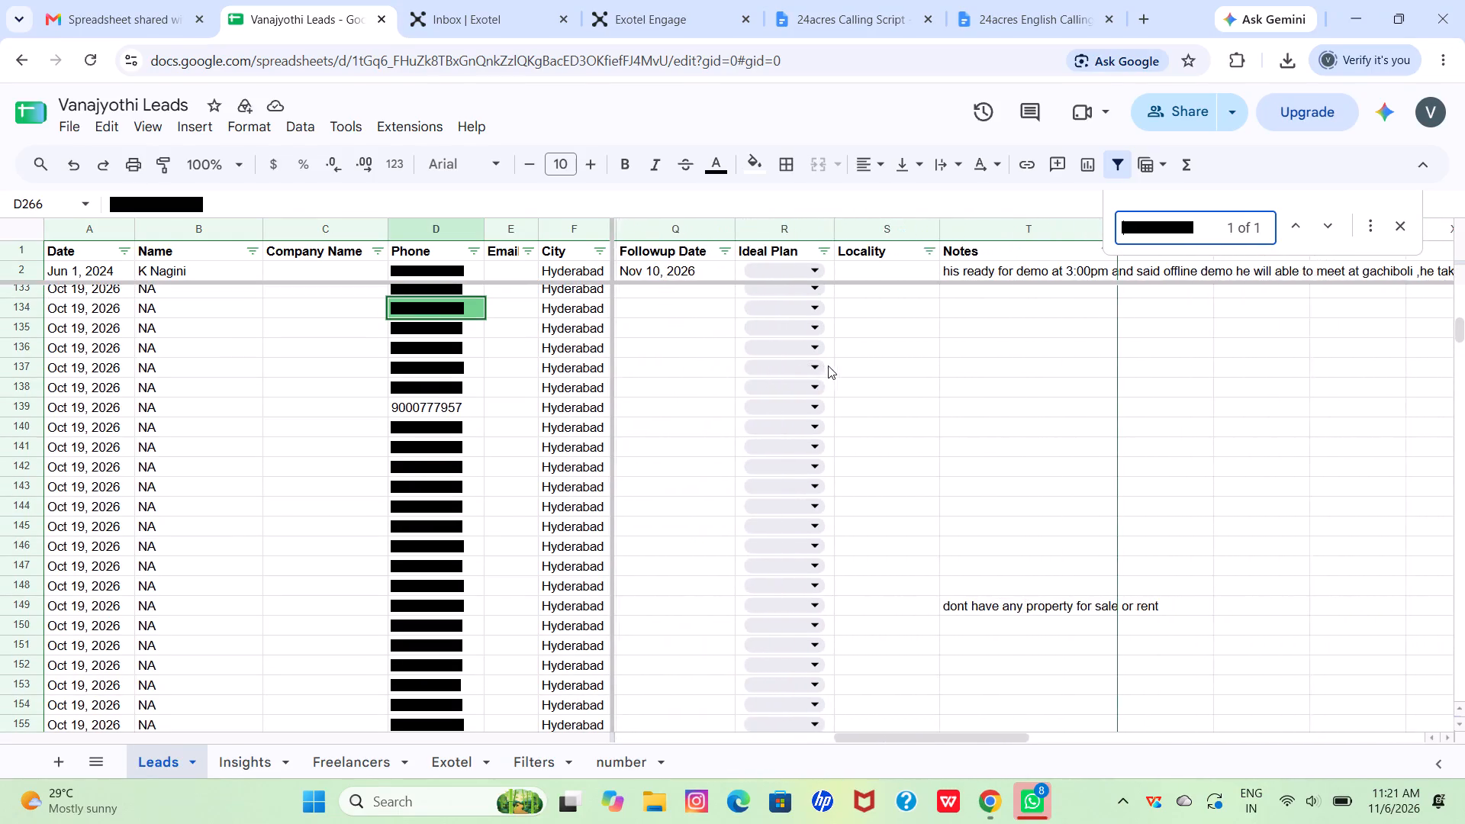
scroll(828, 365, "right", 7)
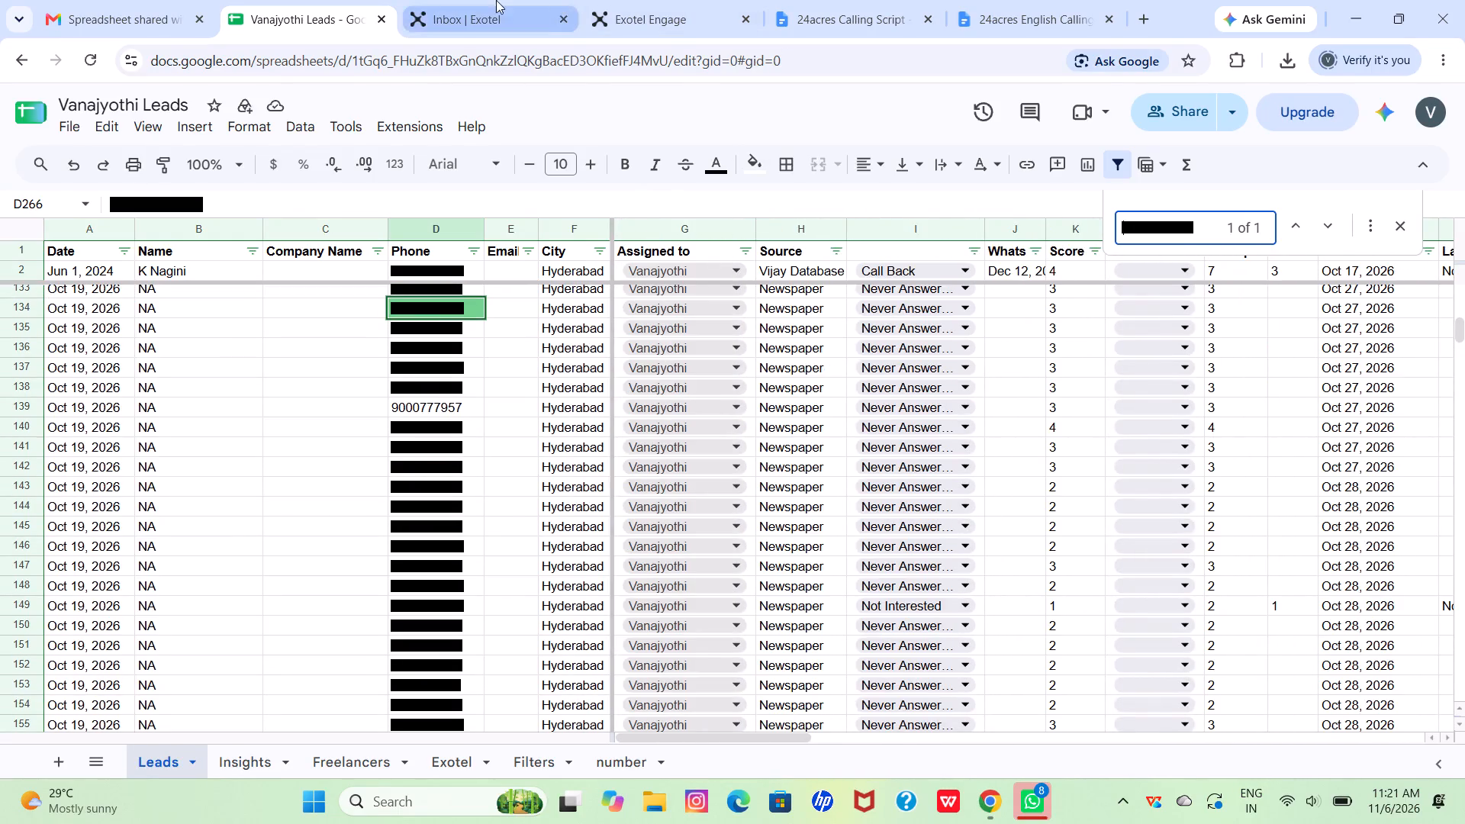
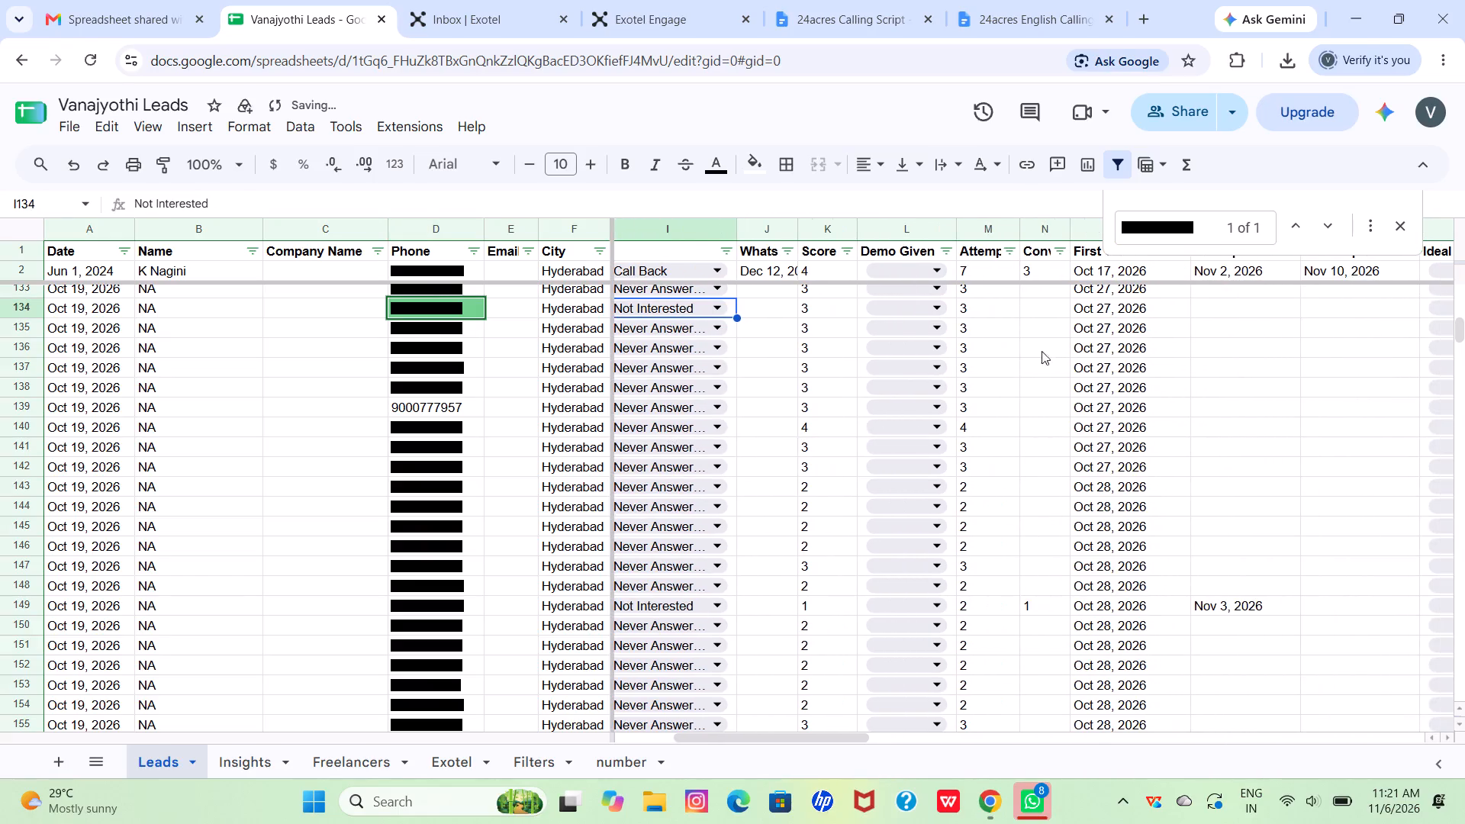
In row 134, set the Conv count to 1 and the call attempts to 4.
left_click(1039, 315)
key("1")
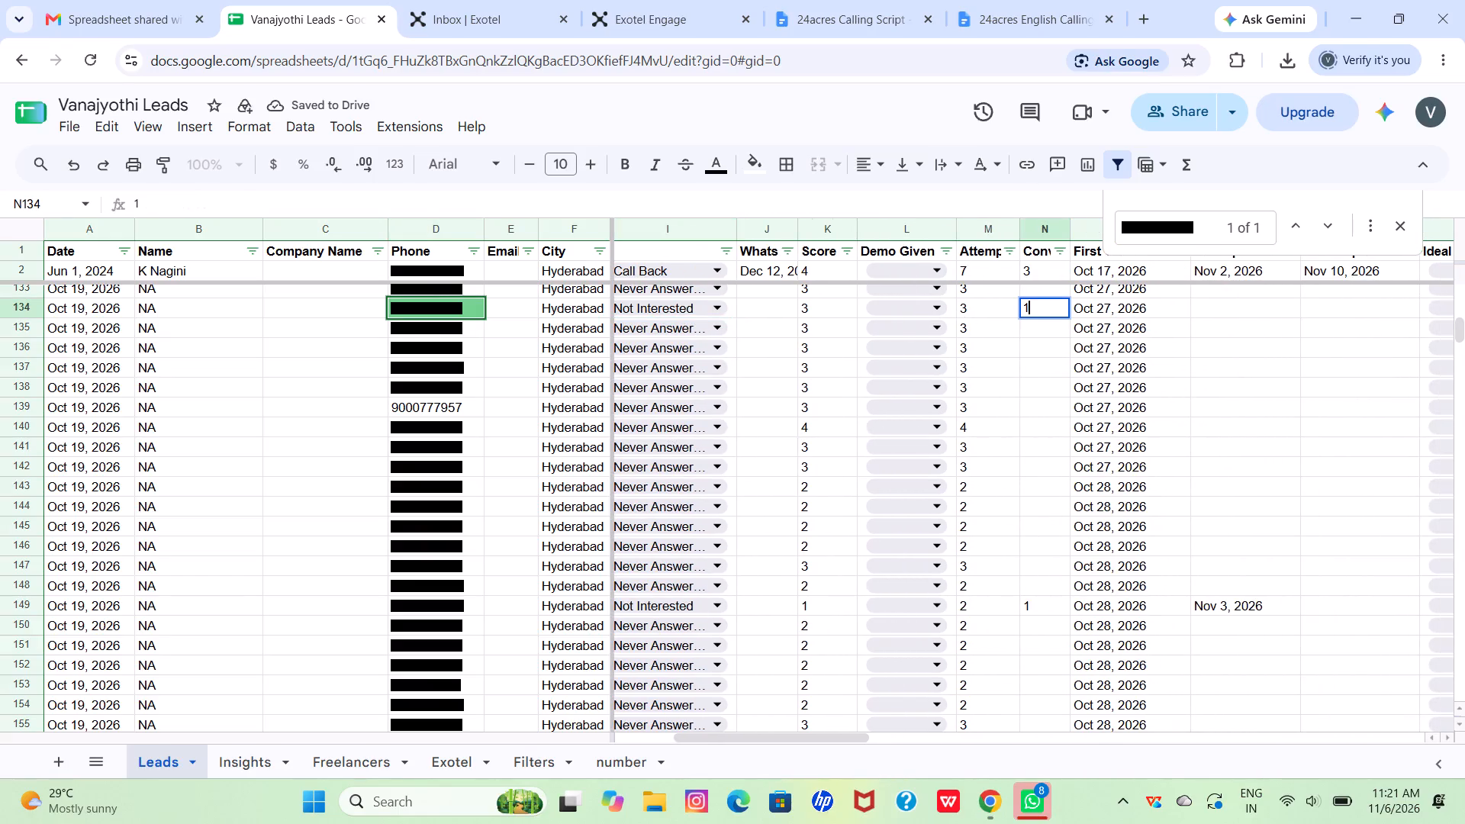
left_click(982, 300)
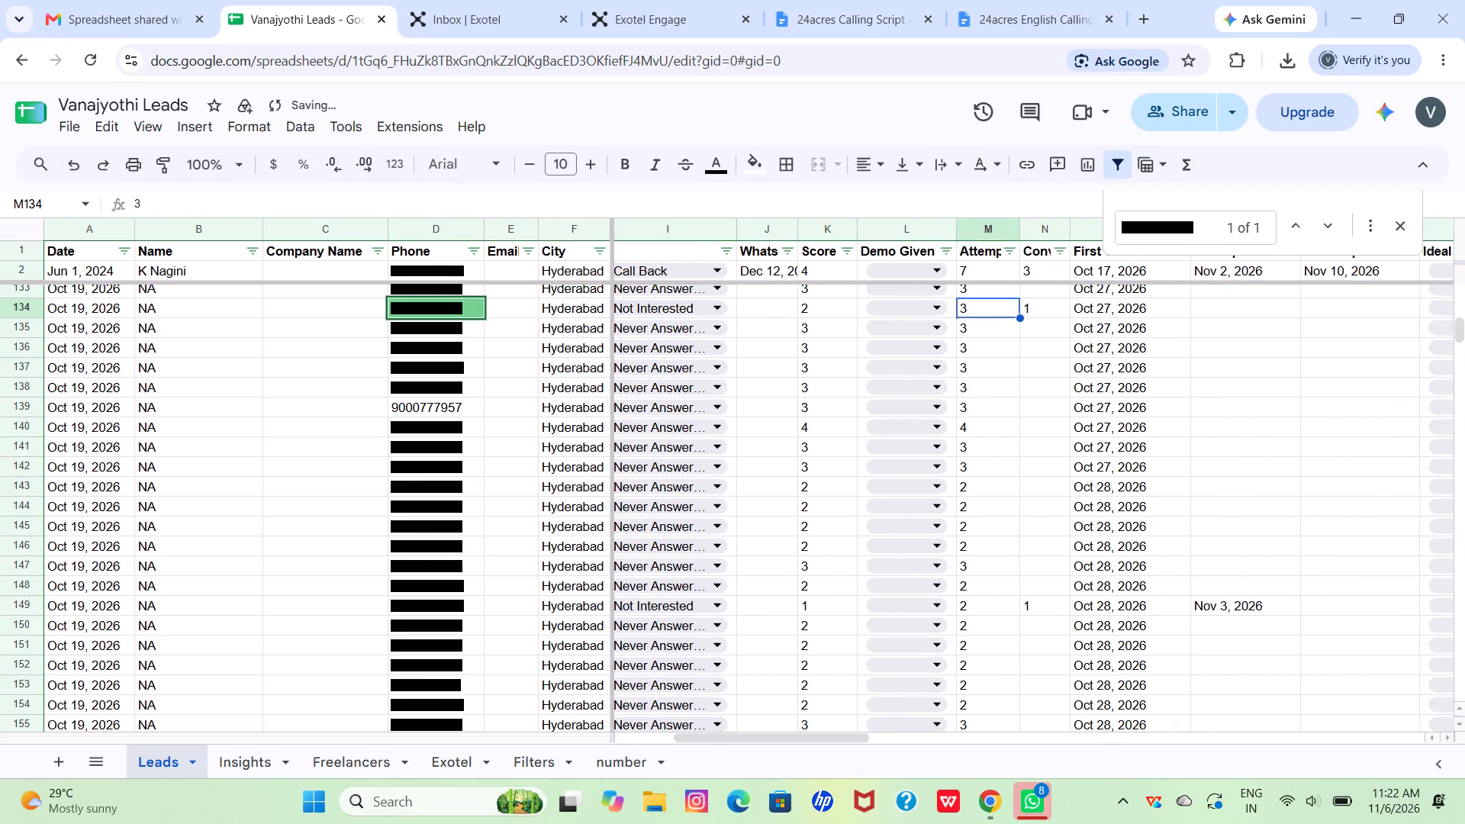
key("4")
Fill row 134's Last Spoken cell by copying the First Contacted date and changing it to Nov 6, 2026.
left_click(1122, 307)
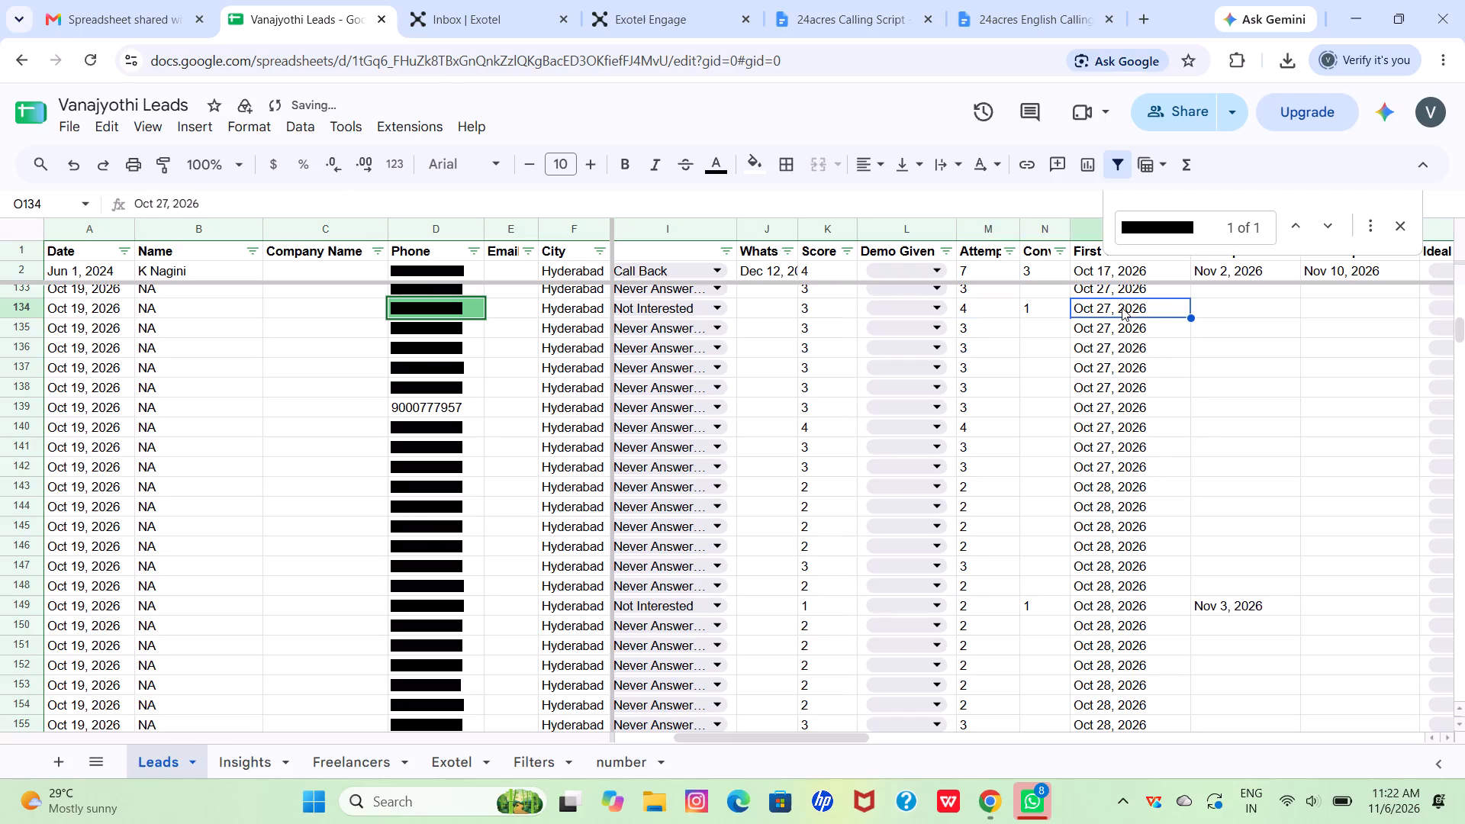
key("ctrl+c")
scroll(1191, 364, "left", 1)
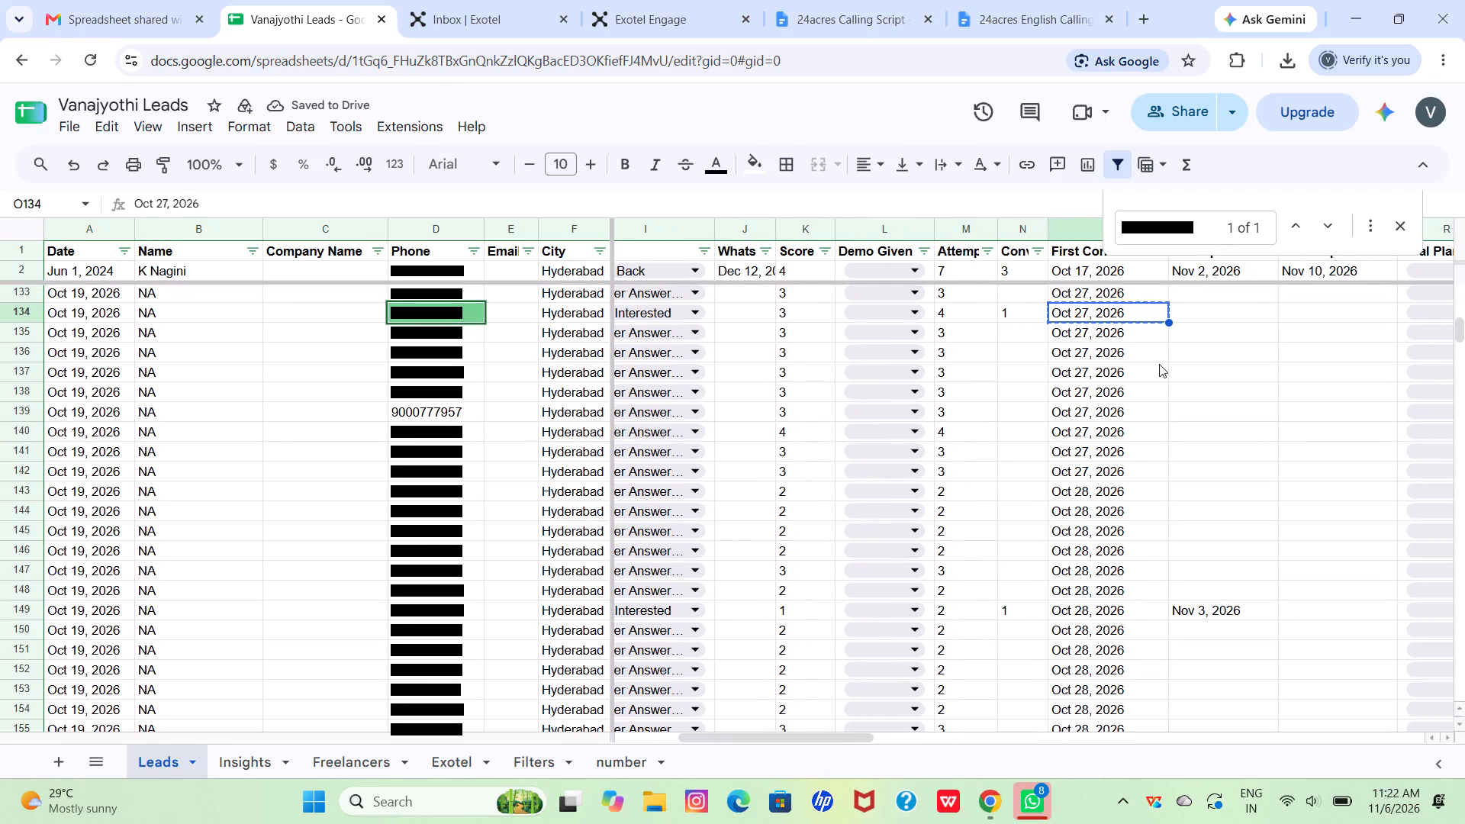
left_click(1211, 327)
left_click(1206, 312)
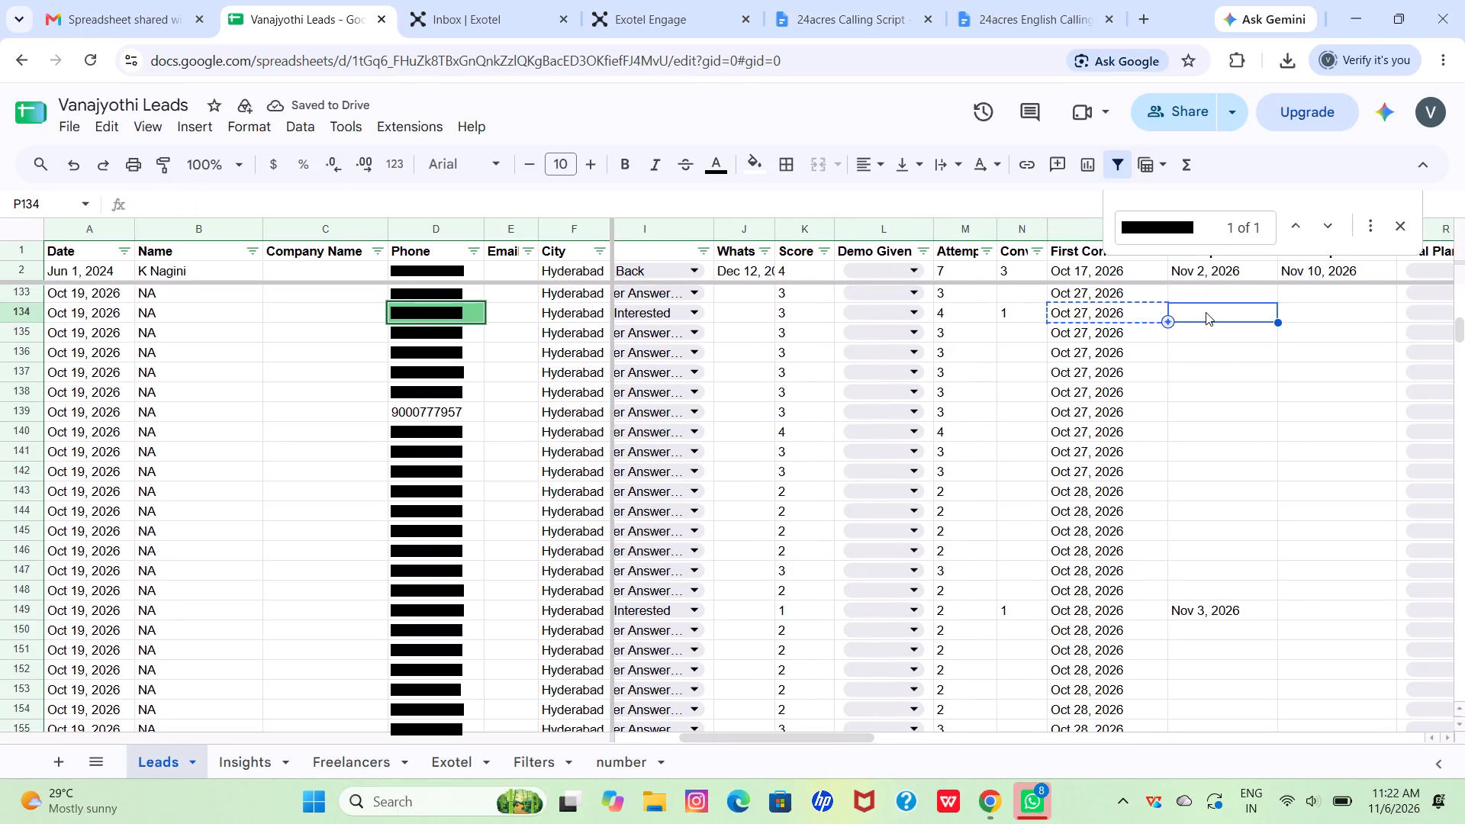
key("ctrl+v")
double_click(1206, 312)
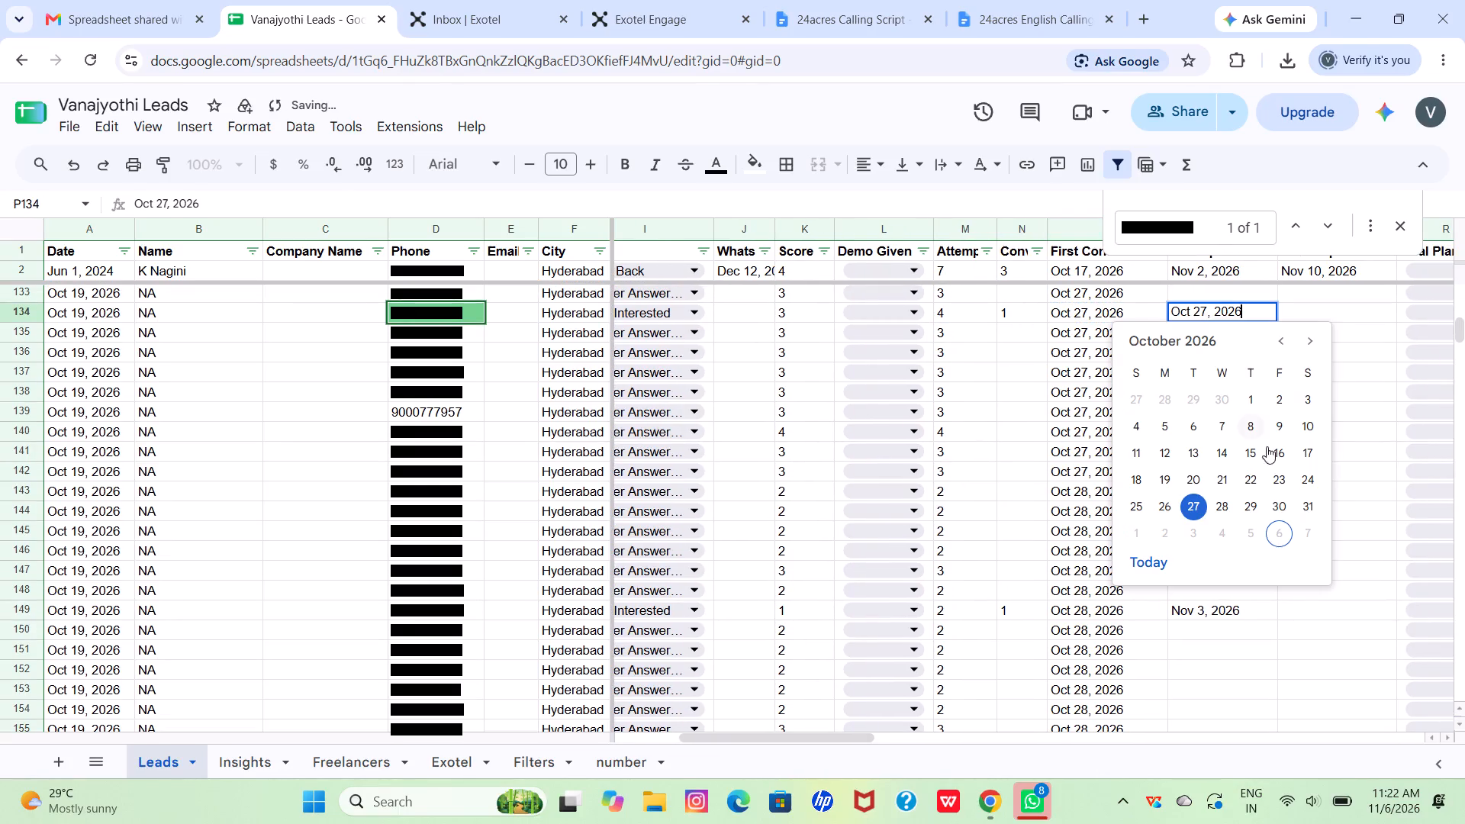
left_click(1284, 532)
Enter the note "she is realestate agent and said she has her own digital marketing channel" in row 134's notes column.
scroll(1284, 532, "left", 3)
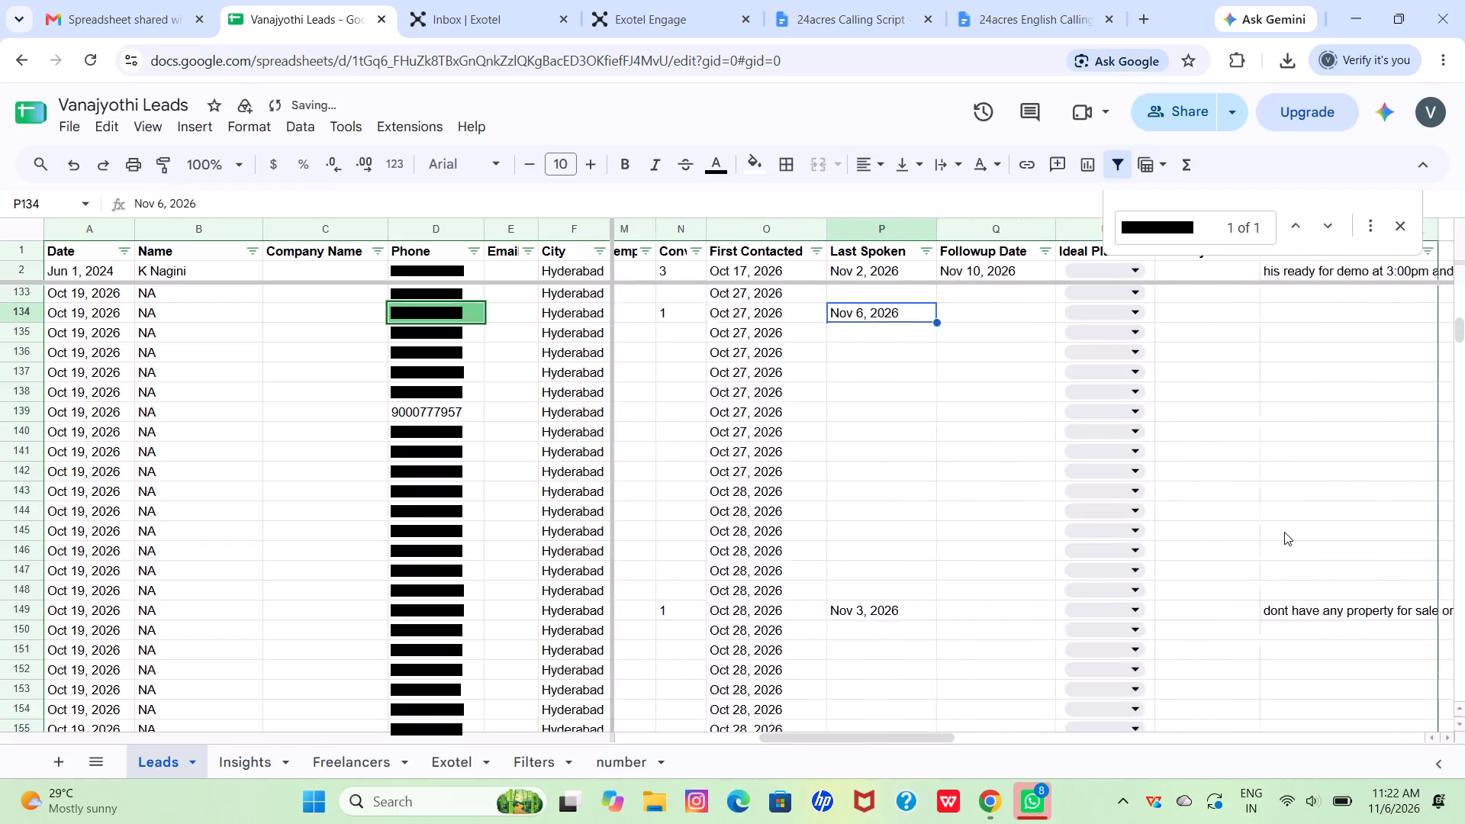
scroll(1284, 532, "left", 2)
left_click(1138, 313)
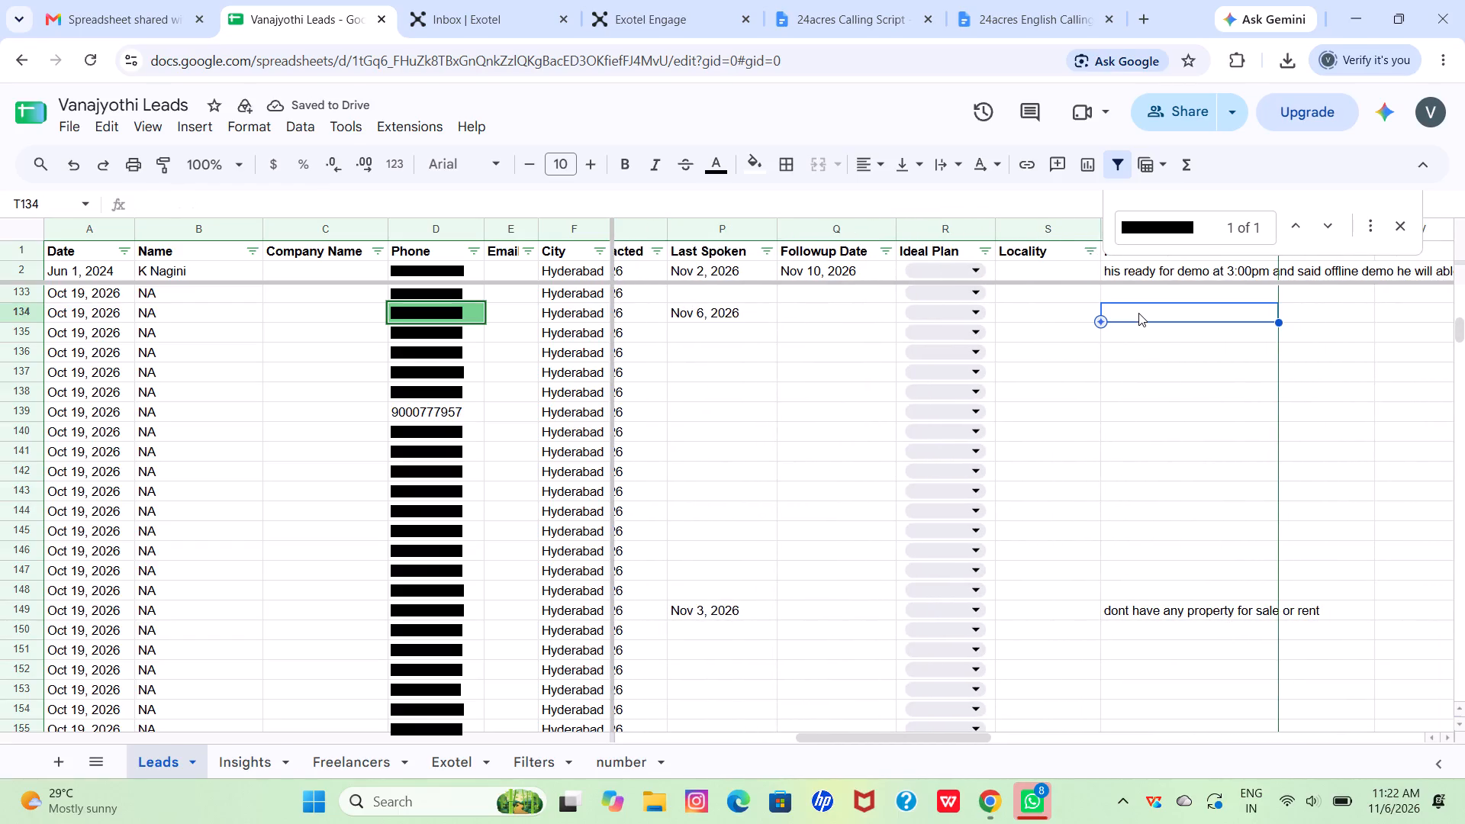
type("she is realeste")
key("space")
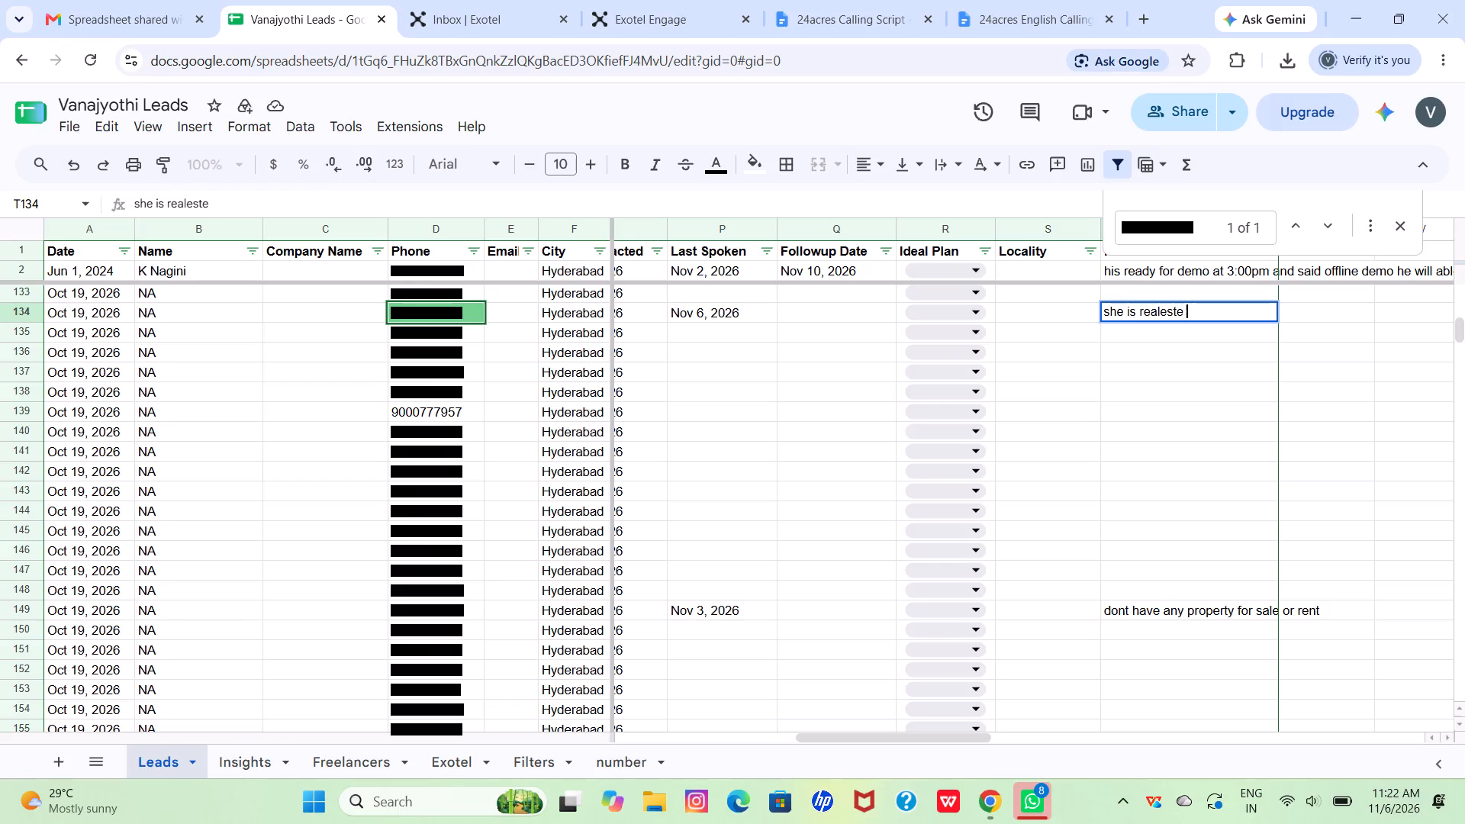
key("BackSpace")
key("BackSpace")
type("ate agent and said she has herb")
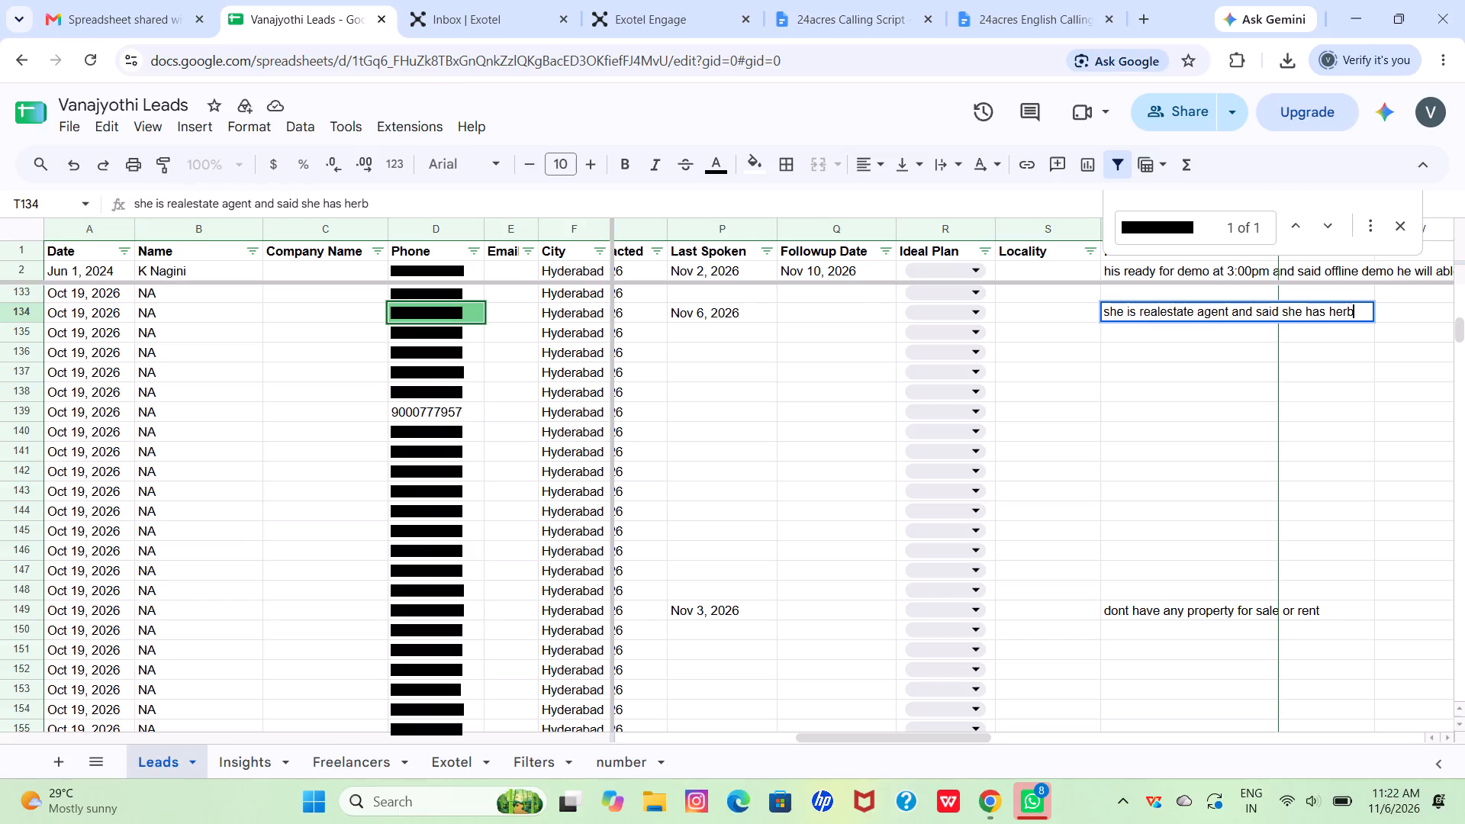
key("BackSpace")
key("space")
type("own digital market")
type("ing cah")
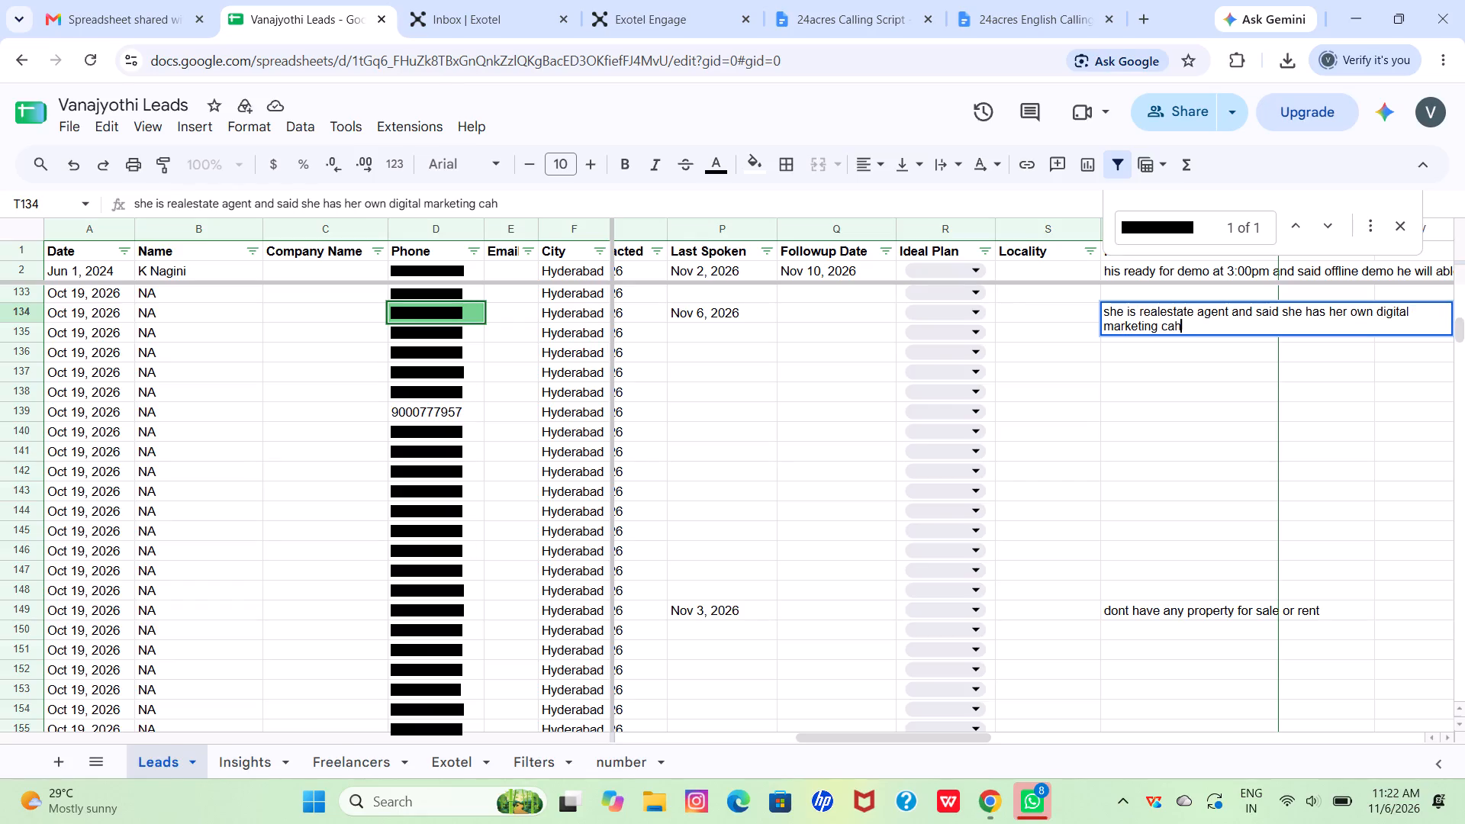
key("BackSpace")
key("BackSpace")
type("hanne")
key("l")
key("Return")
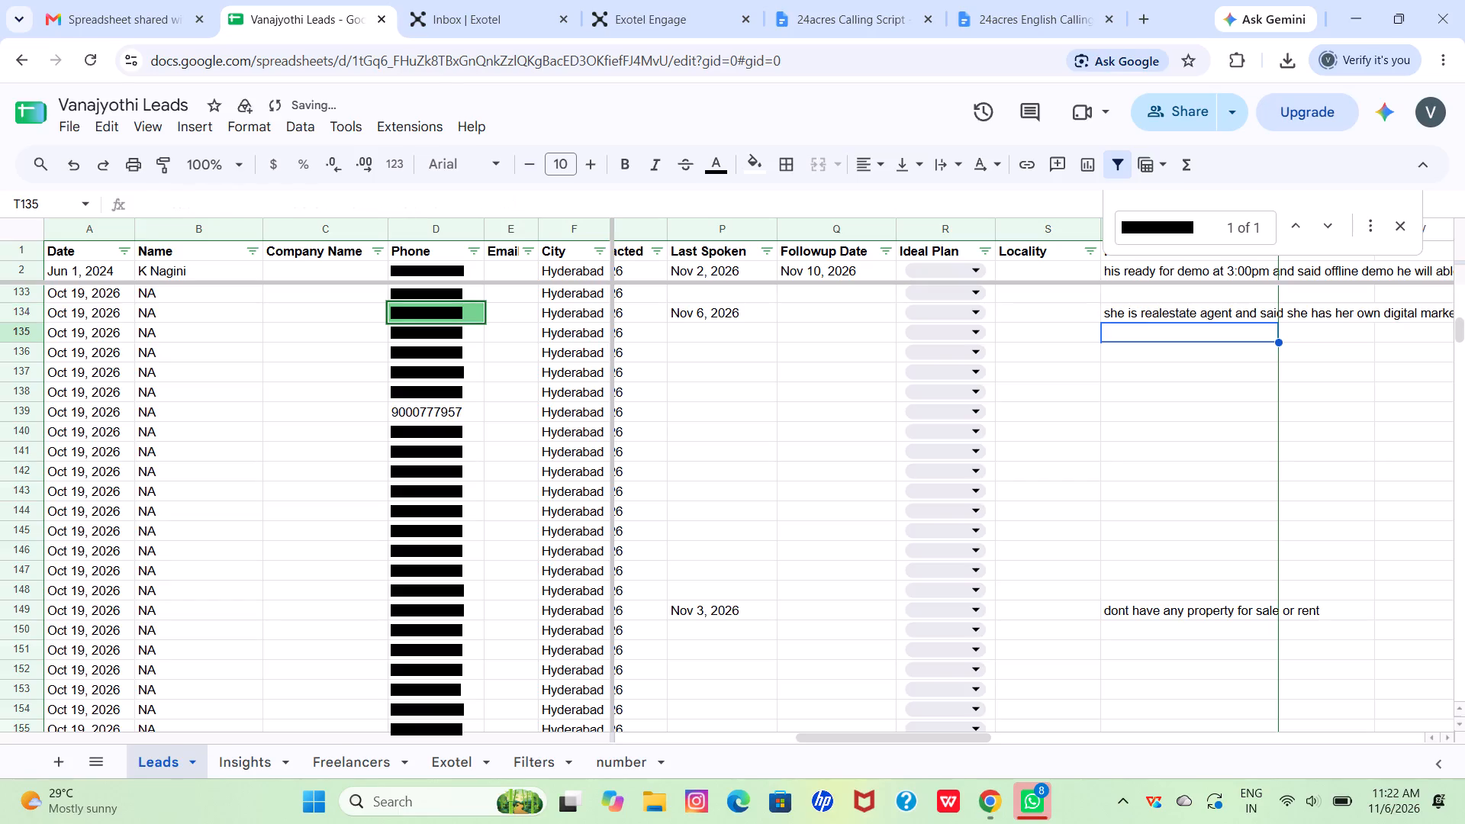
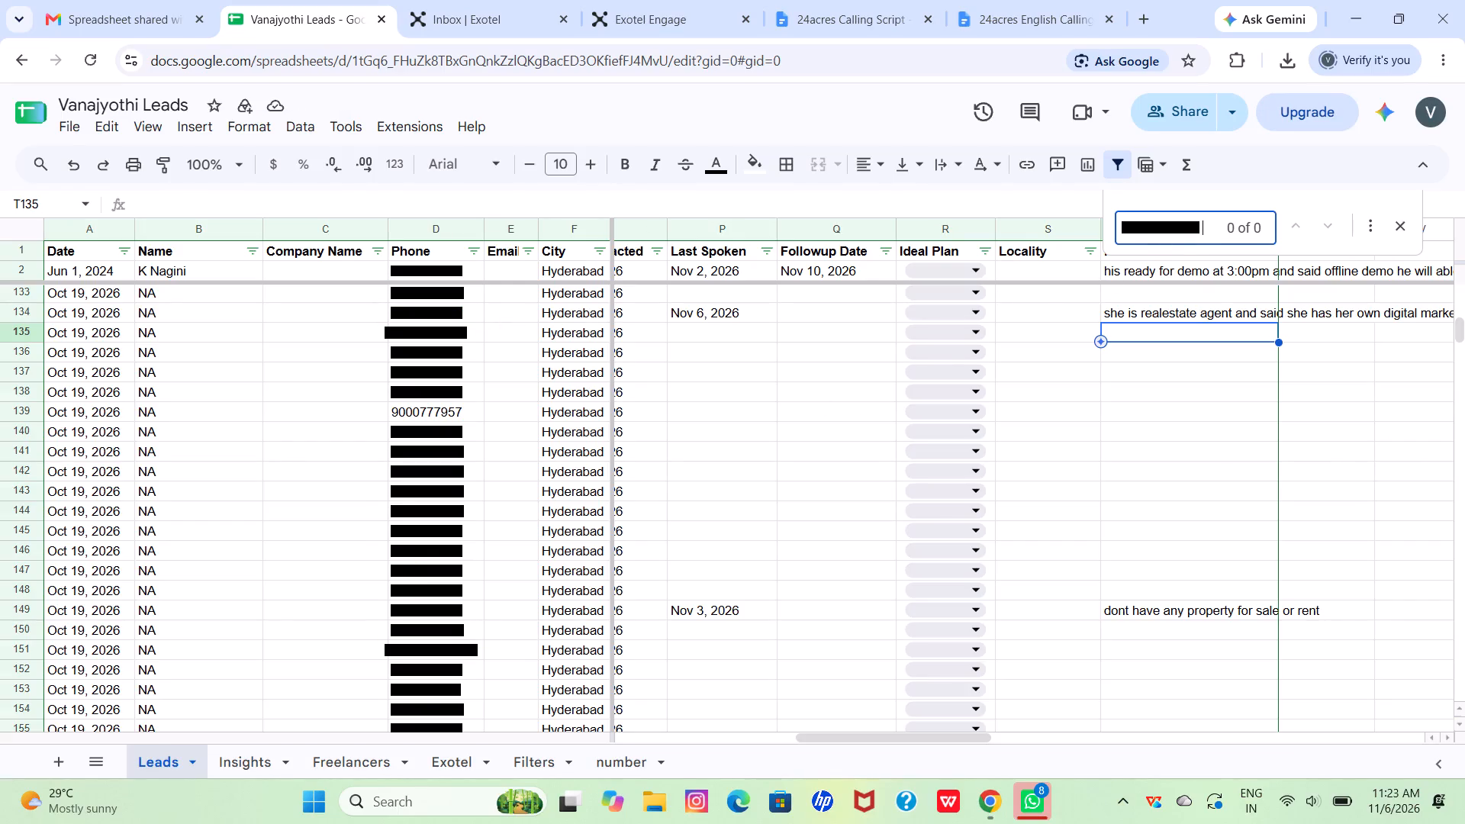
Remove the leading digit from the phone number being searched and look for that lead's row in the Leads sheet.
left_click(1129, 230)
key("BackSpace")
scroll(916, 436, "right", 14)
scroll(916, 436, "up", 9)
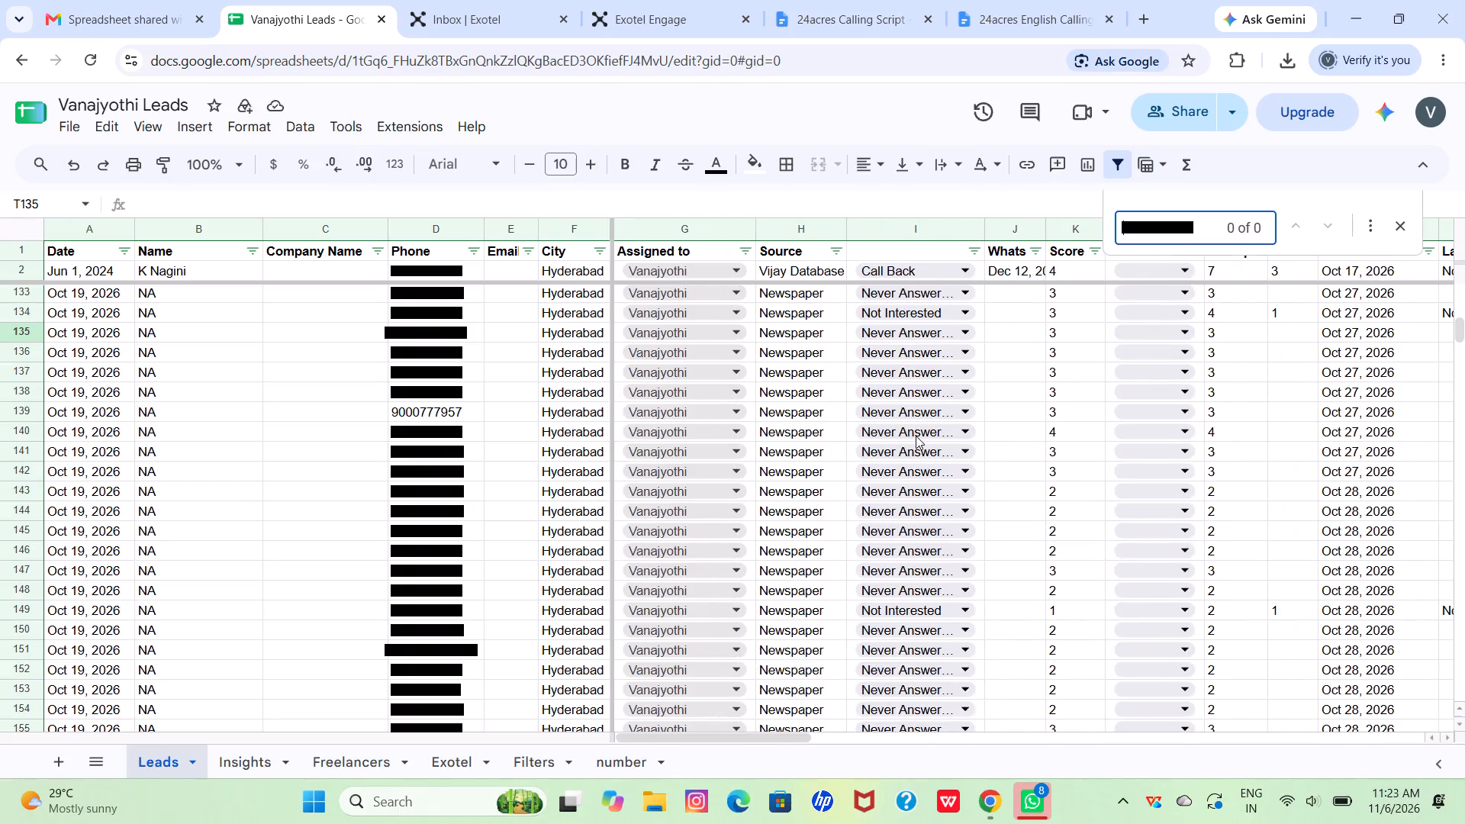
scroll(916, 436, "down", 11)
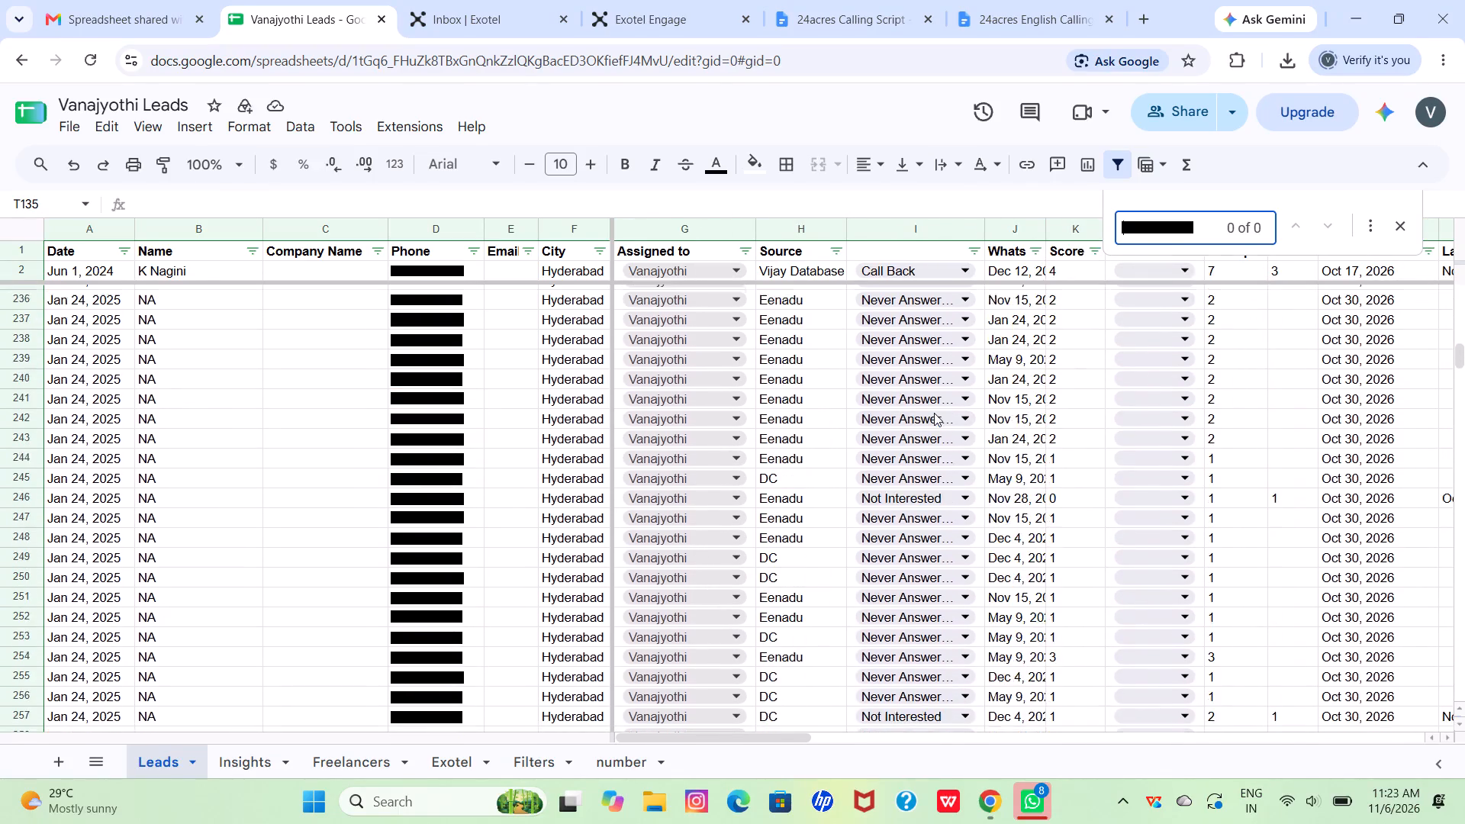
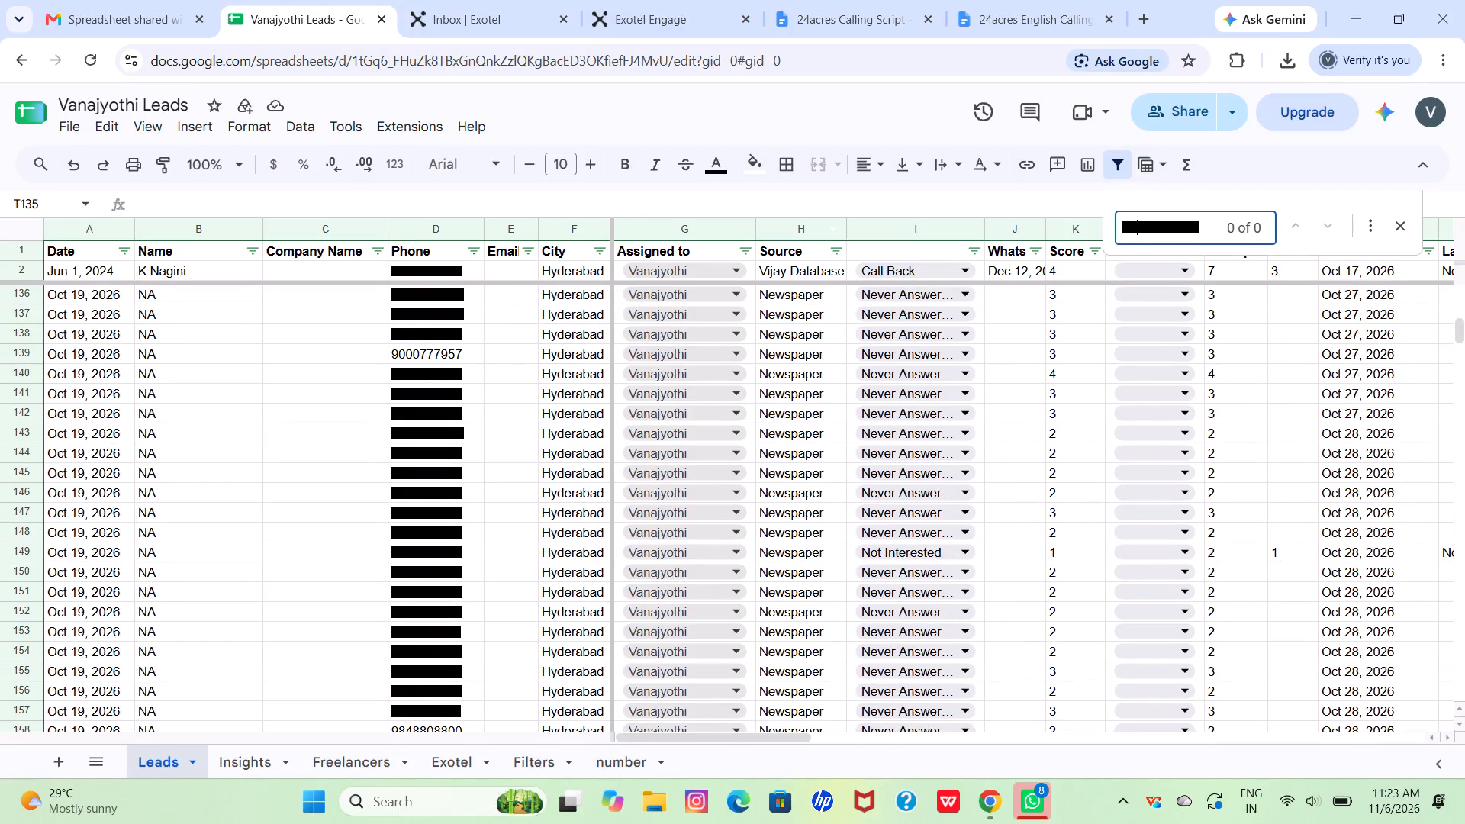
Remove another leading digit from the phone number being searched and look through the Leads rows for that lead.
left_click(1125, 230)
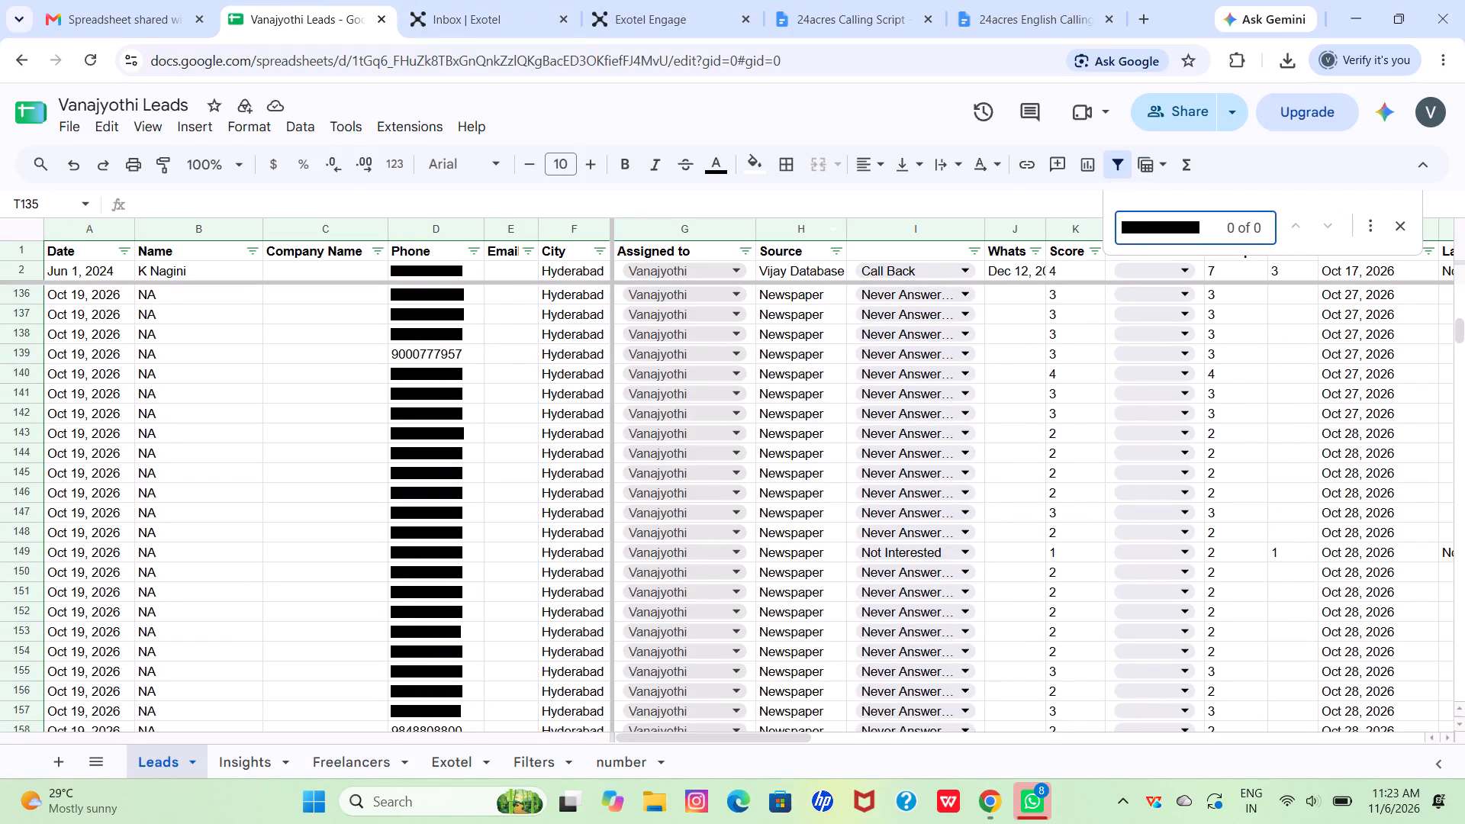
left_click(1127, 234)
key("BackSpace")
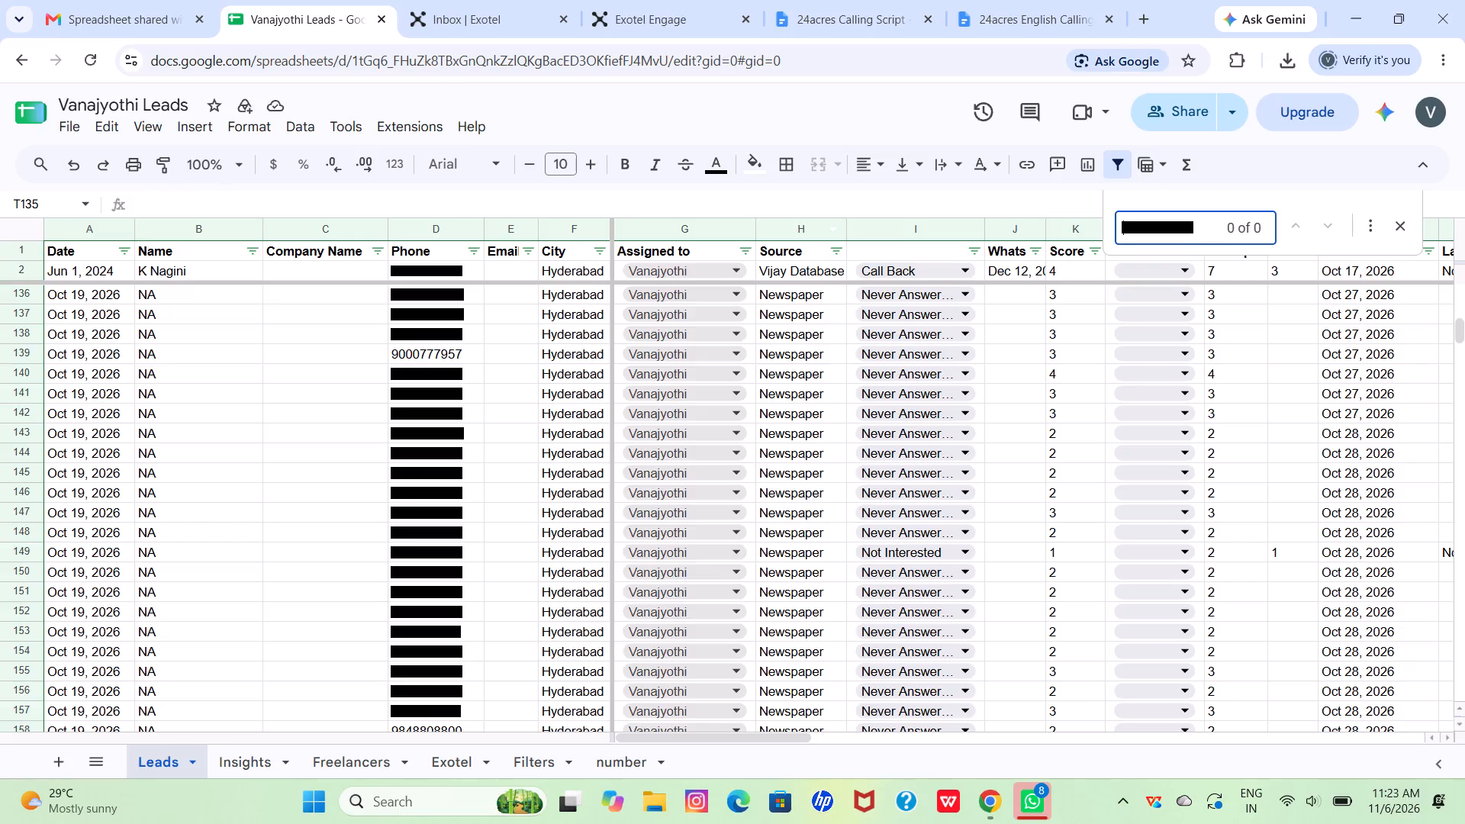
scroll(890, 443, "right", 3)
scroll(890, 443, "up", 8)
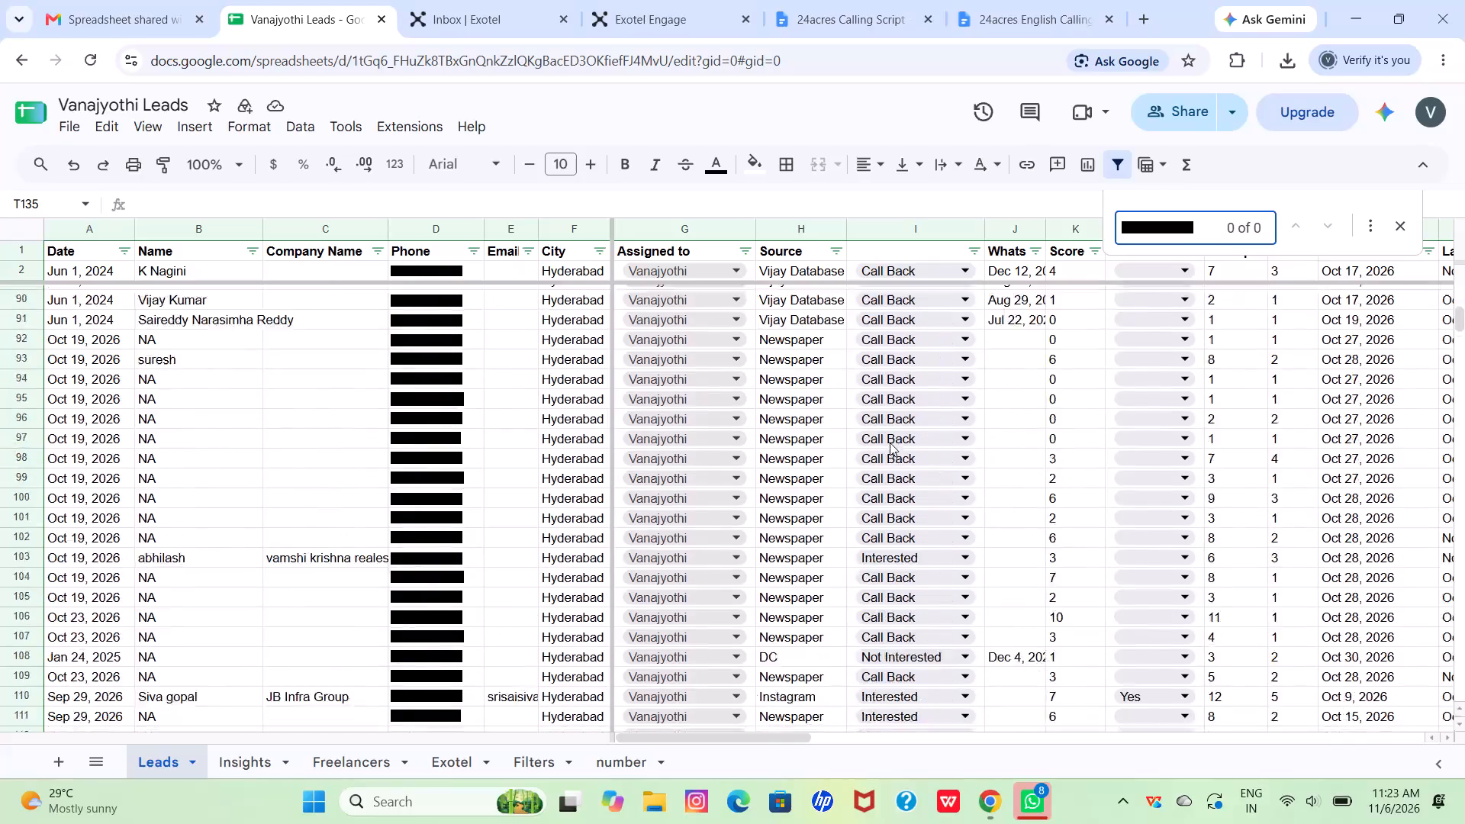
scroll(890, 443, "up", 14)
scroll(890, 443, "down", 10)
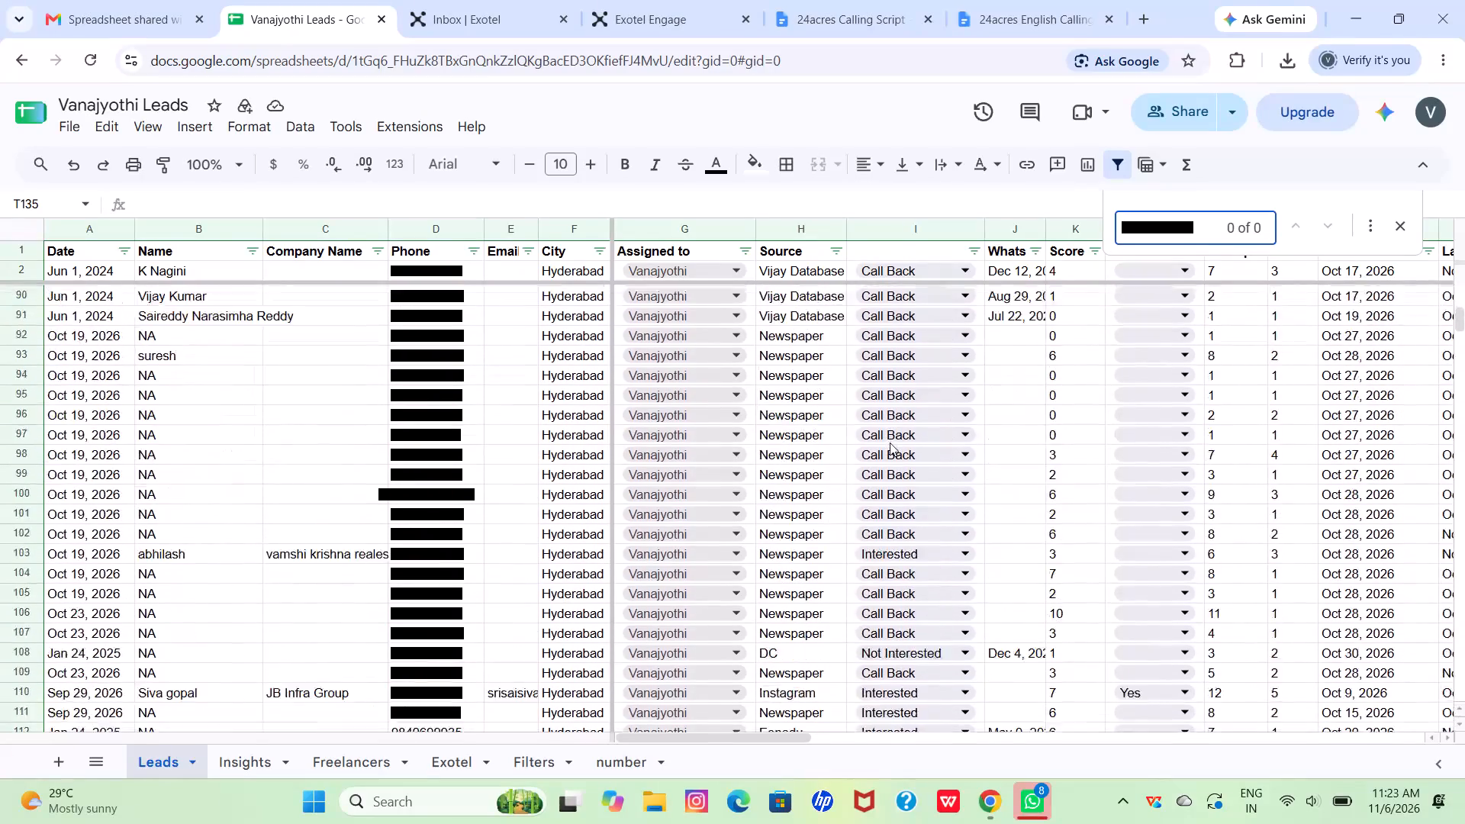
scroll(890, 443, "down", 1)
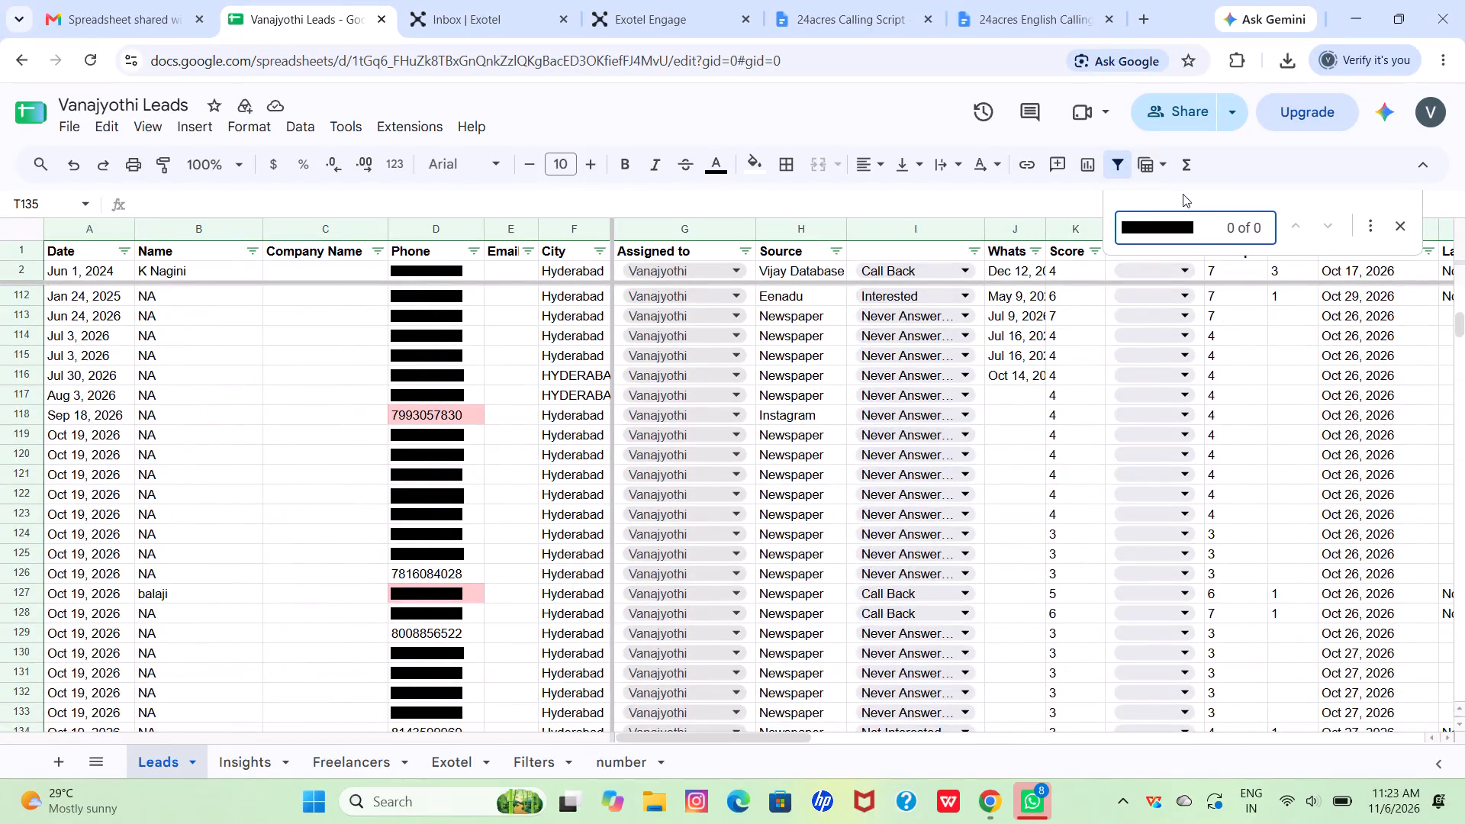
Turn off the filter on the Leads sheet and return to the first rows.
left_click(1122, 163)
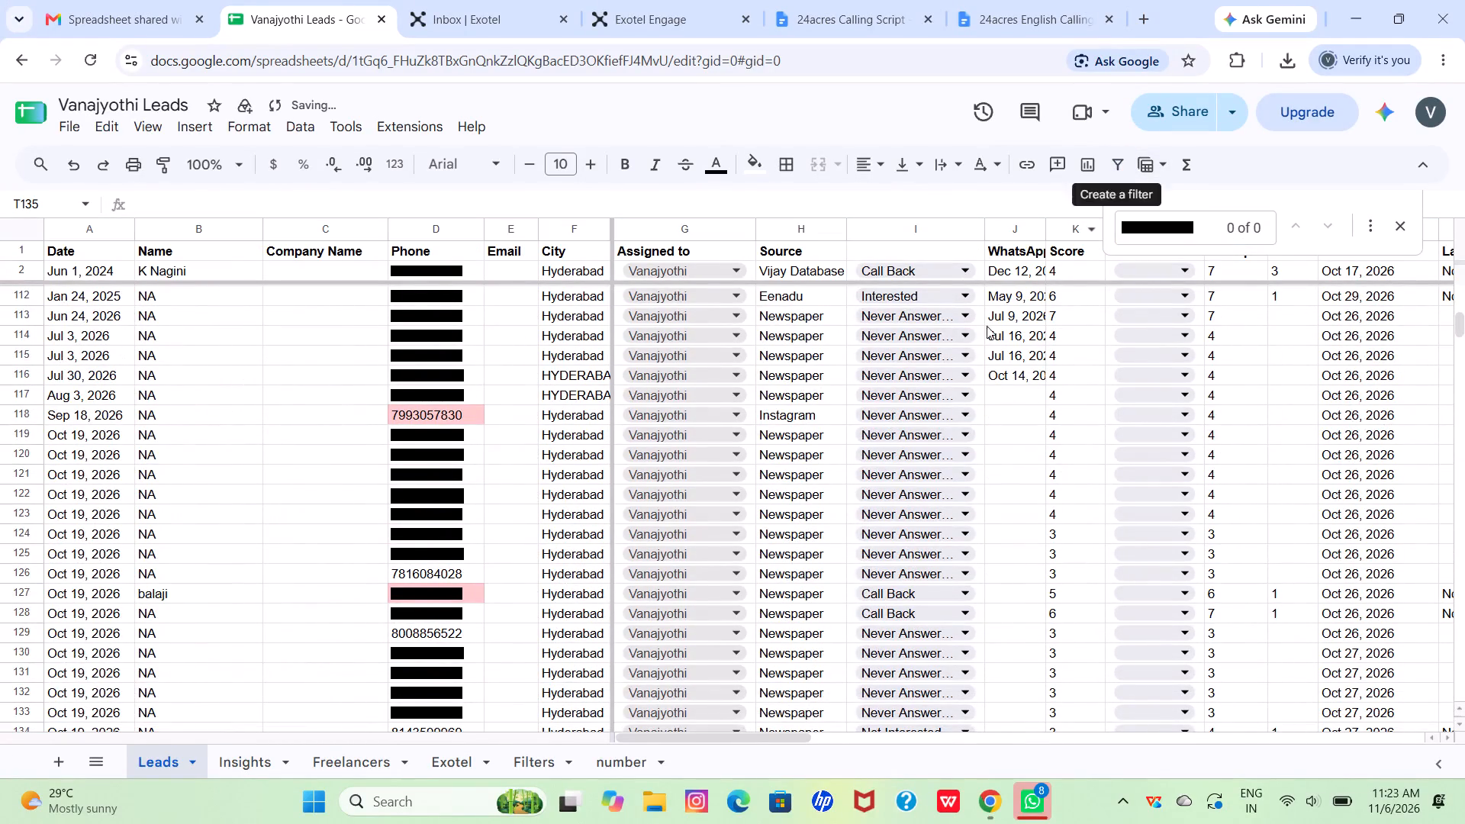
scroll(919, 416, "up", 20)
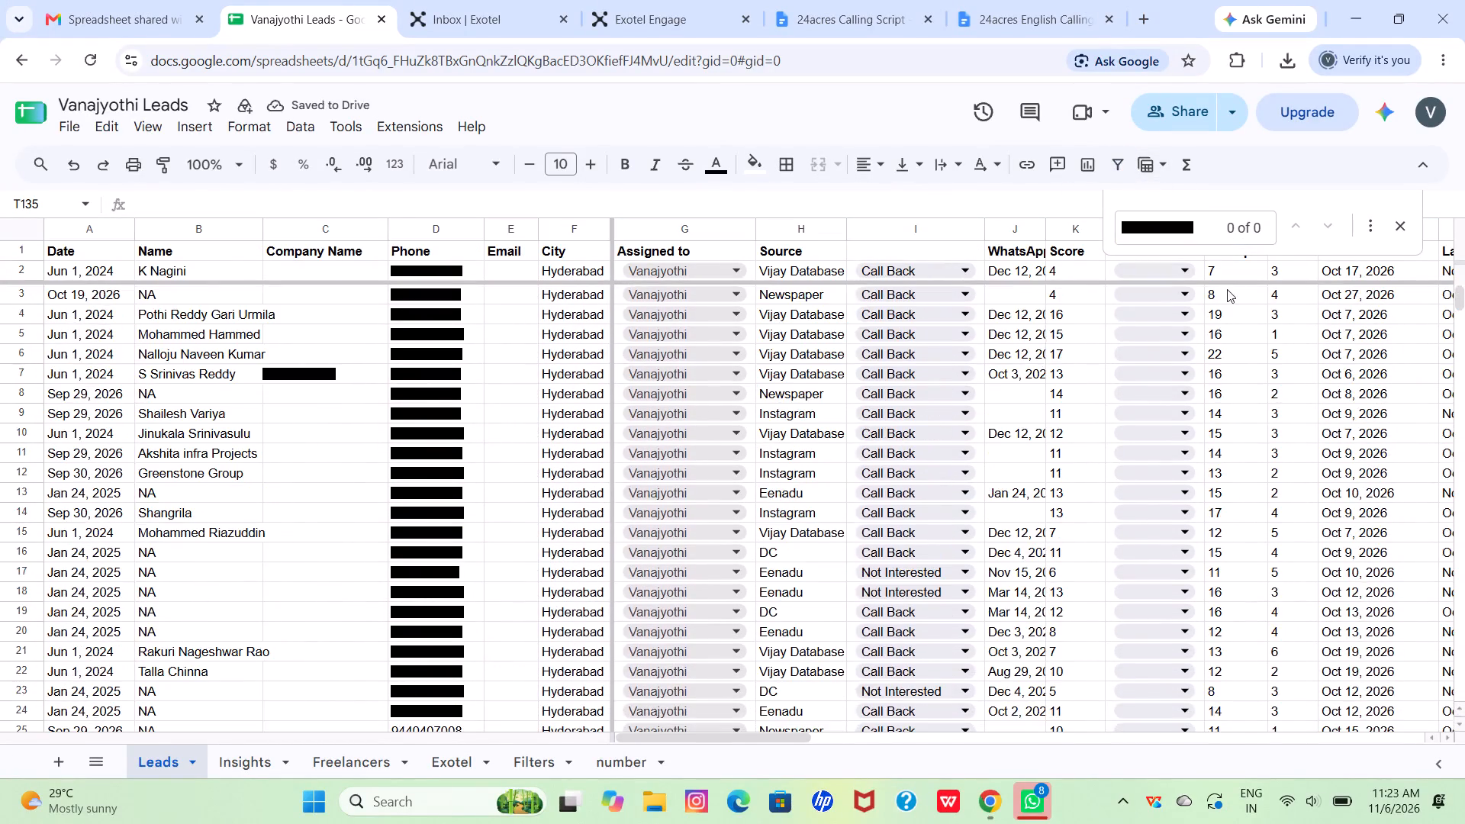
Copy the shortened phone number, clear the search, and search the unfiltered Leads sheet for the same number again.
left_click(1207, 223)
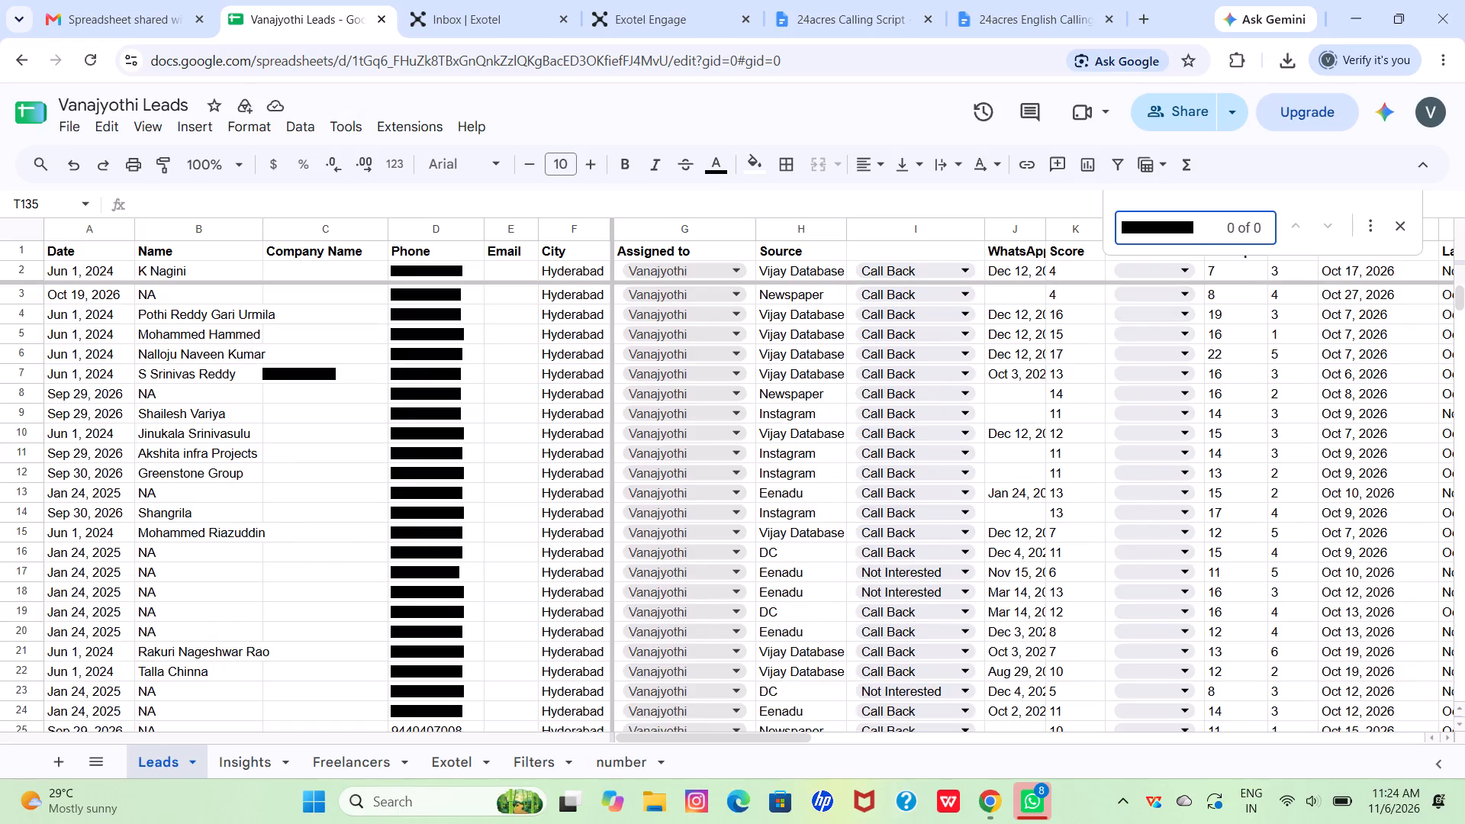
double_click(1125, 222)
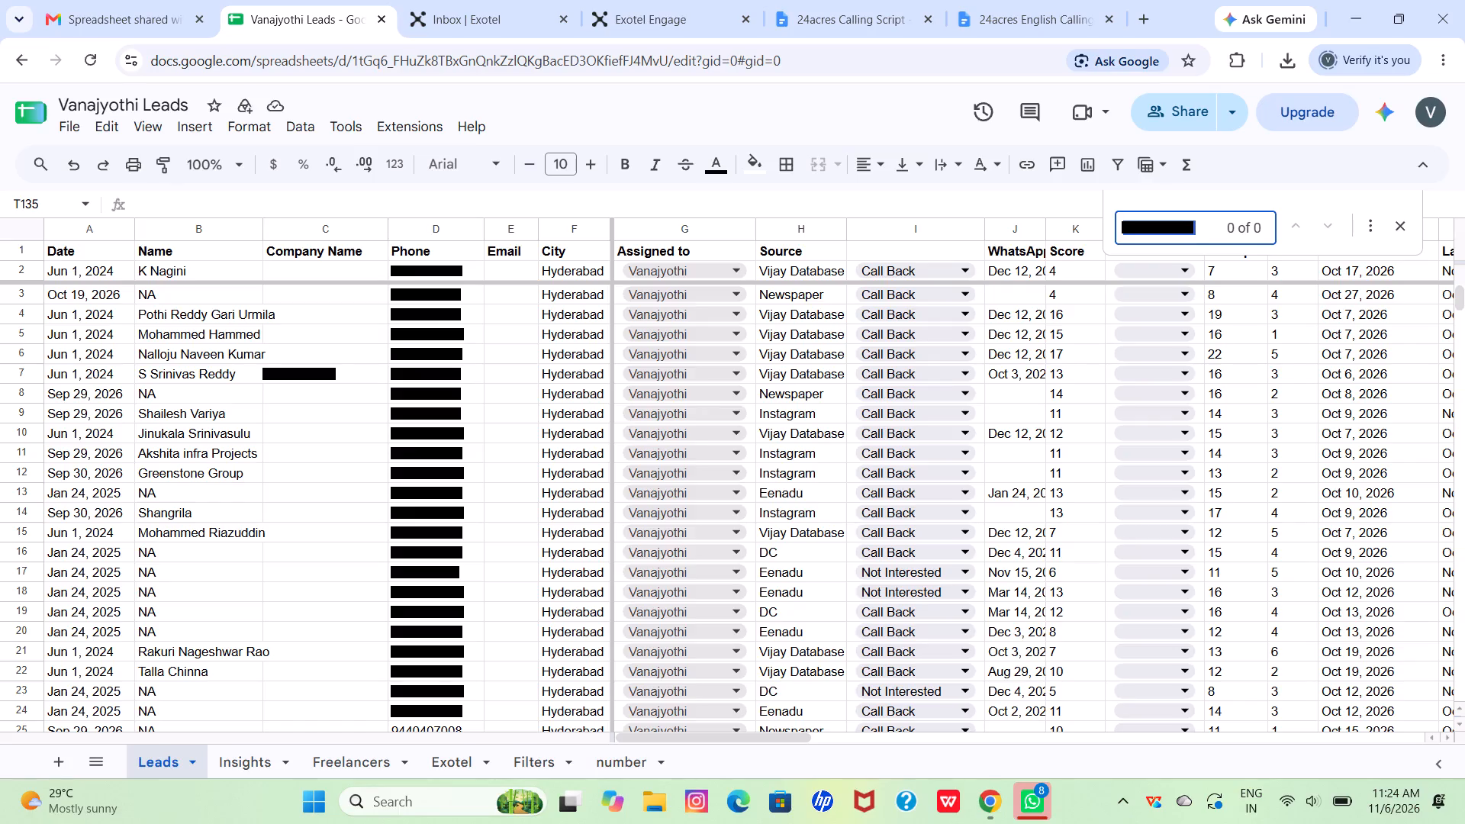
key("ctrl+c")
left_click(1206, 227)
key("BackSpace")
key("BackSpace")
key("BackSpace")
key("BackSpace")
key("BackSpace")
key("BackSpace")
key("BackSpace")
key("BackSpace")
key("BackSpace")
key("BackSpace")
key("BackSpace")
key("BackSpace")
key("BackSpace")
key("BackSpace")
key("BackSpace")
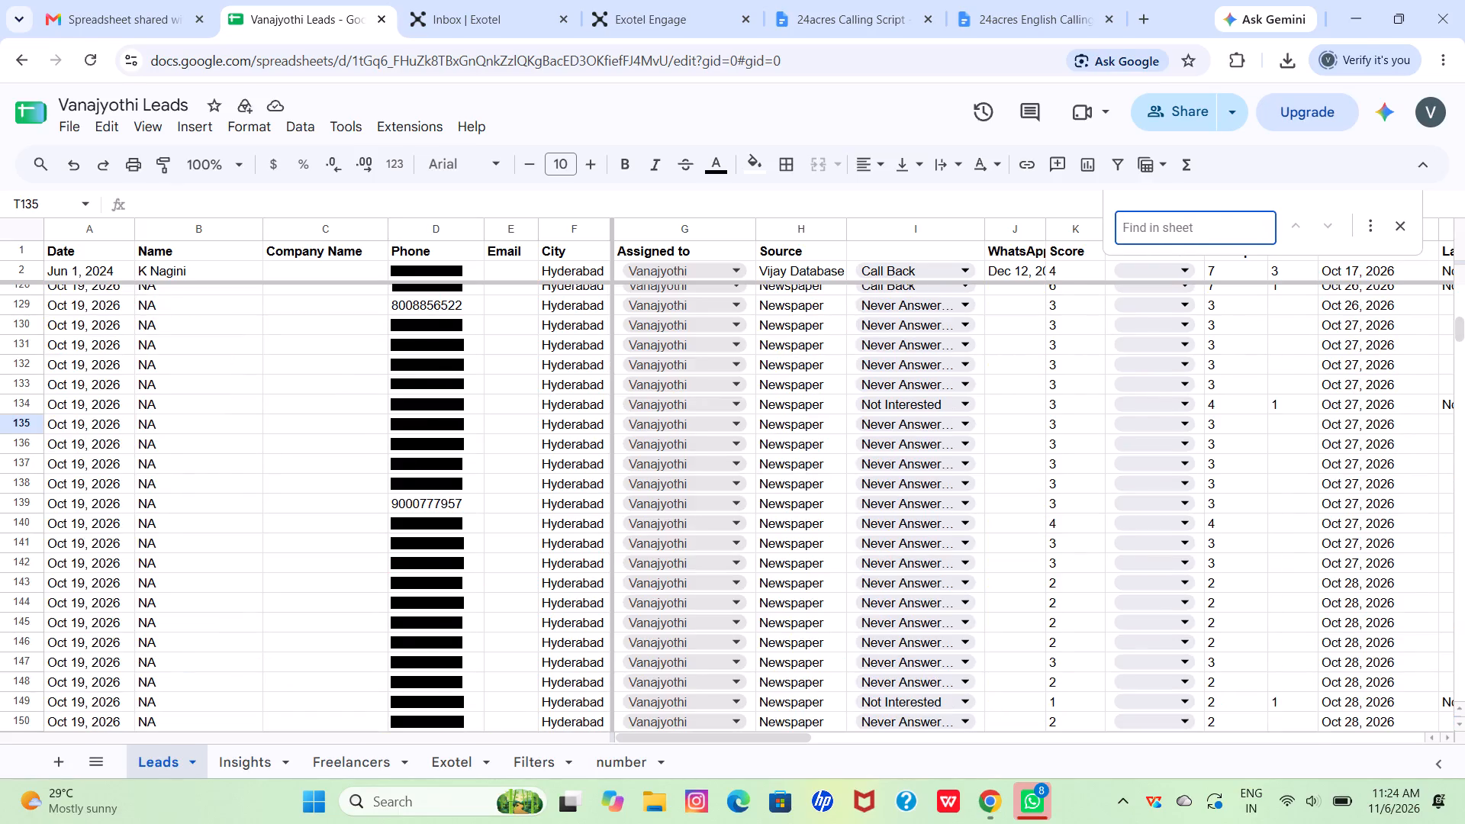
key("ctrl+v")
Look through the unfiltered Leads rows, down past the last filled row and back, for the searched phone number.
scroll(593, 507, "down", 2)
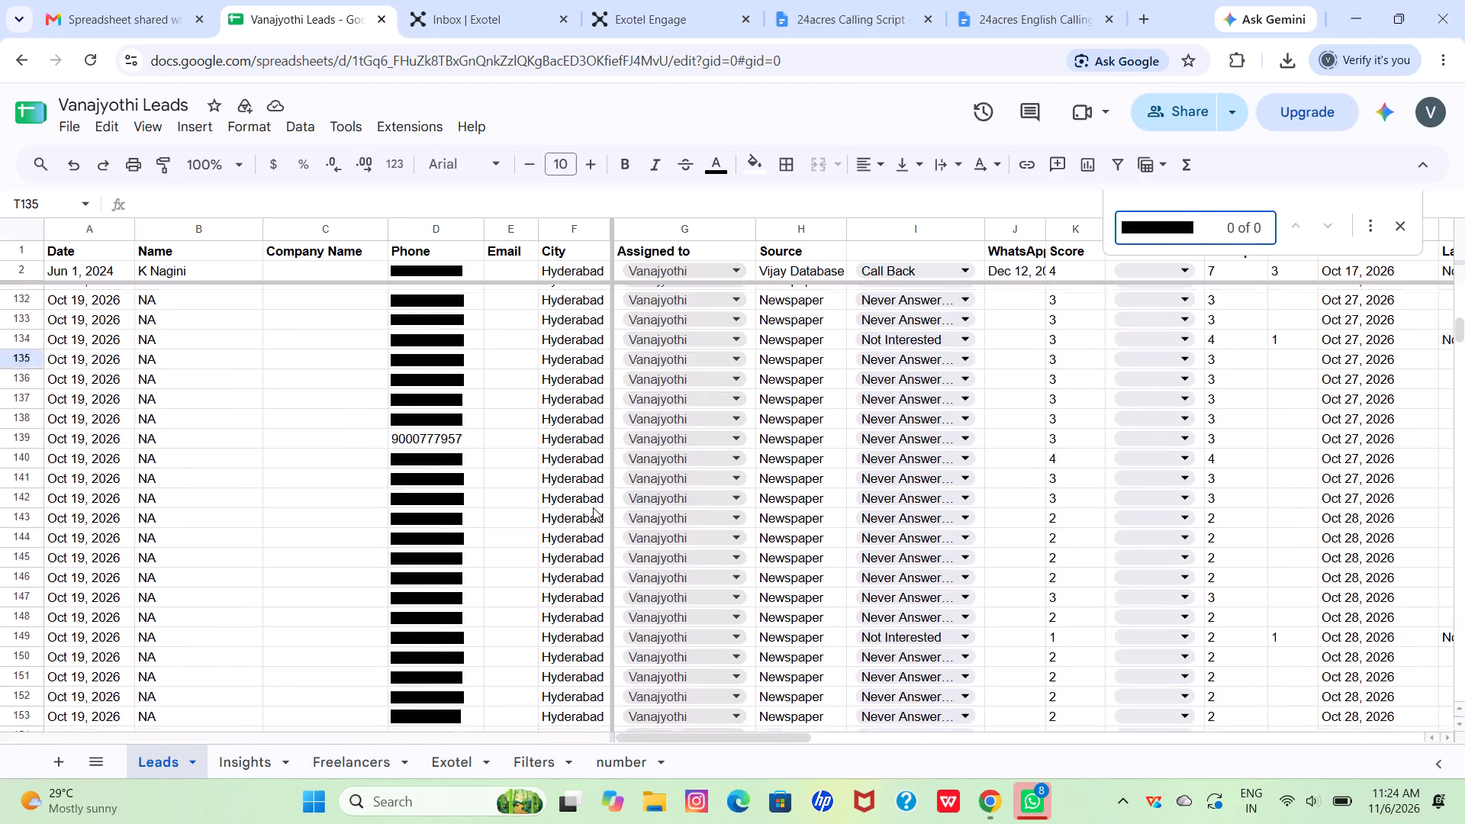
scroll(593, 507, "down", 4)
scroll(593, 507, "right", 4)
scroll(593, 507, "down", 1)
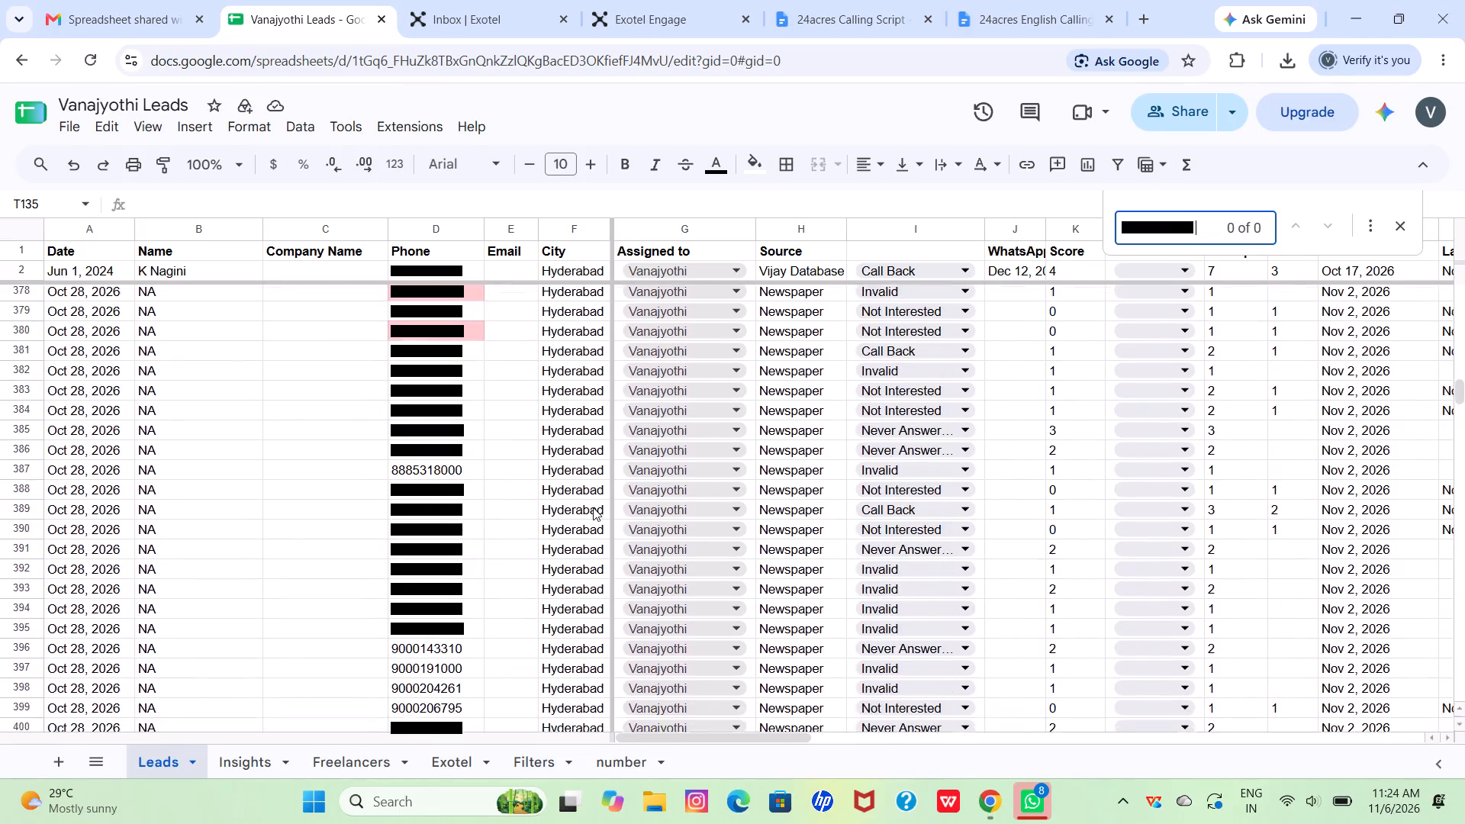
scroll(593, 507, "down", 6)
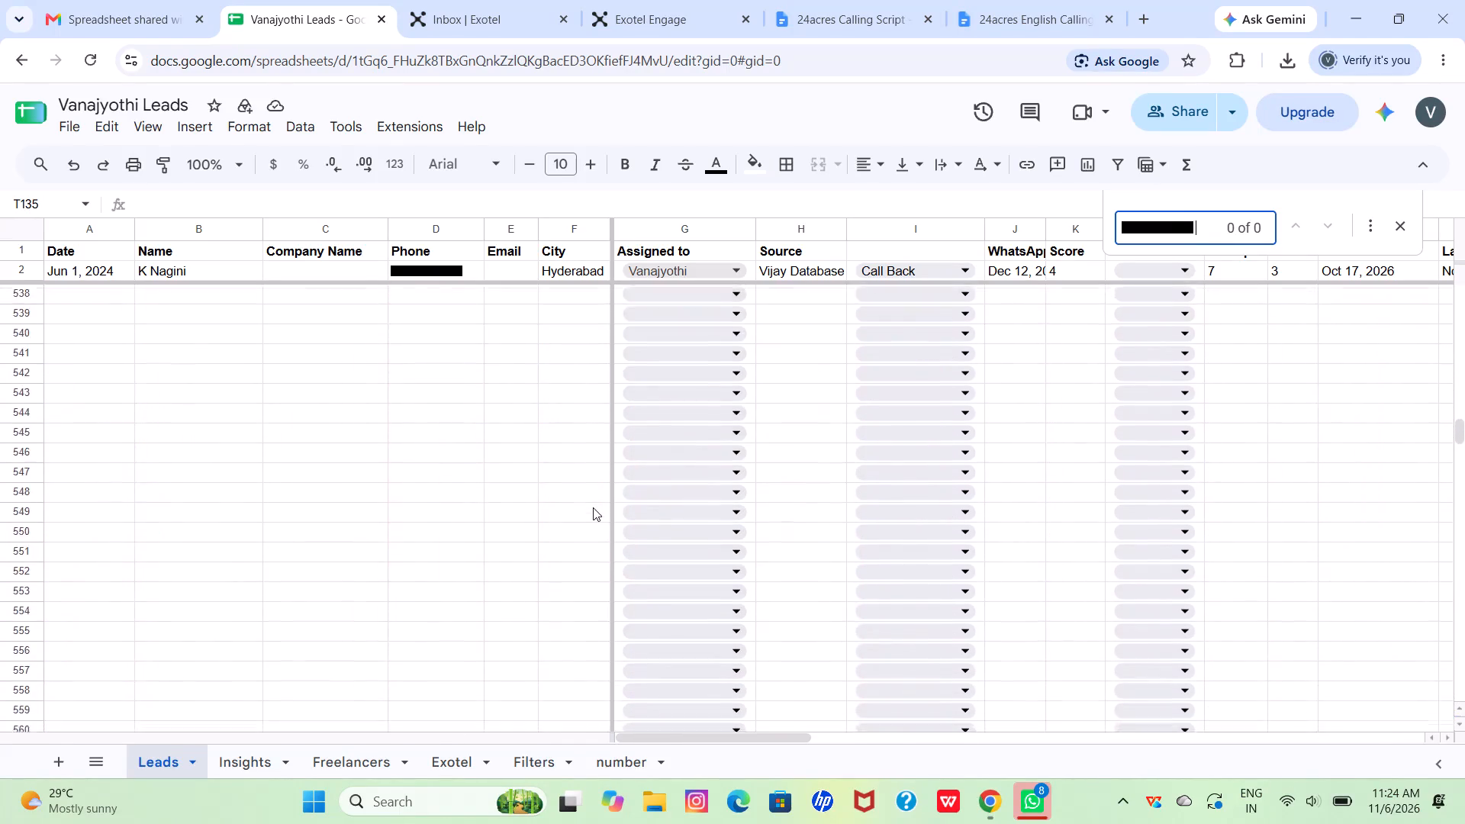
scroll(593, 507, "up", 17)
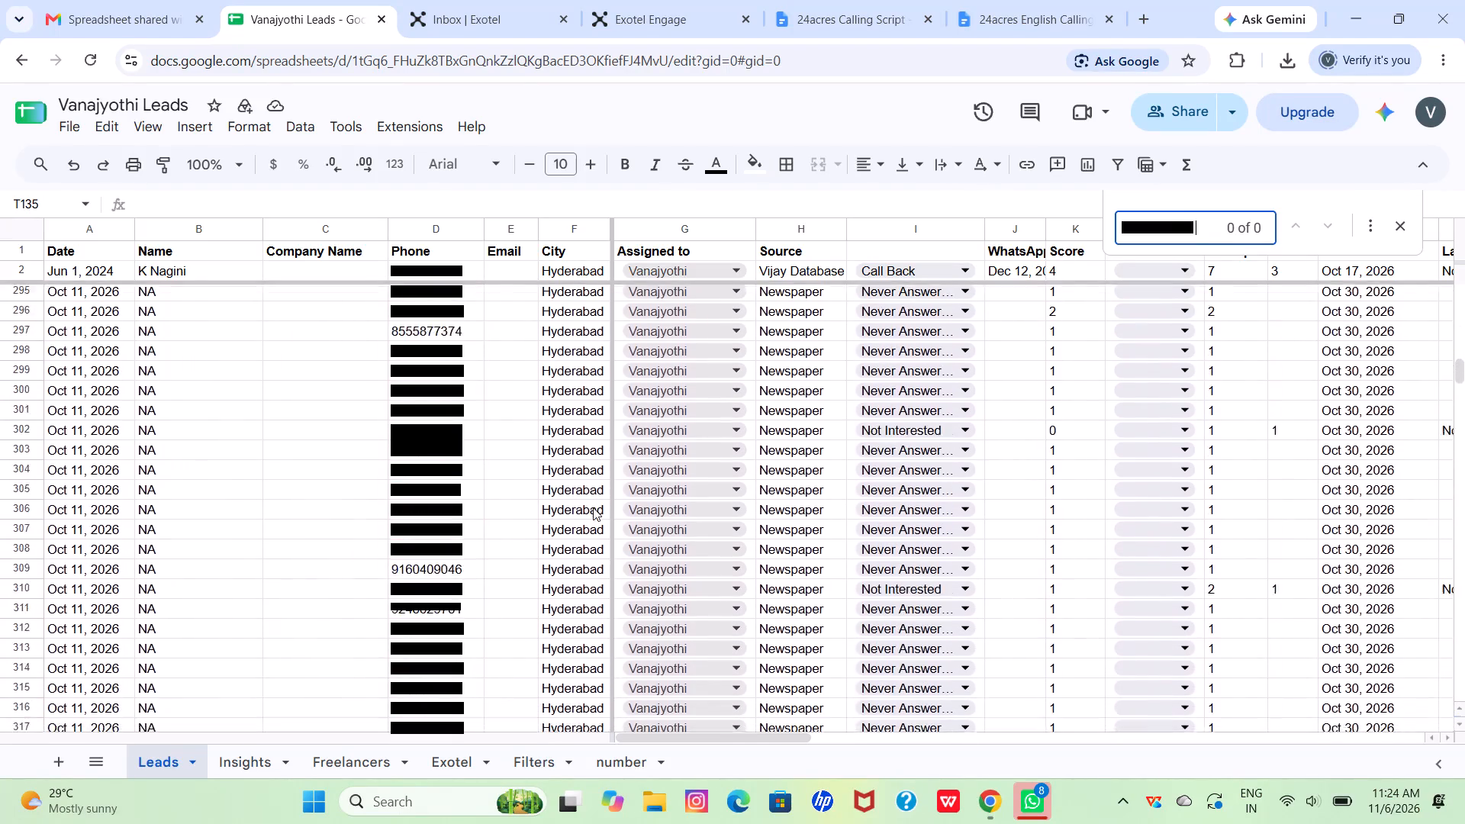
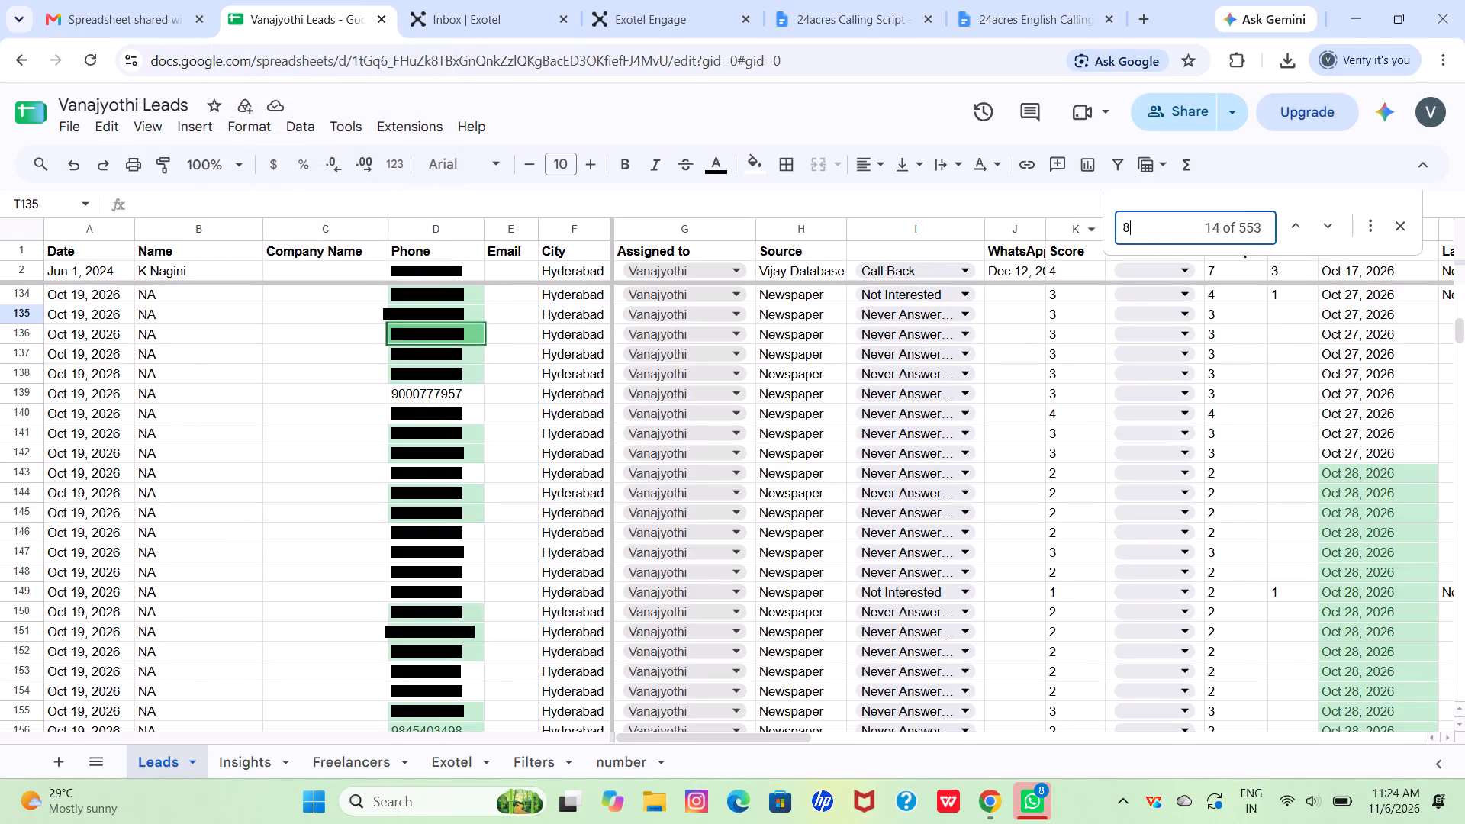
Search the Leads sheet for the lead's phone number by its opening digits, 814.
type("1")
key("4")
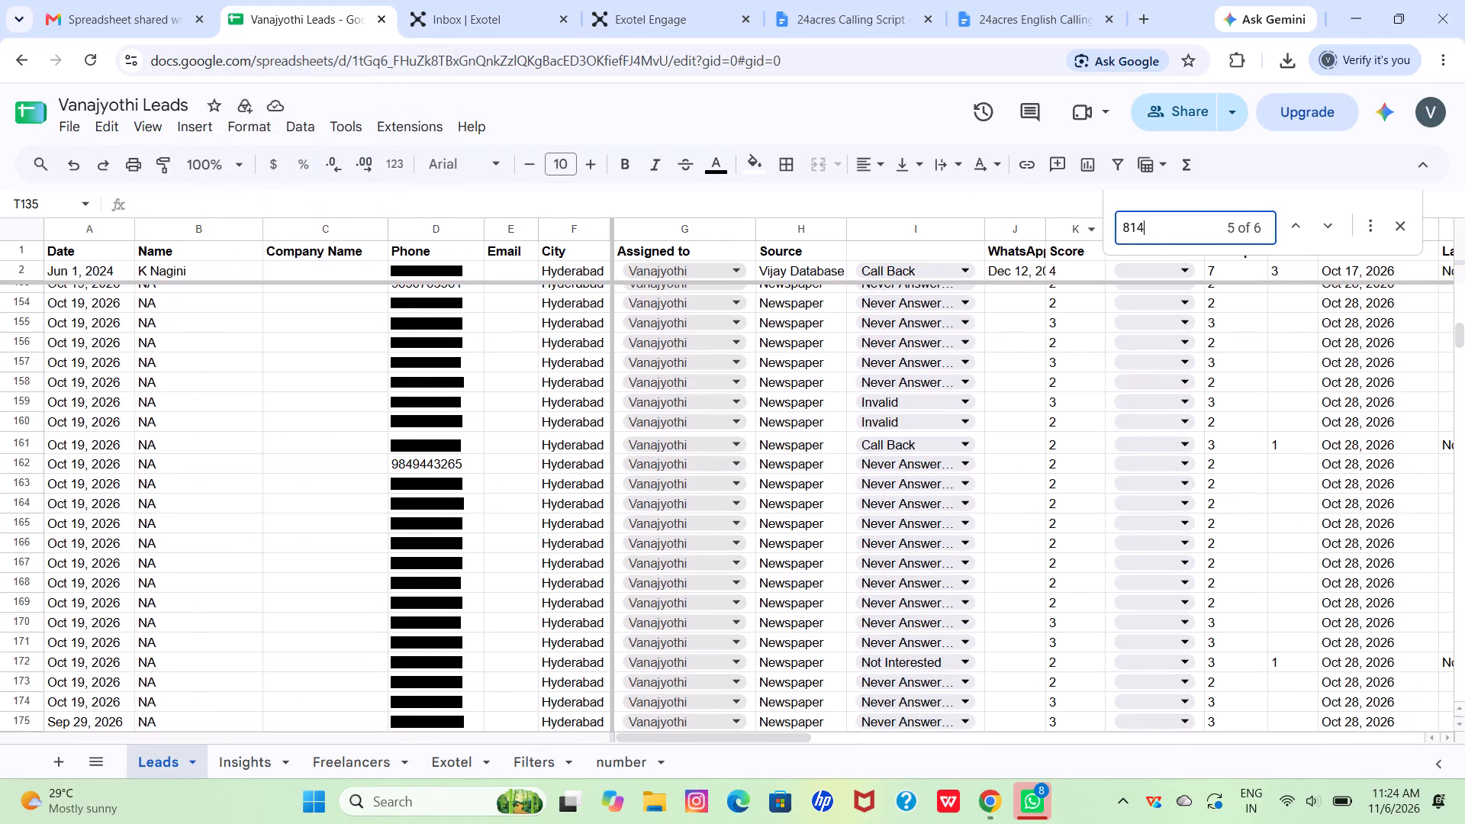
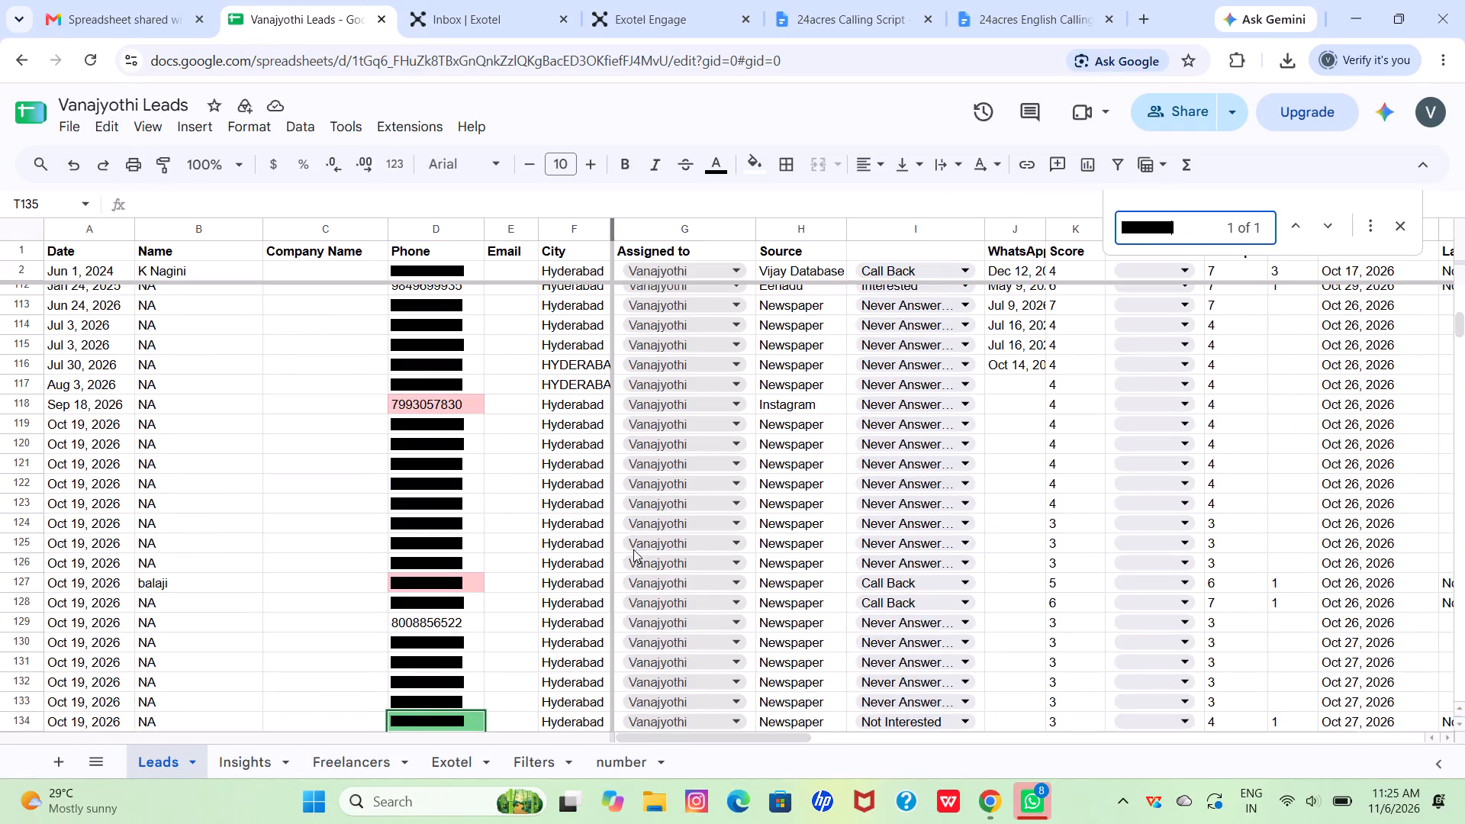
Check the matched lead's status, attempts and call dates in its row of the Leads sheet.
scroll(633, 549, "down", 3)
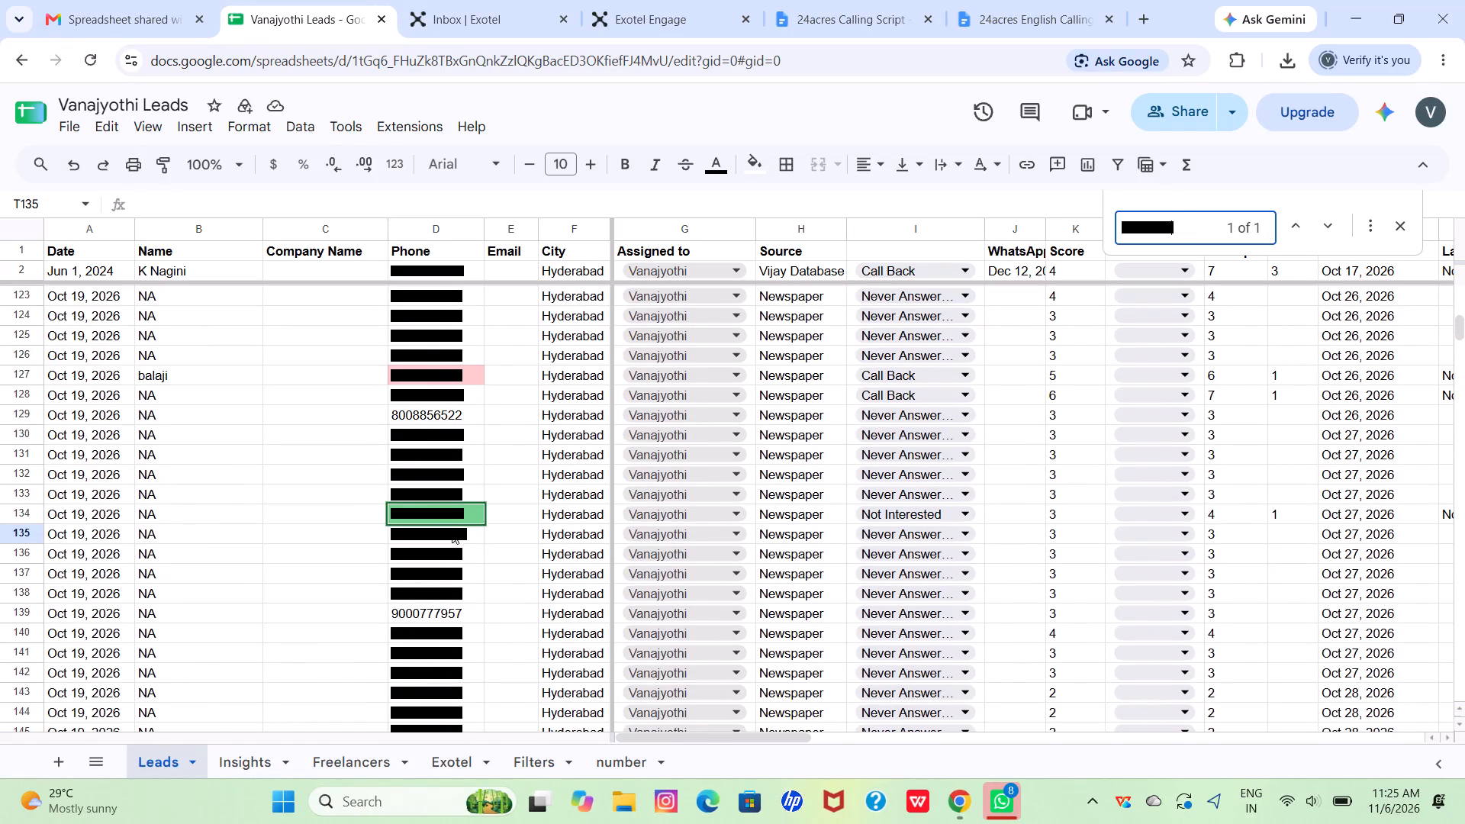
scroll(916, 541, "left", 2)
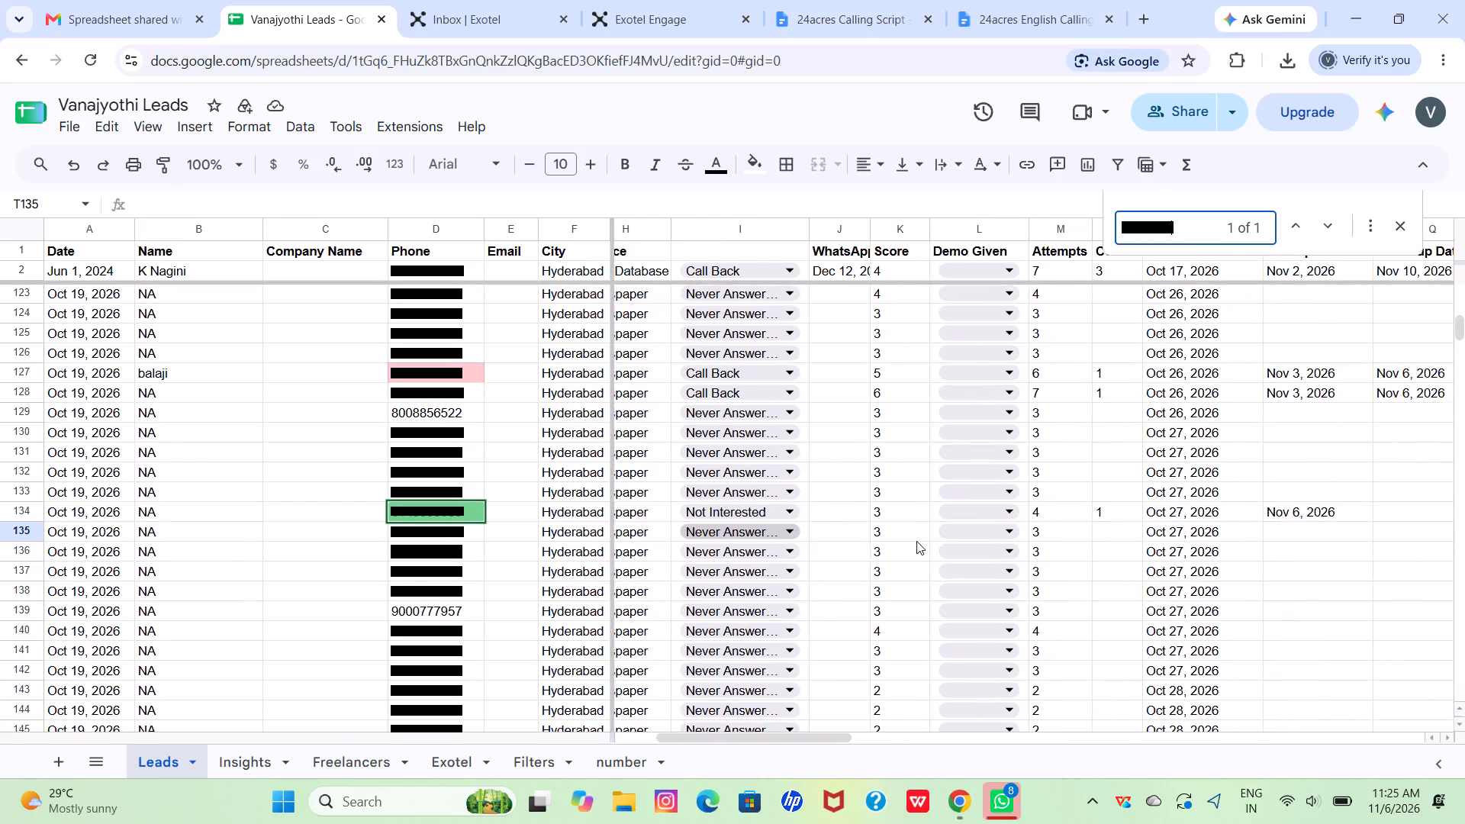
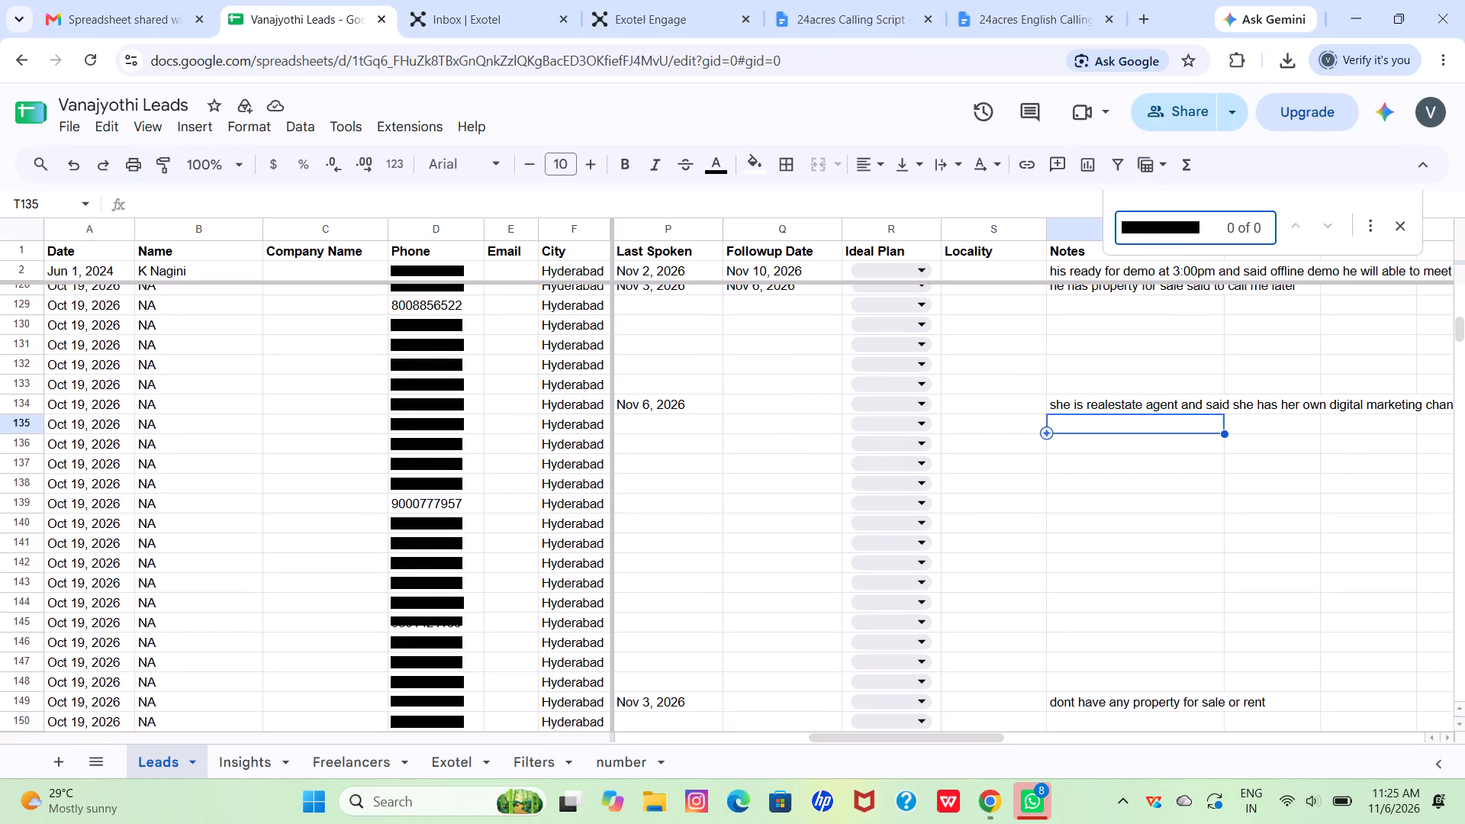
Clear the previous phone number from the Leads sheet search and search by the opening digits 81 instead.
left_click(1135, 224)
left_click(1133, 224)
key("BackSpace")
scroll(591, 443, "down", 3)
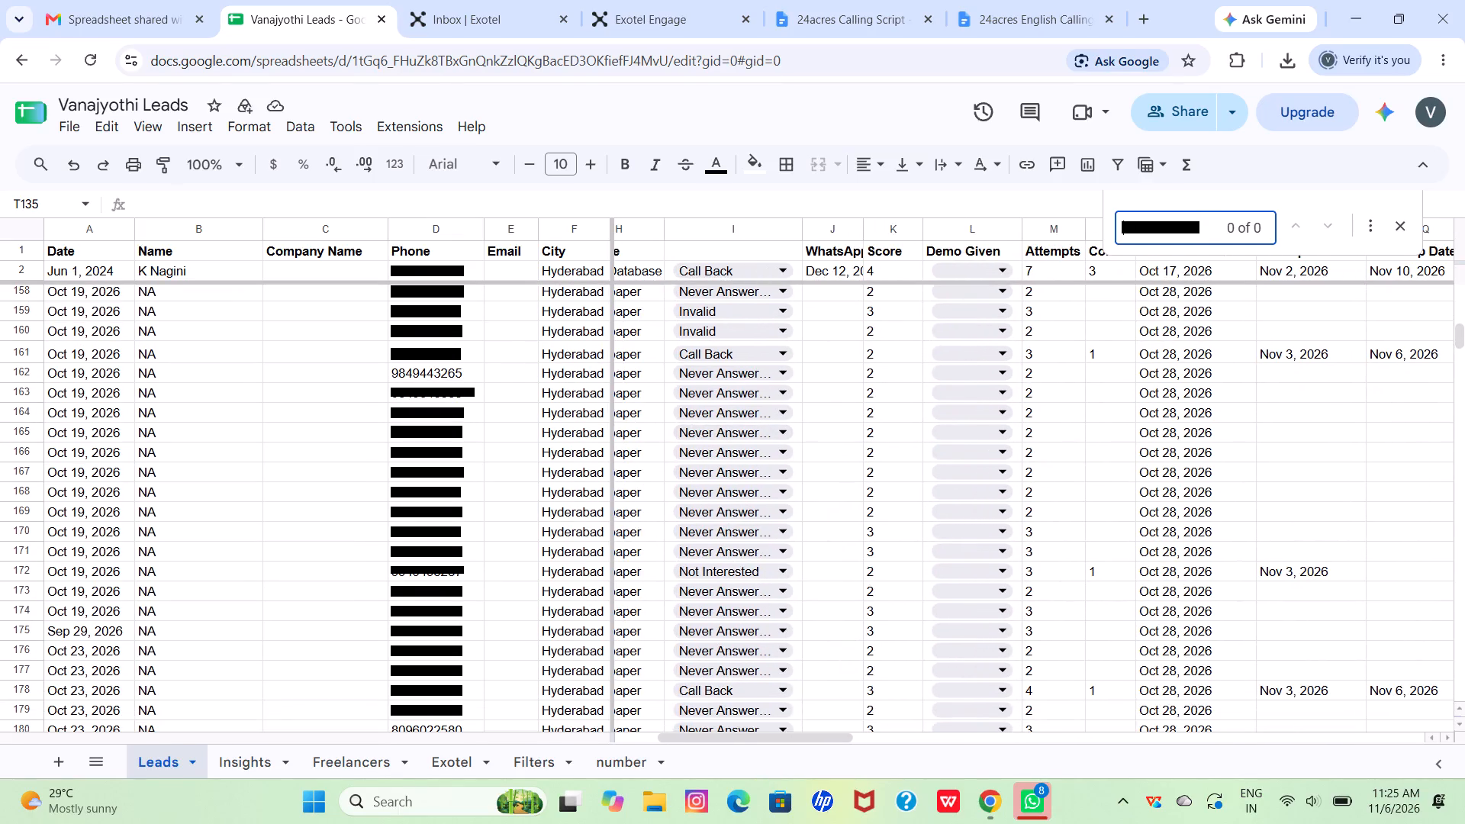
left_click(1196, 220)
key("BackSpace")
key("BackSpace")
key("BackSpace")
key("BackSpace")
key("BackSpace")
key("BackSpace")
key("BackSpace")
key("BackSpace")
key("BackSpace")
key("BackSpace")
key("BackSpace")
key("BackSpace")
key("BackSpace")
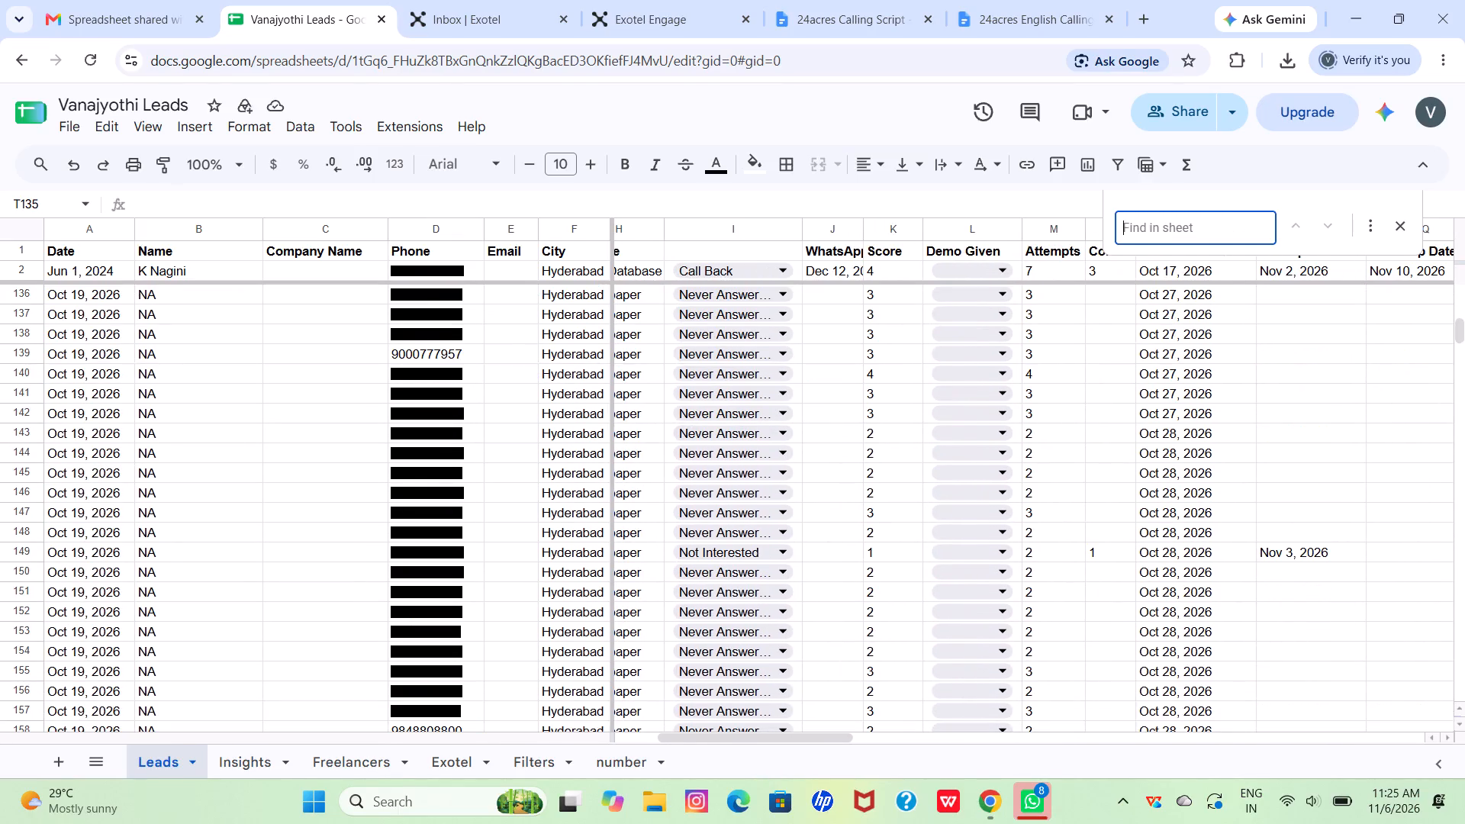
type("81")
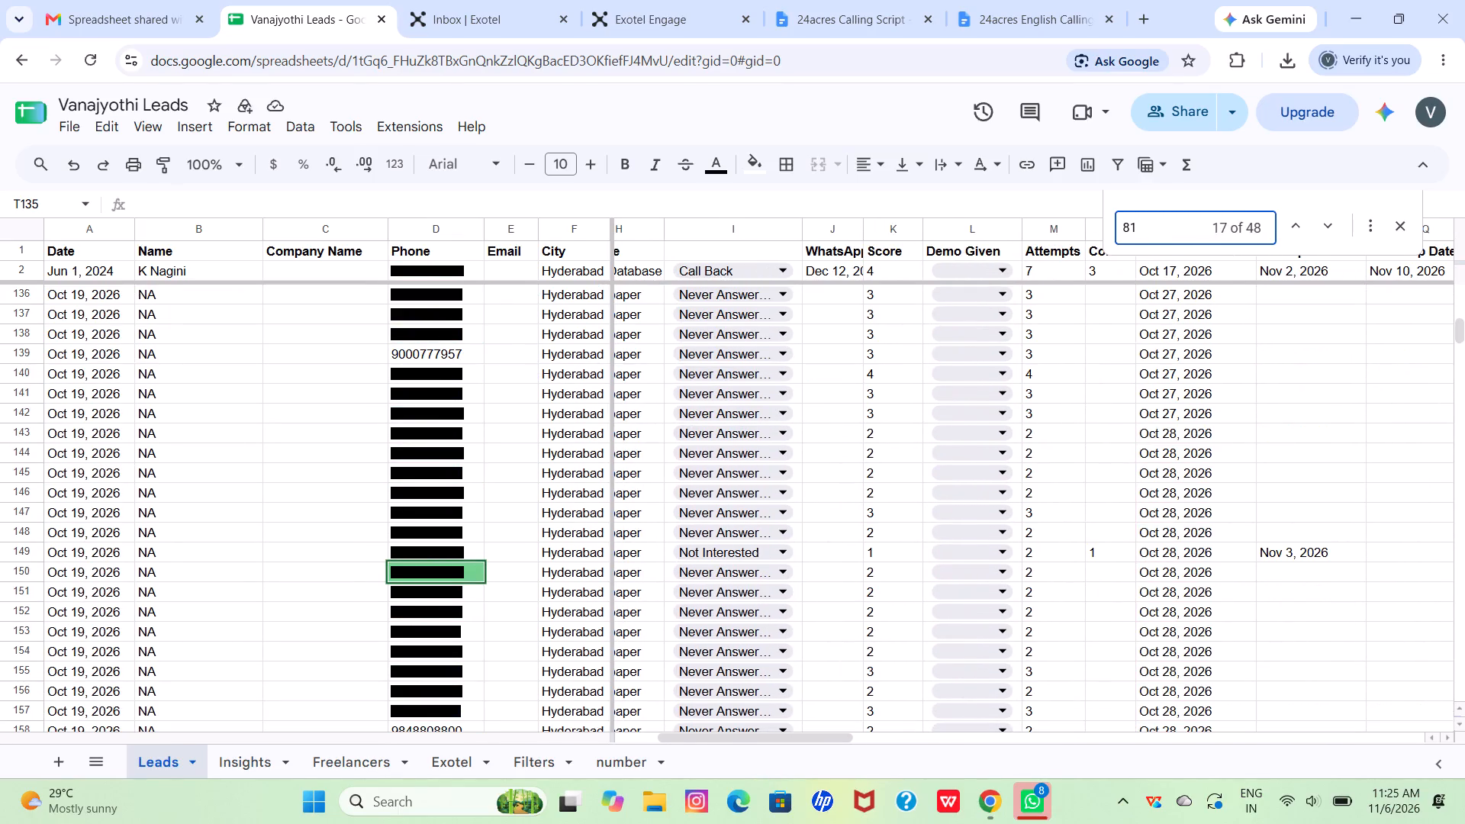
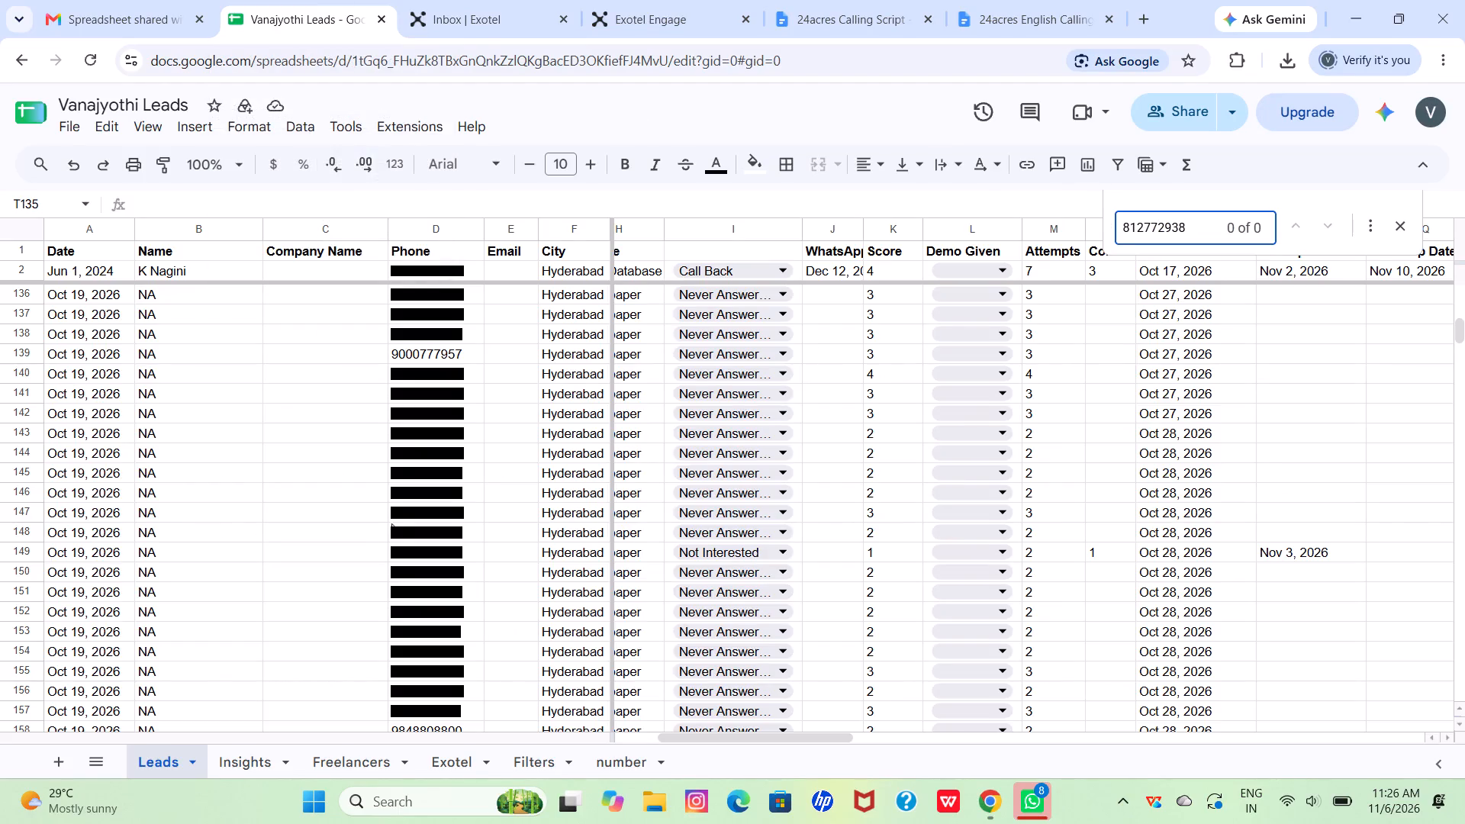
Shorten the phone number search in the Leads sheet to just 8 to find the lead.
scroll(397, 511, "down", 6)
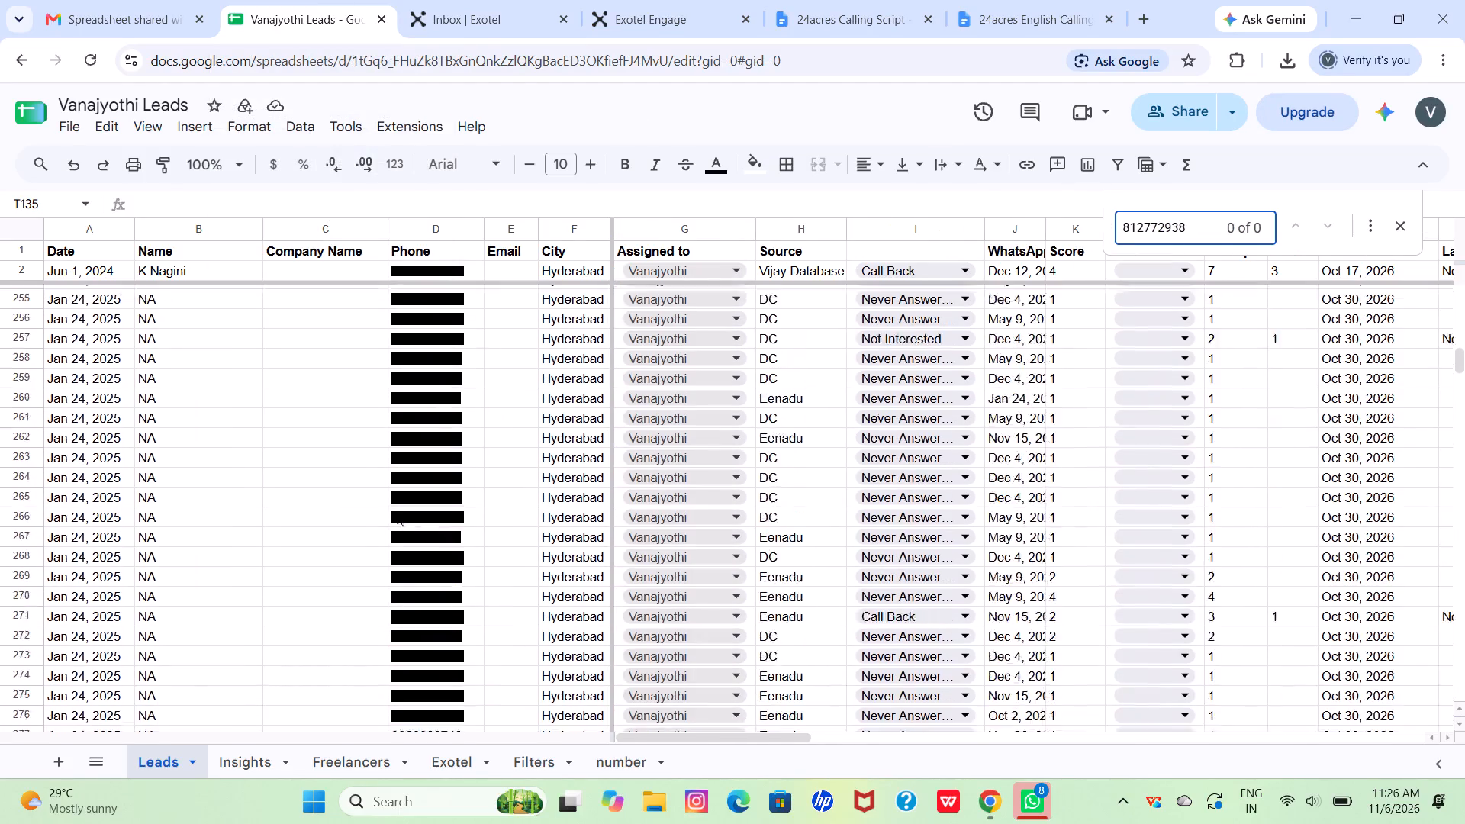
scroll(397, 511, "down", 3)
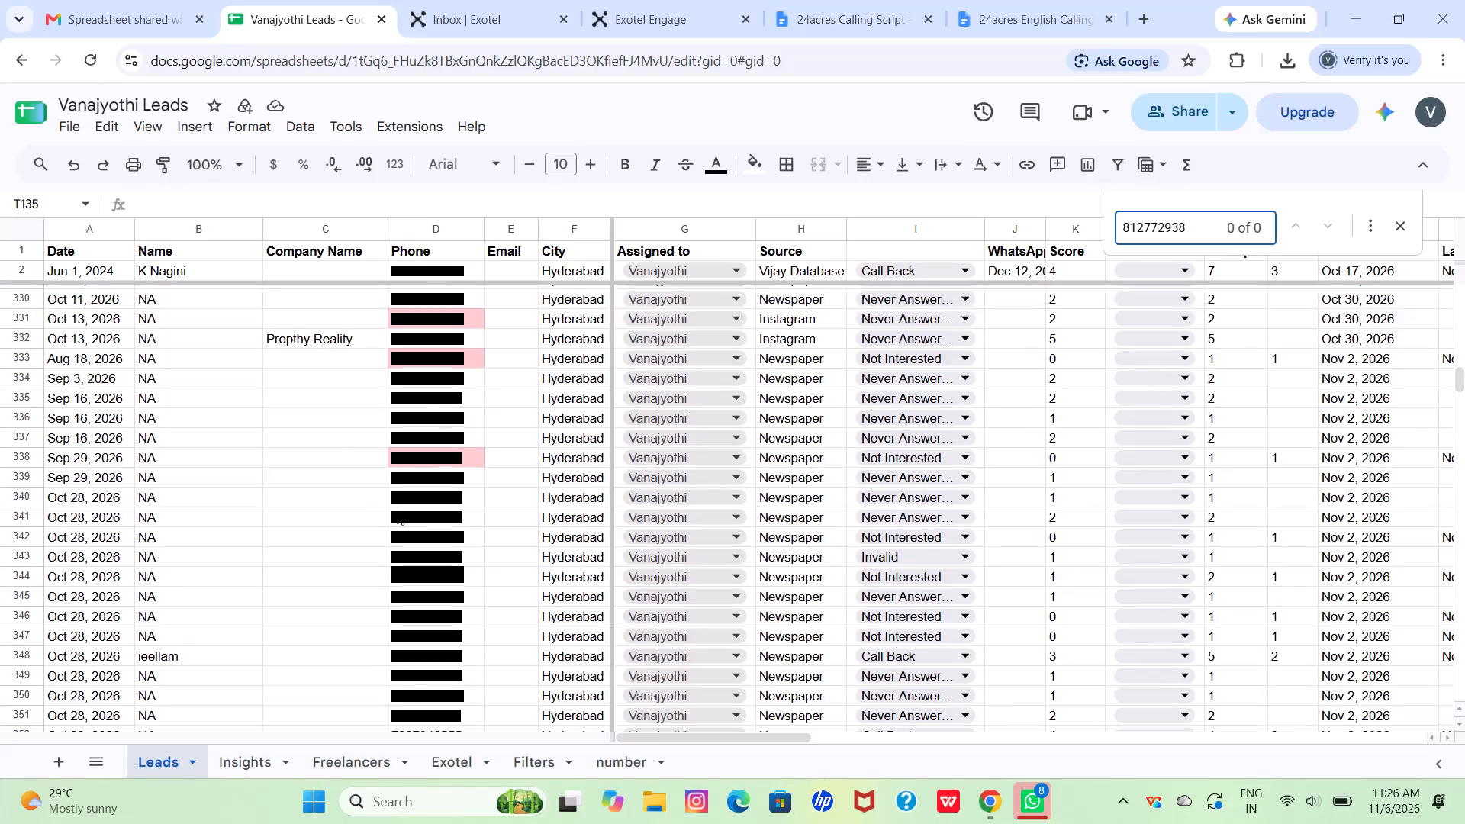
key("BackSpace")
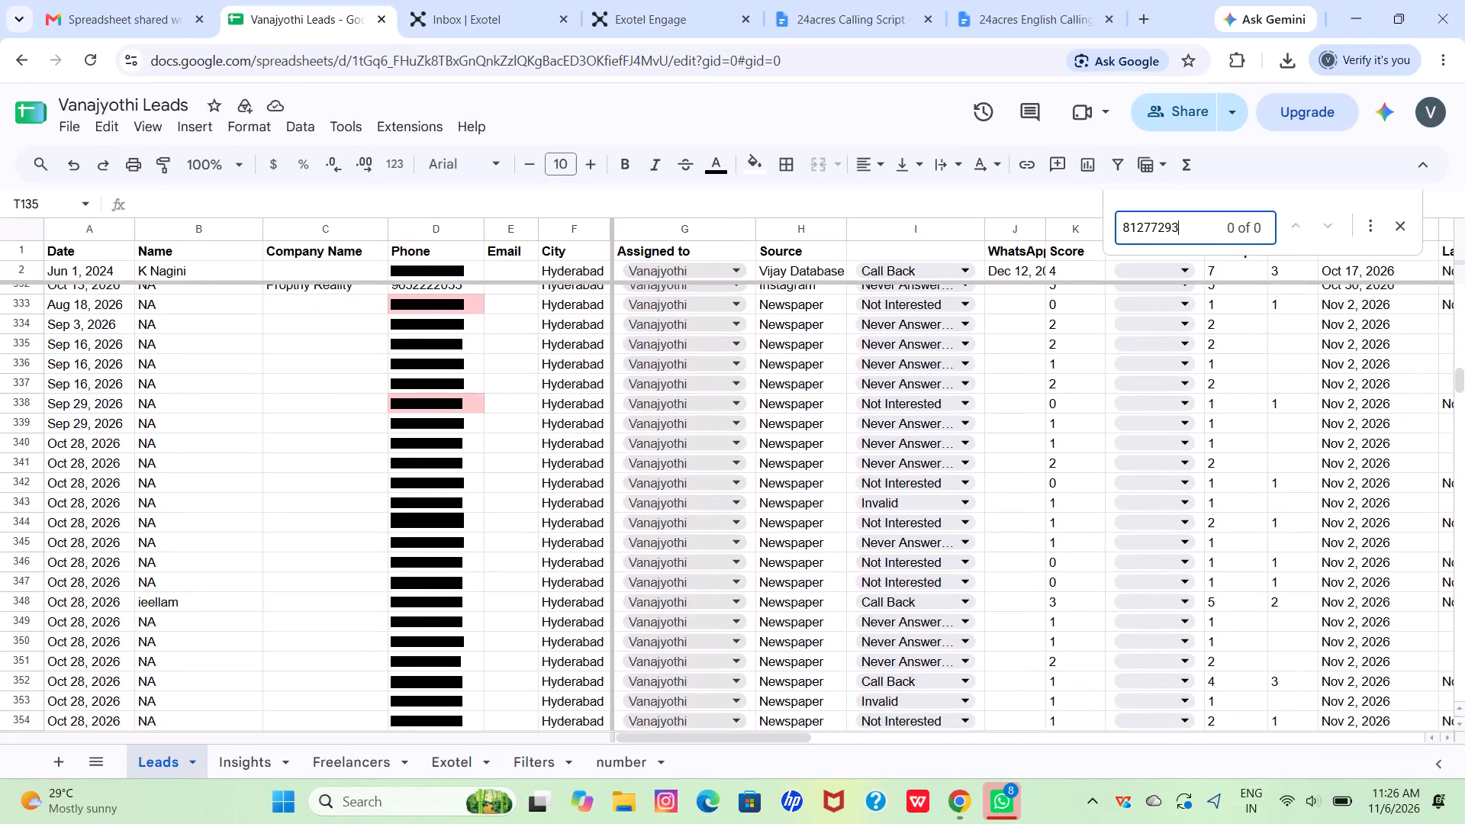
key("BackSpace")
key("BackSpace")
key("BackSpace")
key("BackSpace")
key("BackSpace")
key("BackSpace")
key("BackSpace")
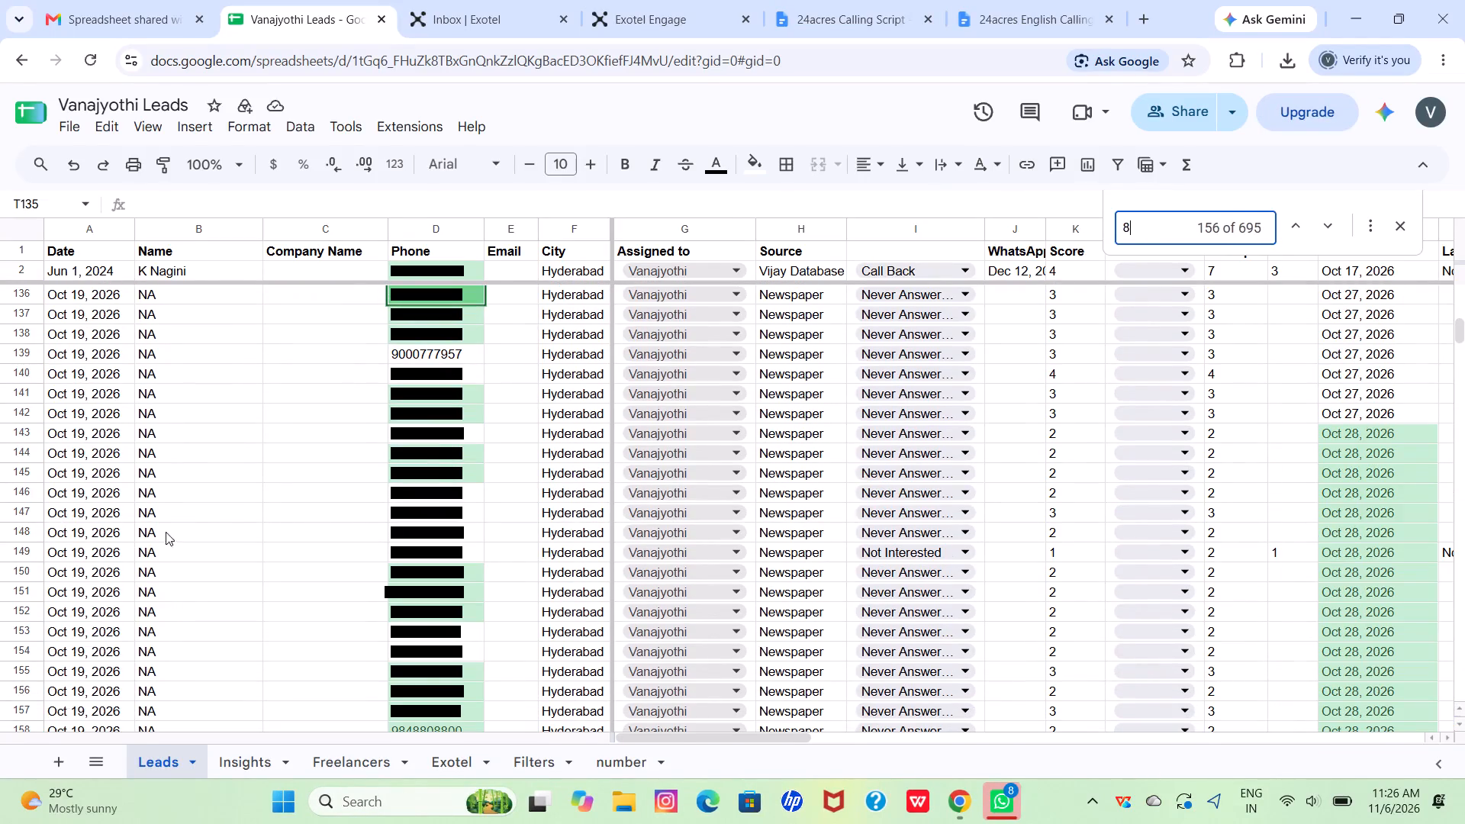
Change the status of the lead in row 136 to Not Interested.
left_click(899, 295)
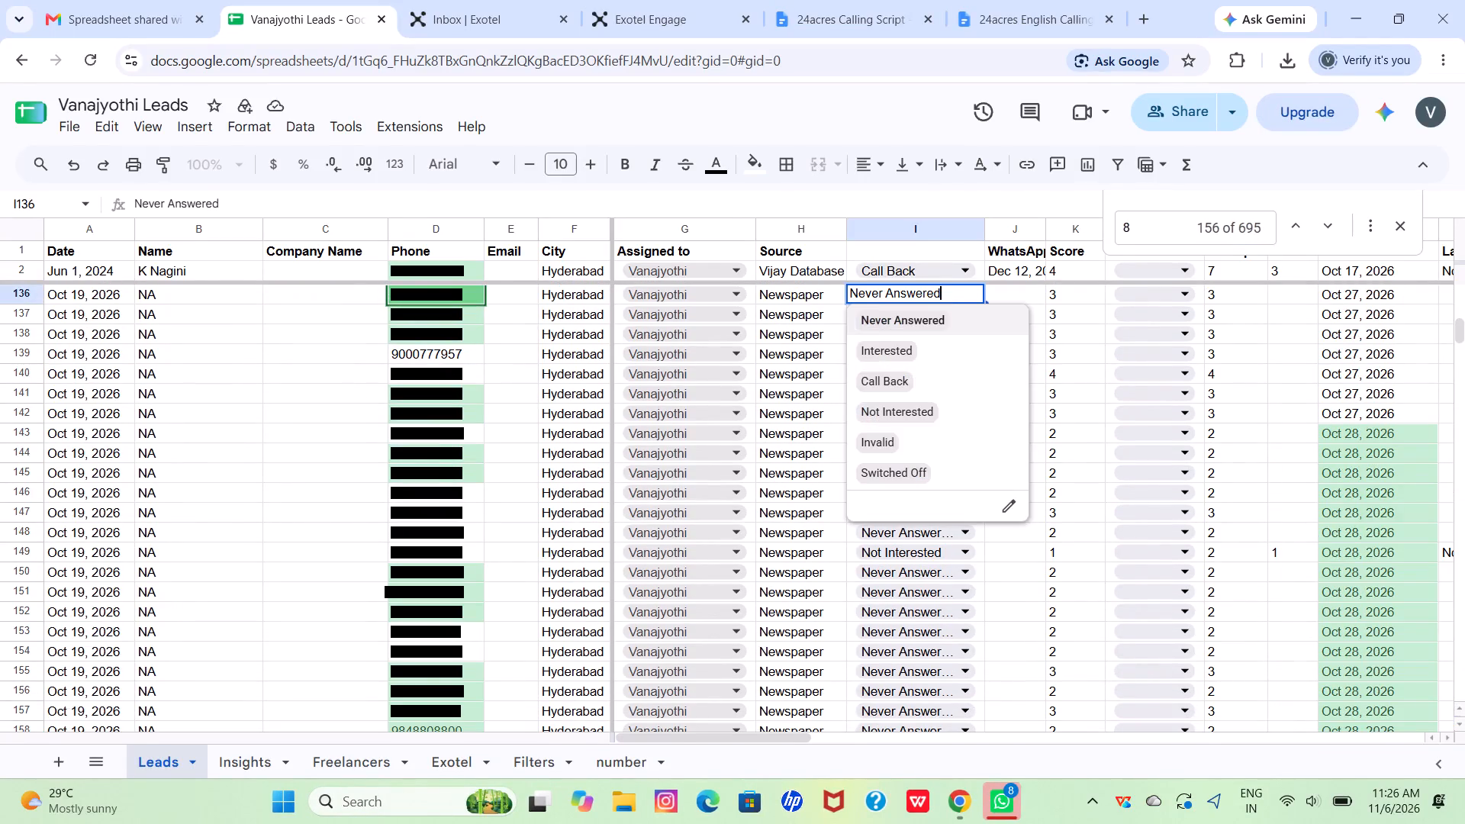
scroll(899, 295, "left", 1)
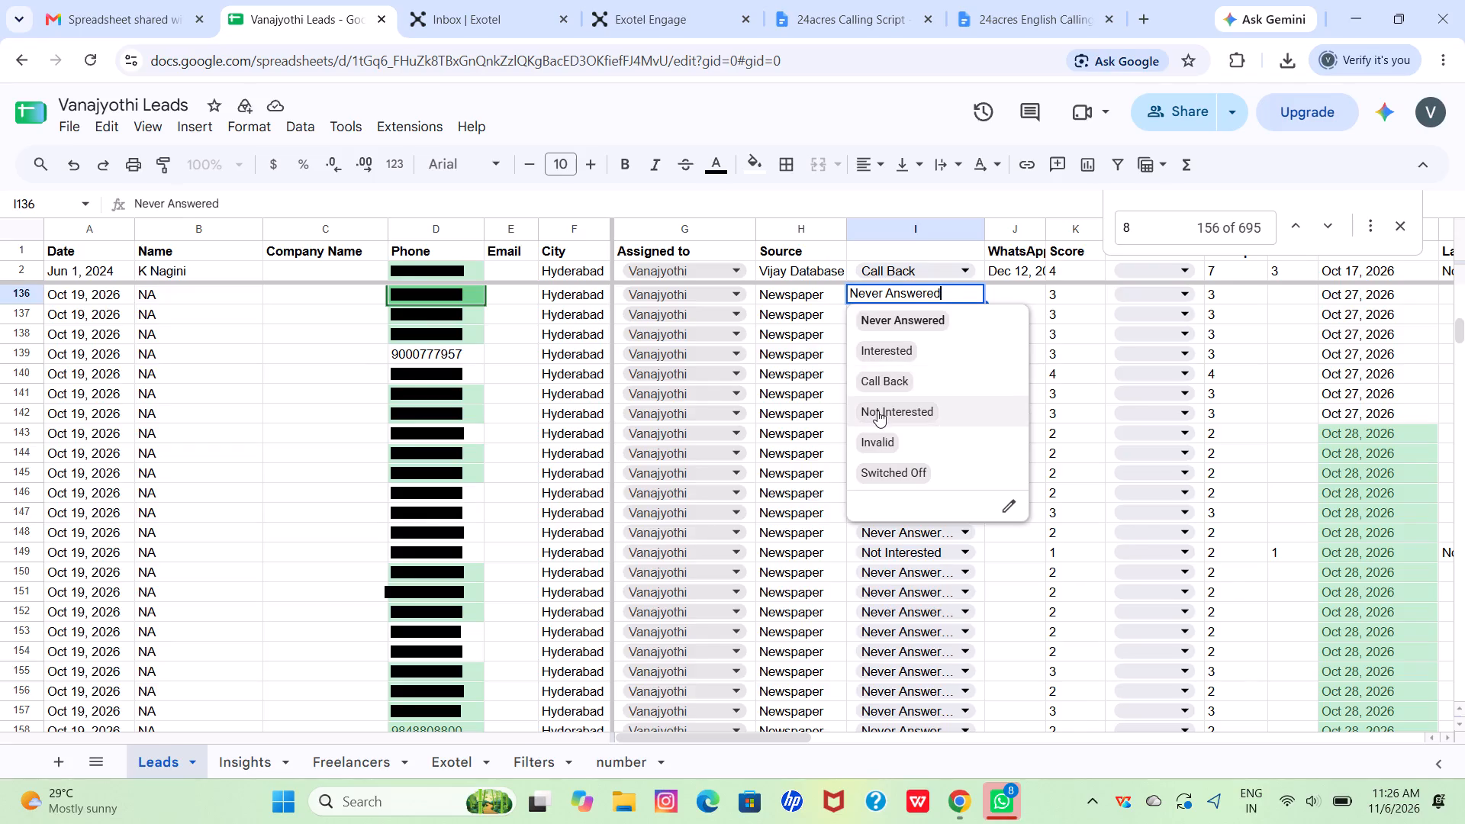
left_click(877, 410)
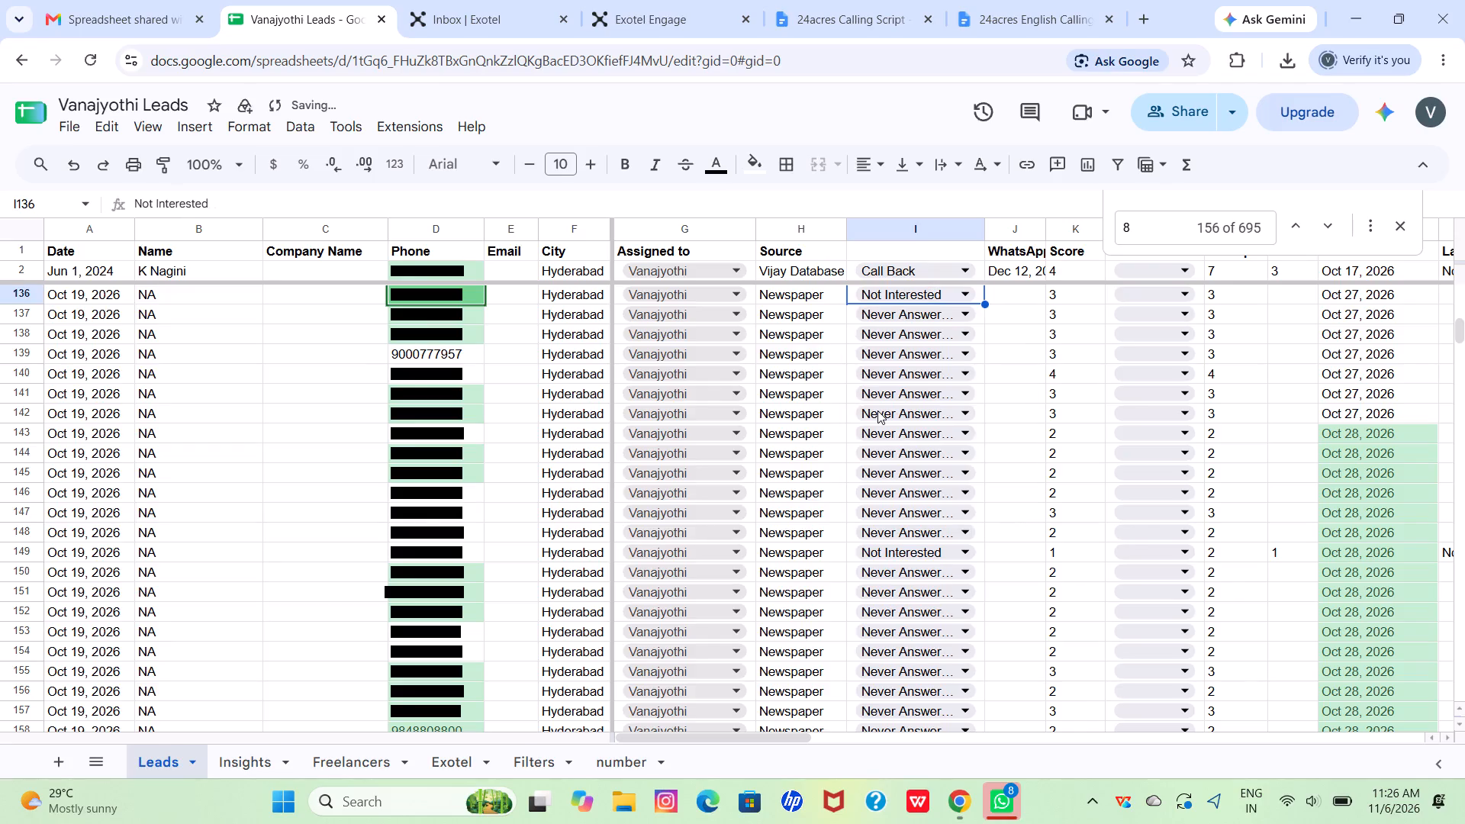
left_click(1142, 478)
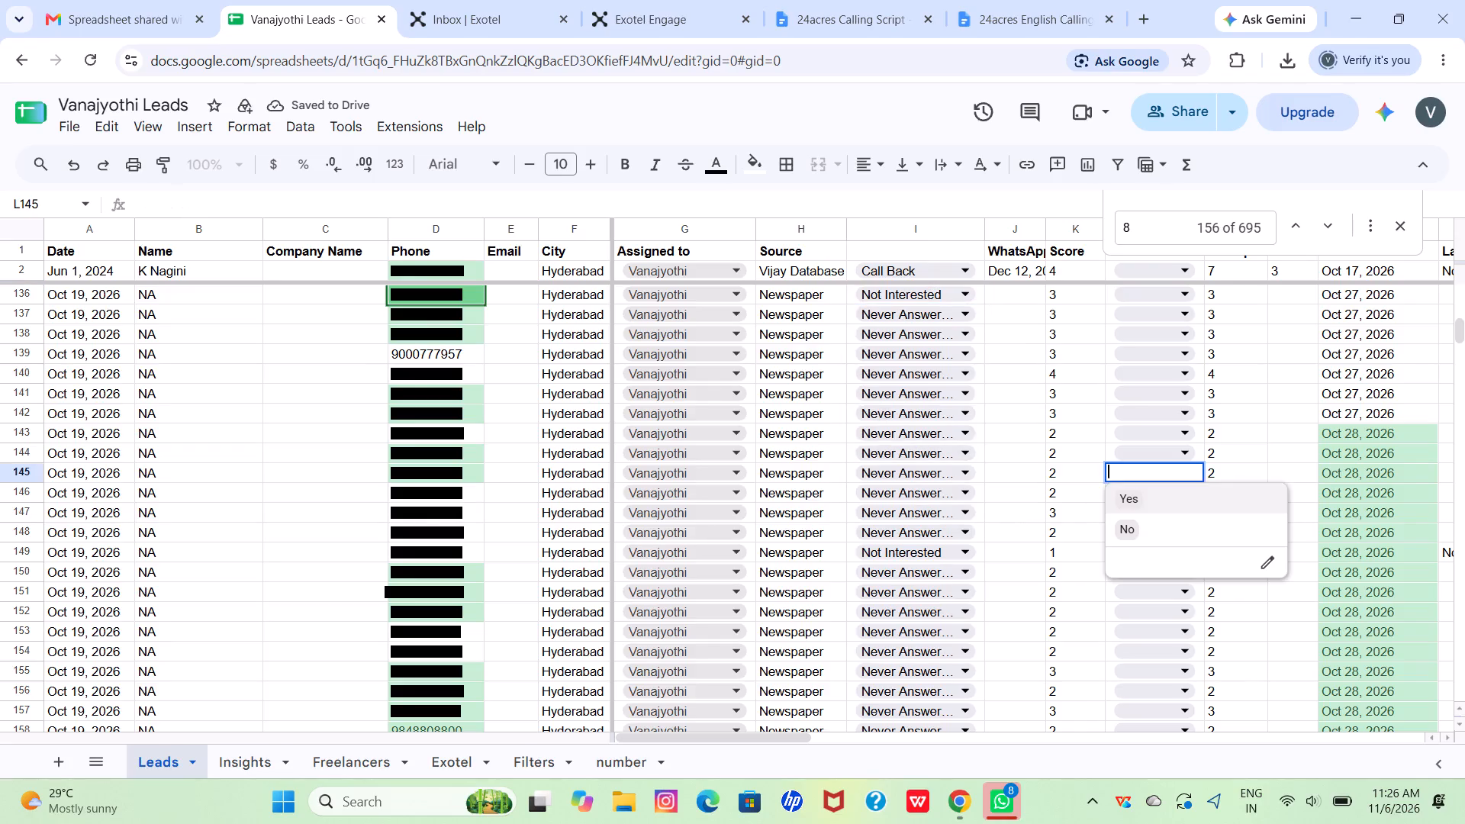
scroll(1142, 478, "left", 2)
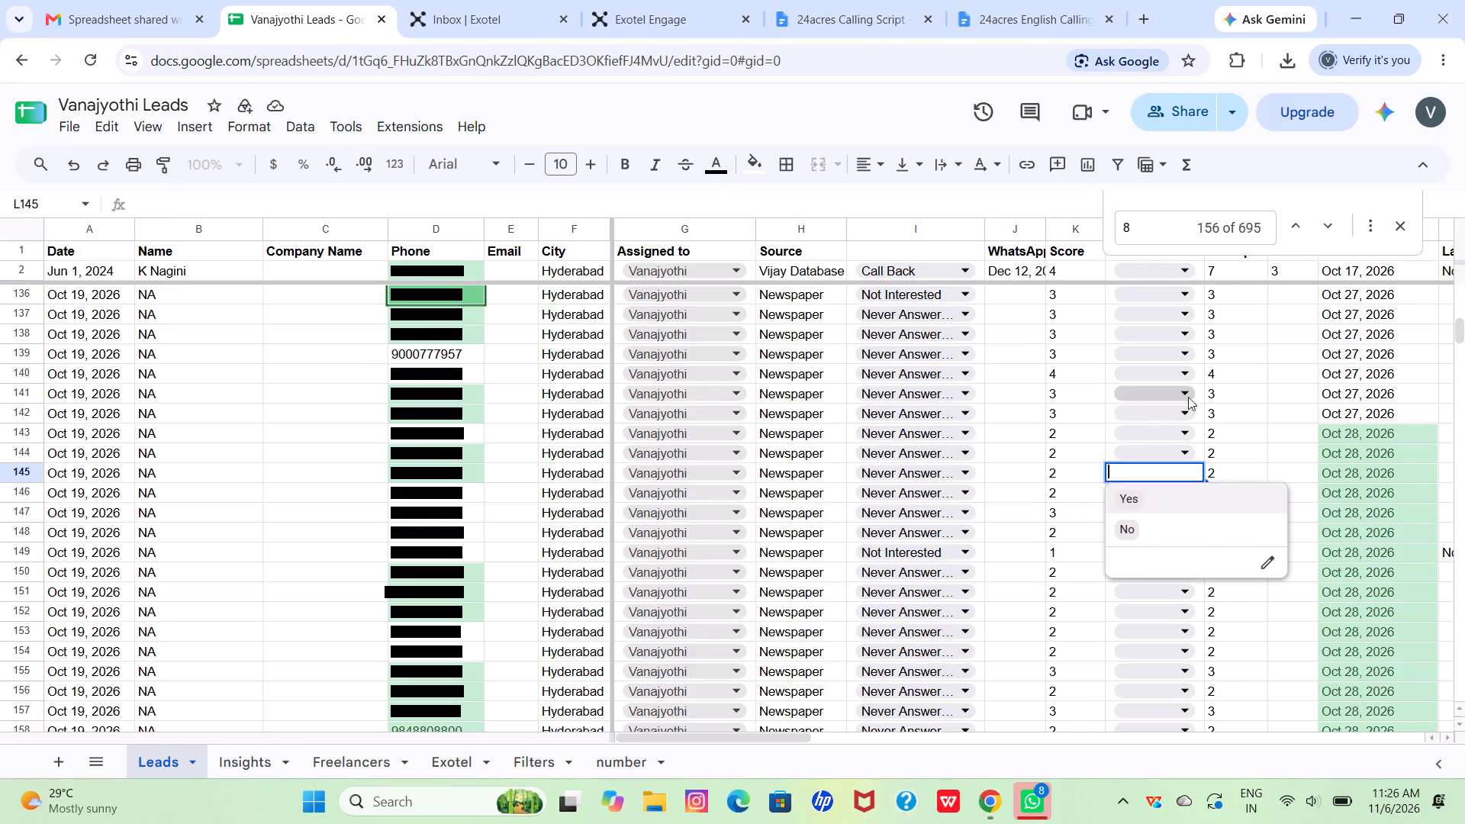
left_click(1285, 394)
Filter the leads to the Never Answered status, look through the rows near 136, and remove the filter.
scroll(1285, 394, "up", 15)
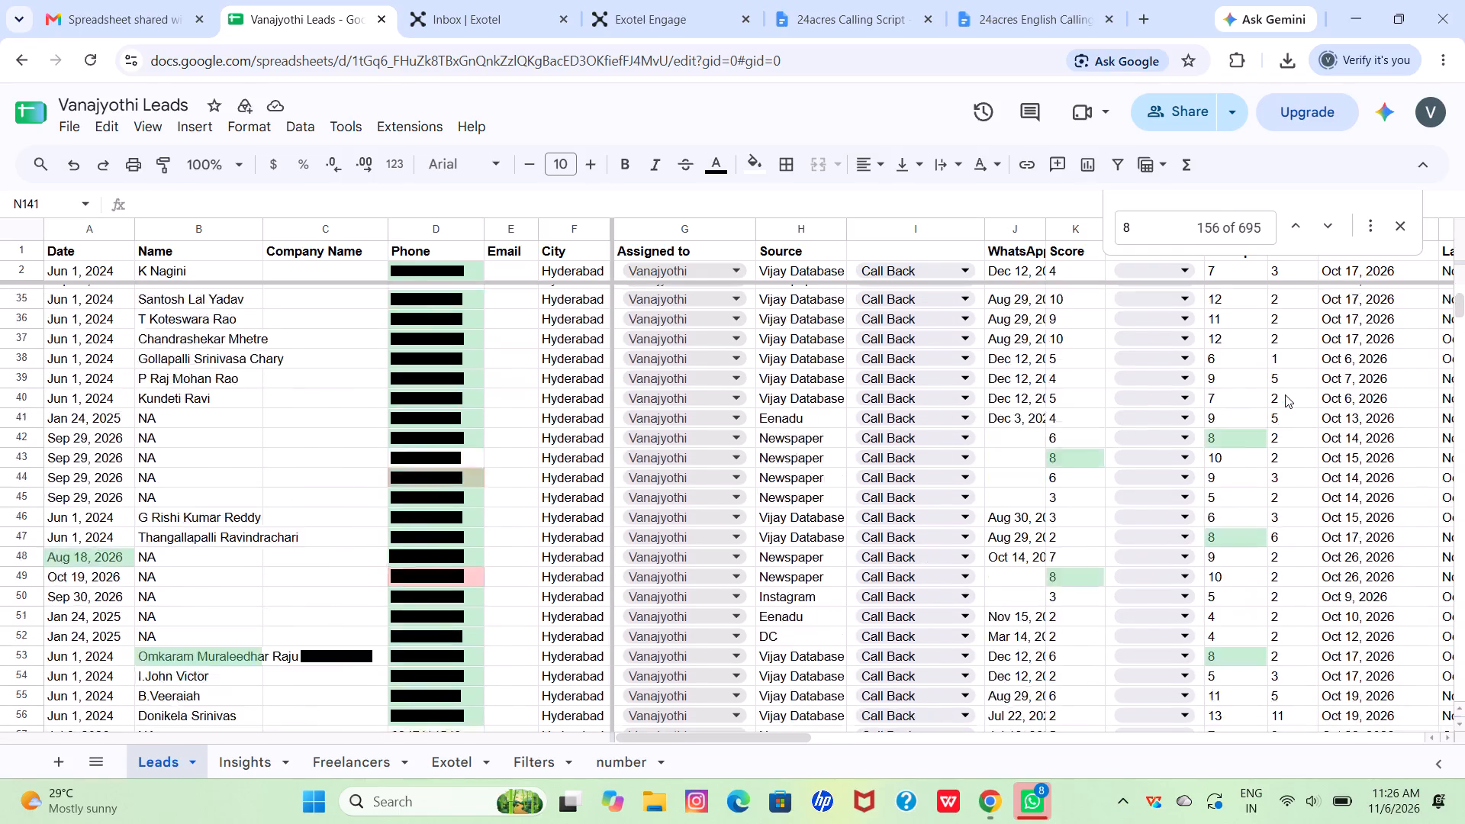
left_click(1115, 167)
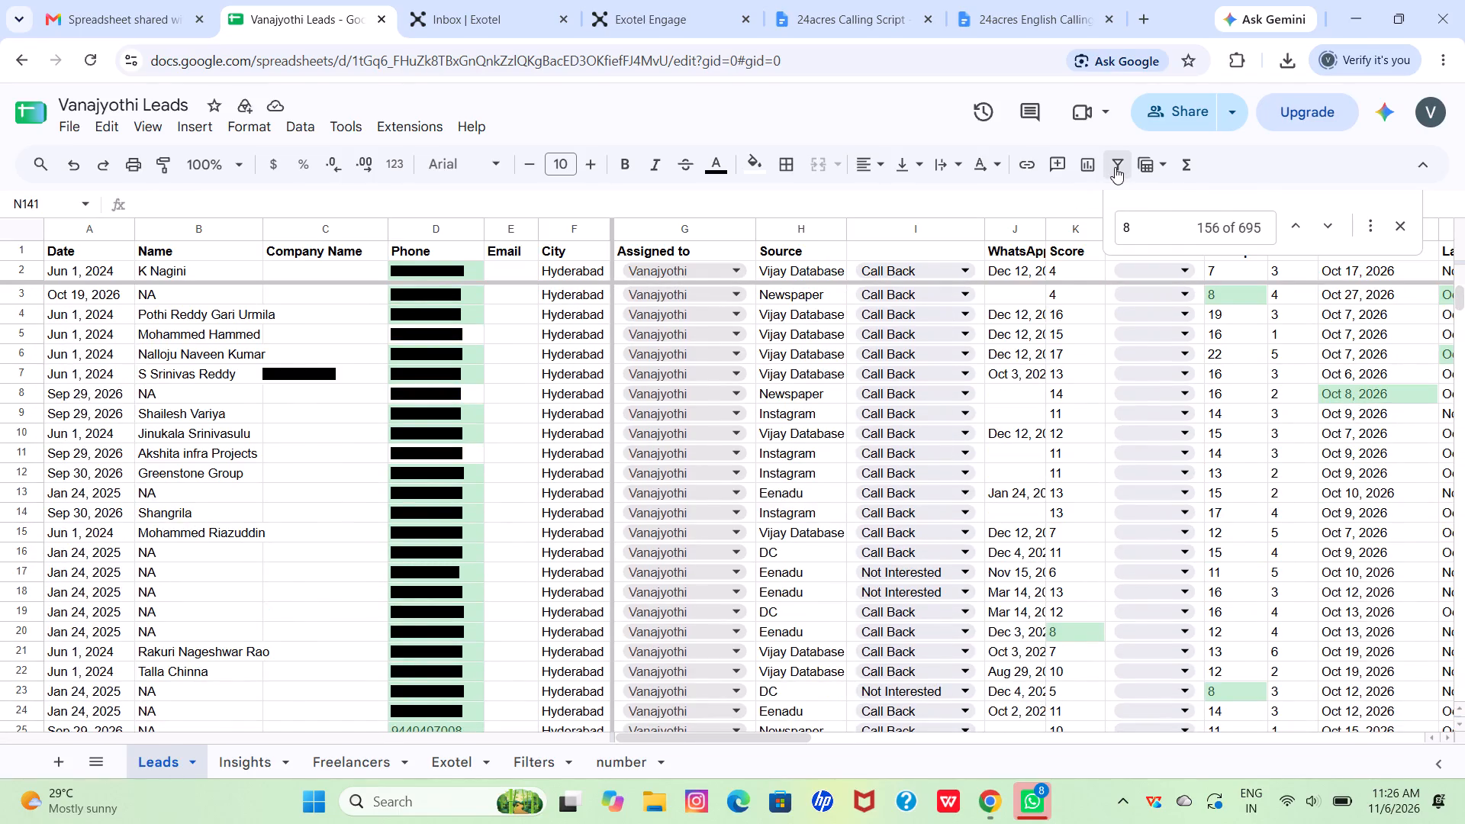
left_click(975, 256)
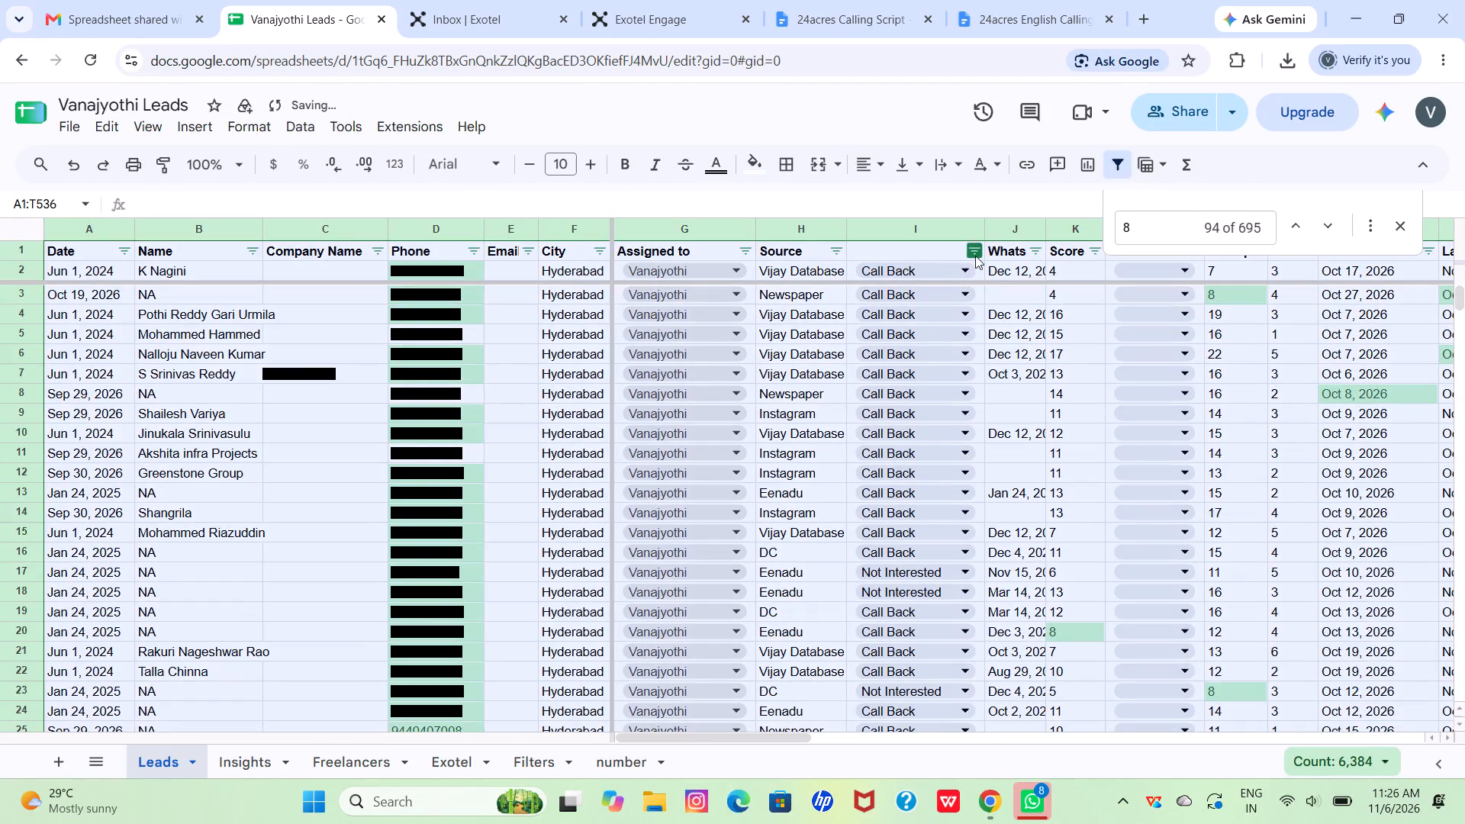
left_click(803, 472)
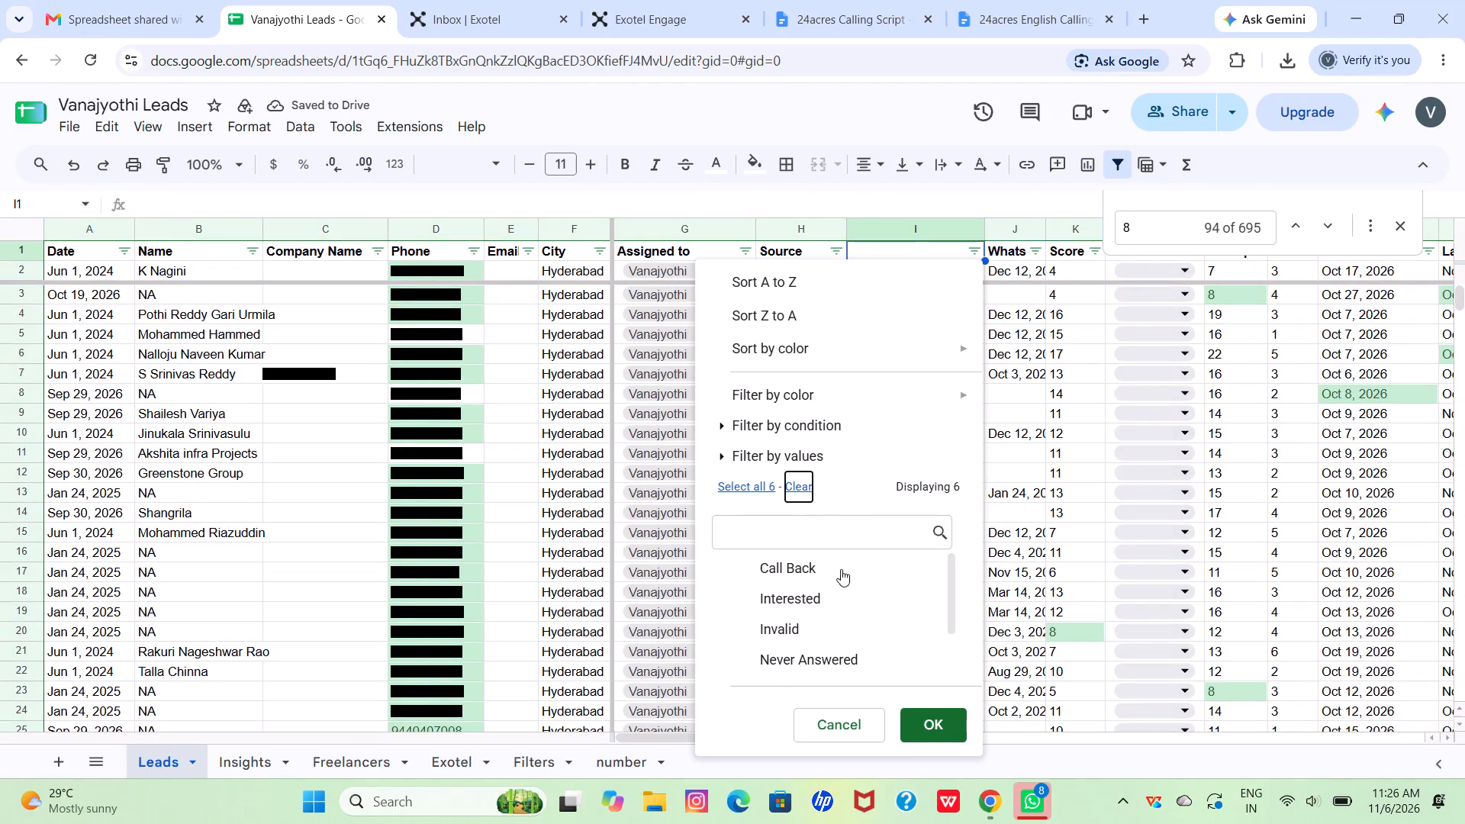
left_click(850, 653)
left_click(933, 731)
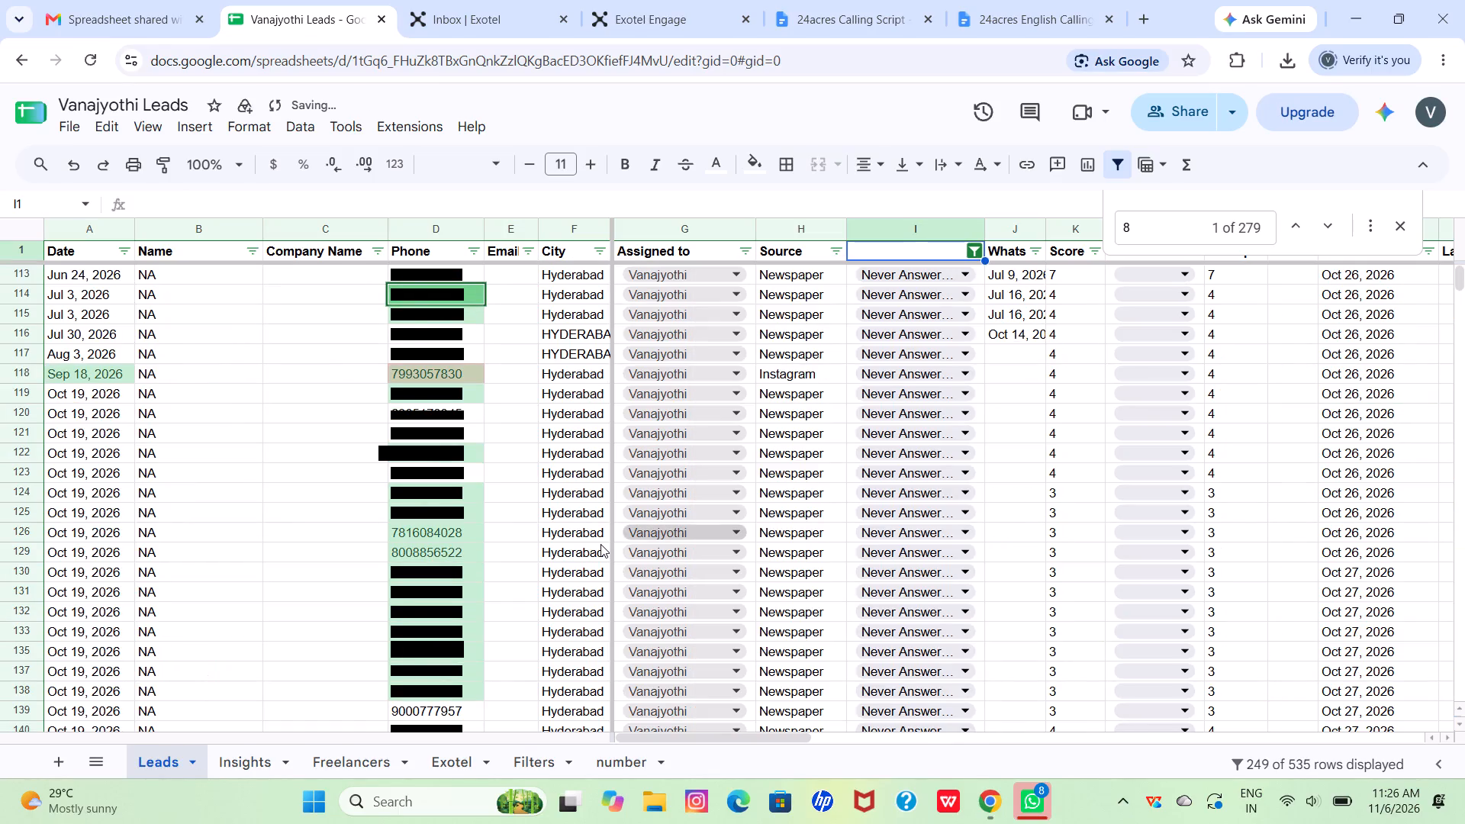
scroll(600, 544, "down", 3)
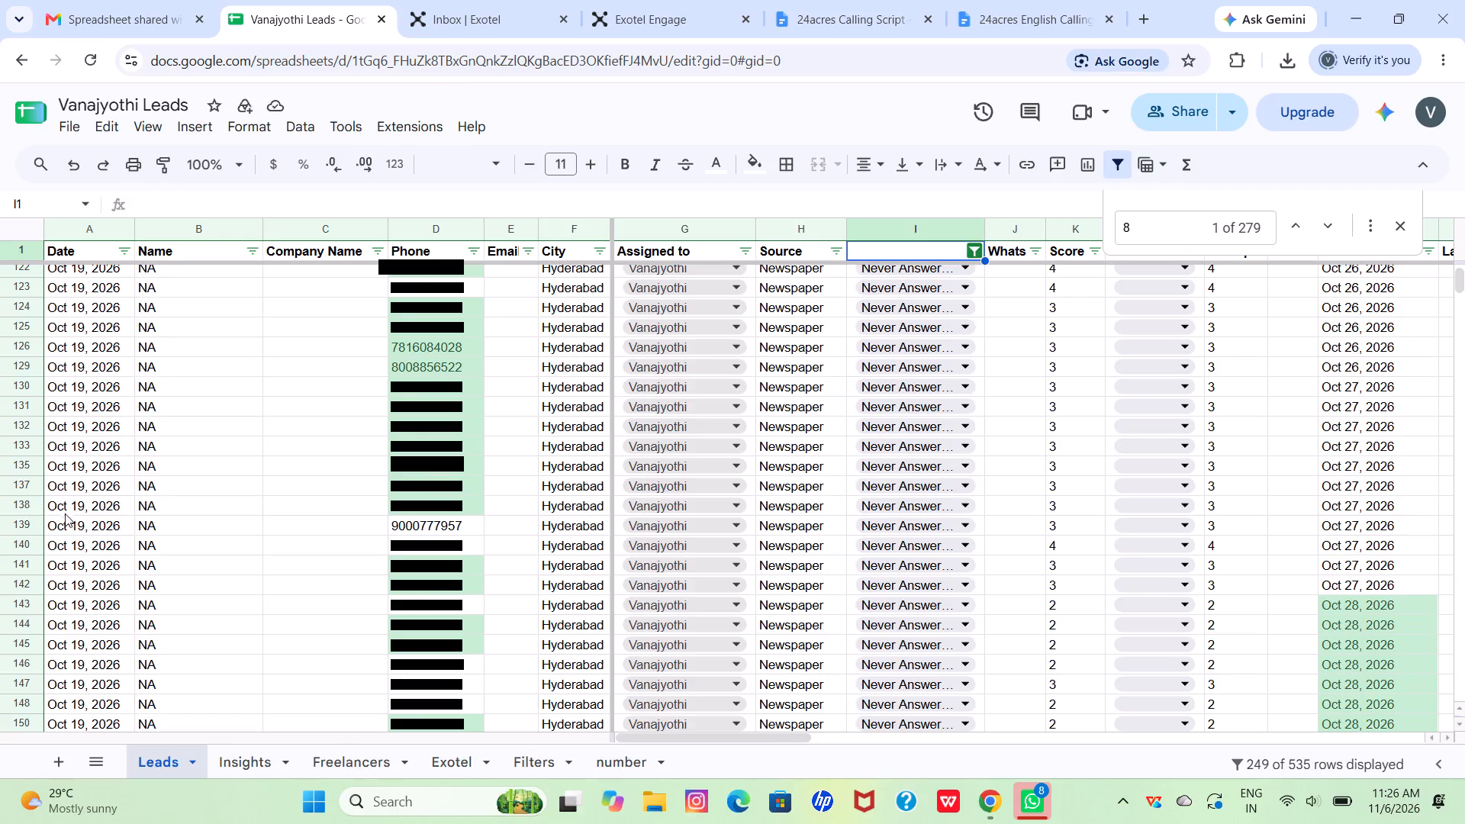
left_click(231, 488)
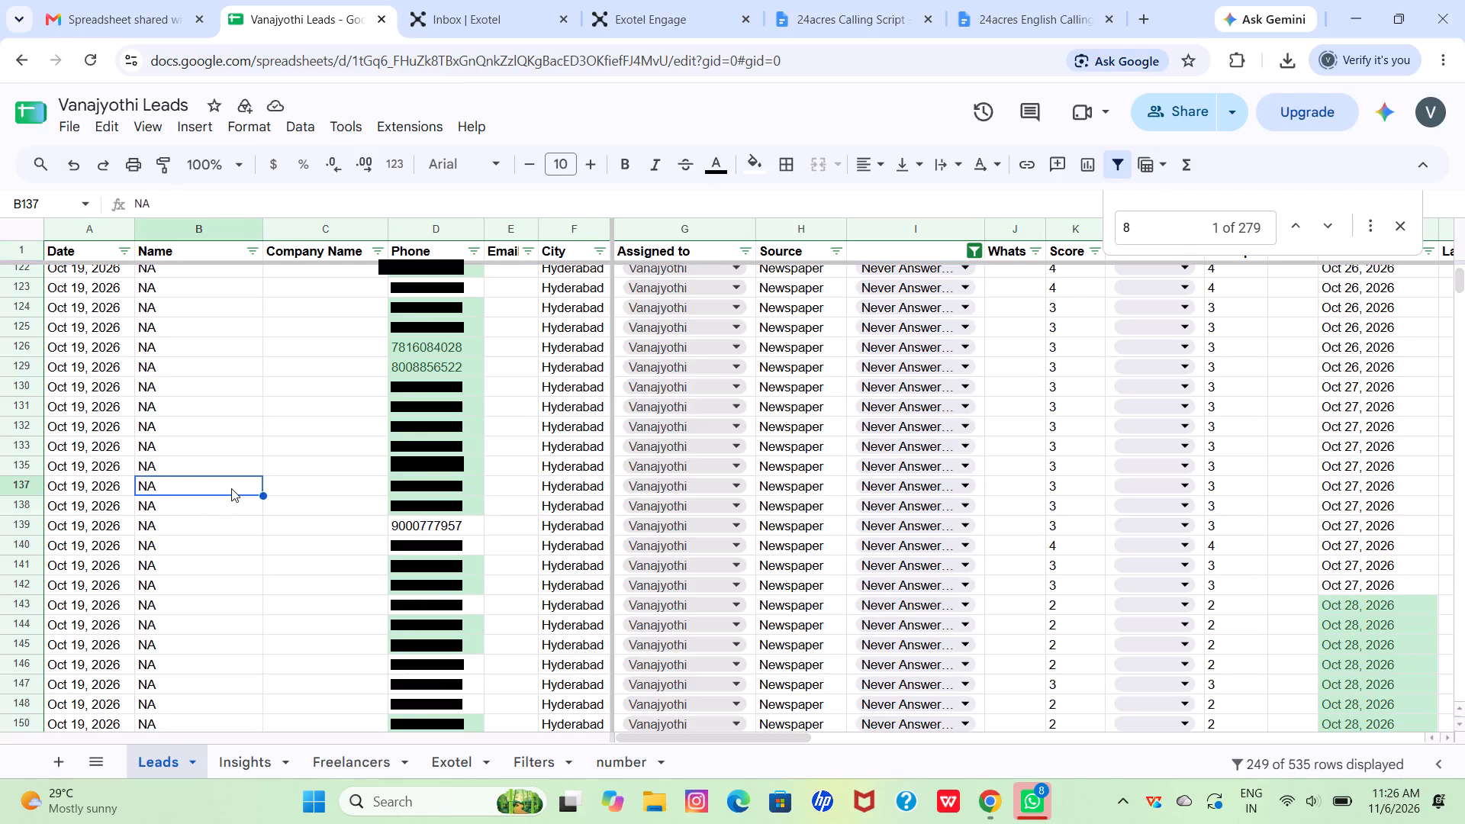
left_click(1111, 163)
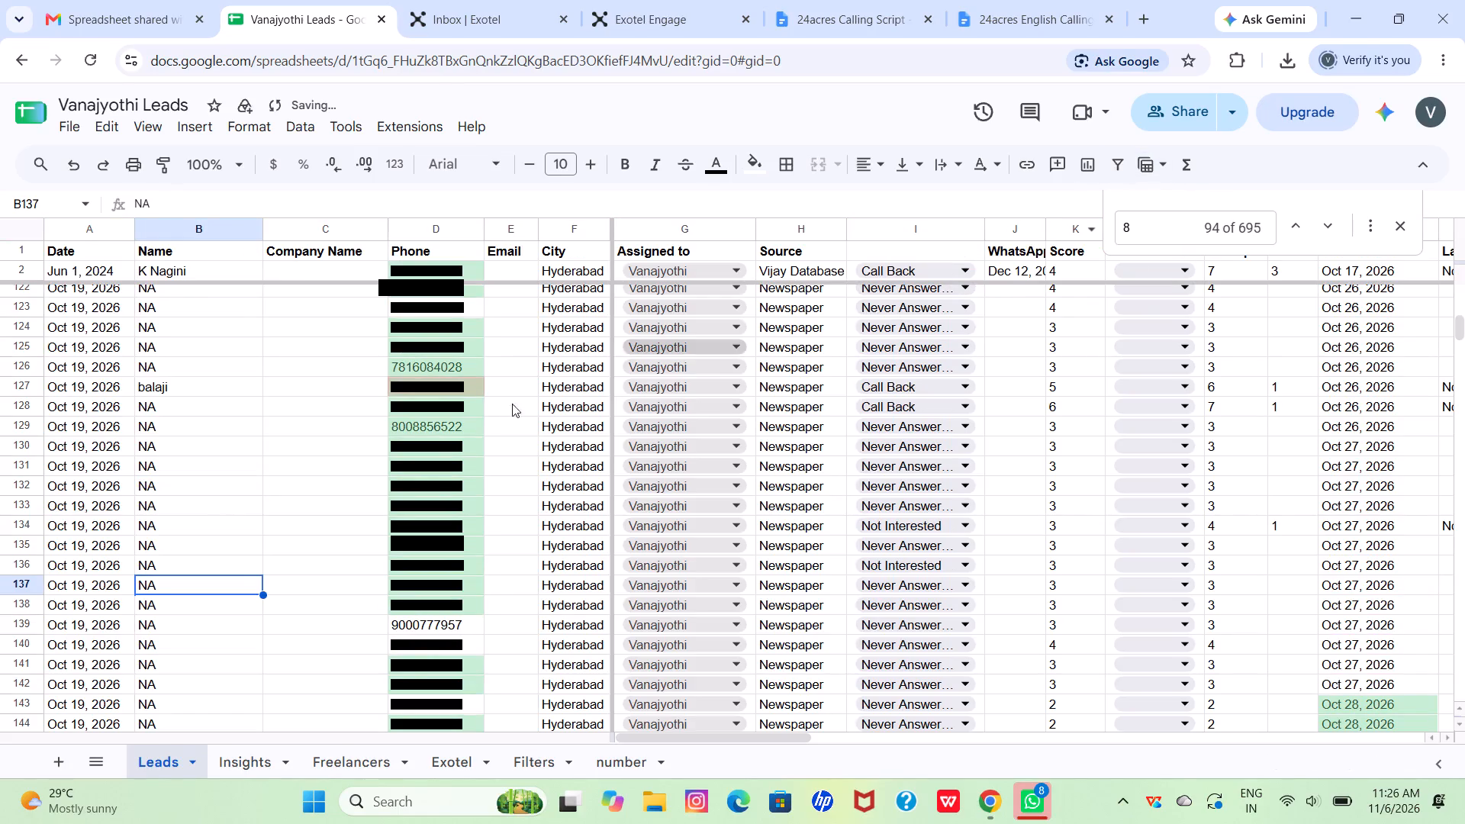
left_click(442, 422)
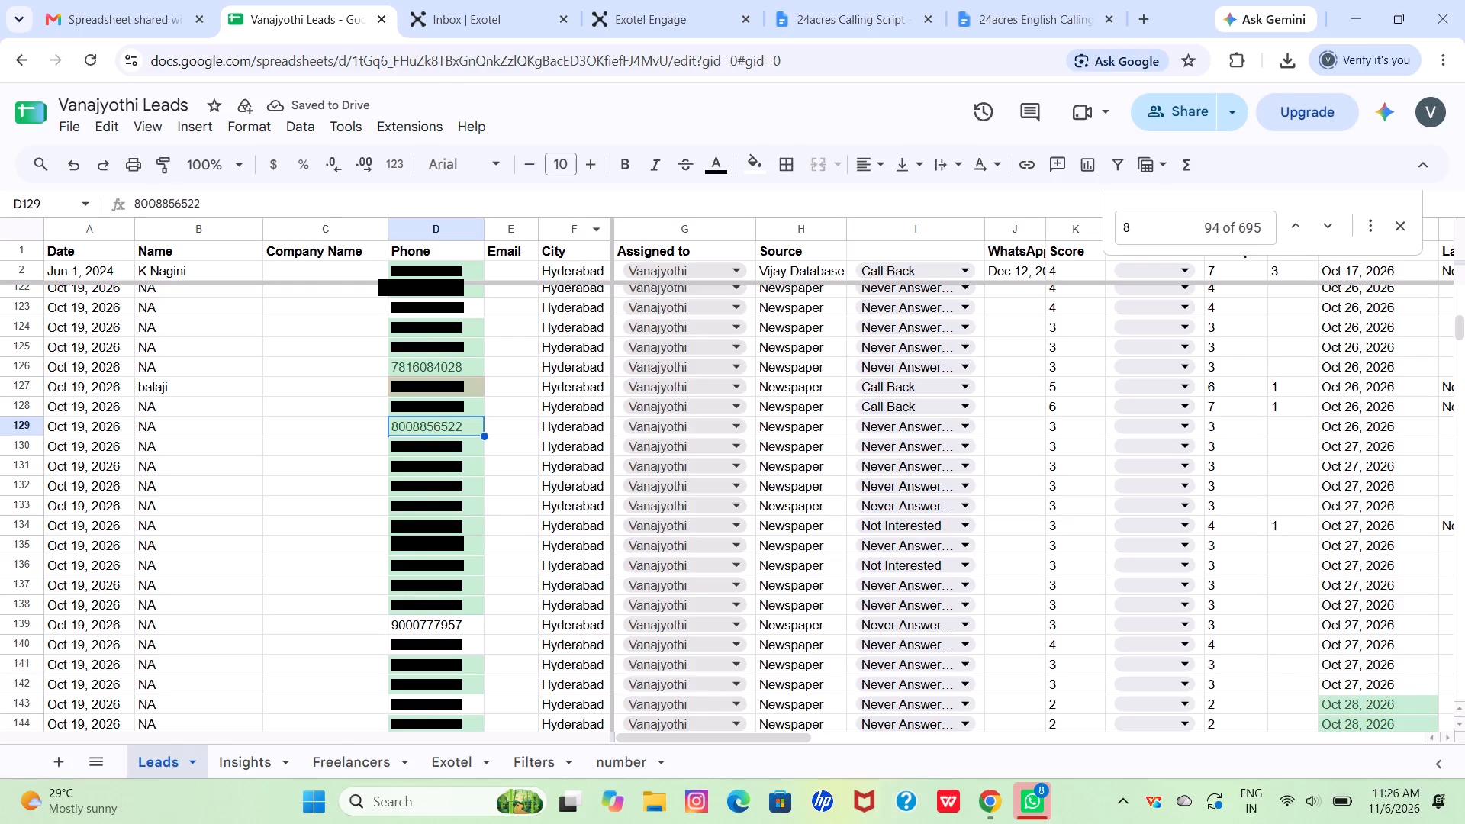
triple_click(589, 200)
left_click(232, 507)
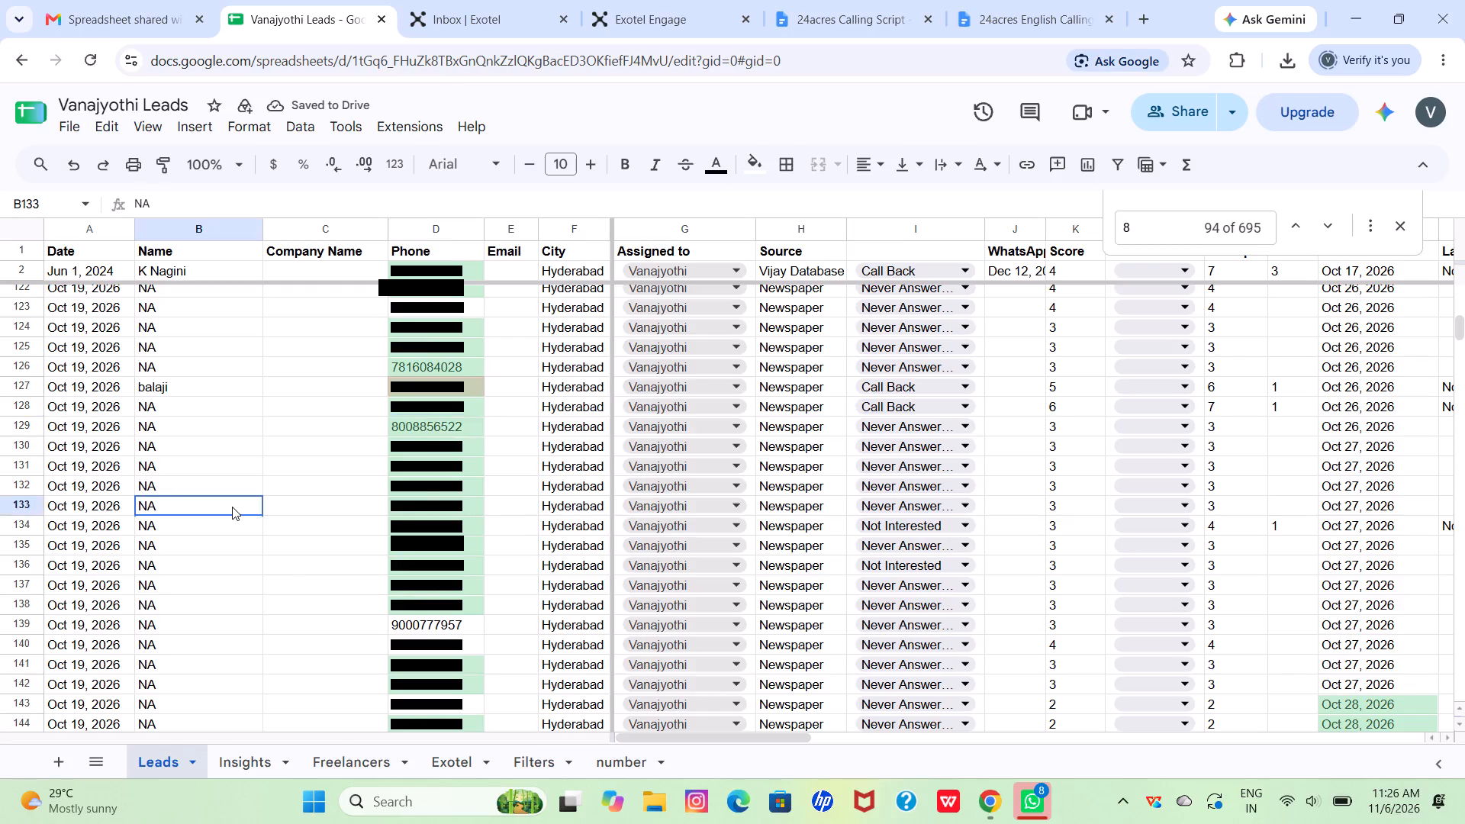
Filter the Leads sheet's status column to show only Not Interested leads.
scroll(232, 507, "up", 20)
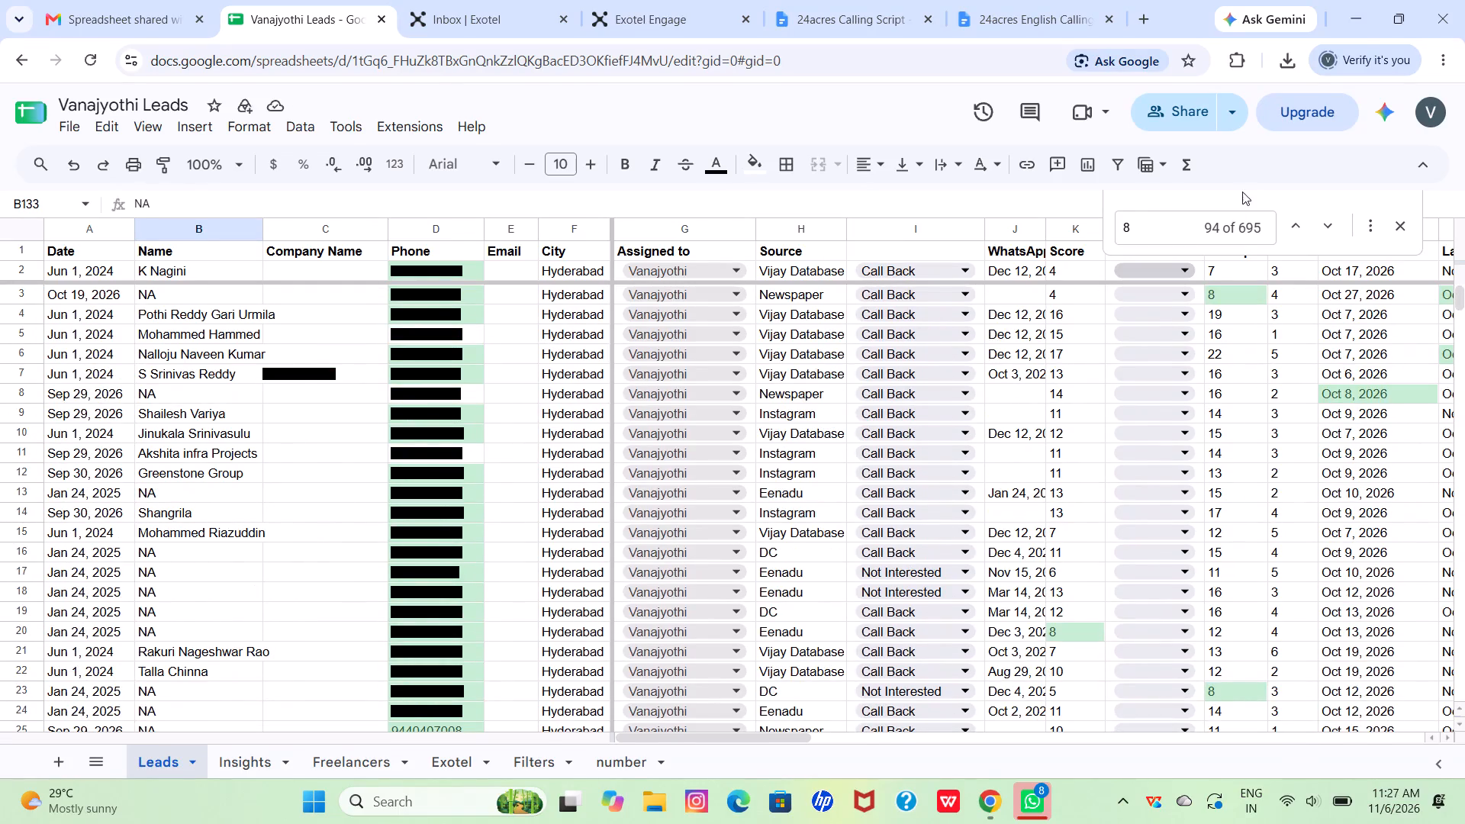
left_click(1102, 163)
left_click(1114, 163)
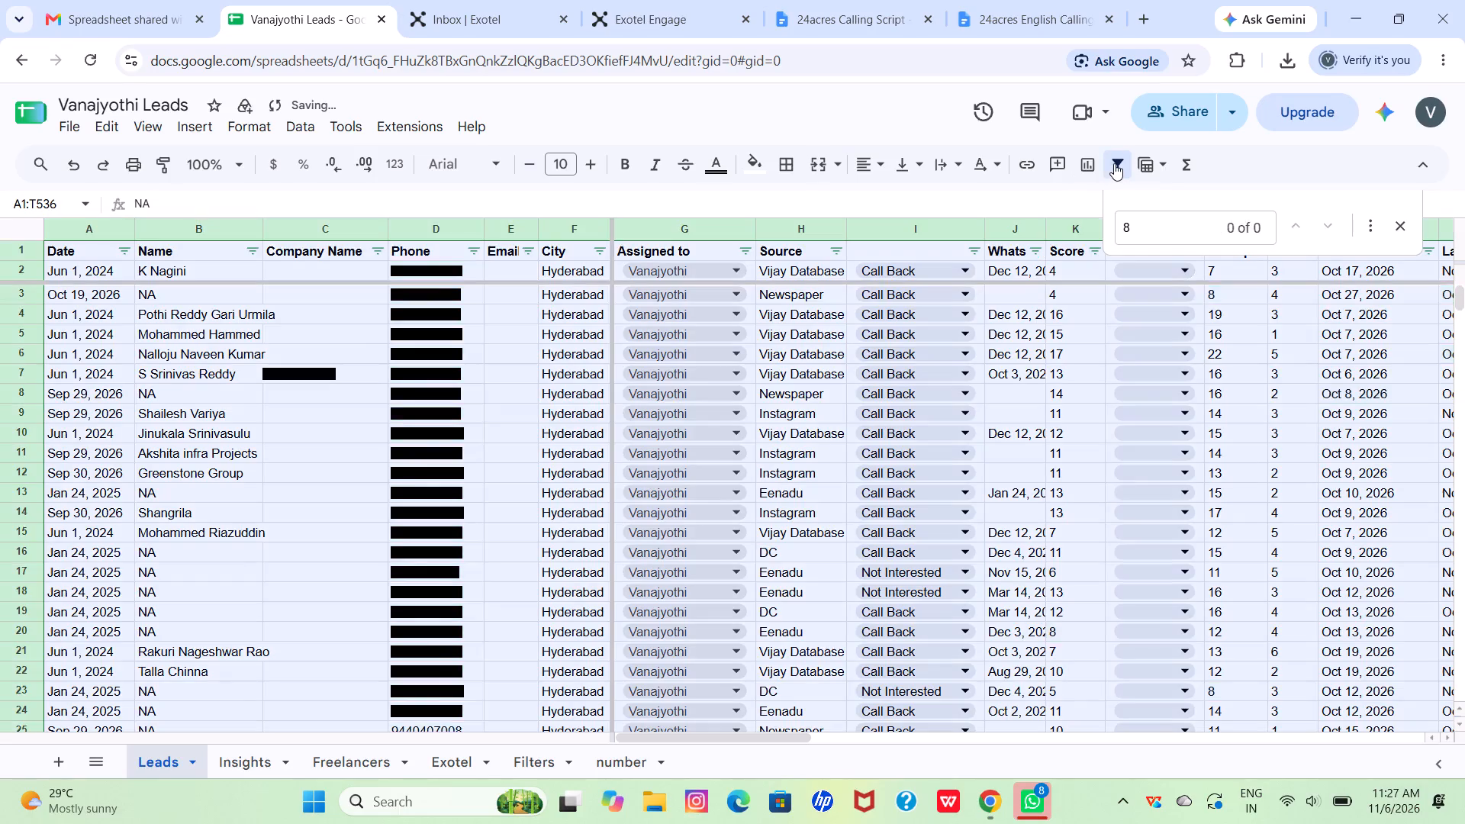
left_click(966, 252)
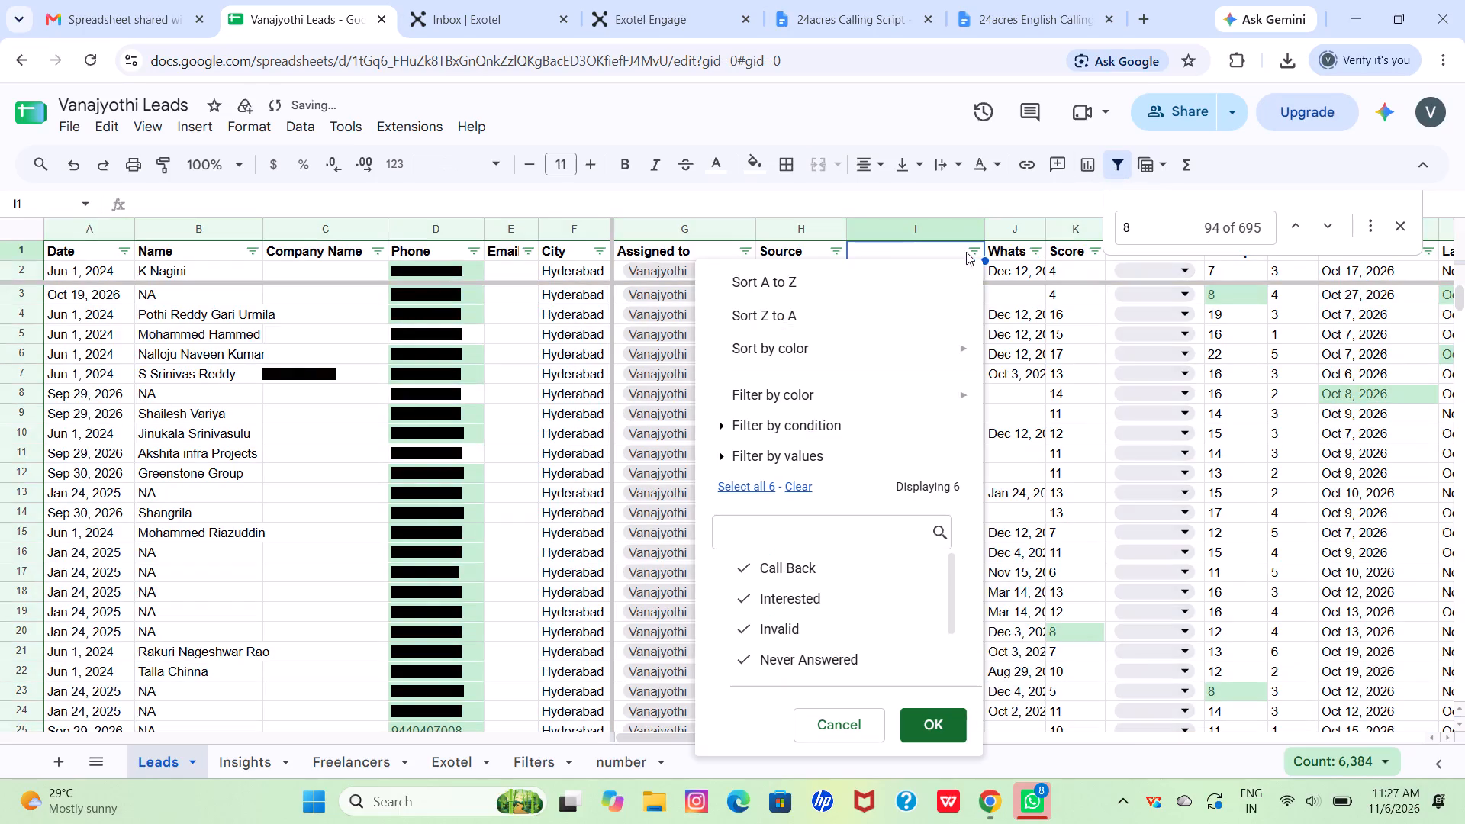
left_click(786, 472)
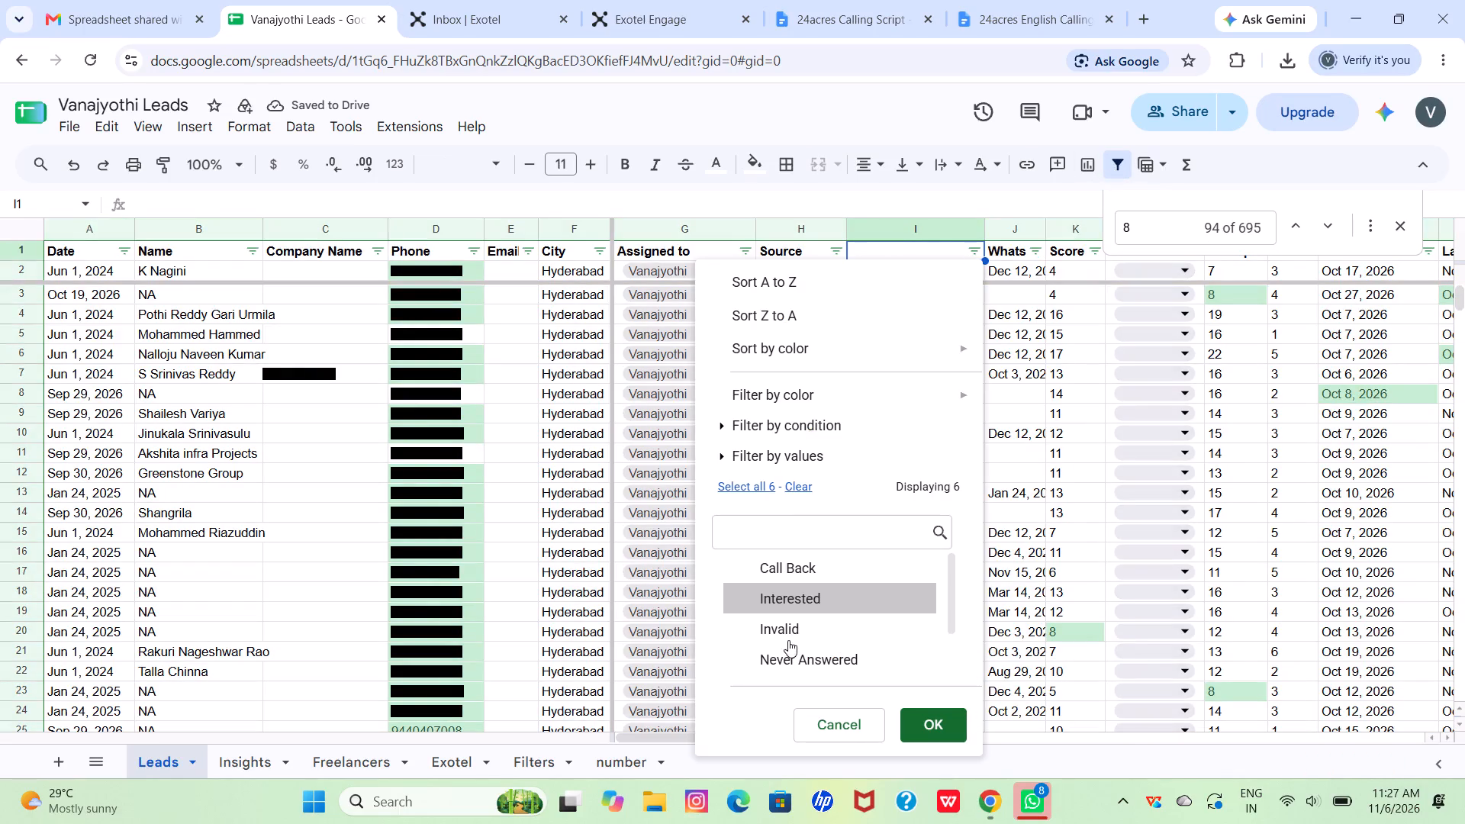
scroll(814, 588, "right", 1)
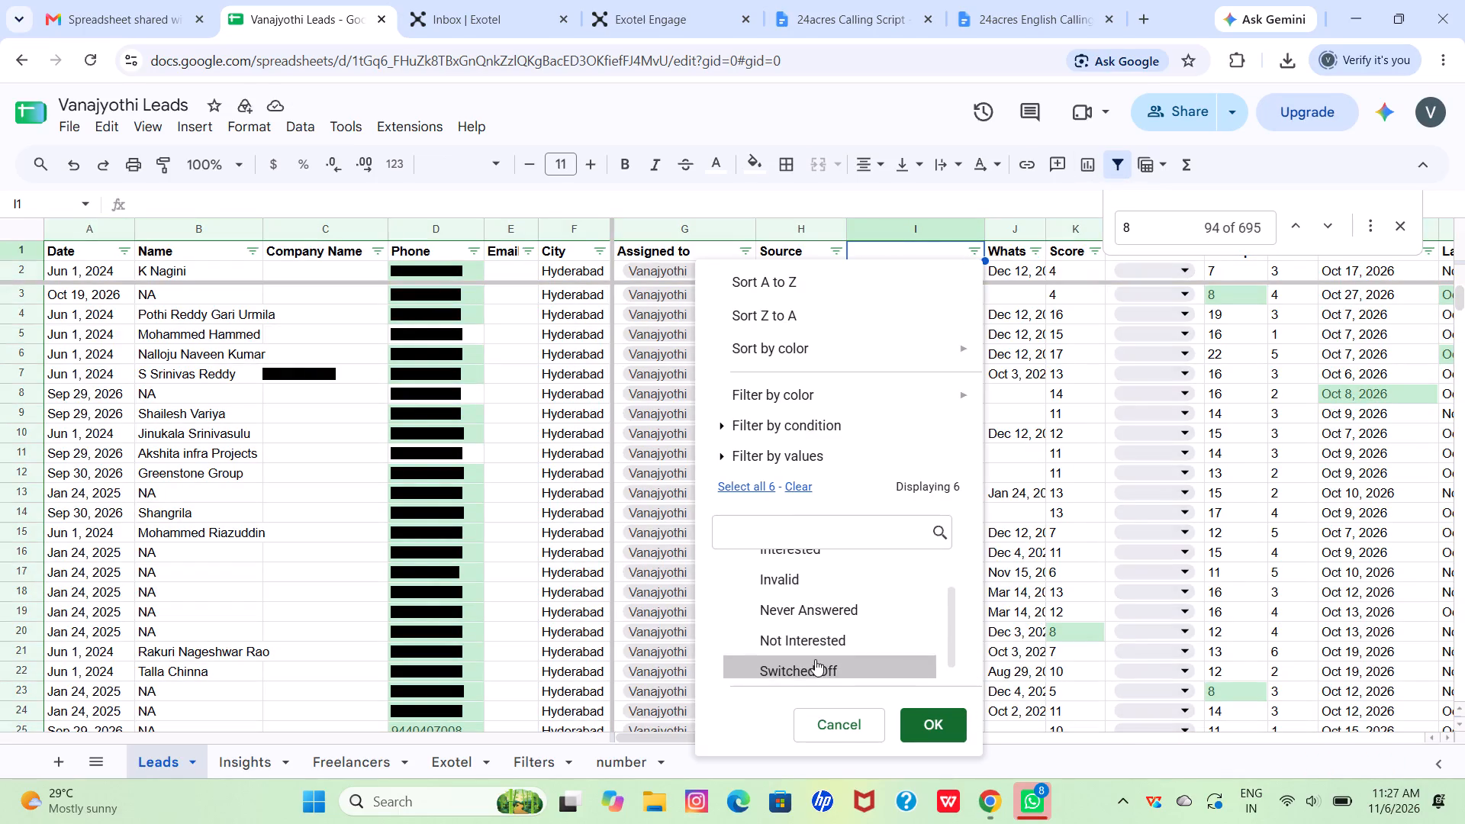
left_click(815, 659)
left_click(812, 639)
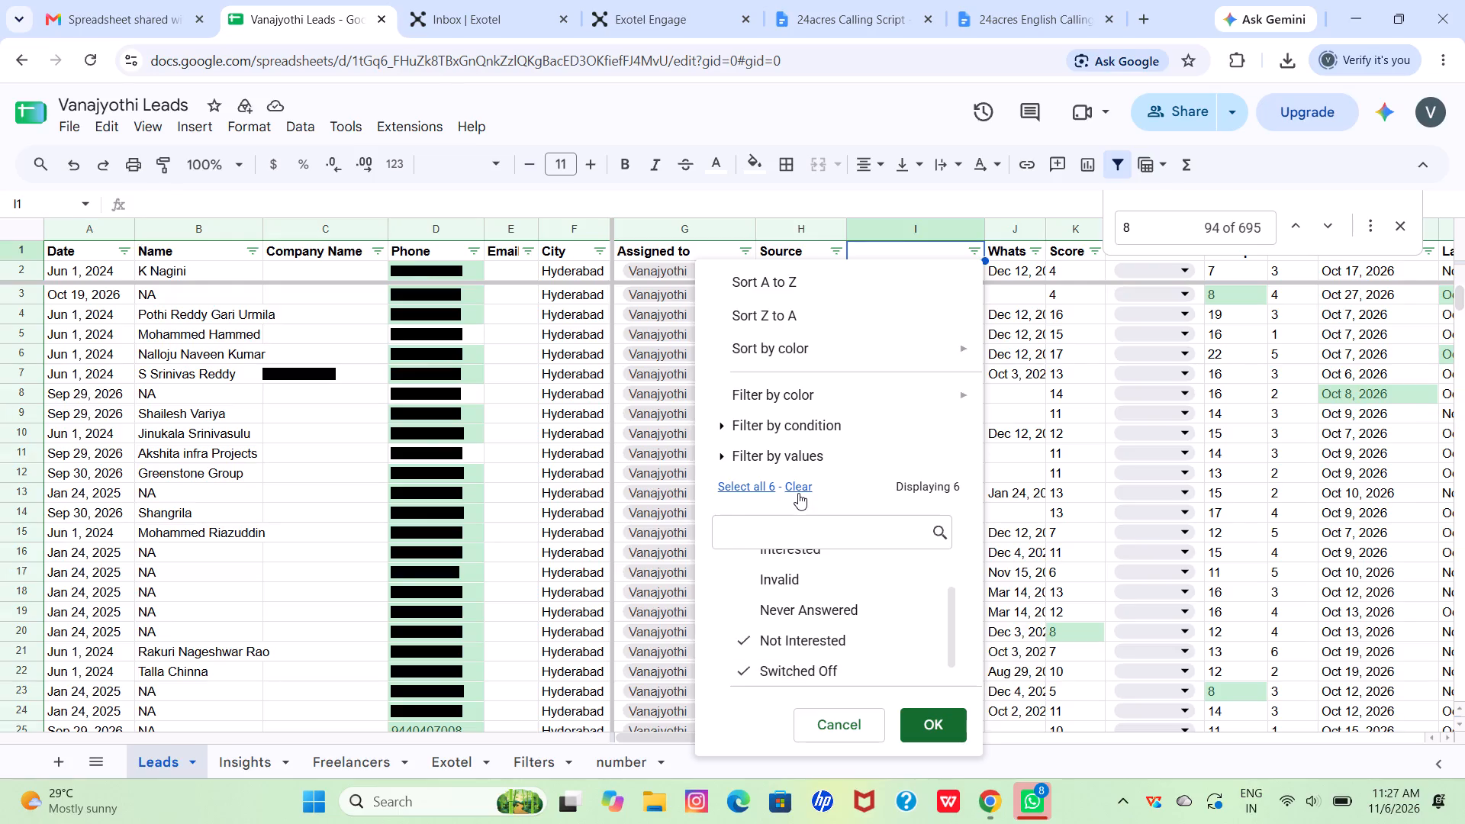
left_click(798, 493)
left_click(801, 644)
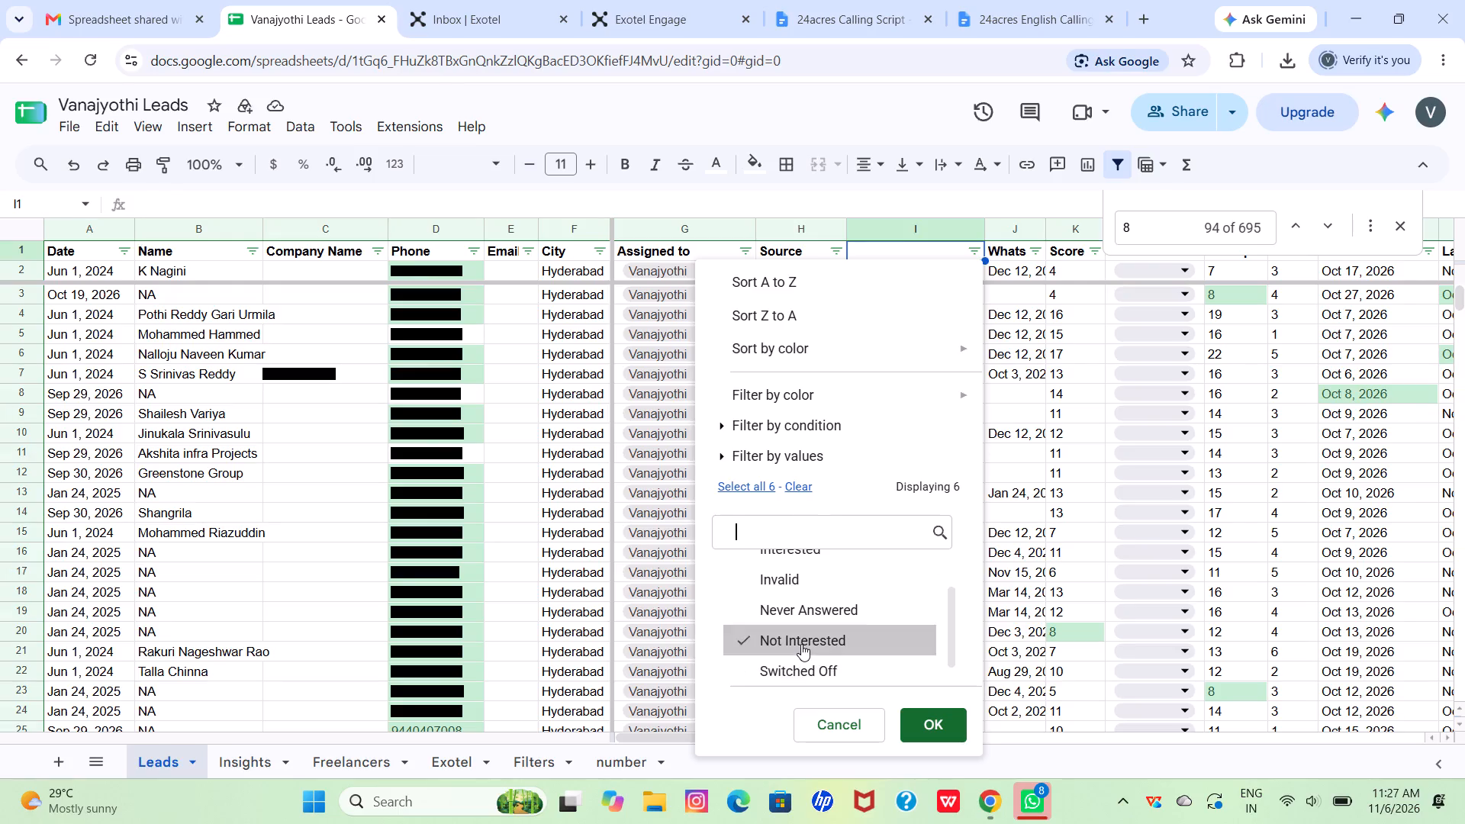
left_click(948, 718)
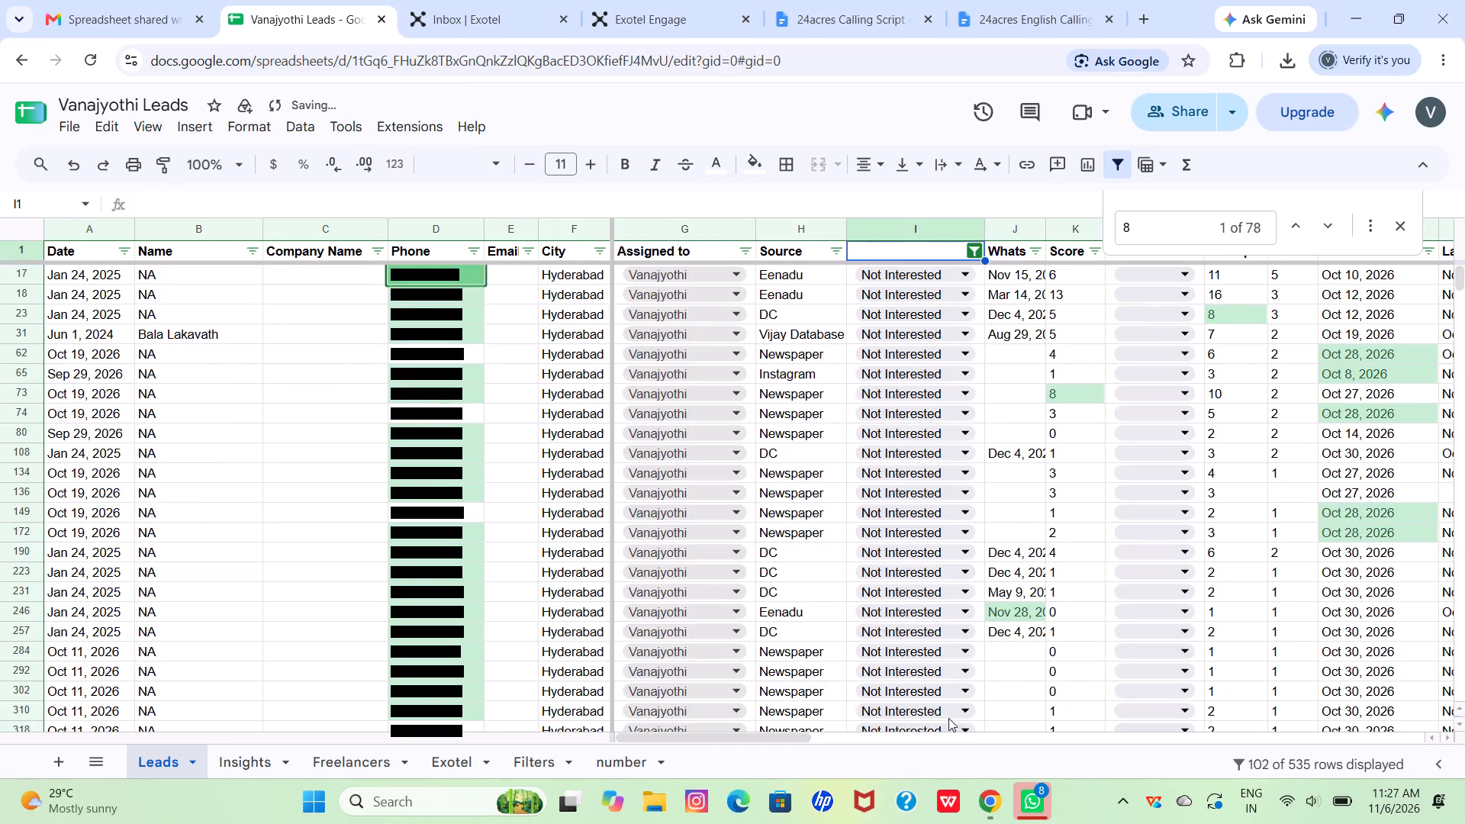
Enter 1 in the Conv column for the lead in row 136.
scroll(441, 641, "right", 4)
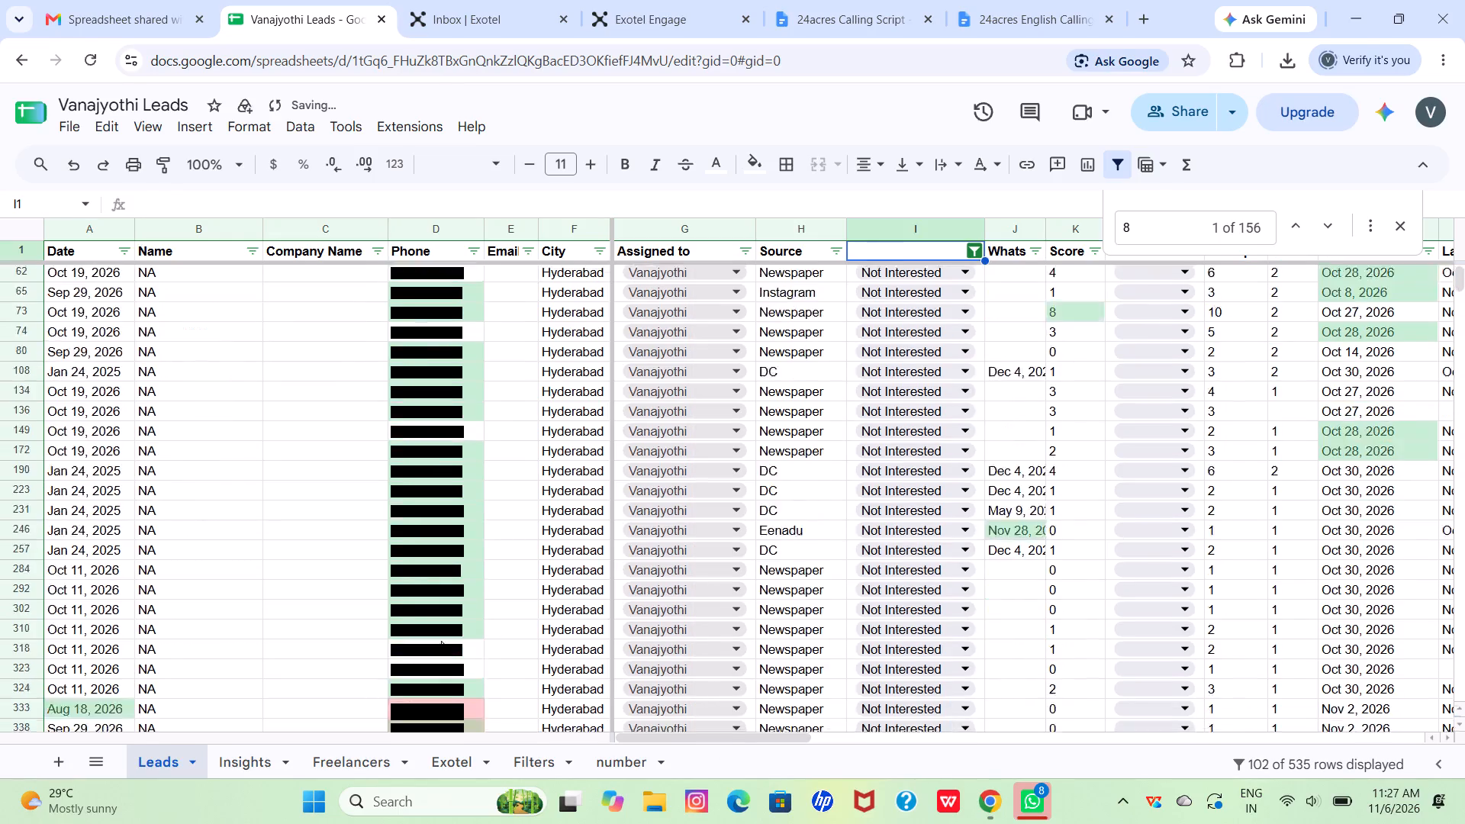
scroll(441, 641, "right", 2)
scroll(441, 641, "up", 10)
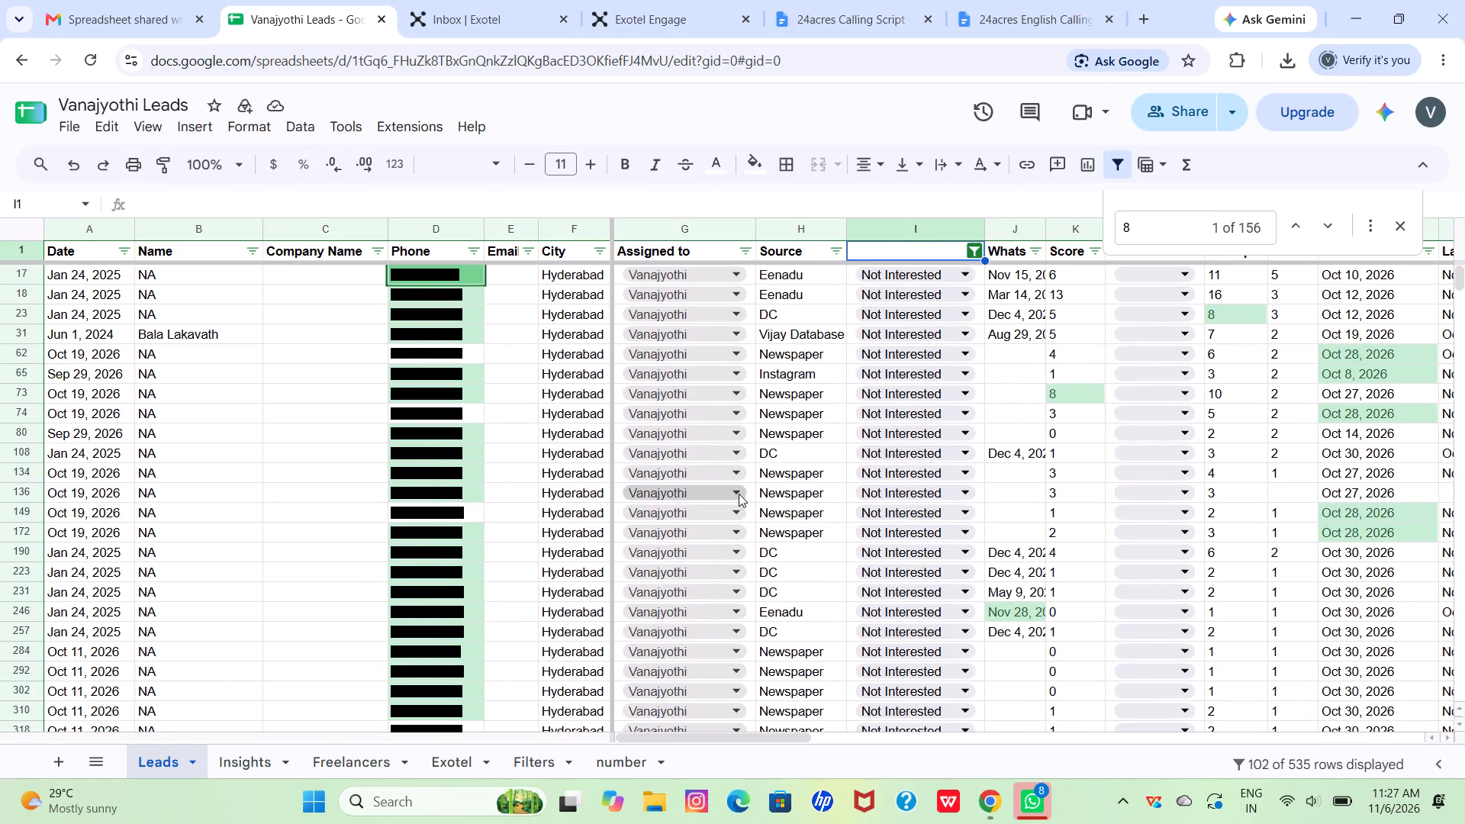
left_click(1299, 490)
key("1")
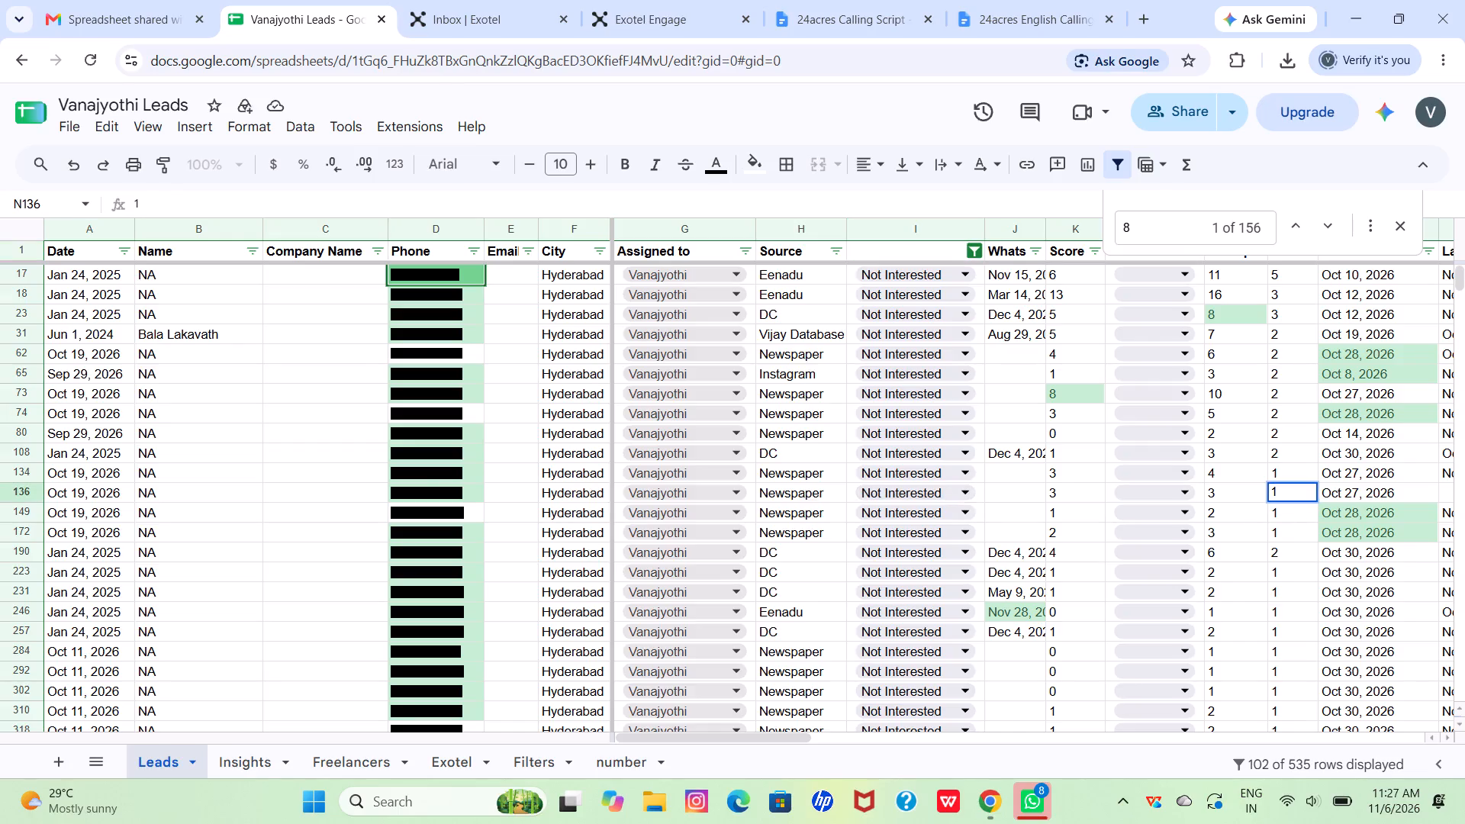
Copy the Last Spoken date Nov 6, 2026 from row 134 to the lead in row 136.
left_click(1362, 491)
scroll(1362, 491, "left", 2)
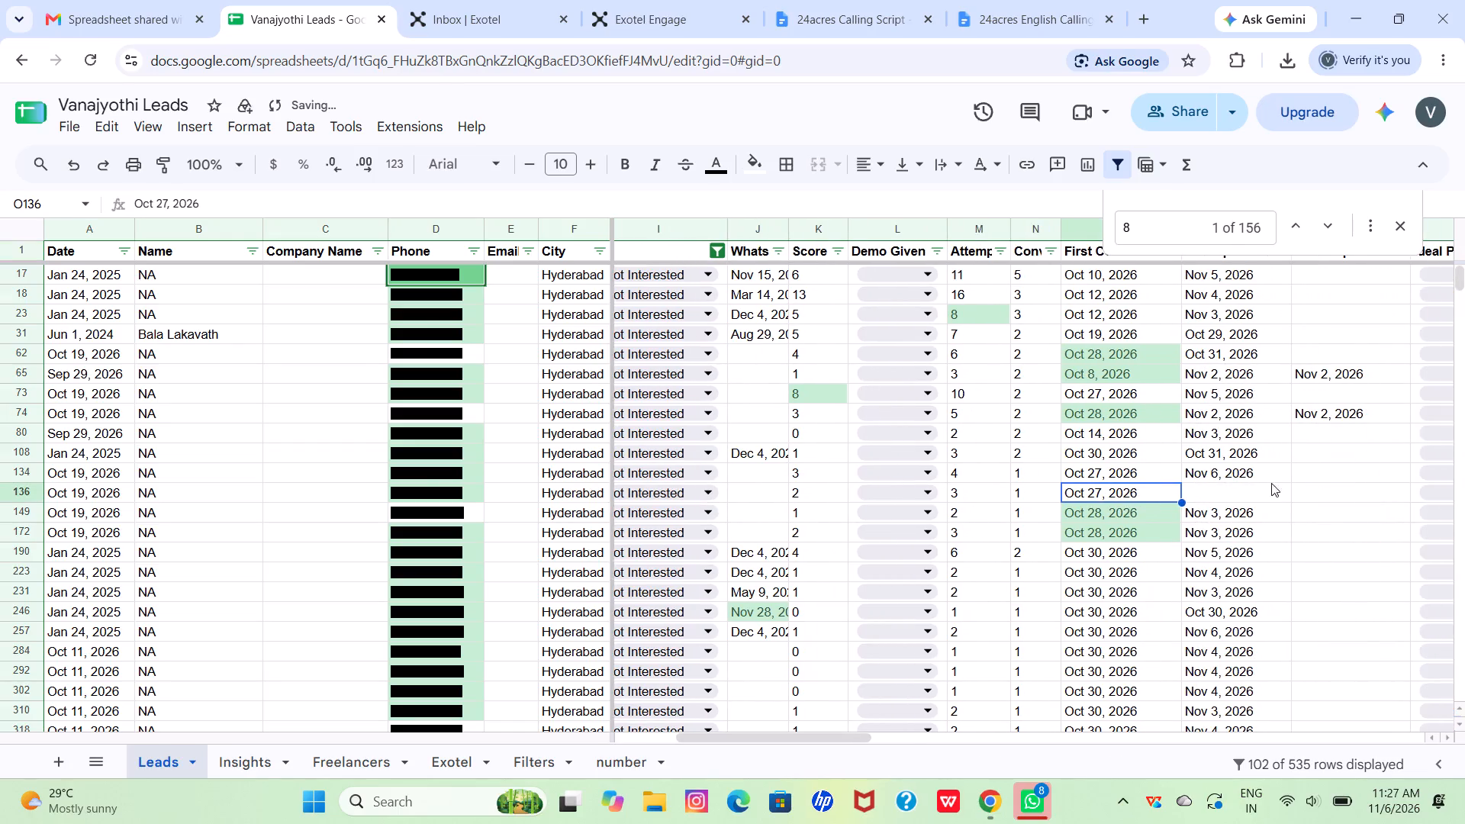
left_click(1227, 472)
key("ctrl+c")
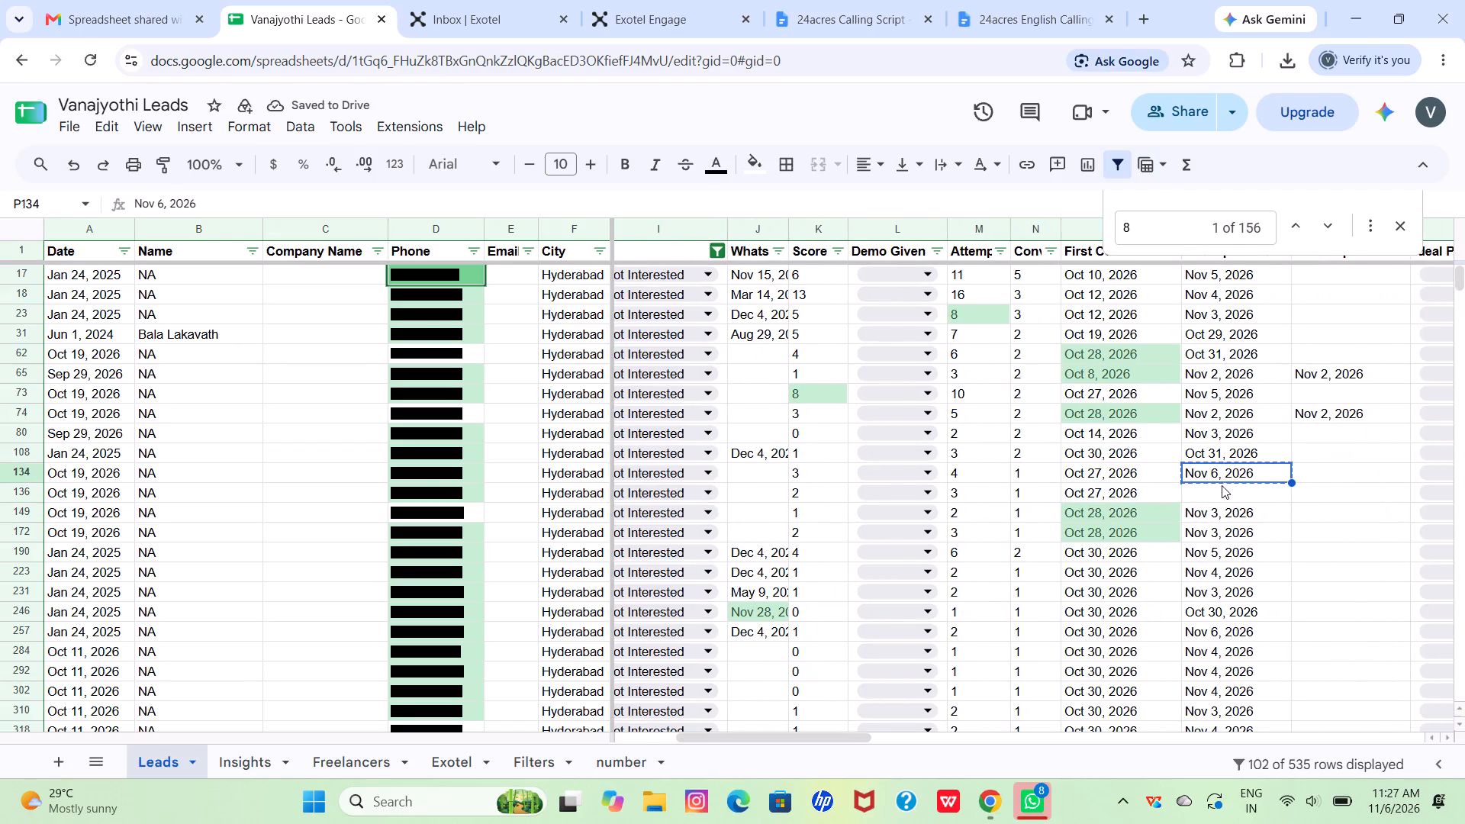
left_click(1222, 487)
key("ctrl+v")
scroll(1222, 487, "left", 2)
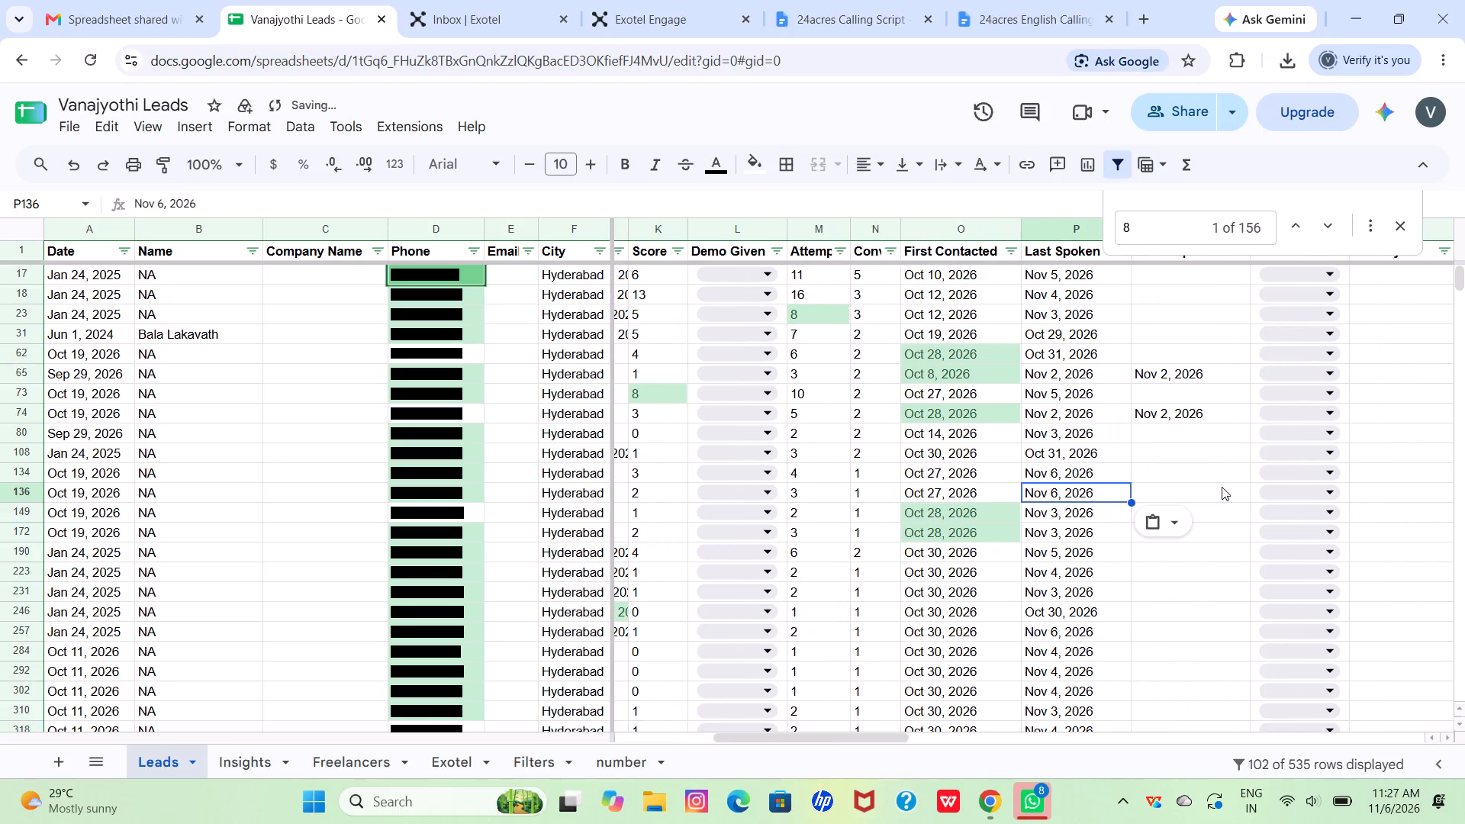
scroll(1205, 487, "left", 3)
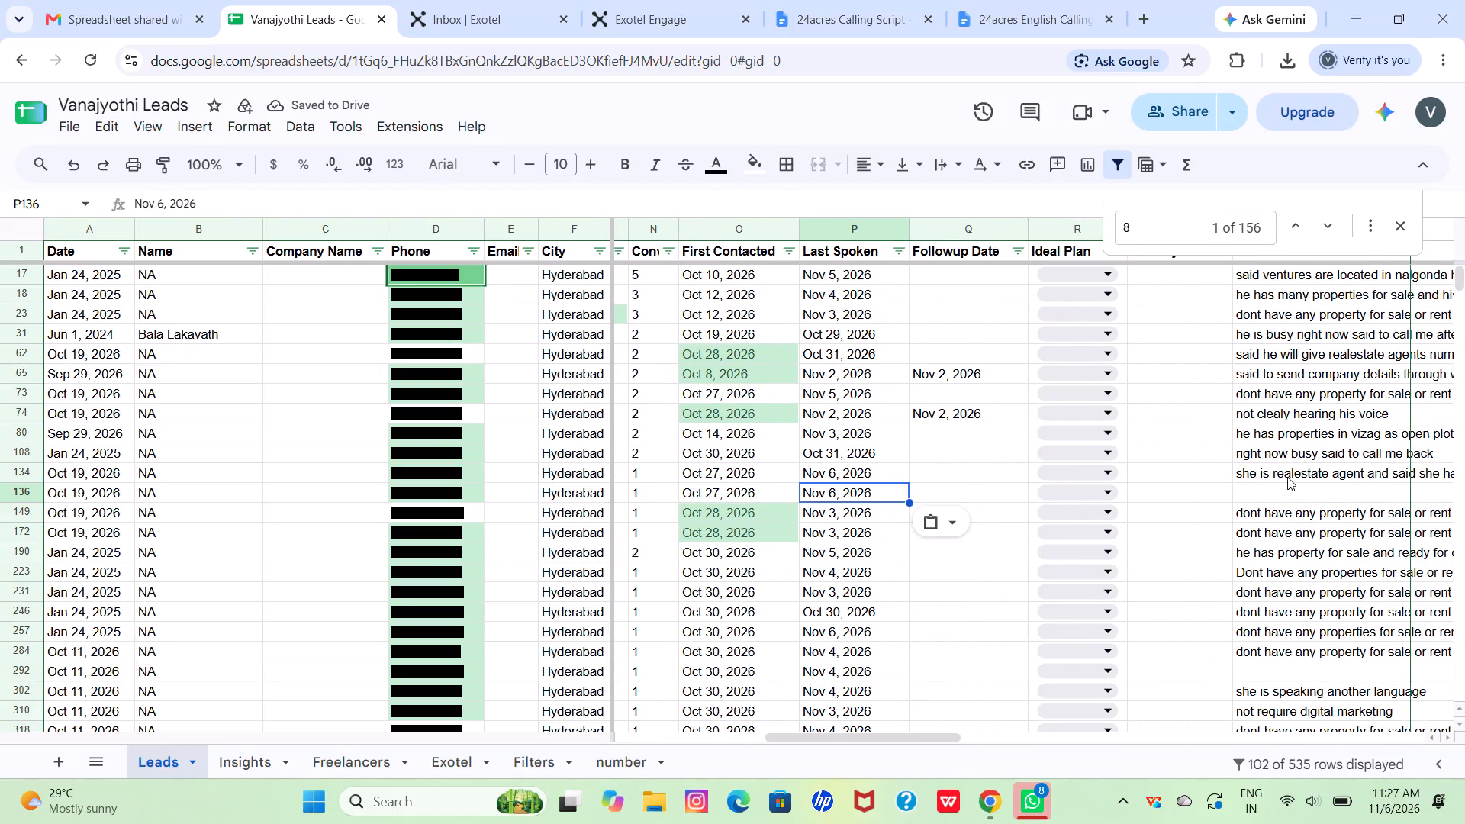
Copy the note "dont have any property for sale or rent" from row 149 to the lead in row 136.
left_click(1287, 477)
left_click(1286, 487)
left_click(1287, 510)
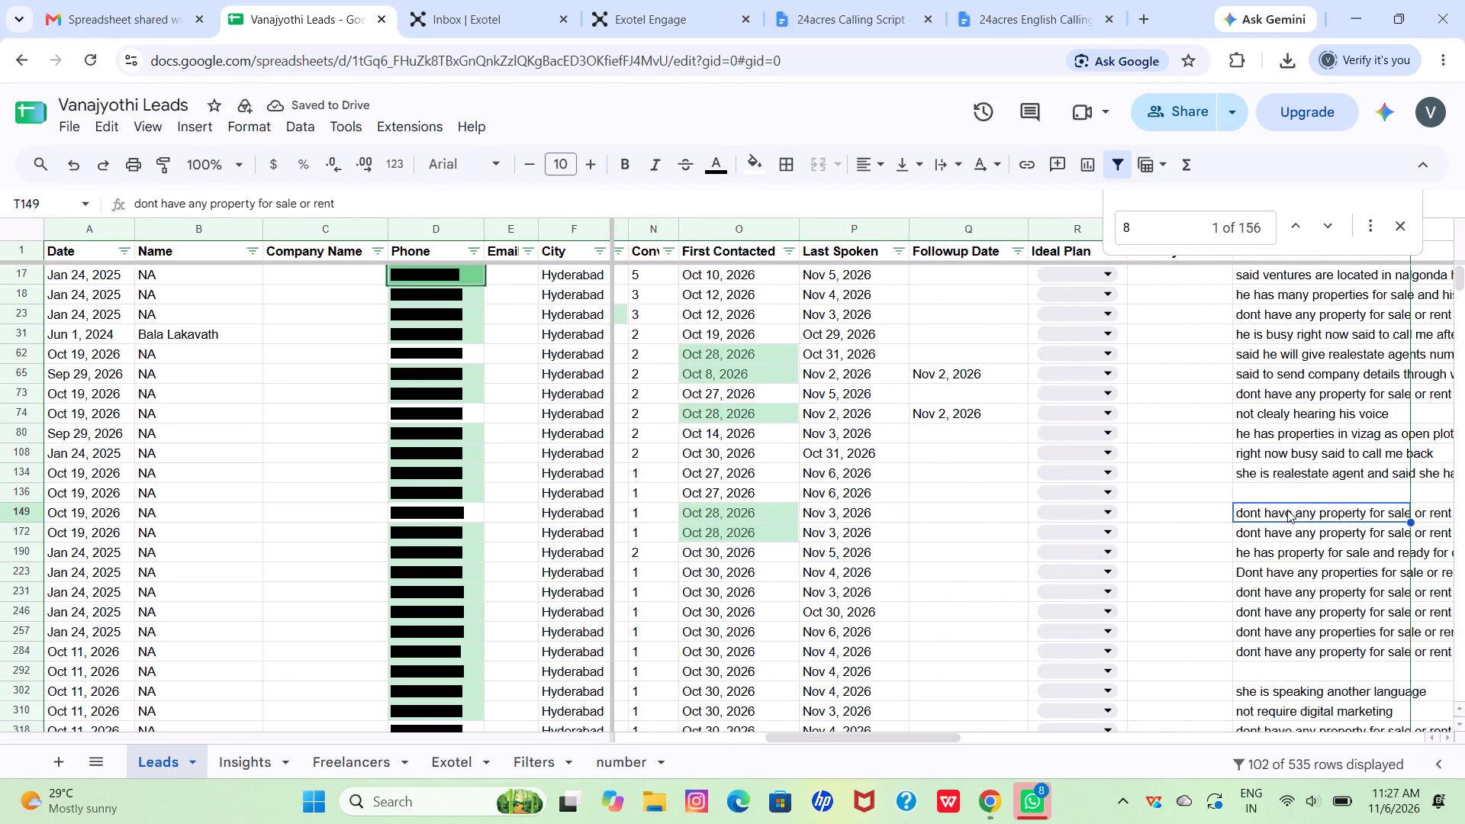
key("ctrl+c")
left_click(1275, 491)
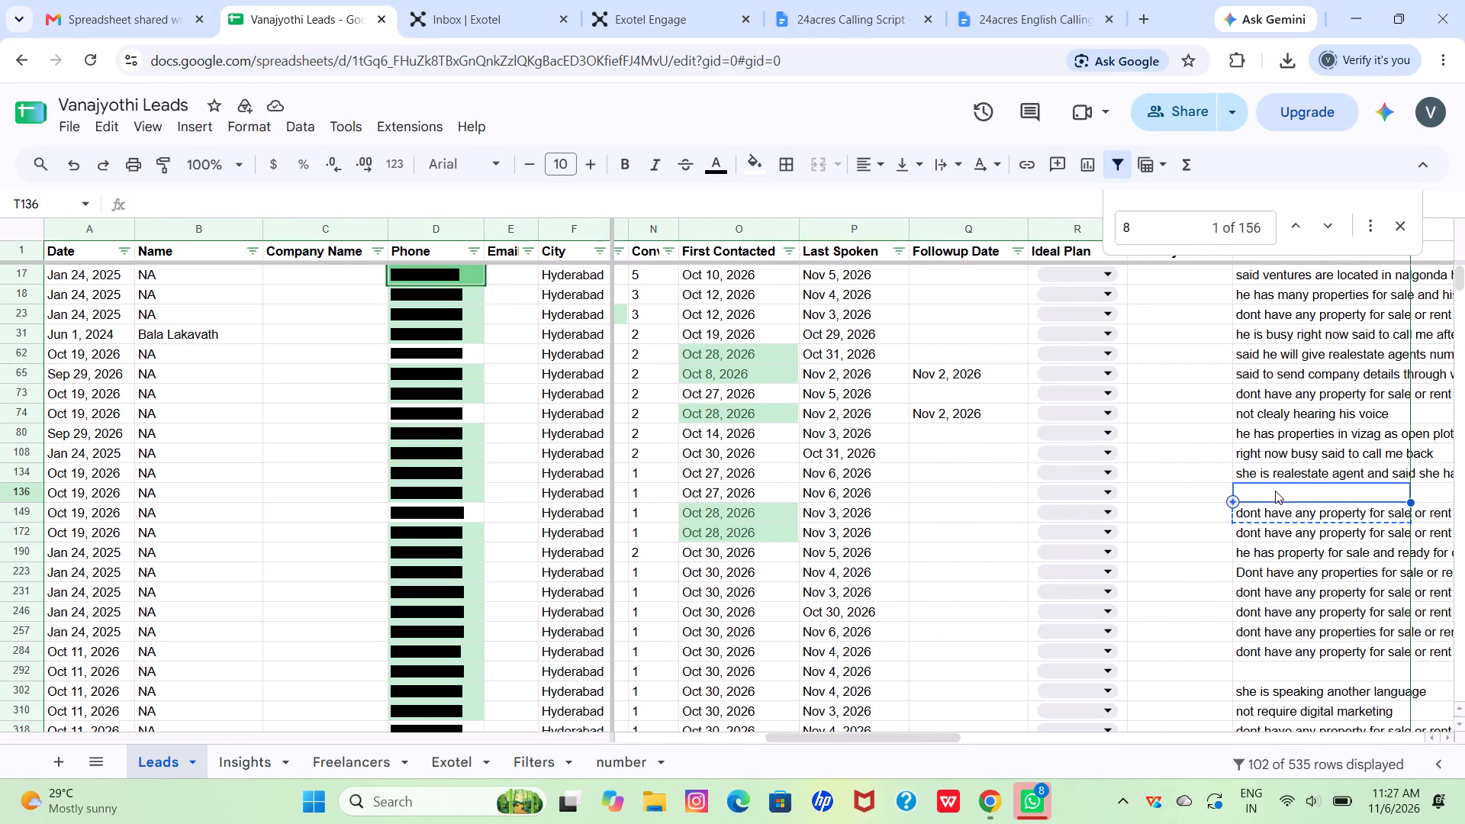
key("ctrl+v")
left_click(1123, 485)
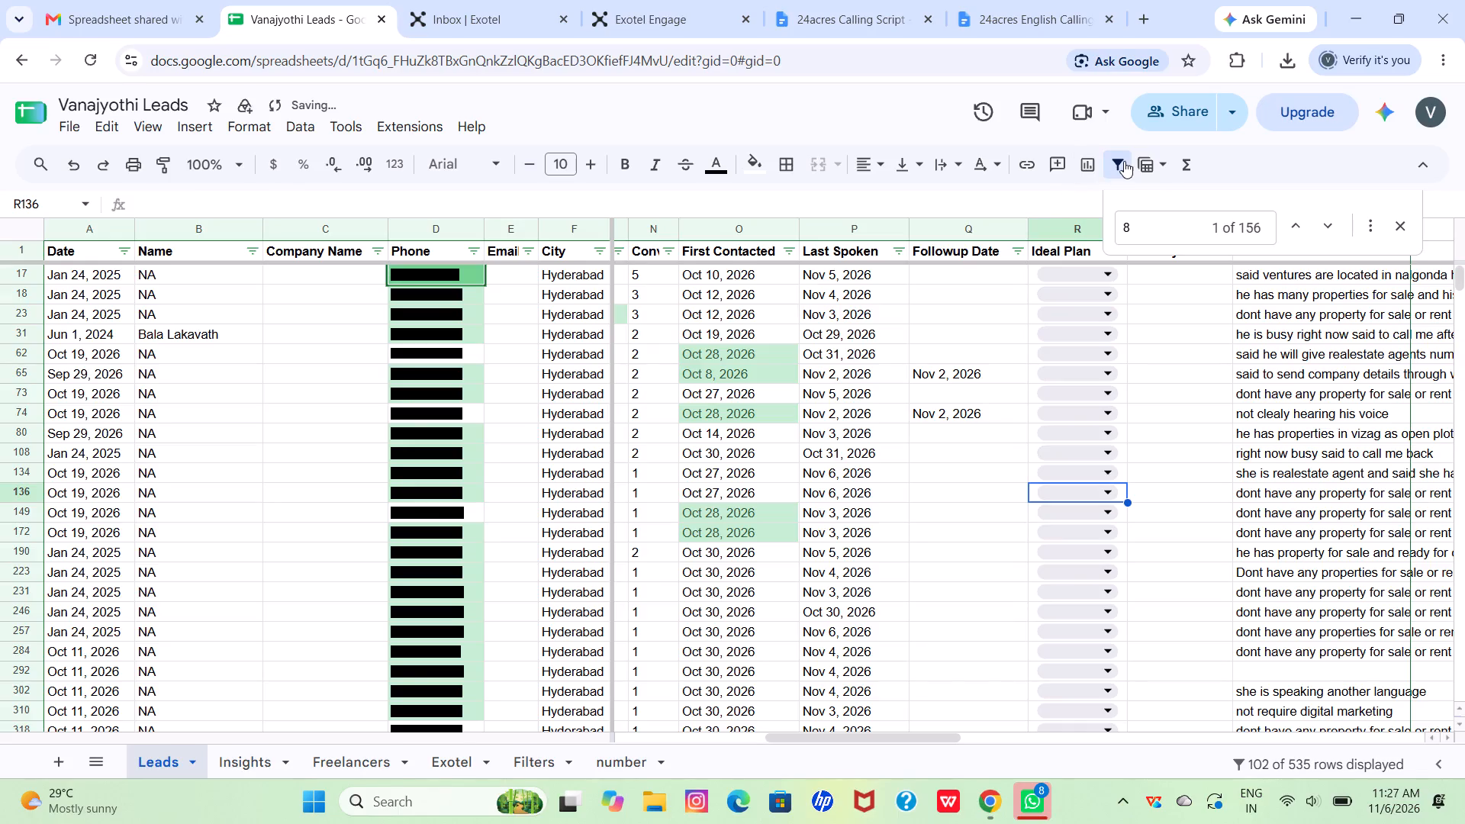
Remove the Not Interested filter from the Leads sheet.
left_click(1125, 161)
Examine the highlighted date cells in the First Contacted, Last Spoken and Date columns of the unfiltered Leads sheet.
scroll(989, 388, "up", 12)
scroll(989, 388, "up", 9)
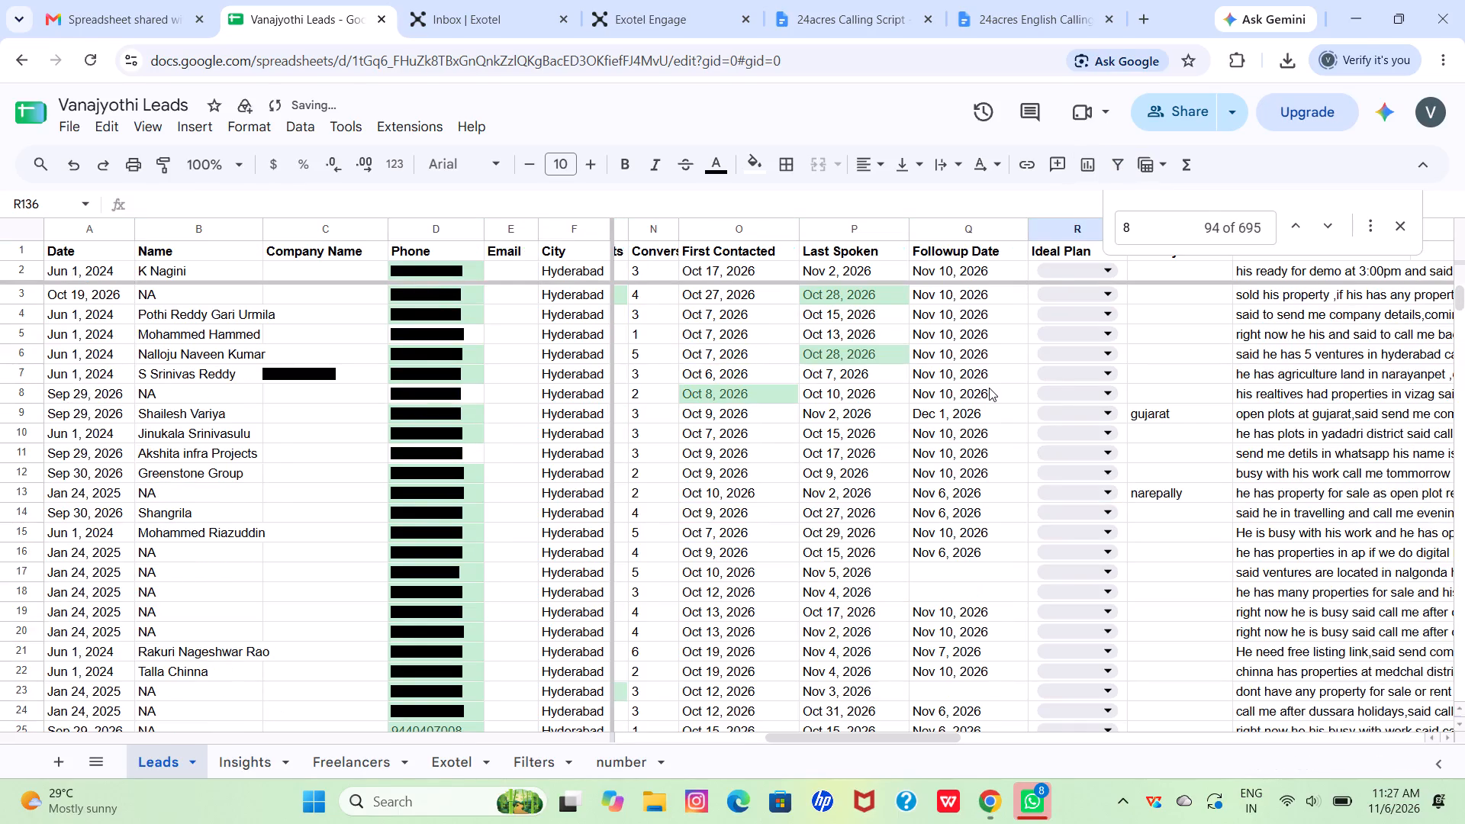
left_click(733, 388)
double_click(733, 388)
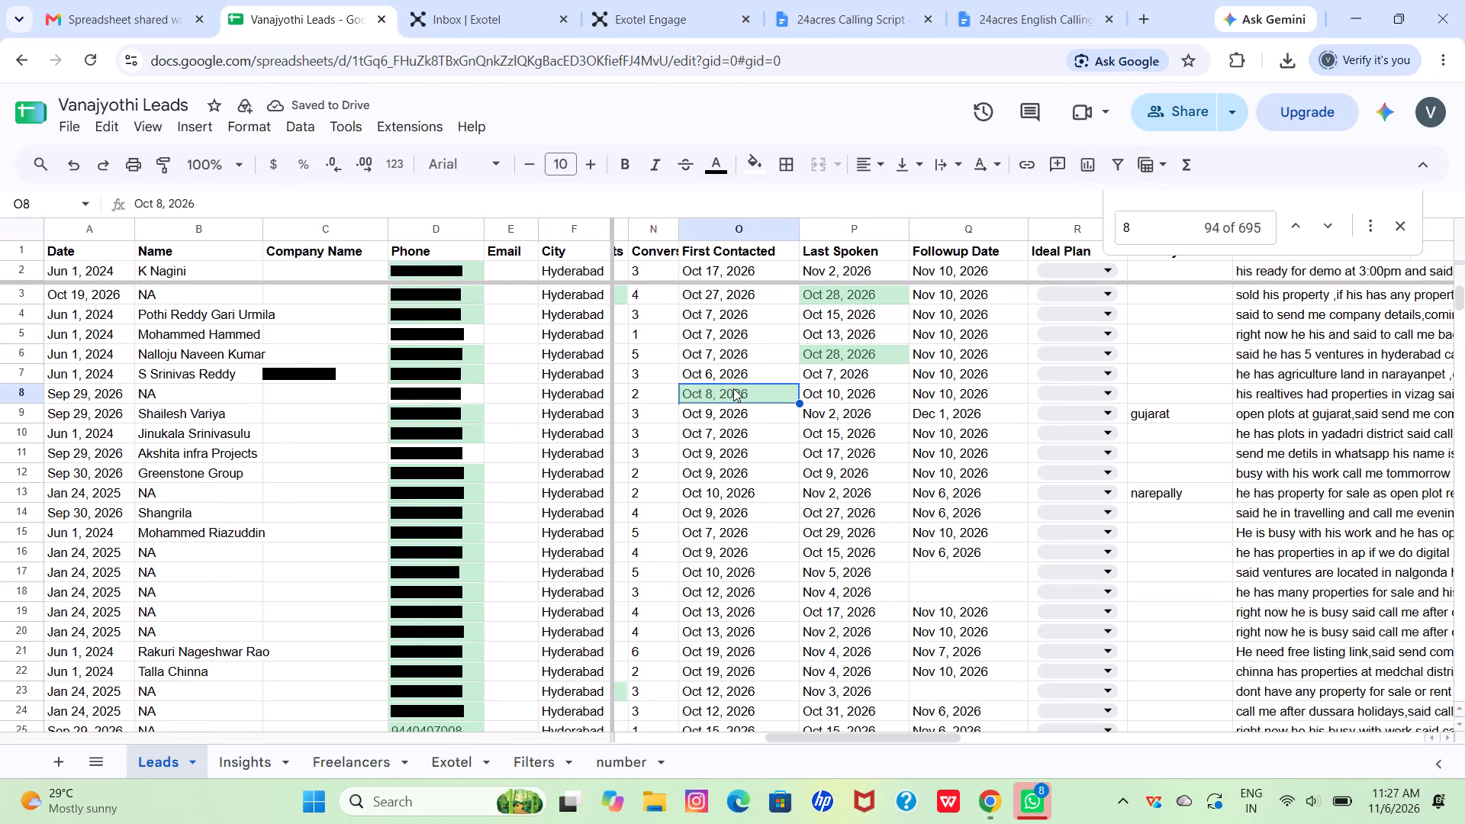
double_click(862, 290)
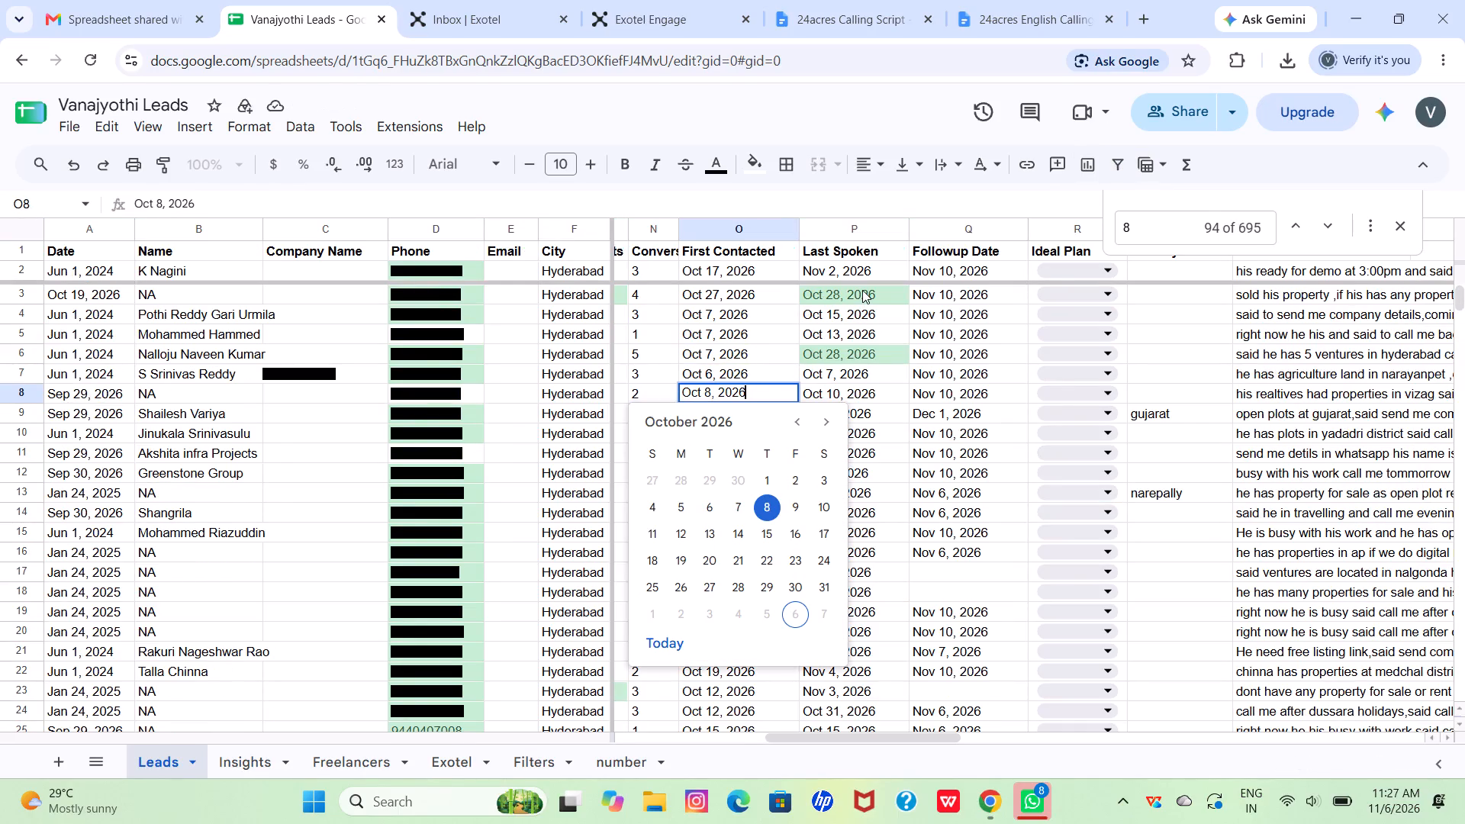
left_click(1209, 396)
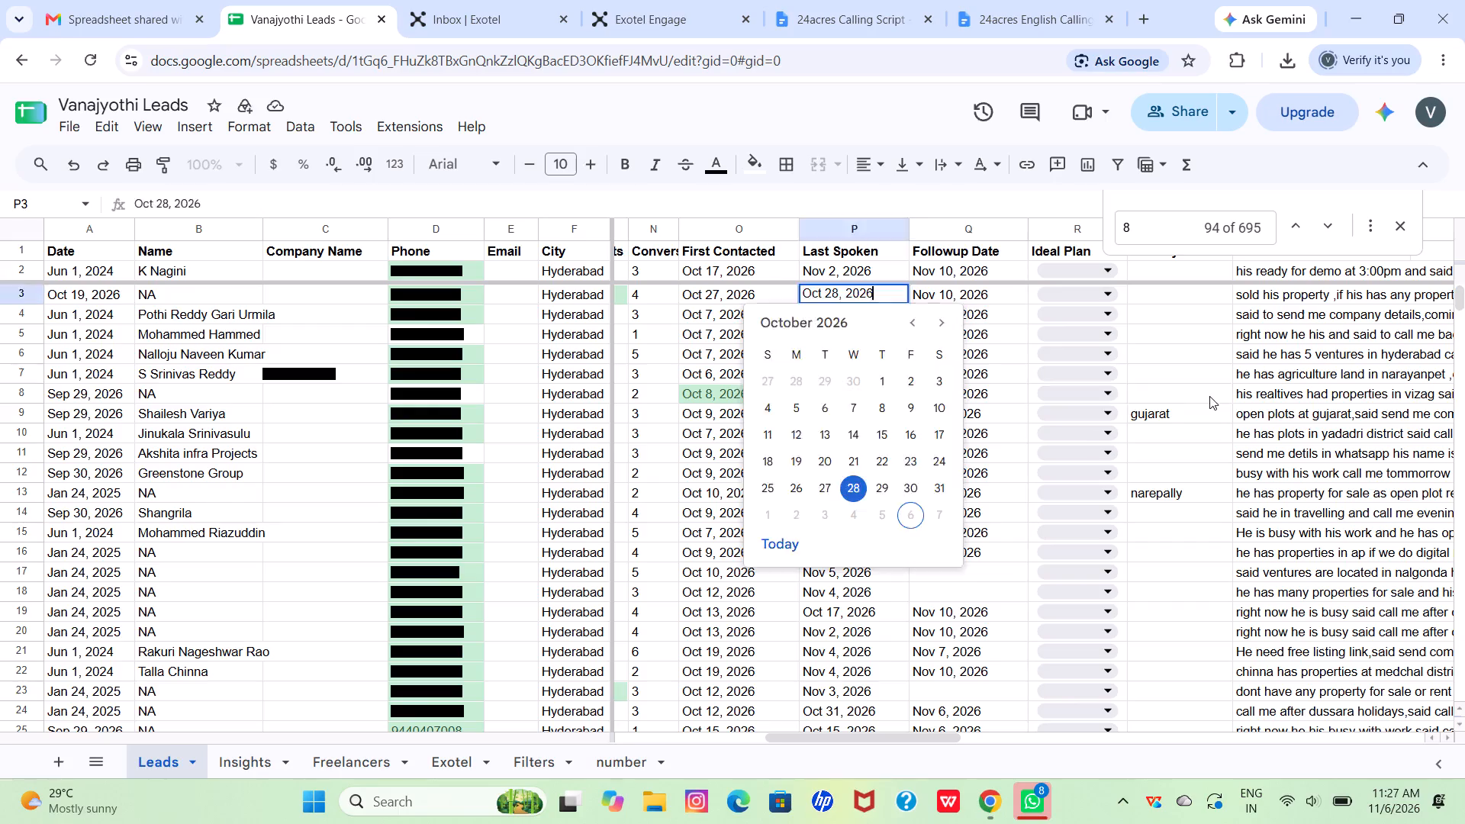
double_click(868, 361)
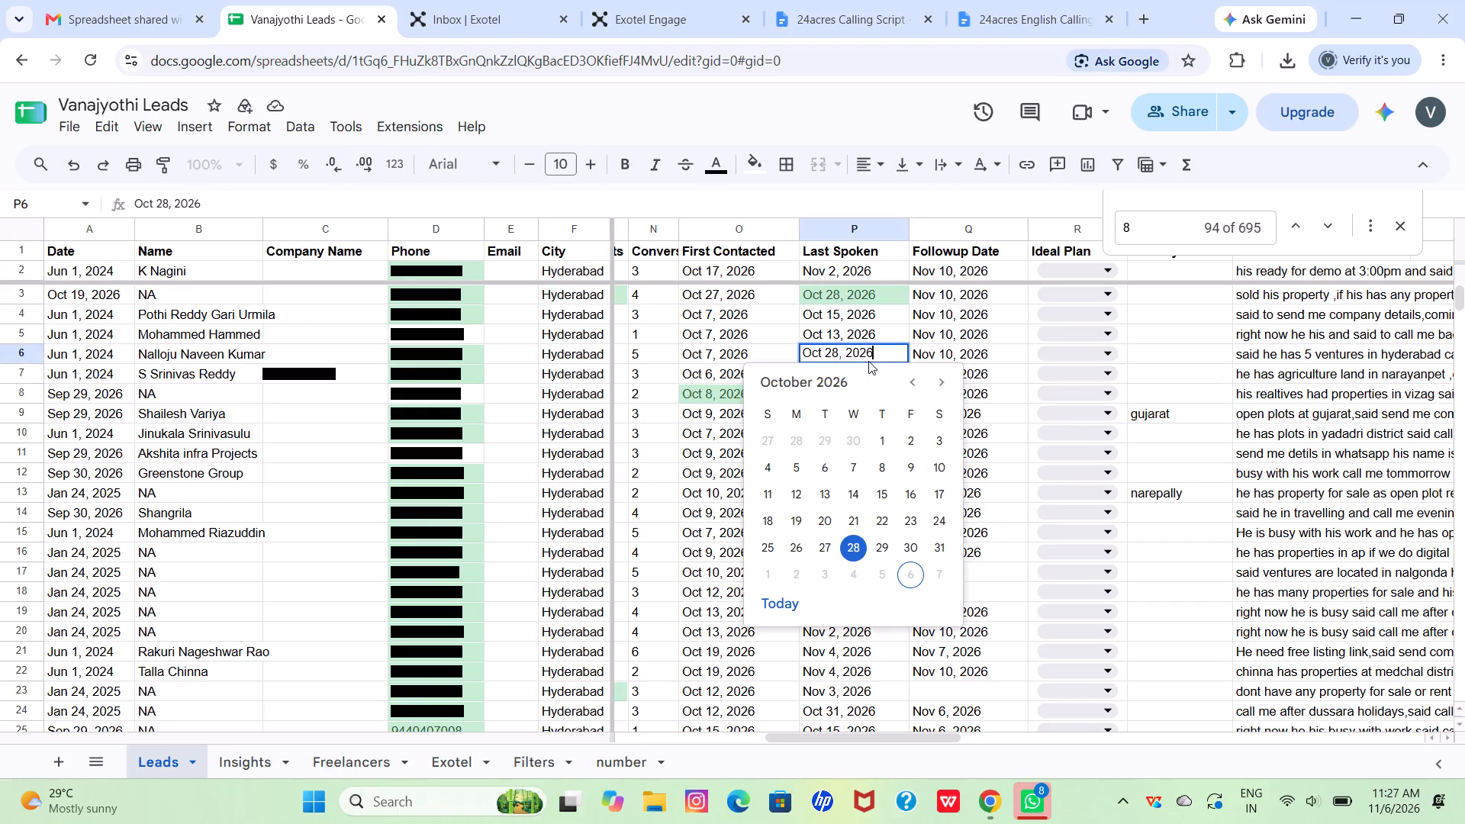
scroll(919, 301, "right", 10)
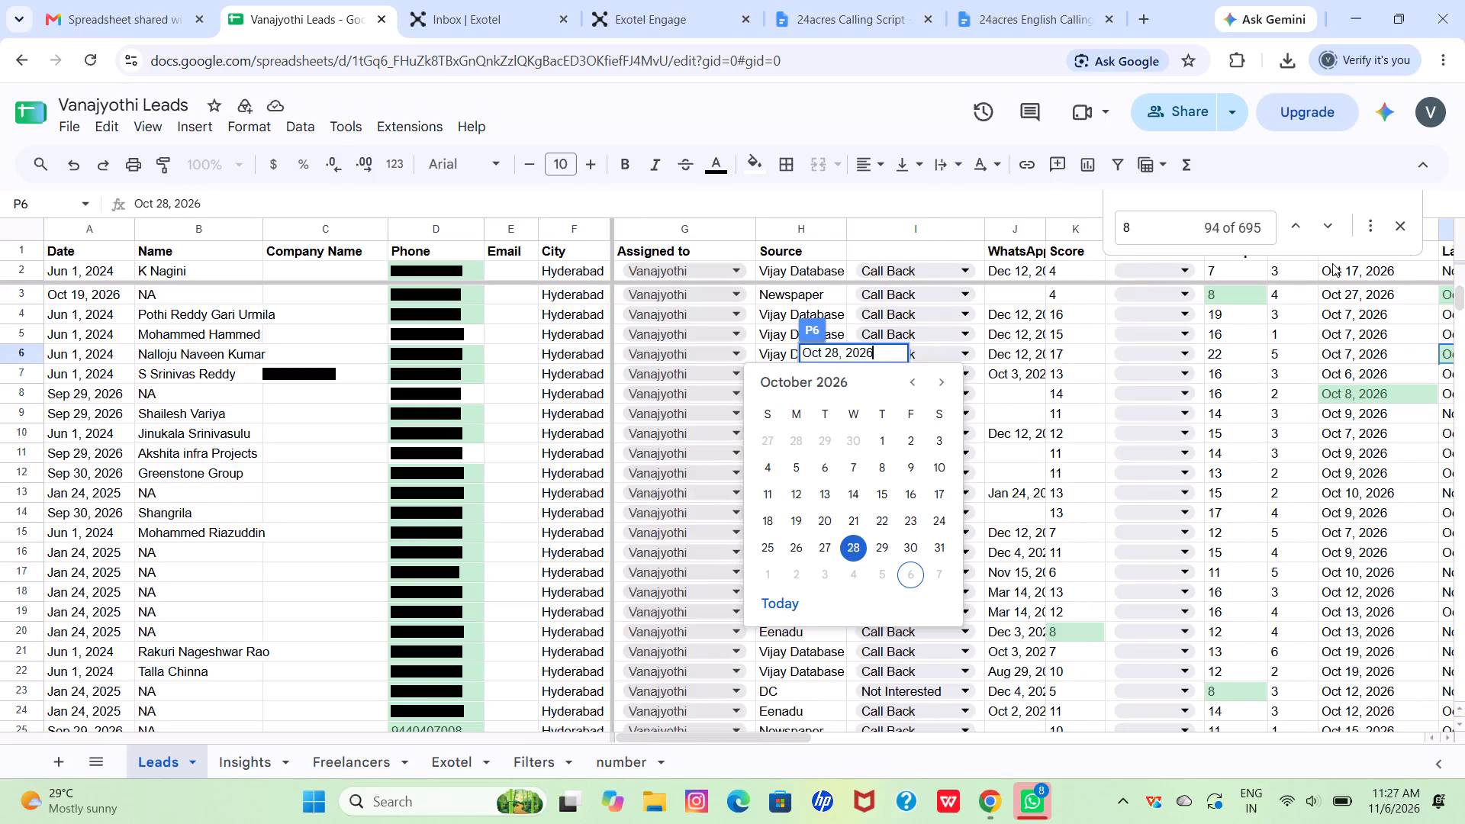
key("Return")
scroll(1332, 263, "down", 13)
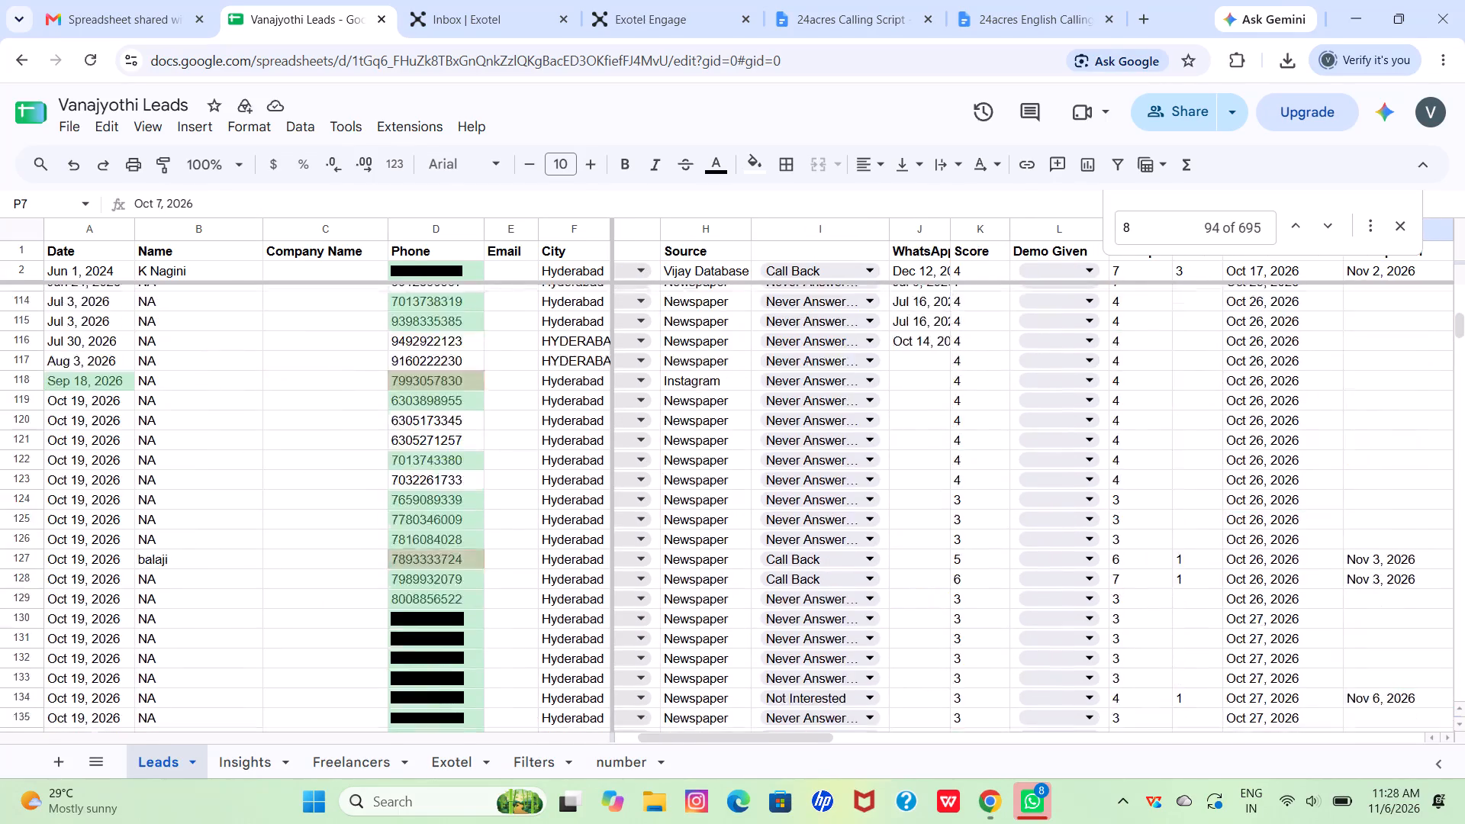
scroll(1332, 263, "right", 13)
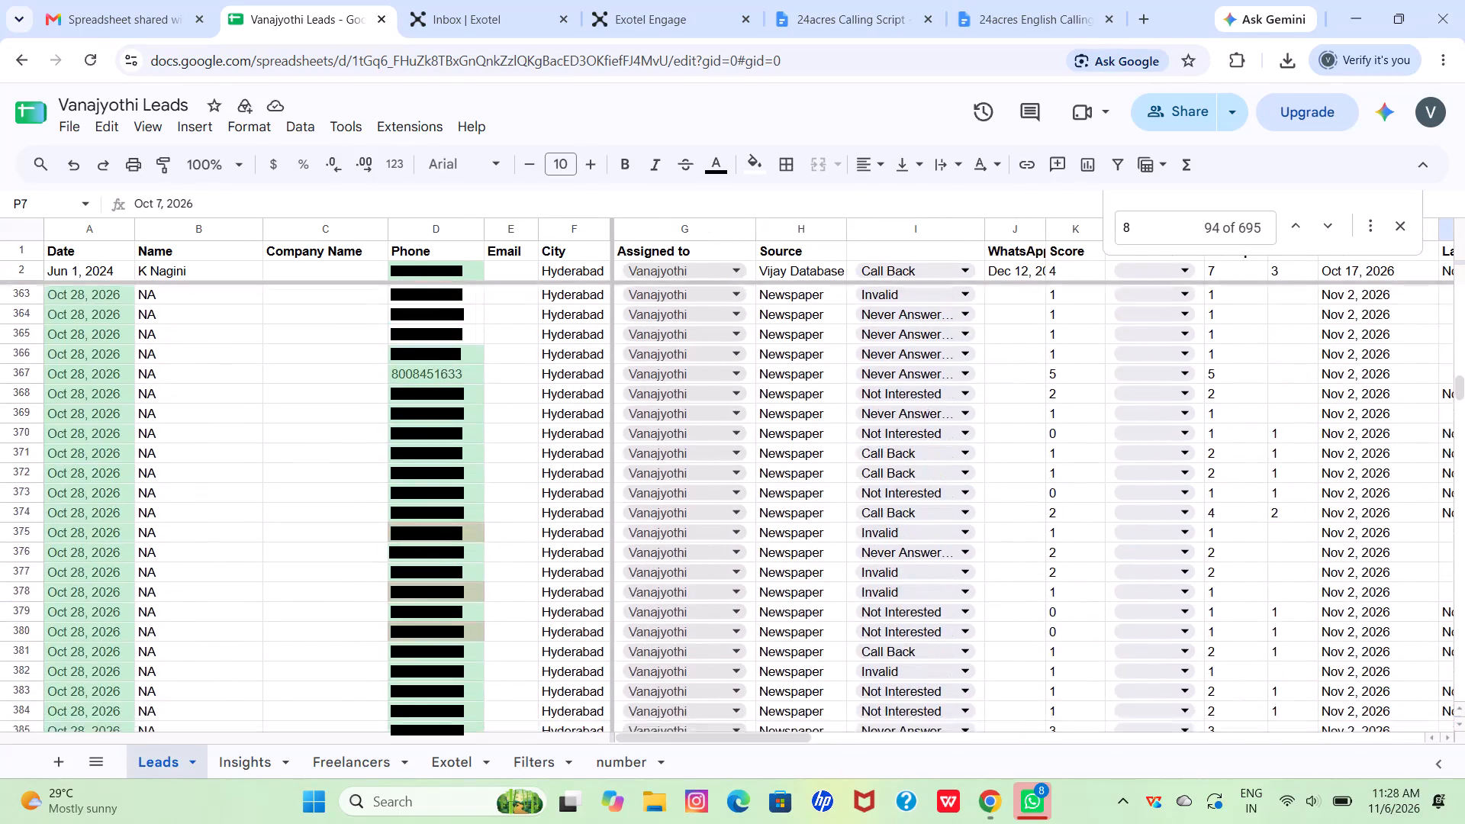
scroll(1332, 263, "right", 1)
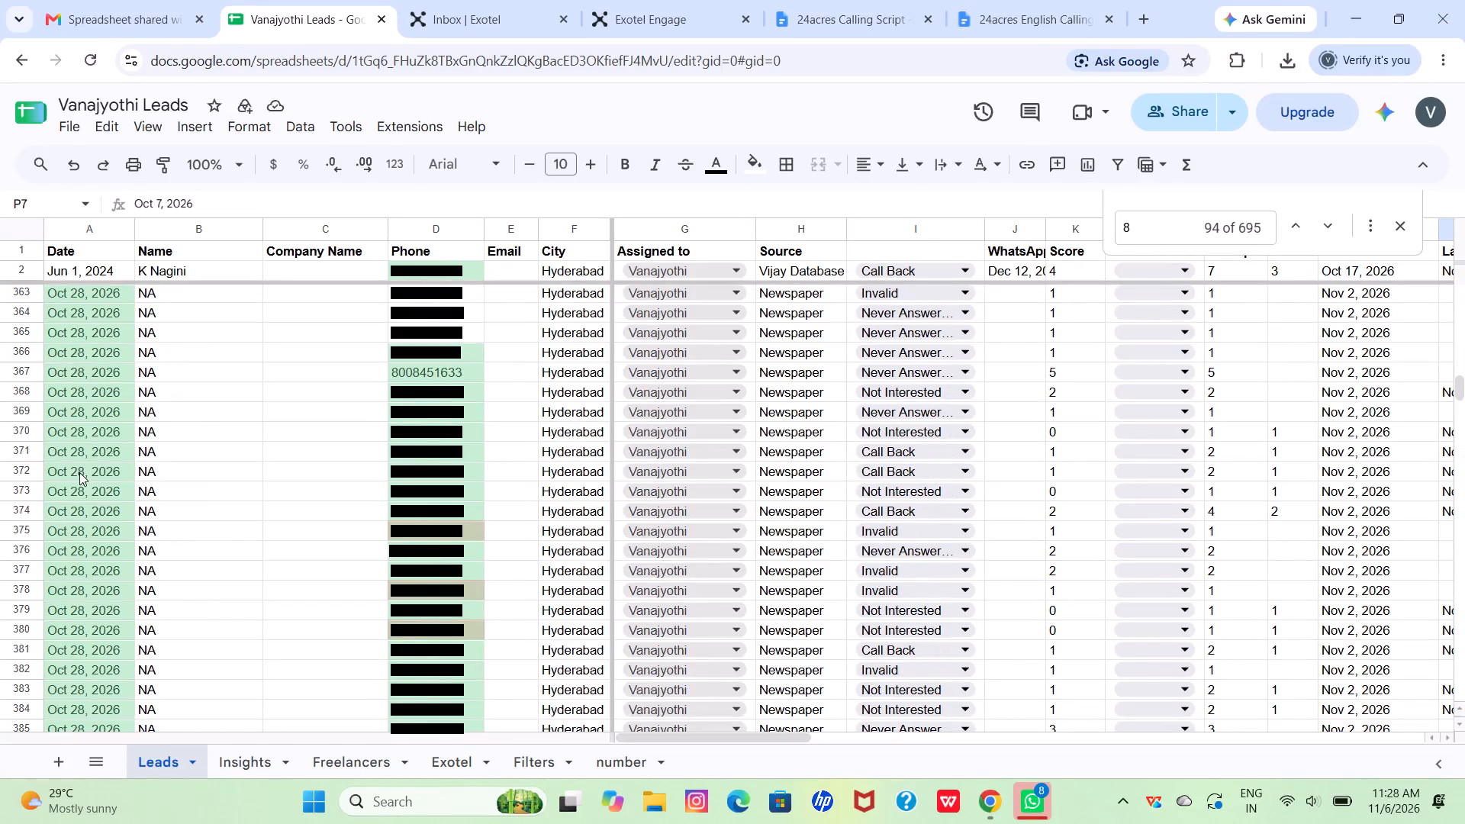
double_click(79, 472)
left_click(304, 443)
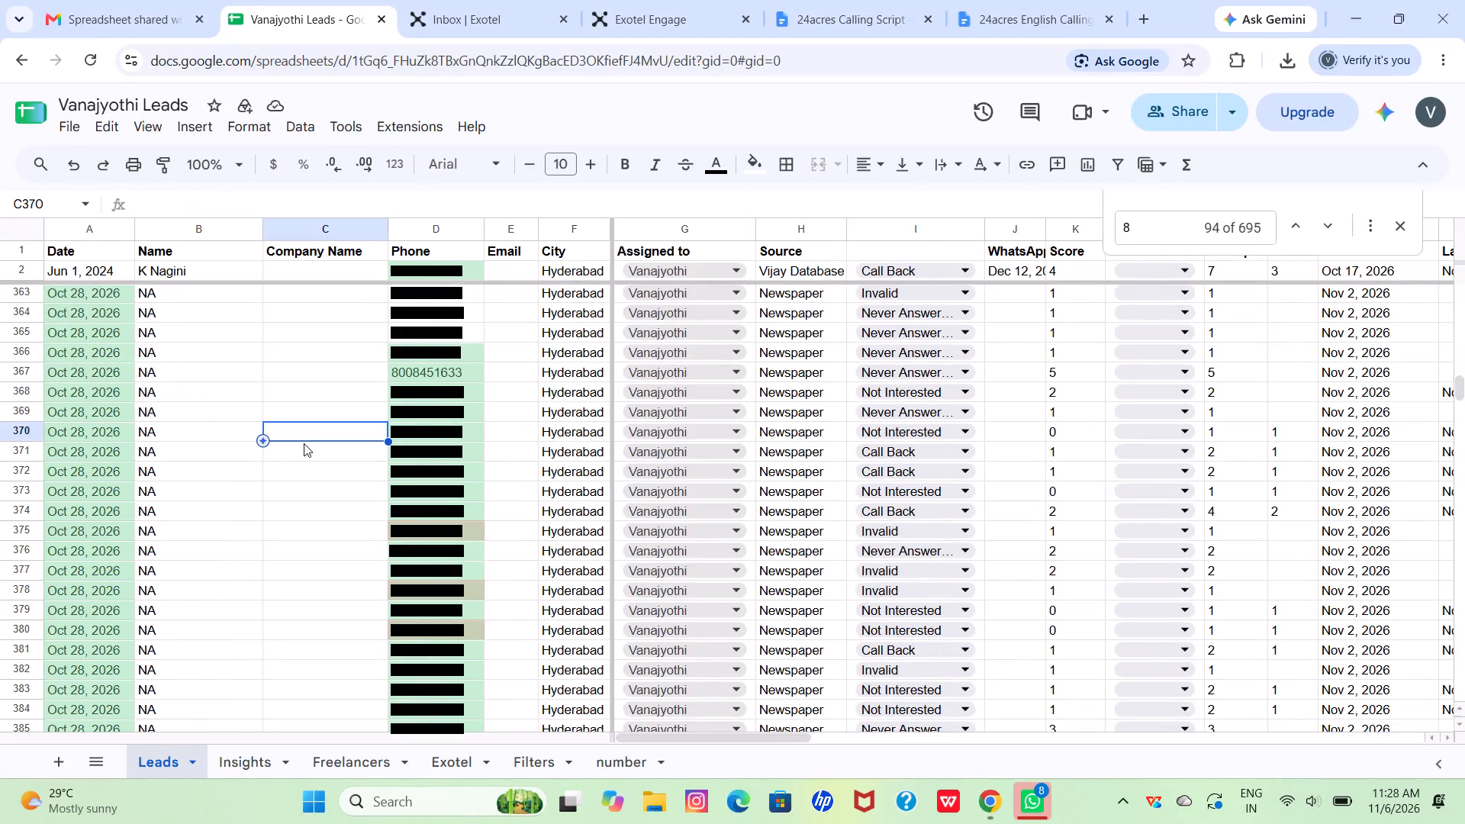
scroll(842, 332, "up", 12)
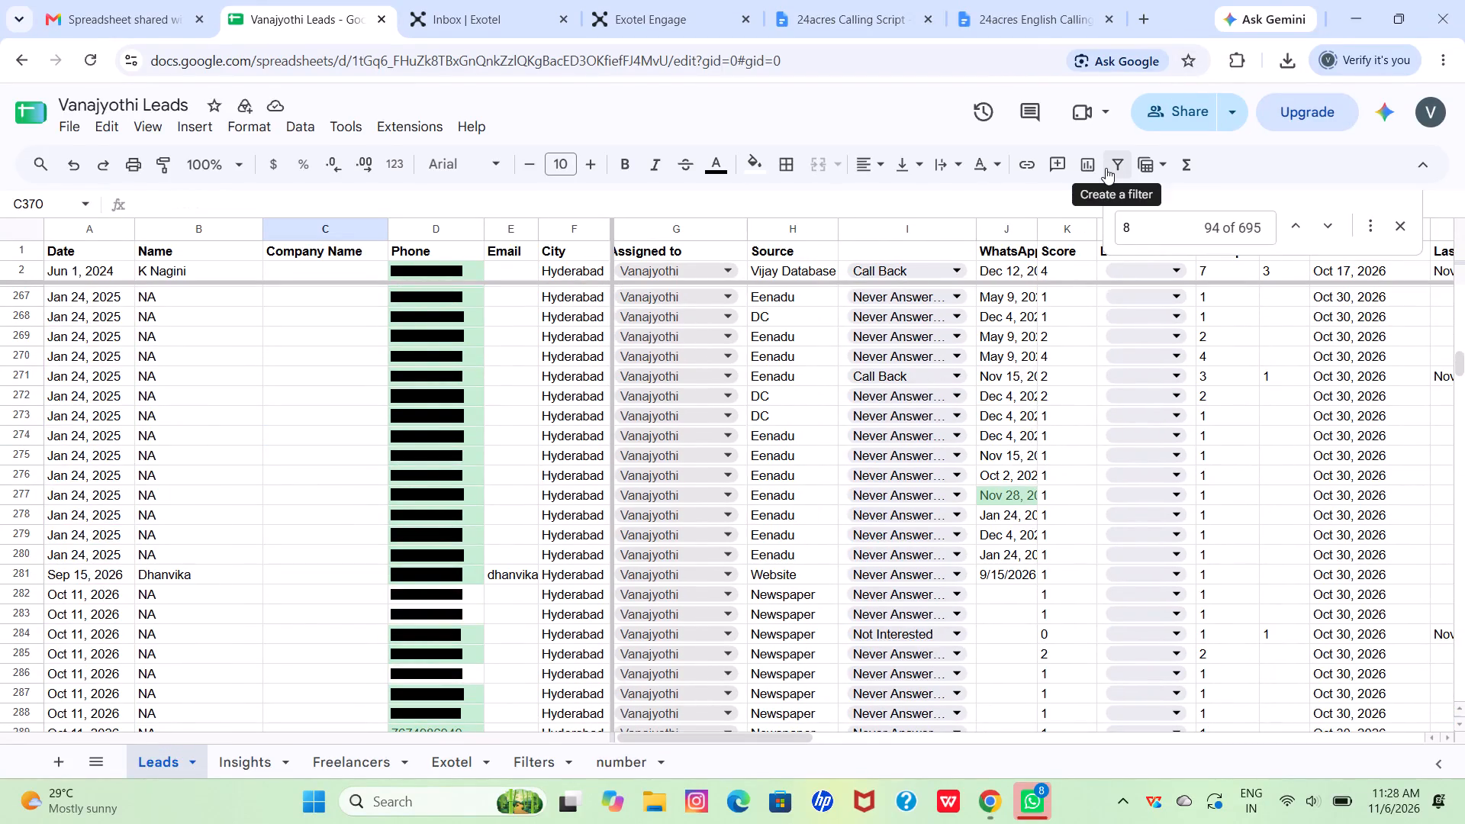
Create a filter on the Leads sheet and limit the status column to Never Answered leads only.
left_click(1106, 168)
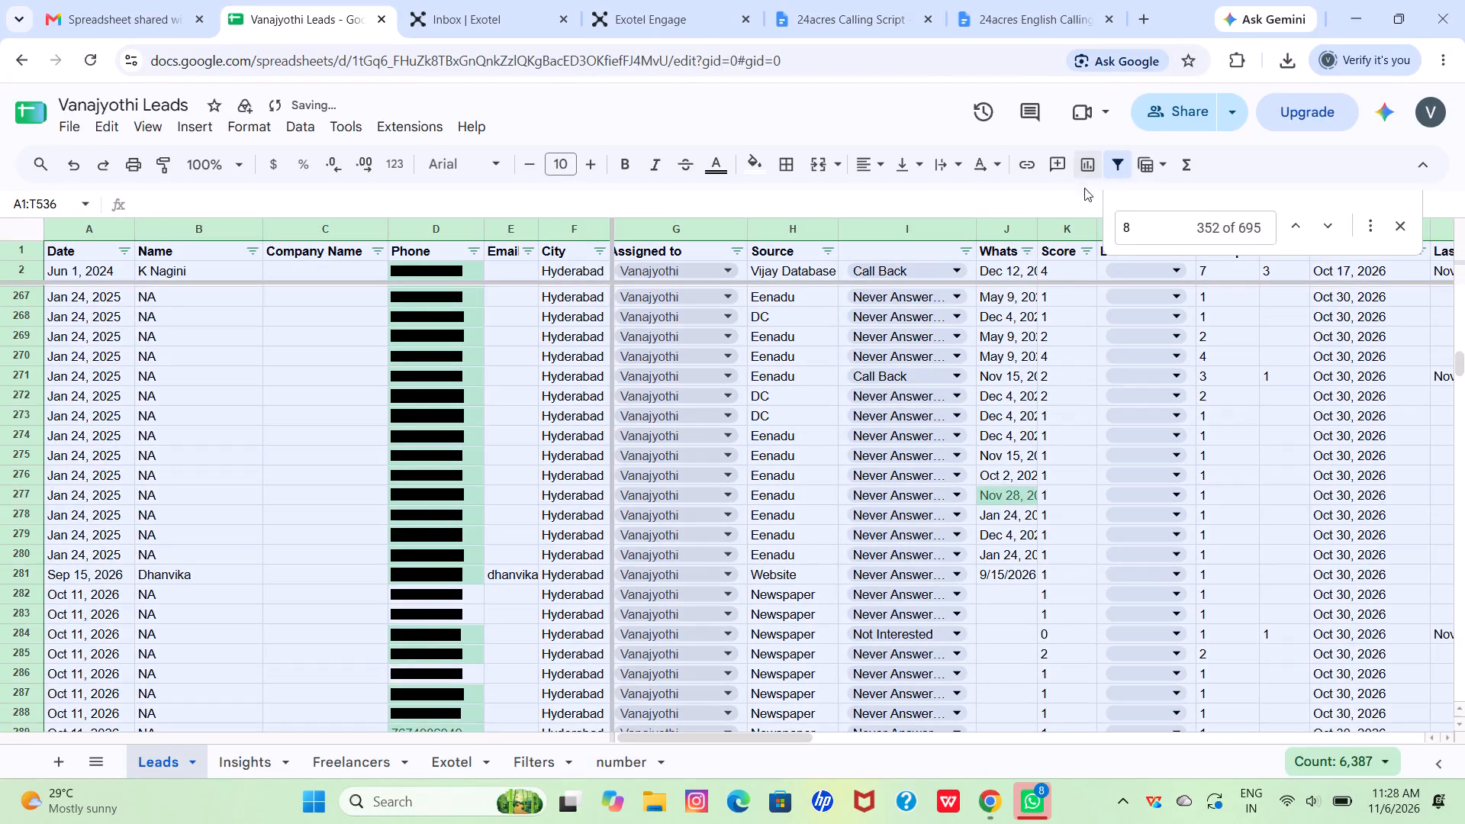
left_click(969, 253)
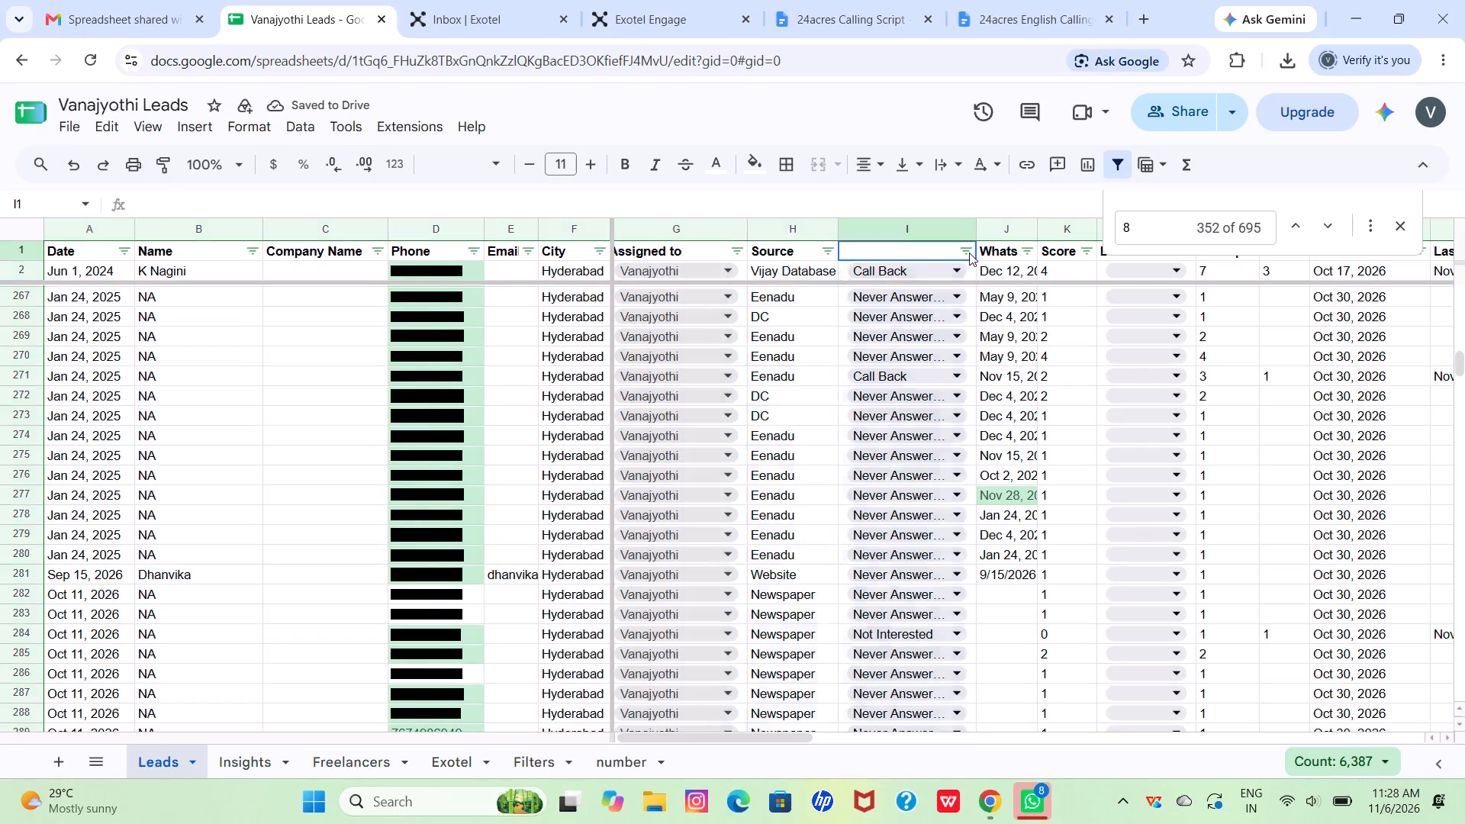
left_click(803, 453)
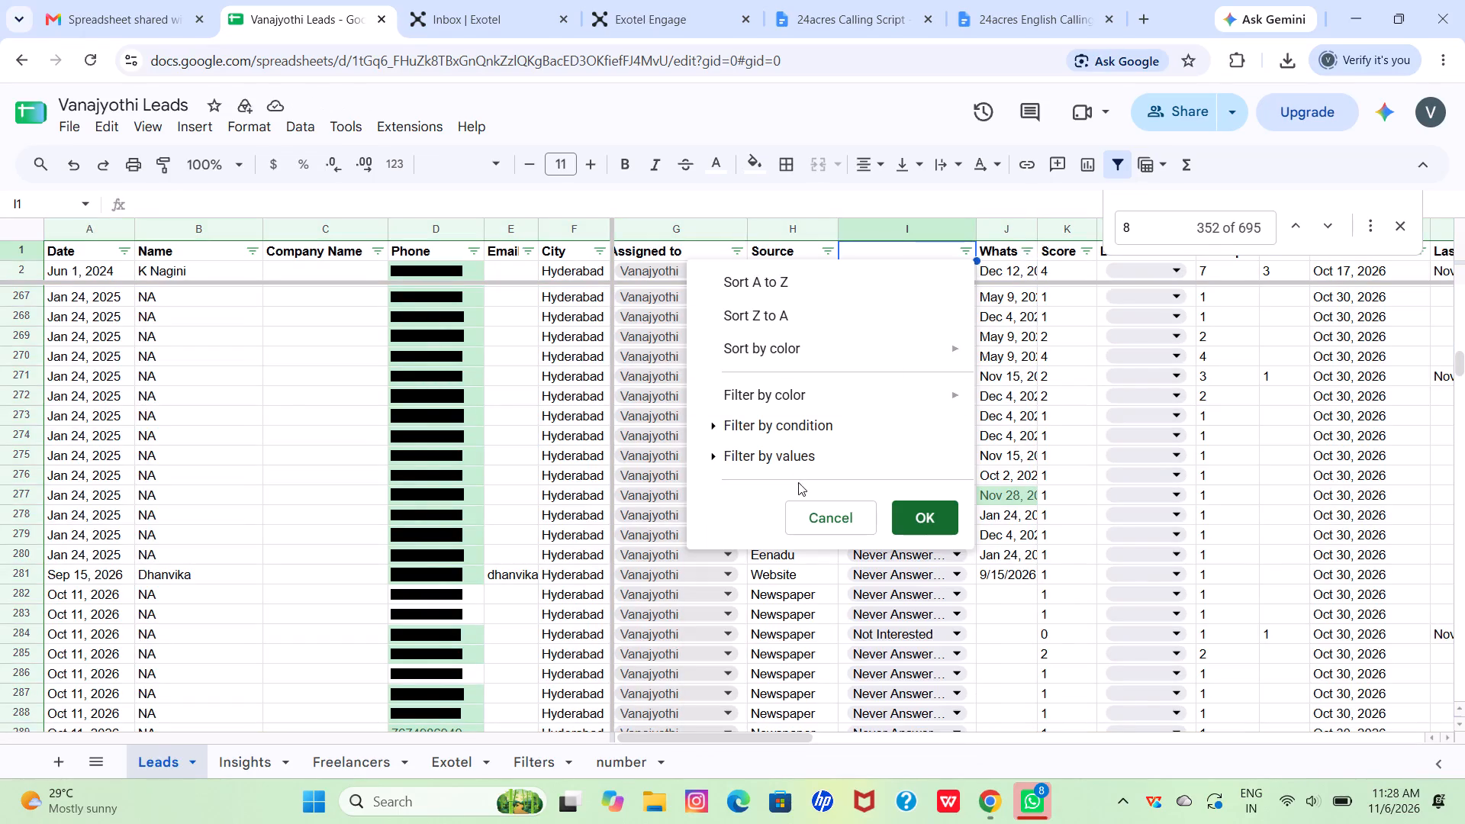
left_click(892, 423)
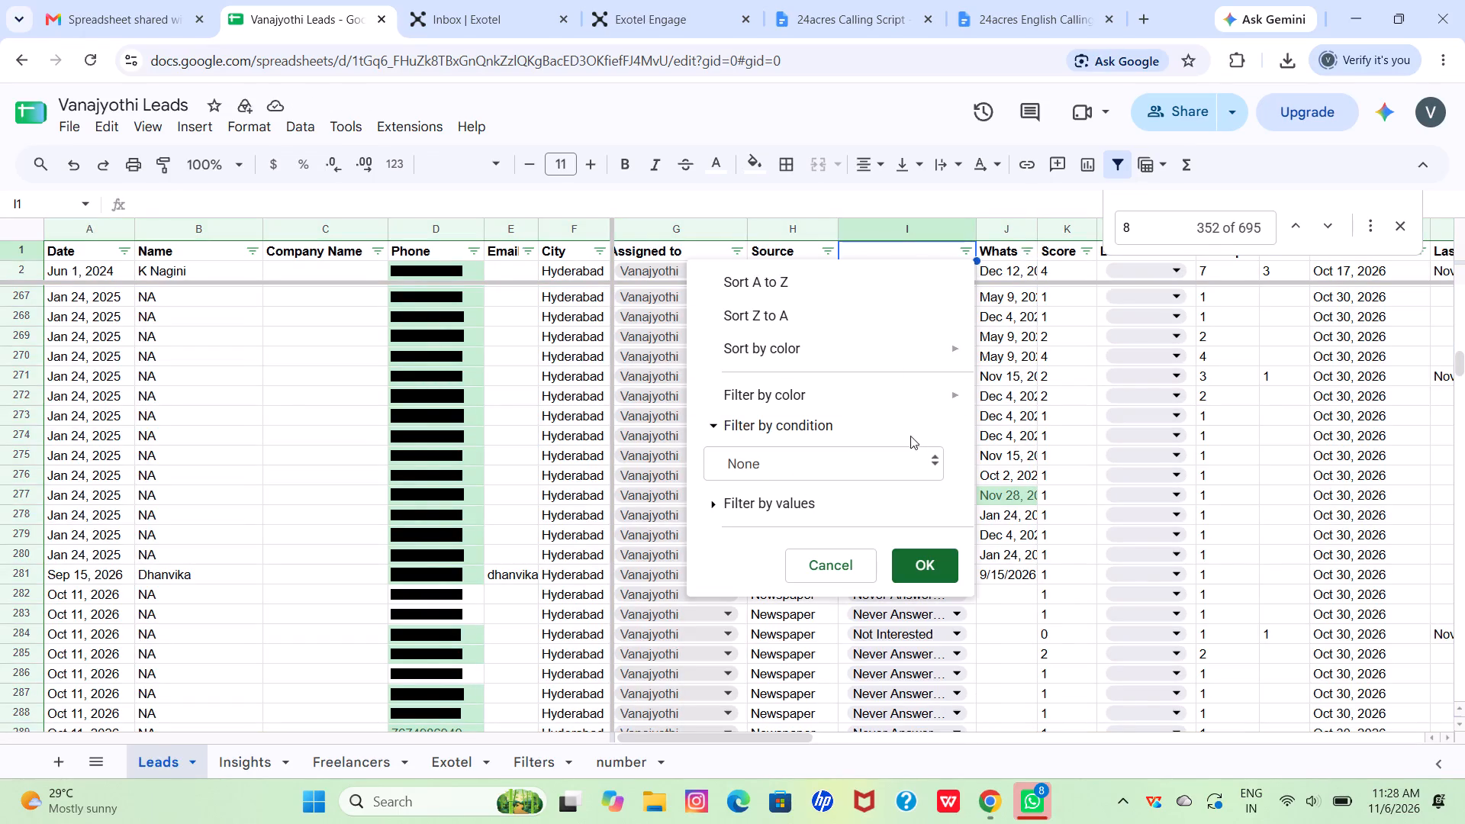
left_click(1074, 350)
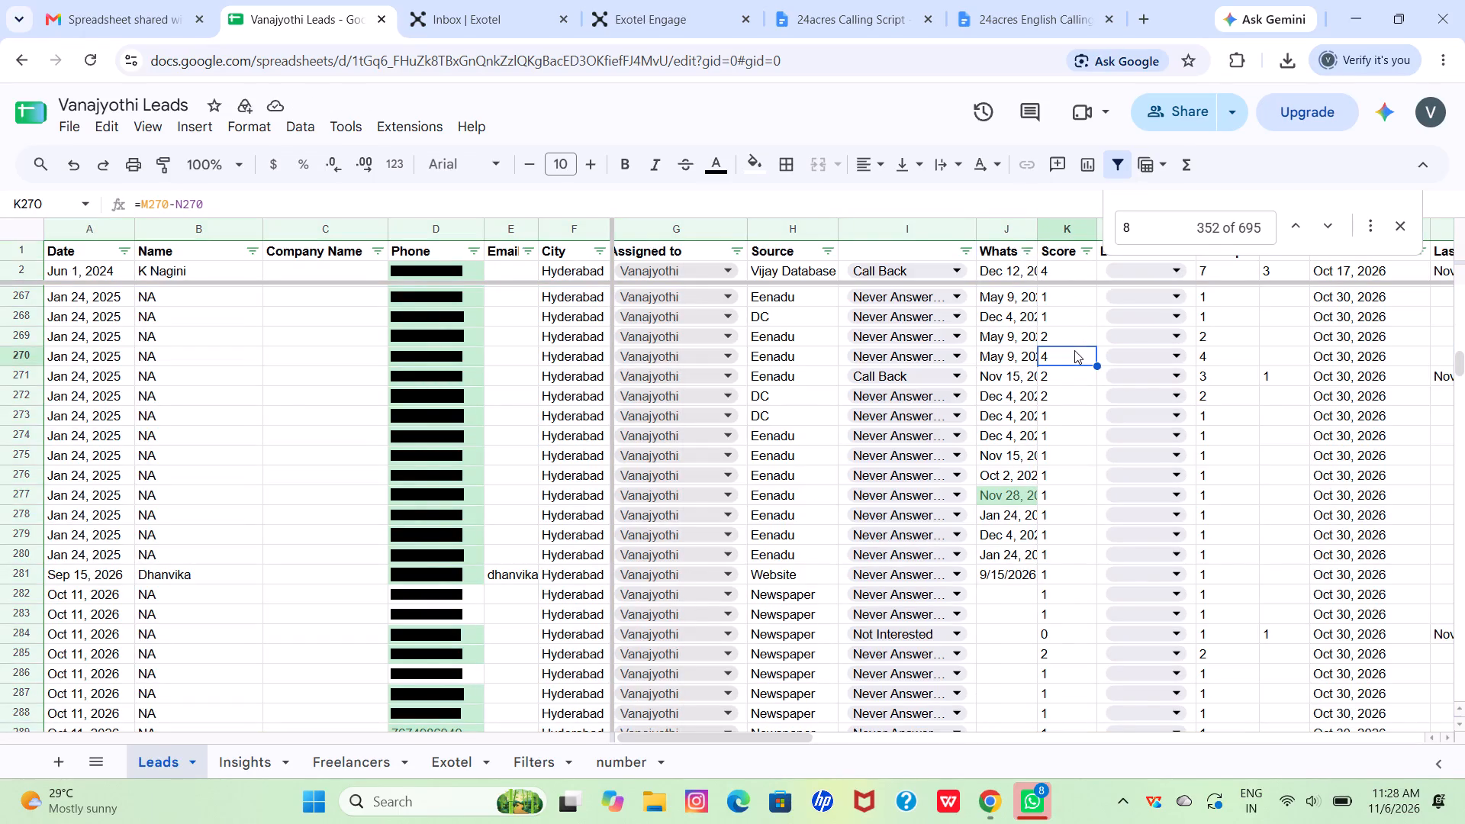
left_click(973, 242)
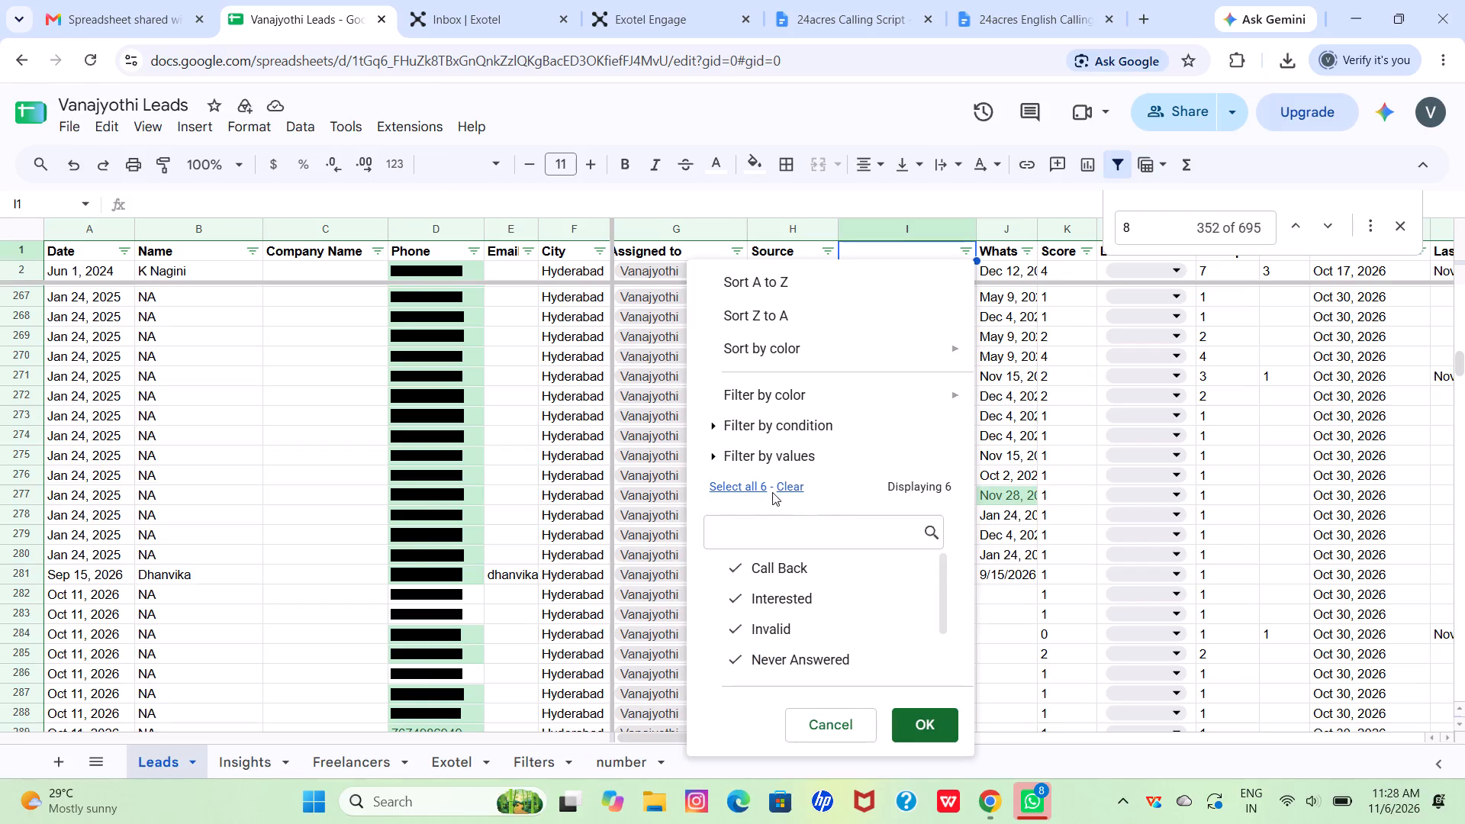
left_click(775, 486)
left_click(793, 490)
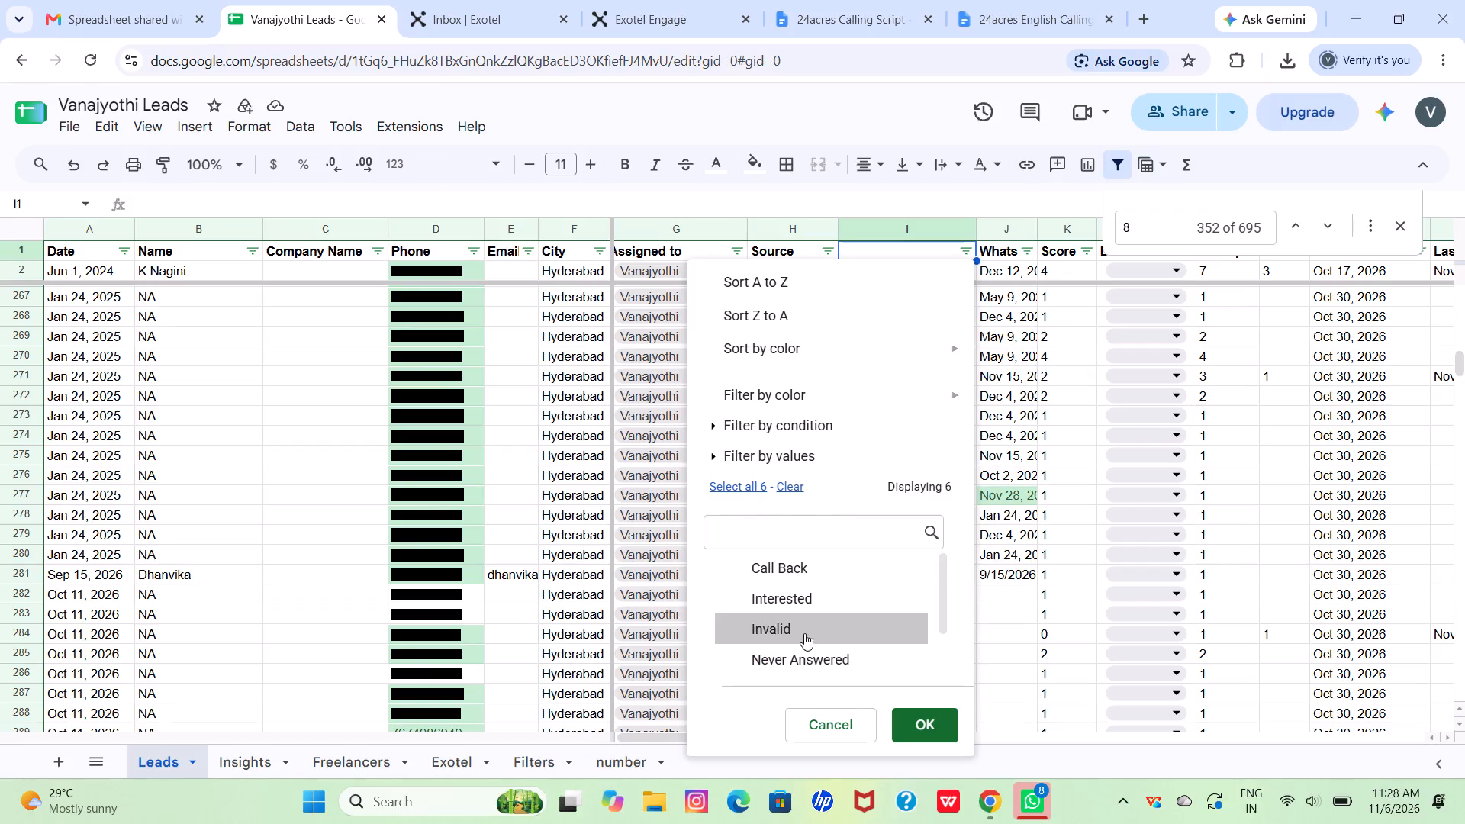
left_click(804, 651)
left_click(935, 726)
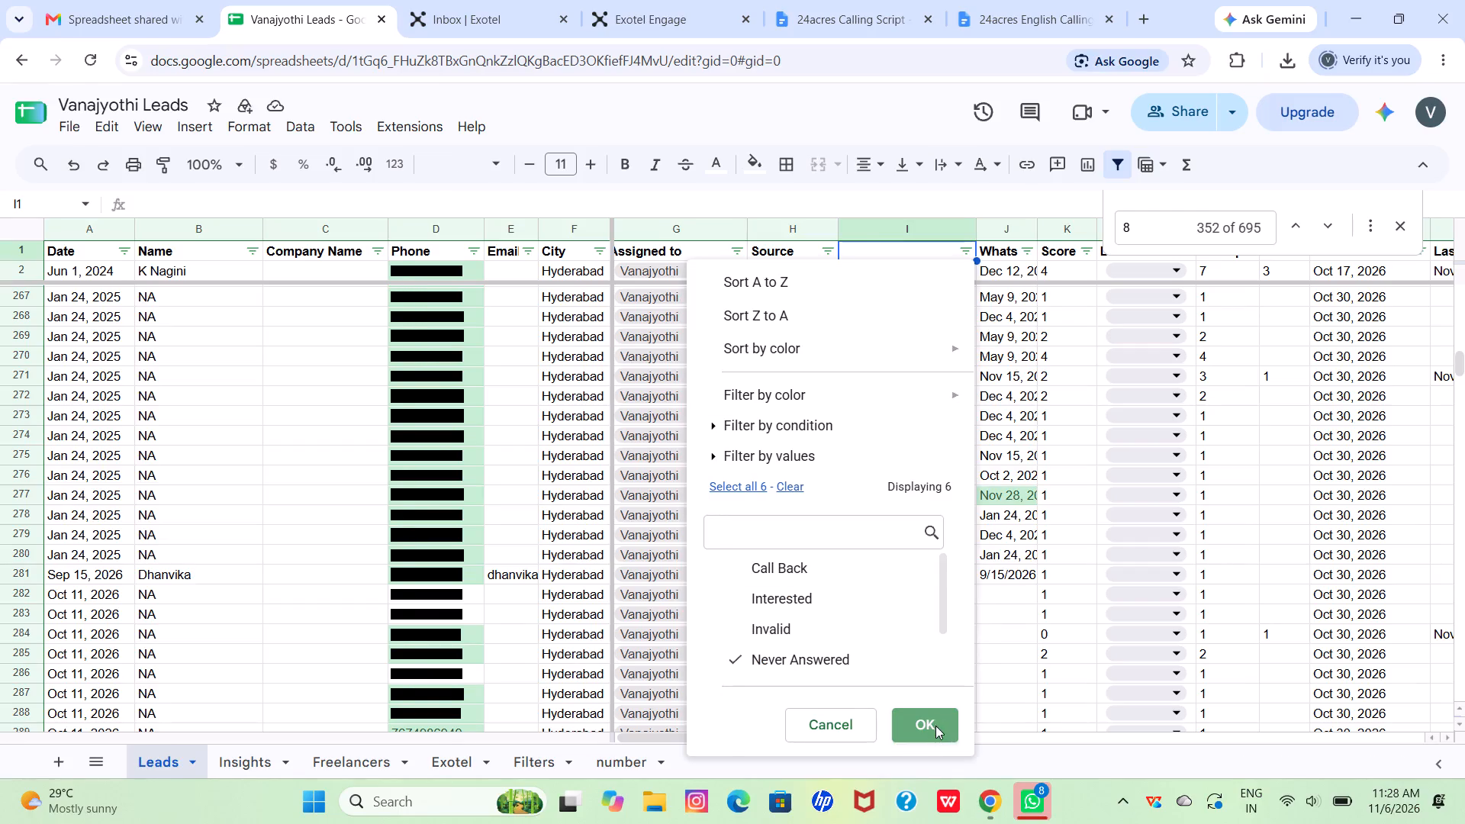
scroll(993, 472, "down", 5)
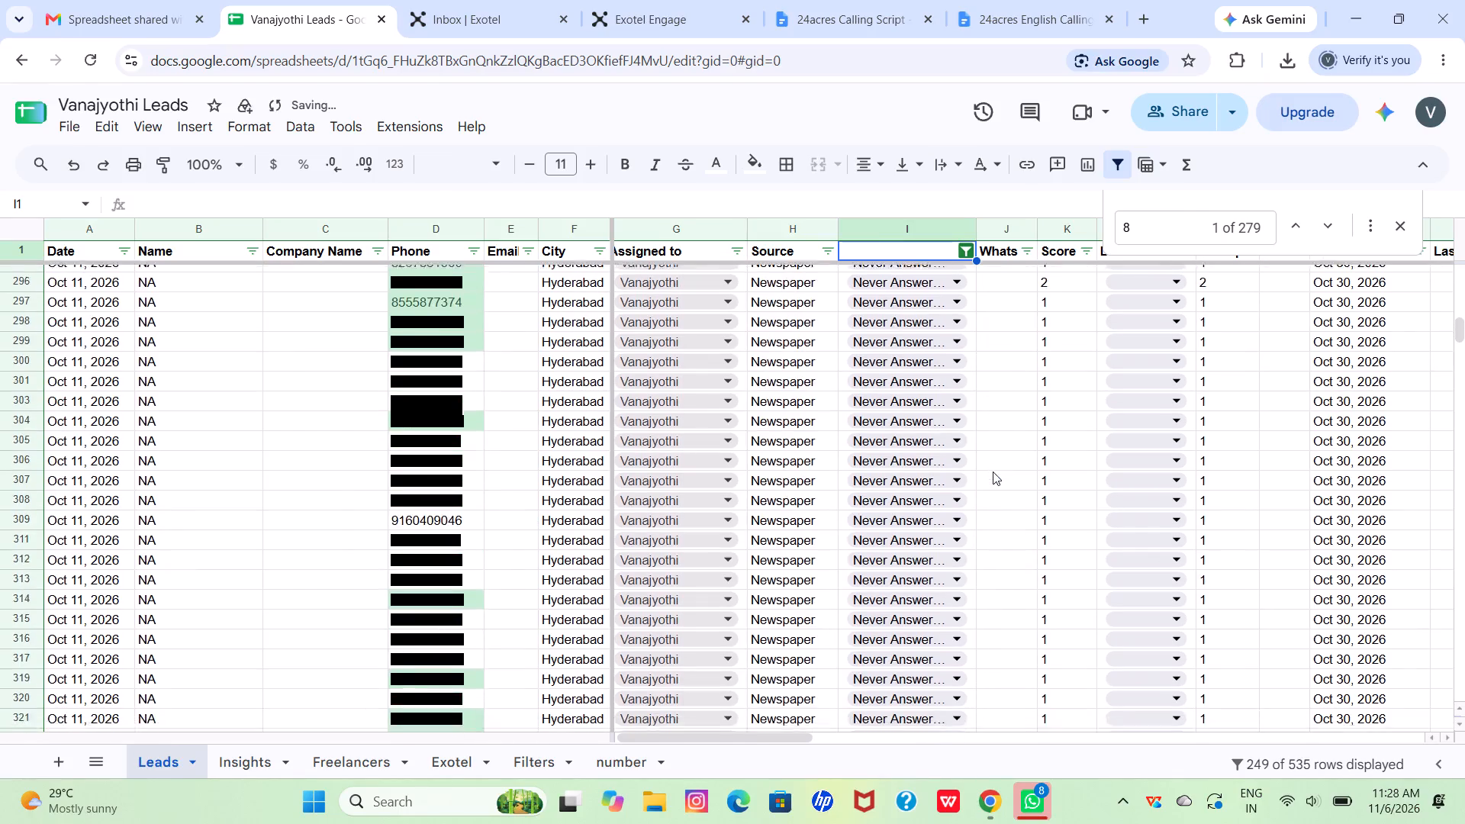
scroll(993, 472, "up", 11)
scroll(993, 472, "up", 13)
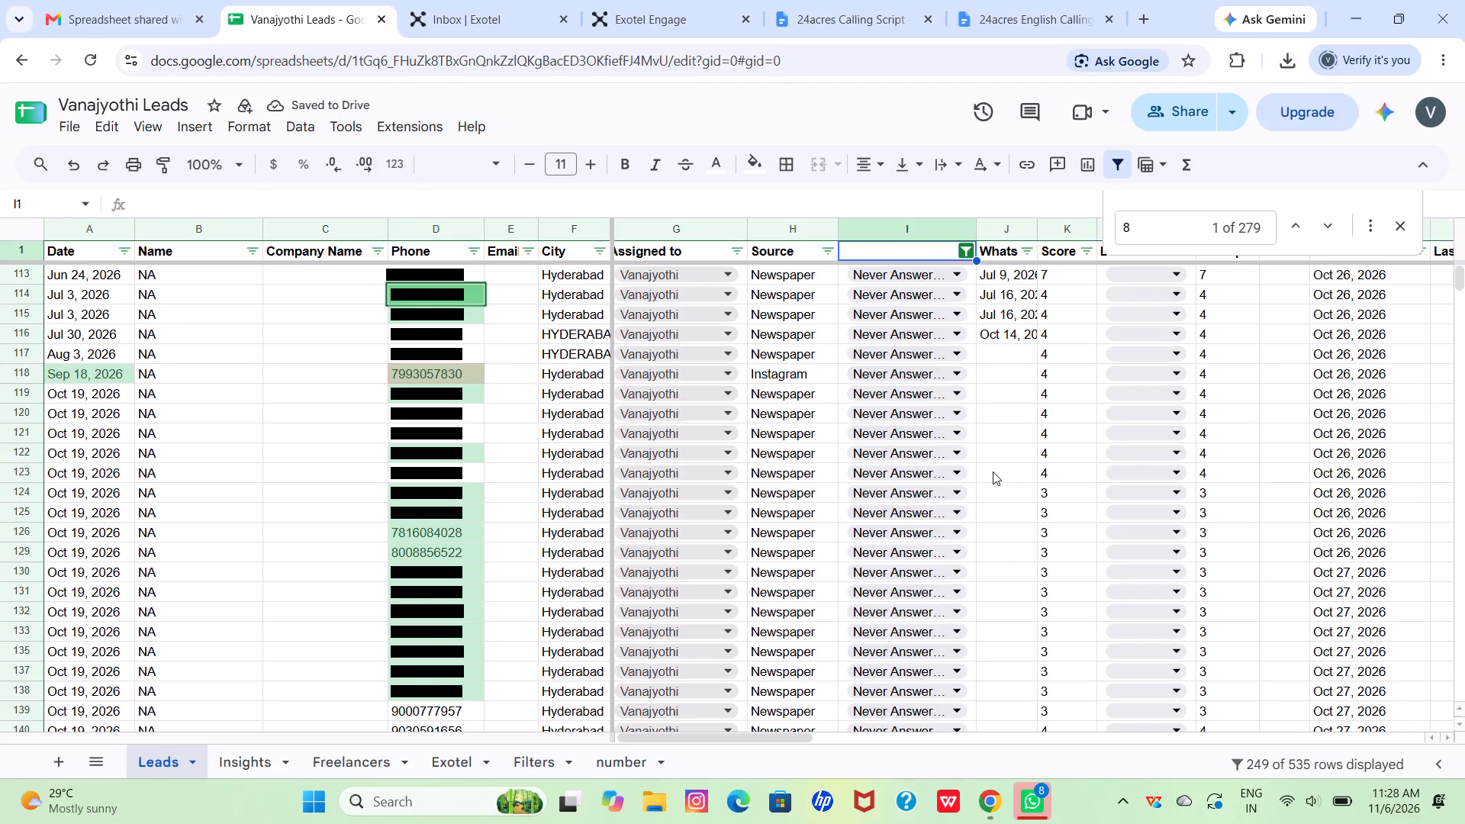
scroll(816, 336, "right", 1)
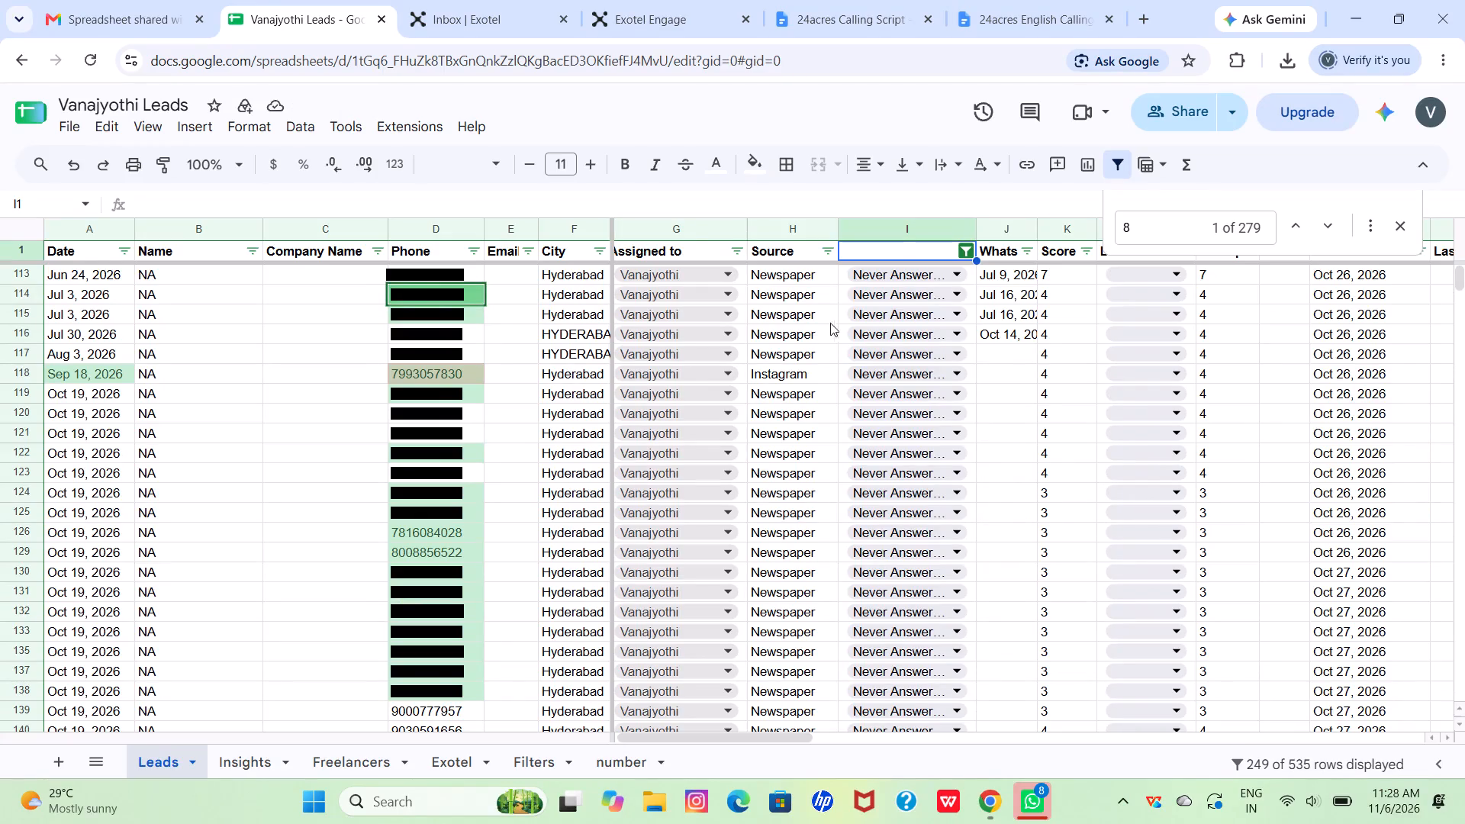